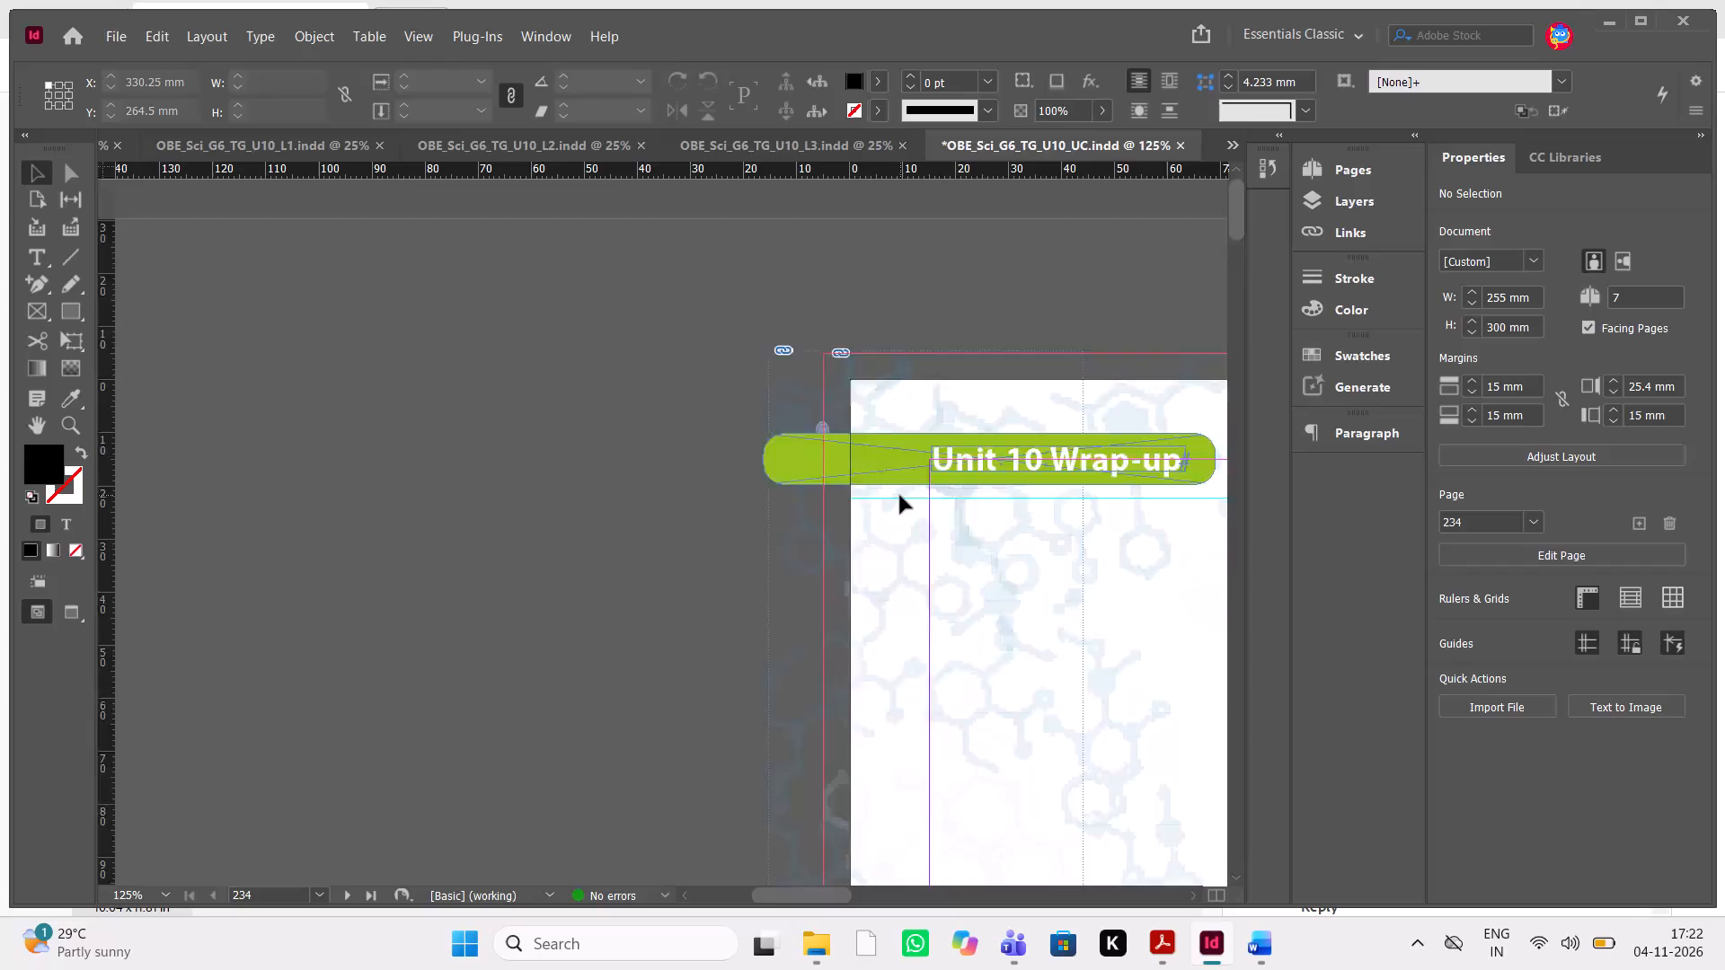
Look through the Unit 10 Wrap-up pages in preview mode and check the banner marked on page 237 of the review PDF in Acrobat.
scroll(900, 496, up, 1)
scroll(900, 496, down, 3)
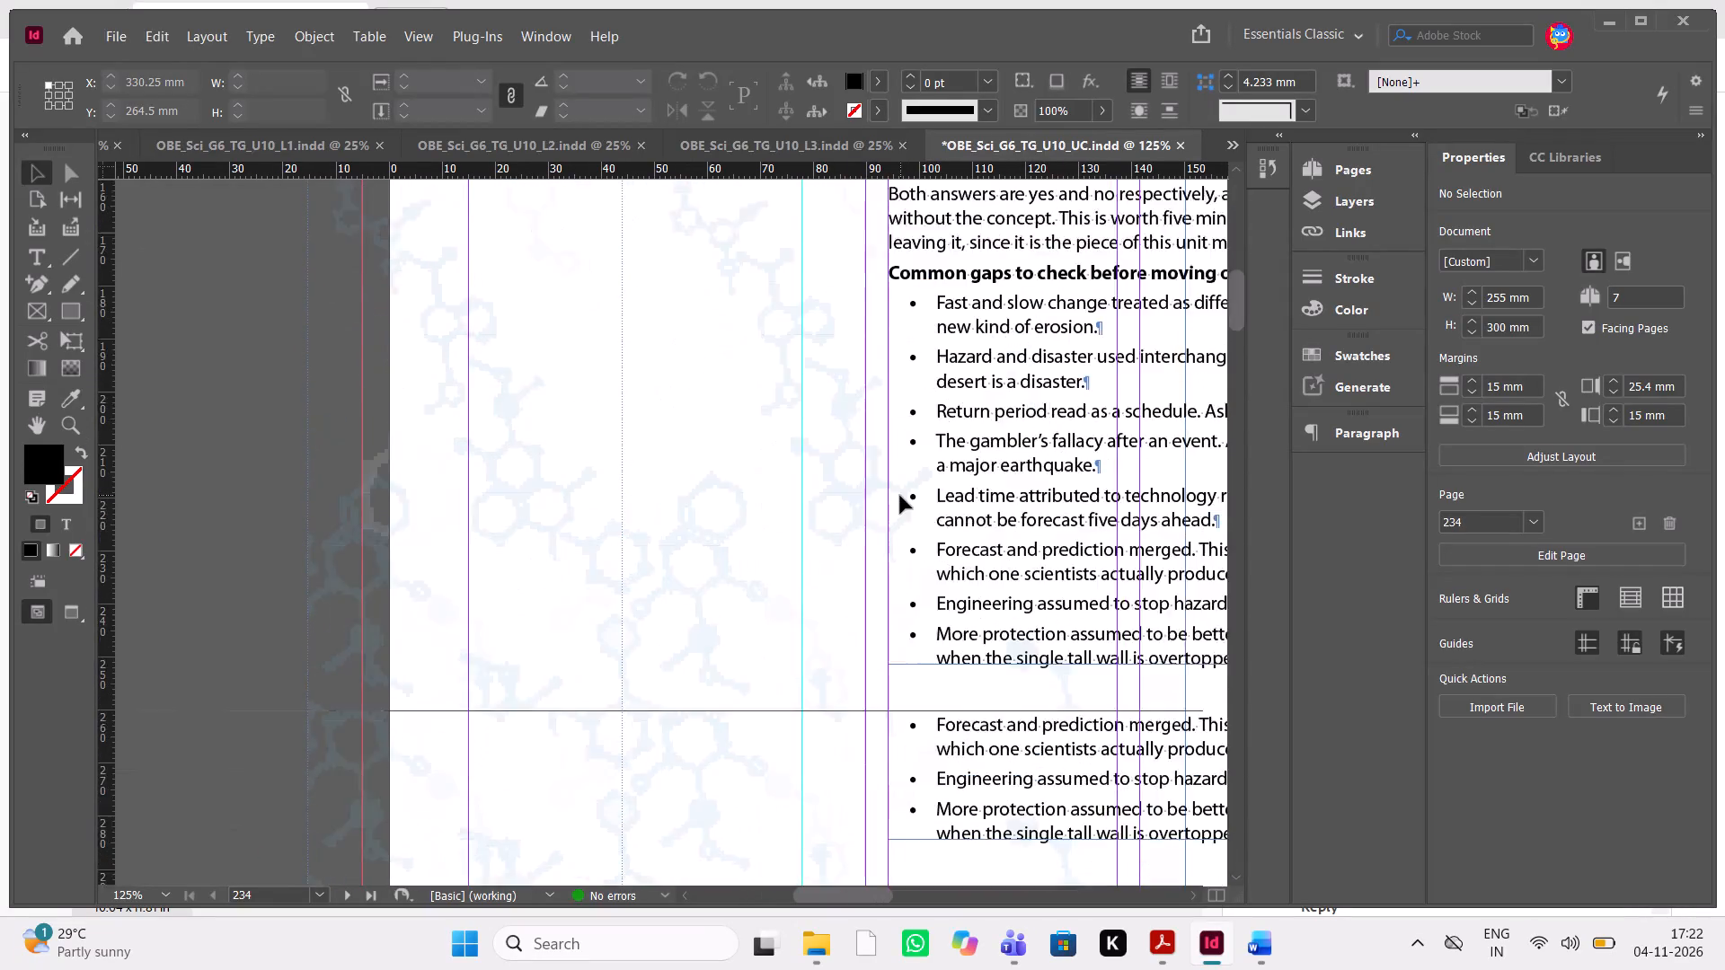
scroll(900, 496, down, 6)
scroll(900, 496, left, 2)
scroll(900, 496, down, 2)
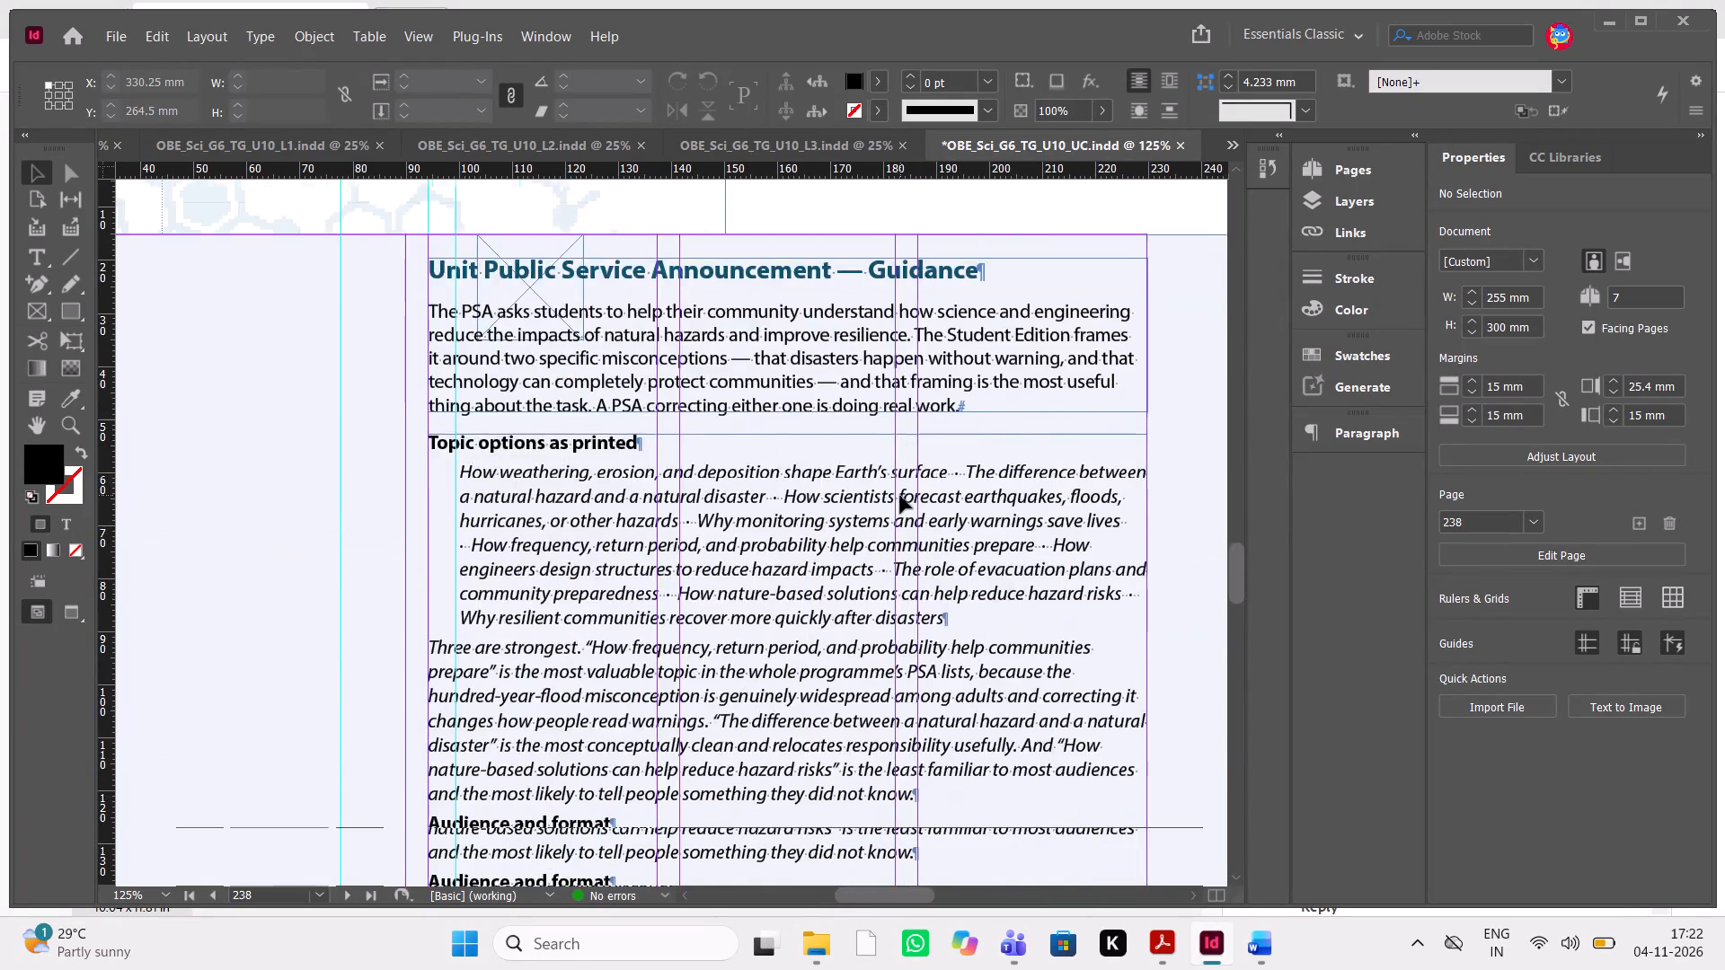
scroll(900, 496, down, 1)
scroll(900, 496, up, 20)
scroll(900, 496, up, 20)
scroll(900, 496, up, 8)
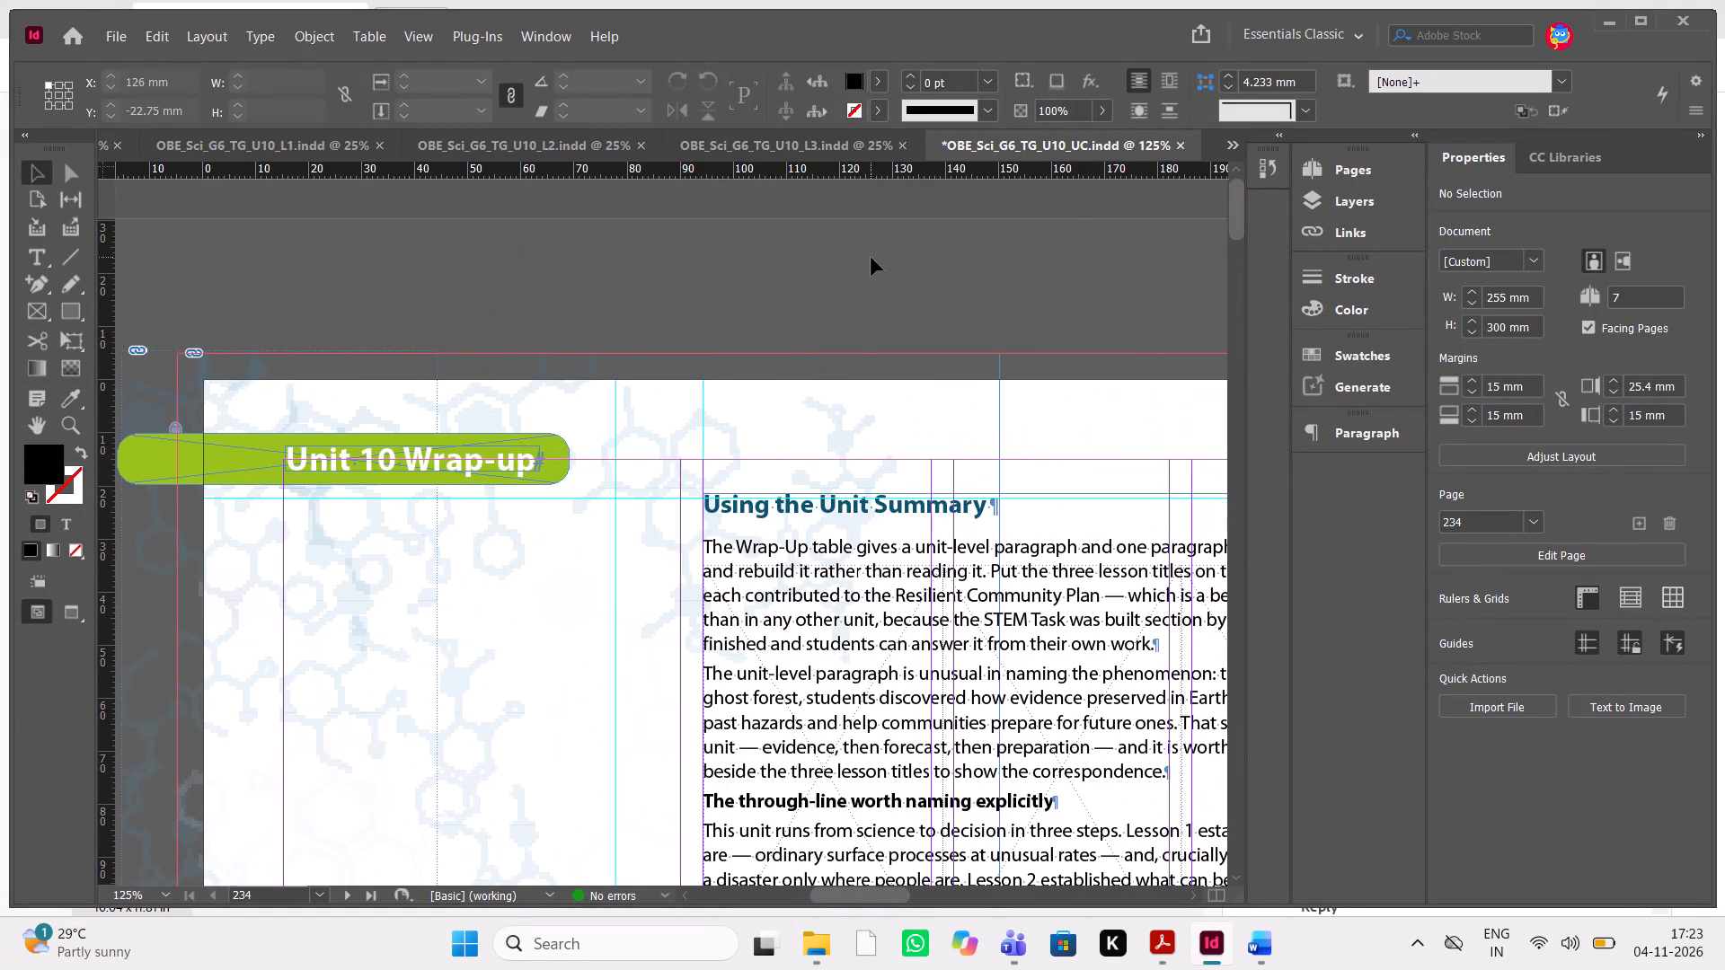
click(871, 258)
key(w)
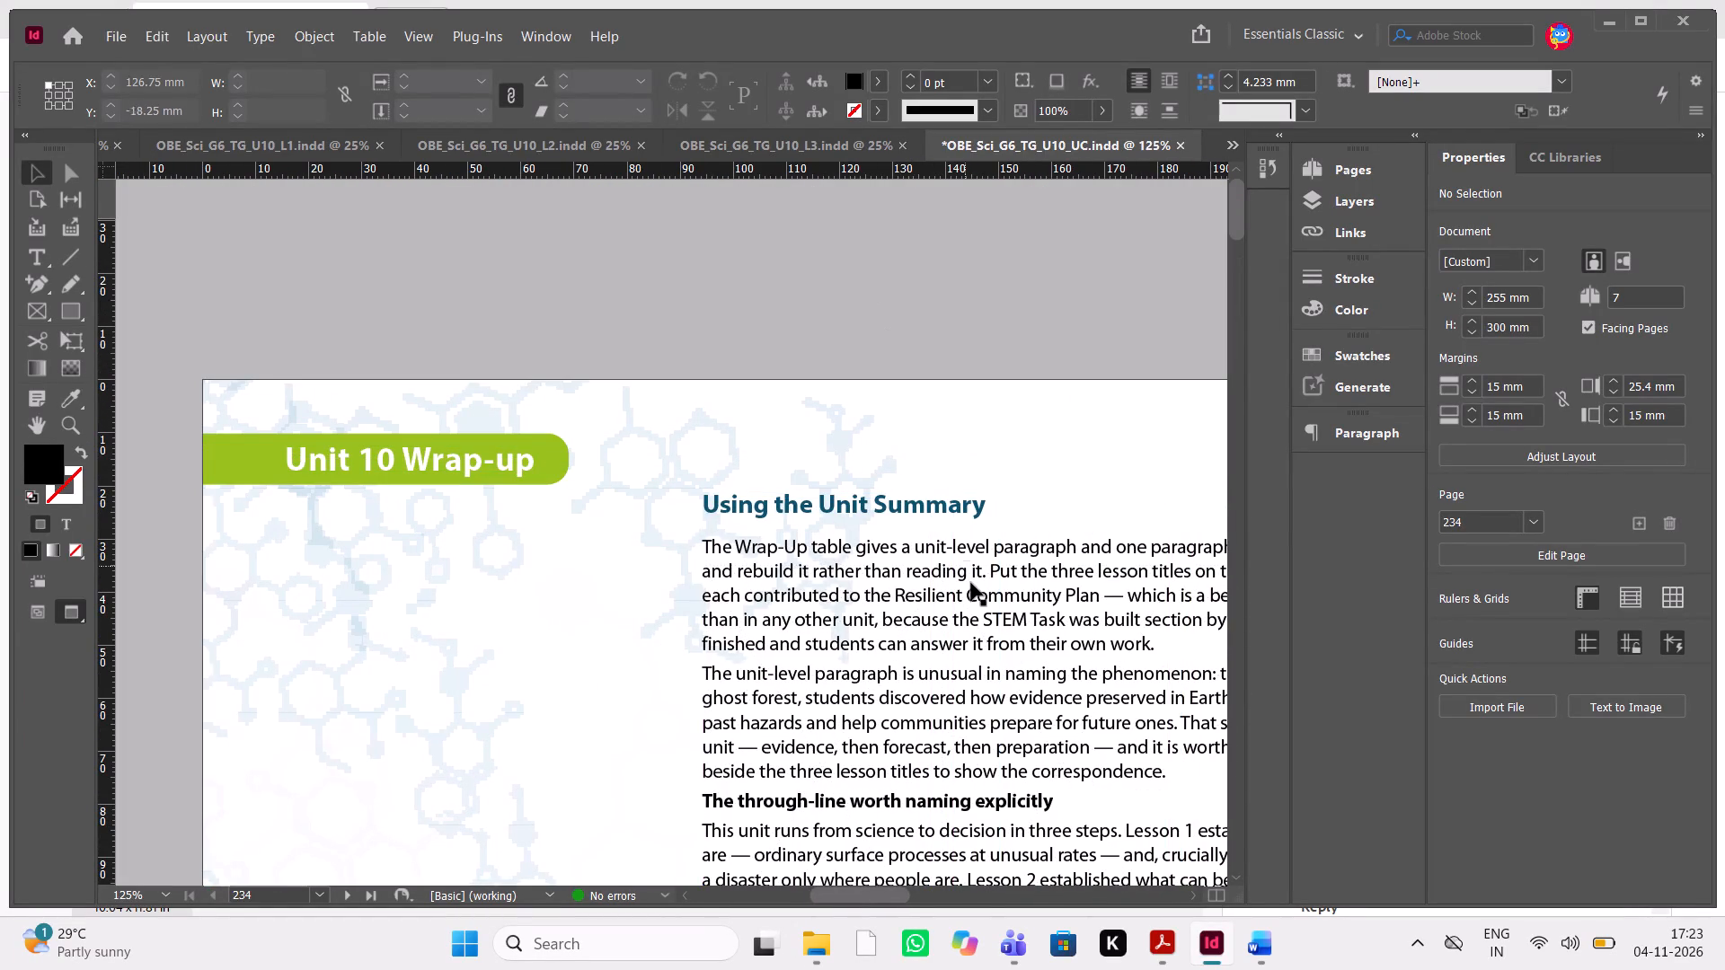
scroll(971, 583, up, 10)
click(1154, 944)
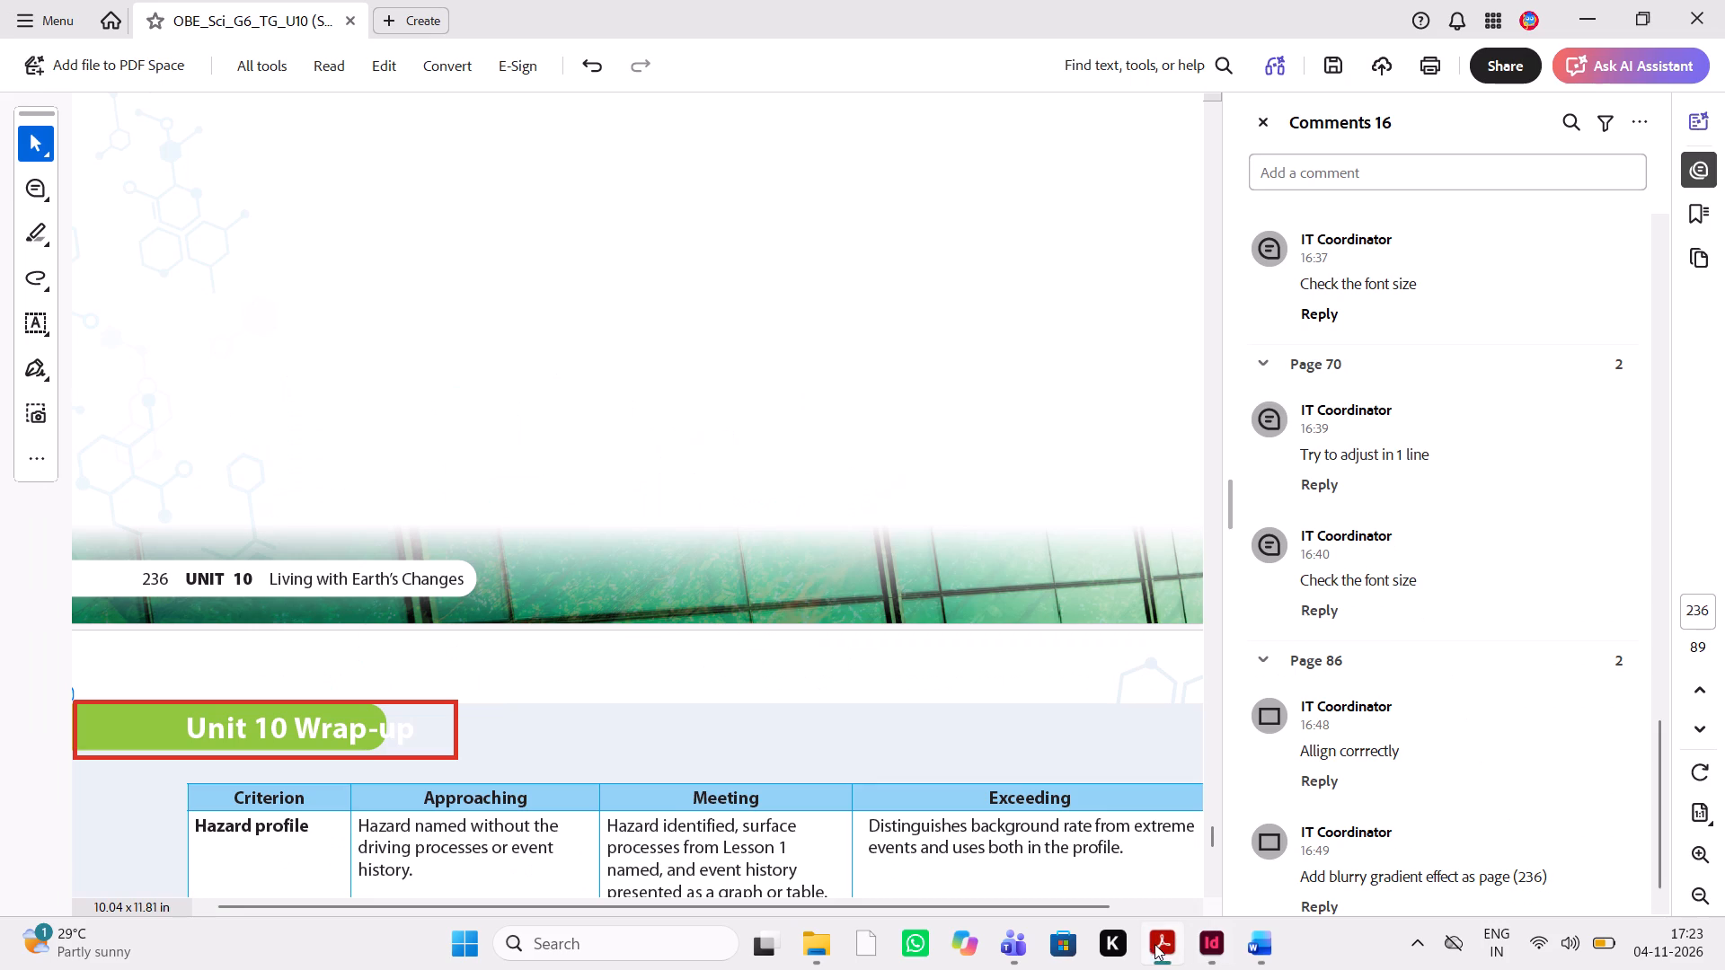
scroll(684, 590, down, 1)
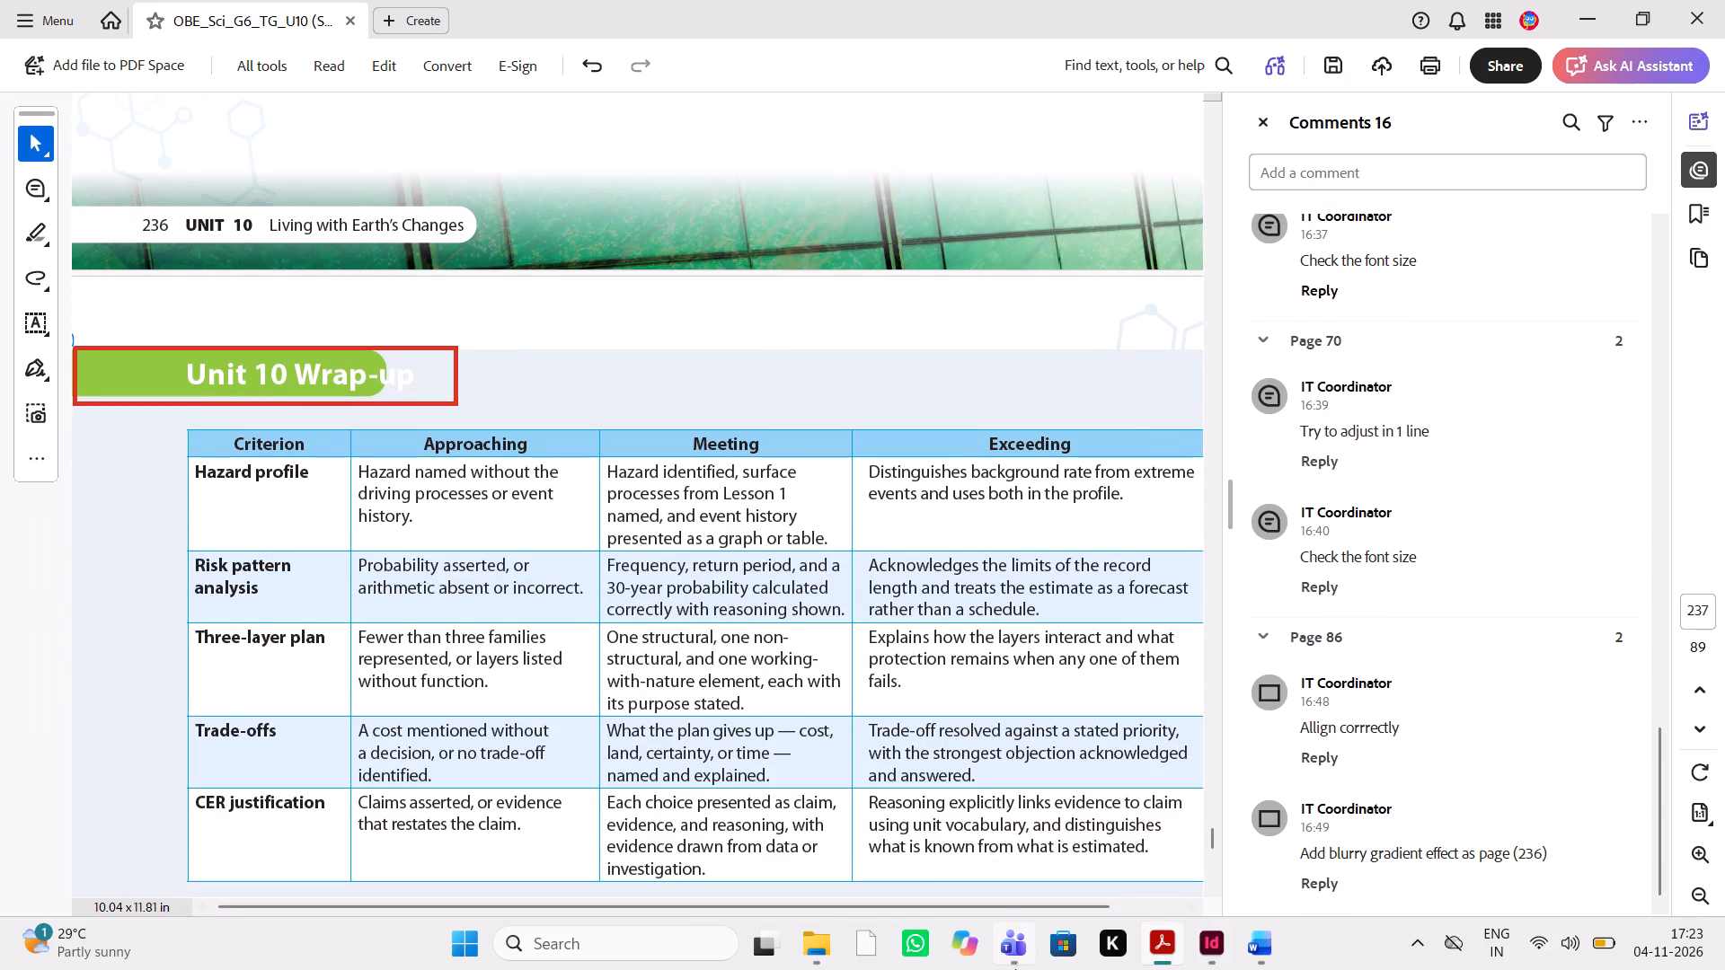
In InDesign, widen the green banner behind the "Unit 10 Wrap-up" heading on page 237 to about 87 mm so it encloses the text.
click(1207, 956)
scroll(878, 523, left, 1)
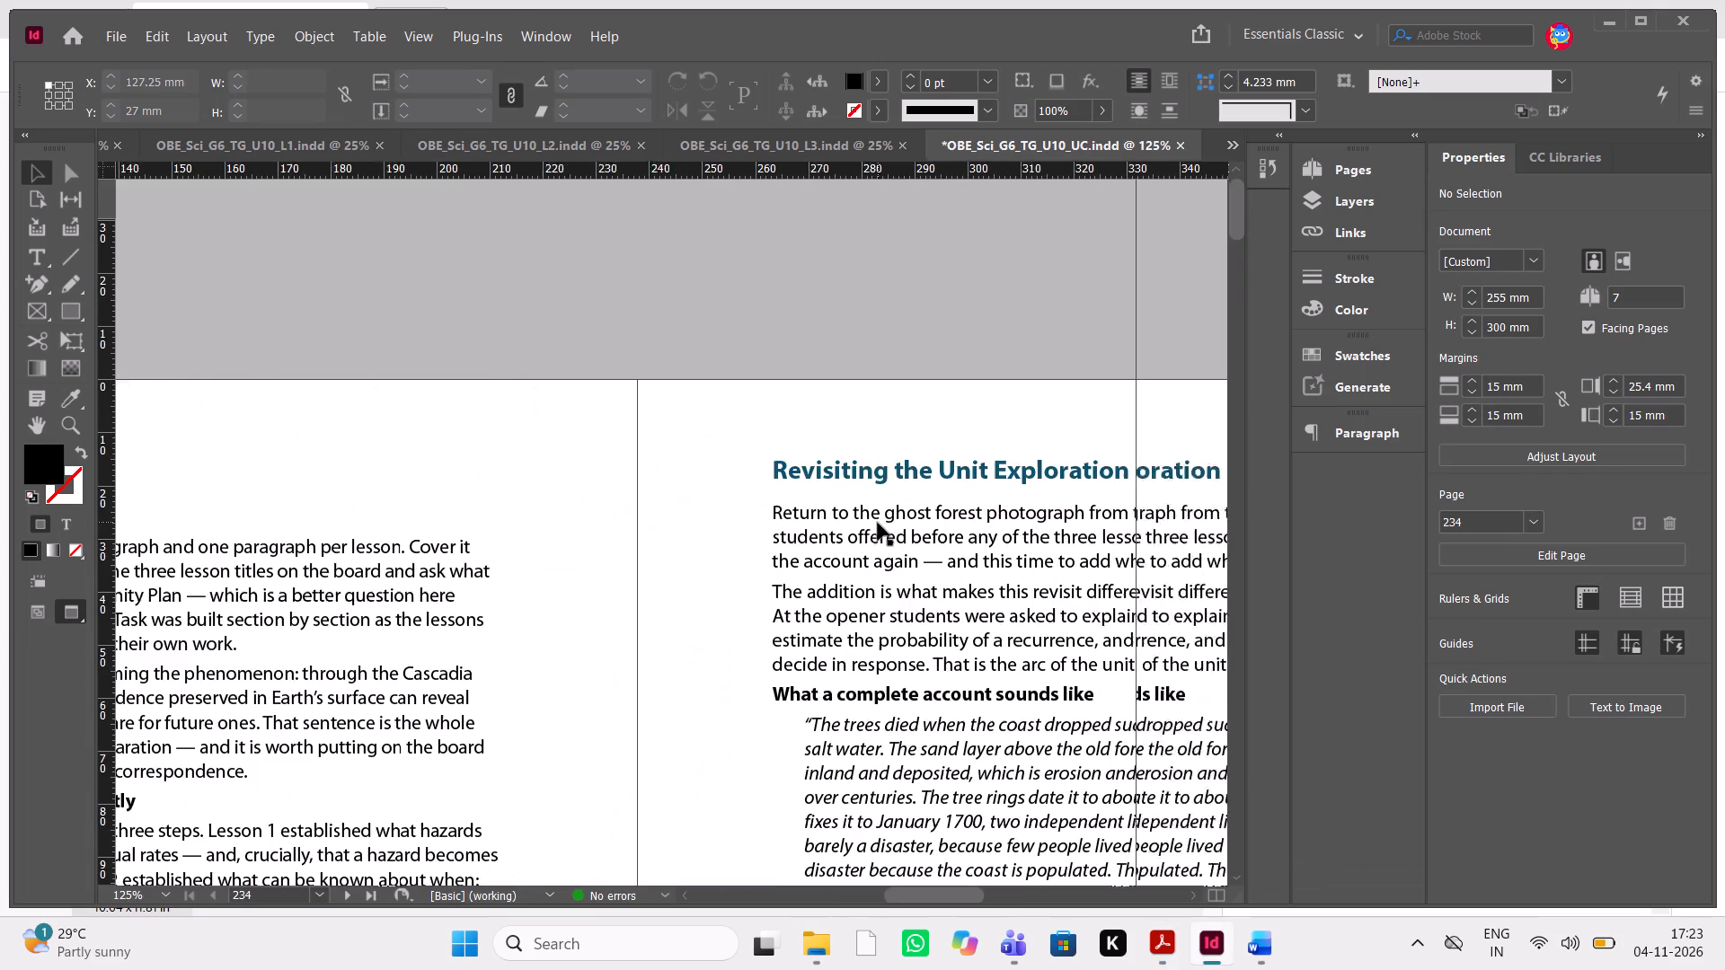
scroll(878, 523, left, 1)
scroll(878, 523, down, 5)
scroll(878, 523, up, 1)
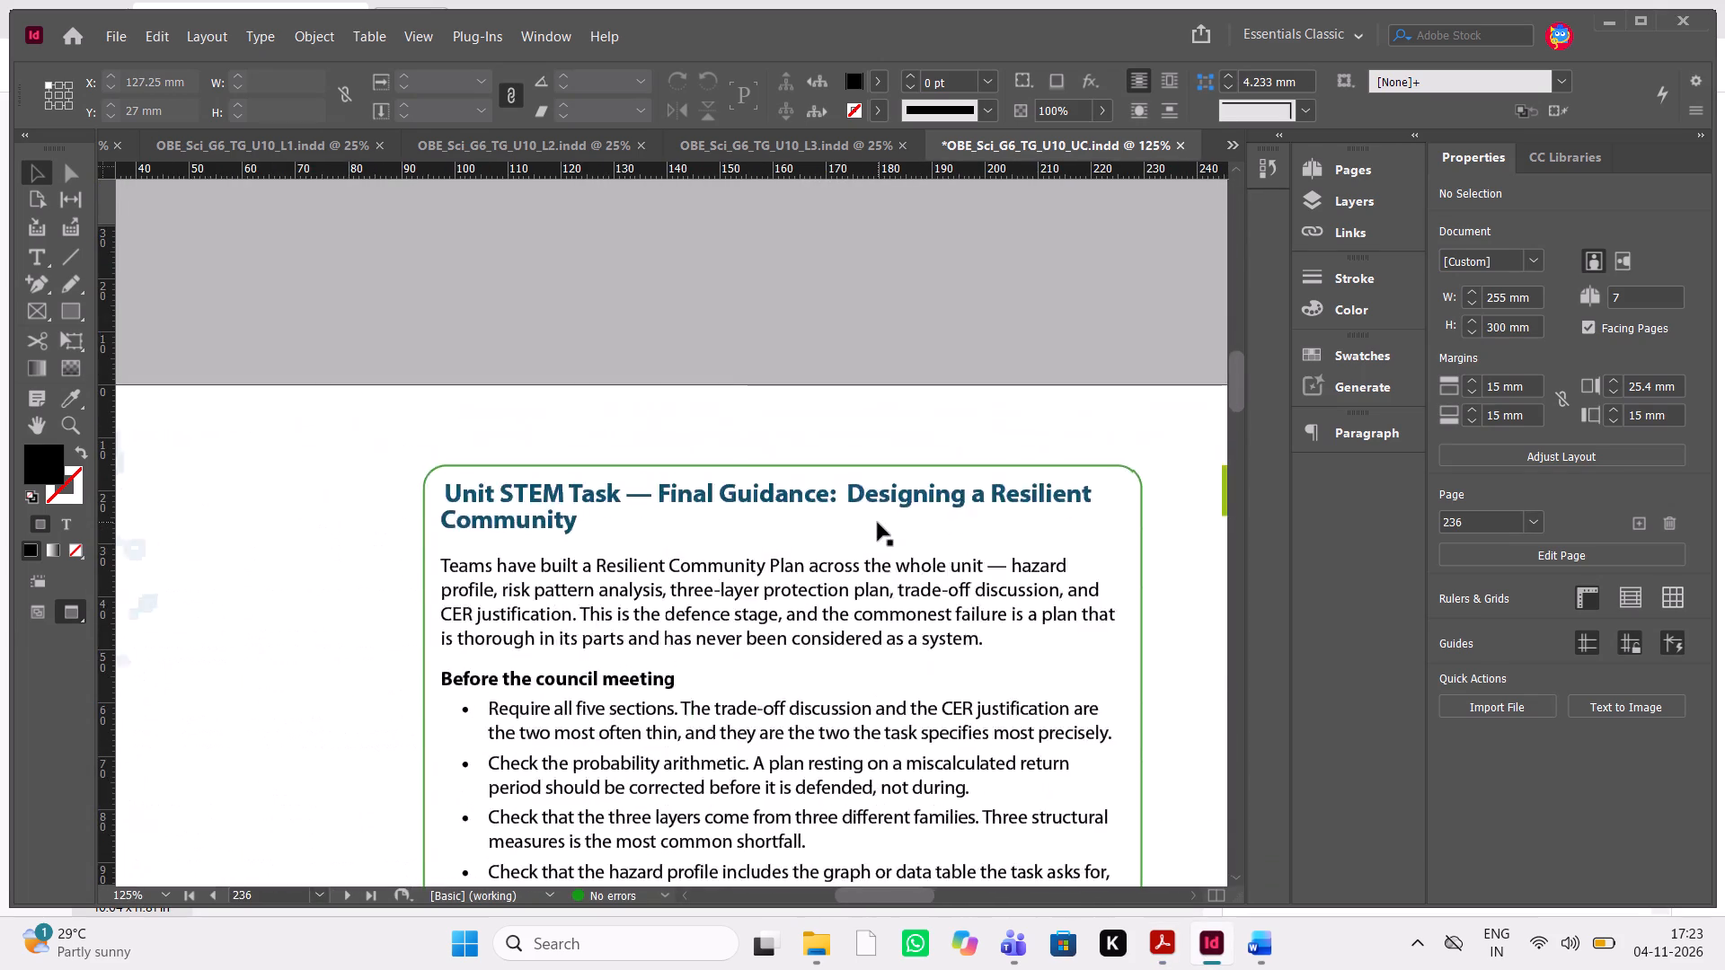
scroll(878, 523, up, 1)
click(694, 512)
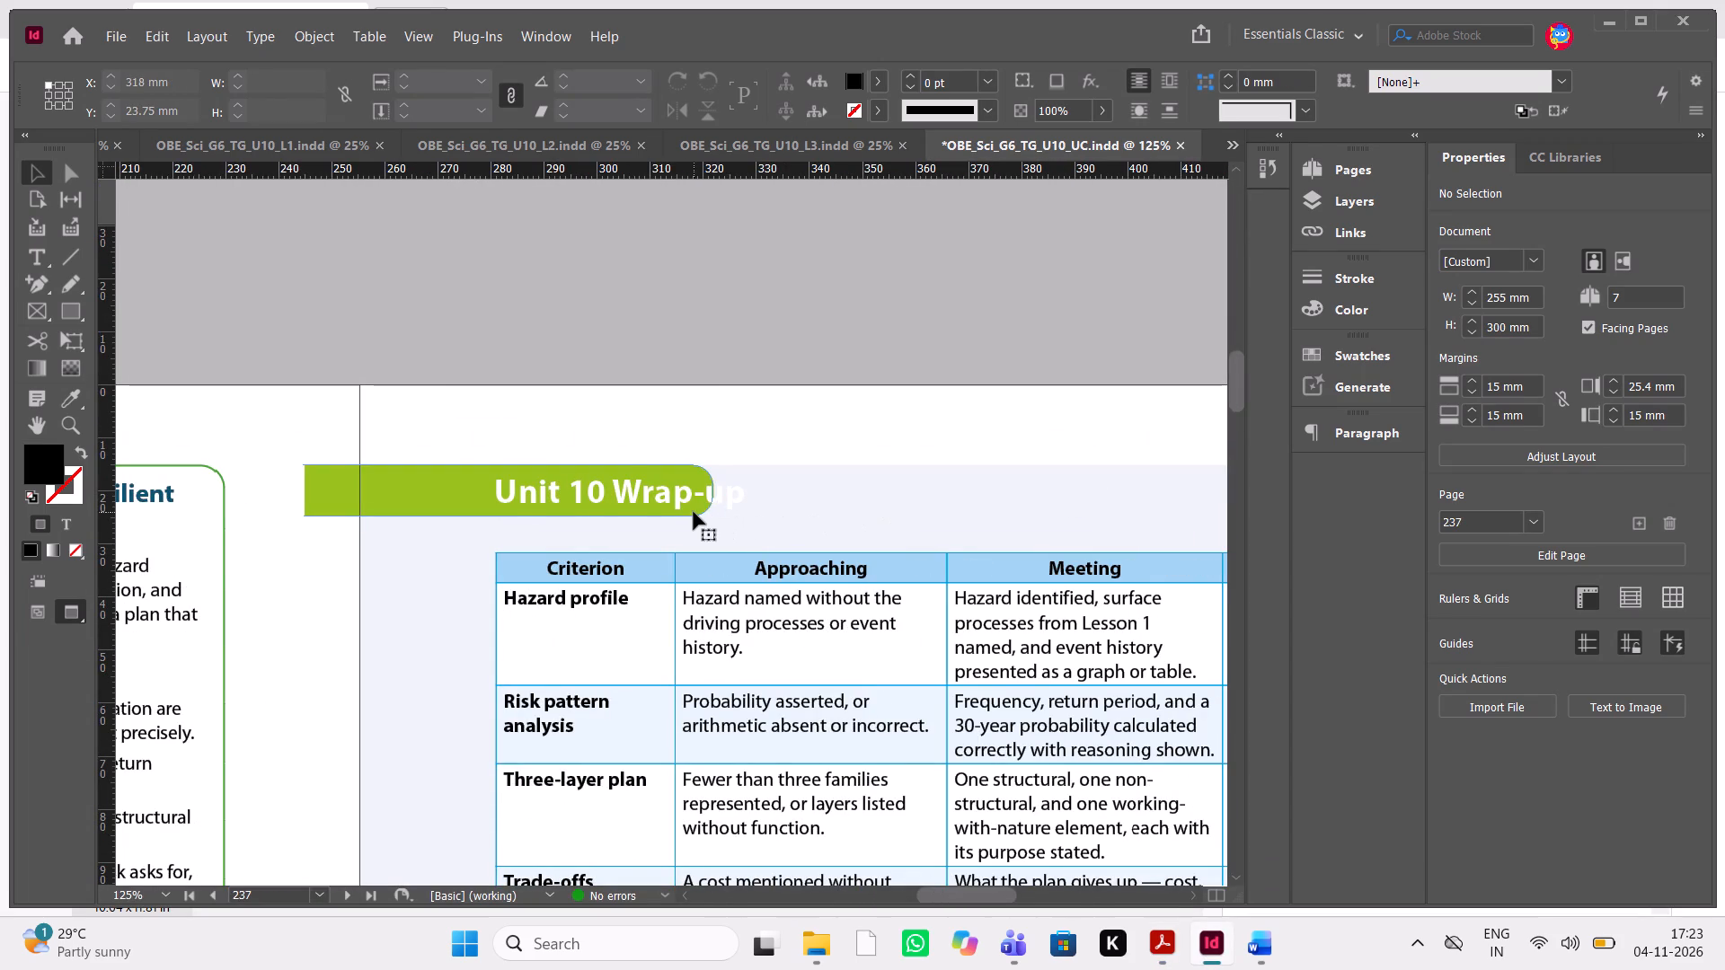
drag(712, 491, 734, 487)
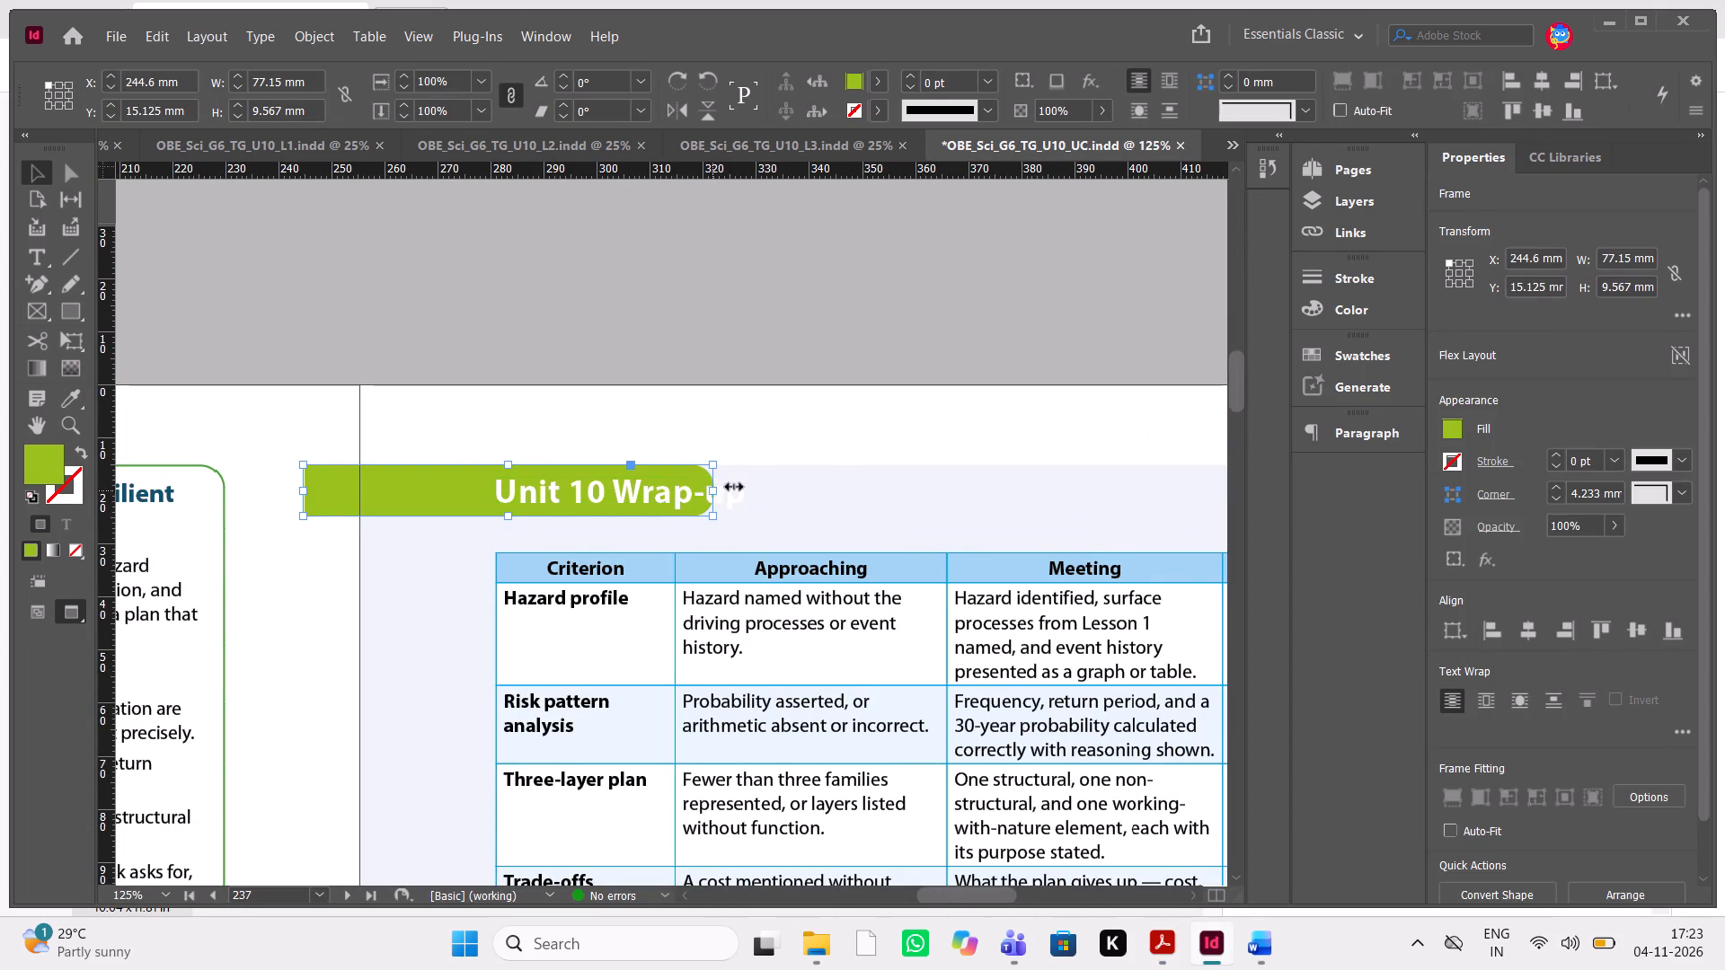
drag(734, 487, 752, 484)
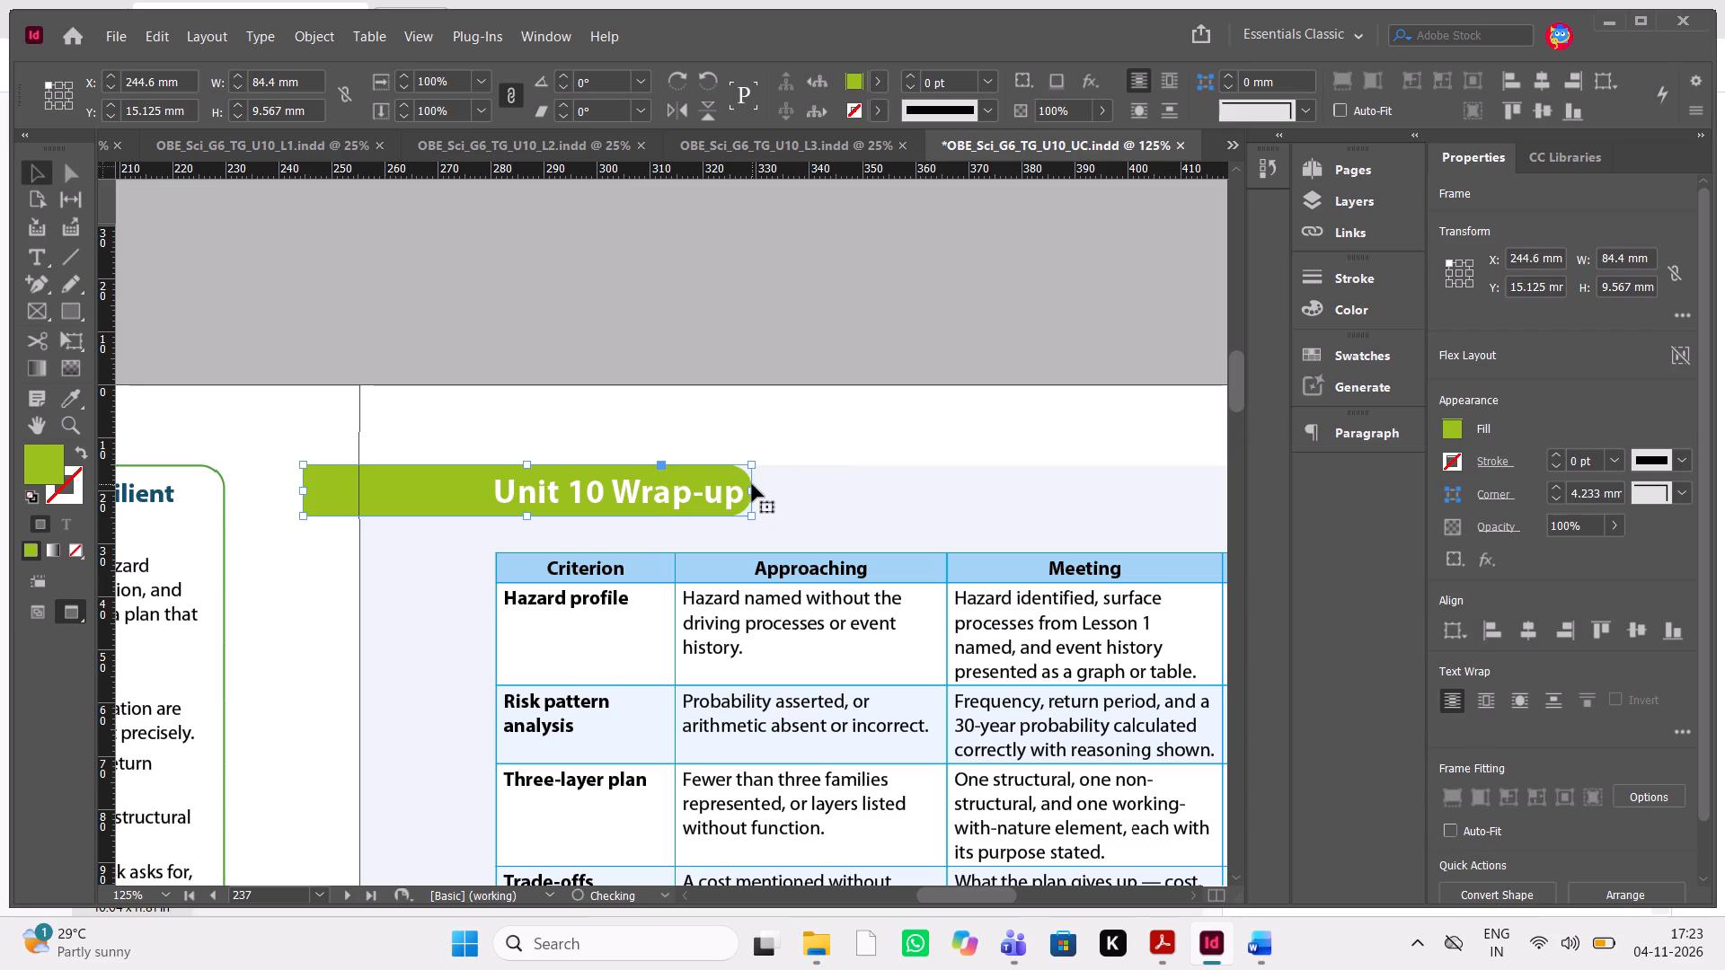
drag(755, 491, 763, 487)
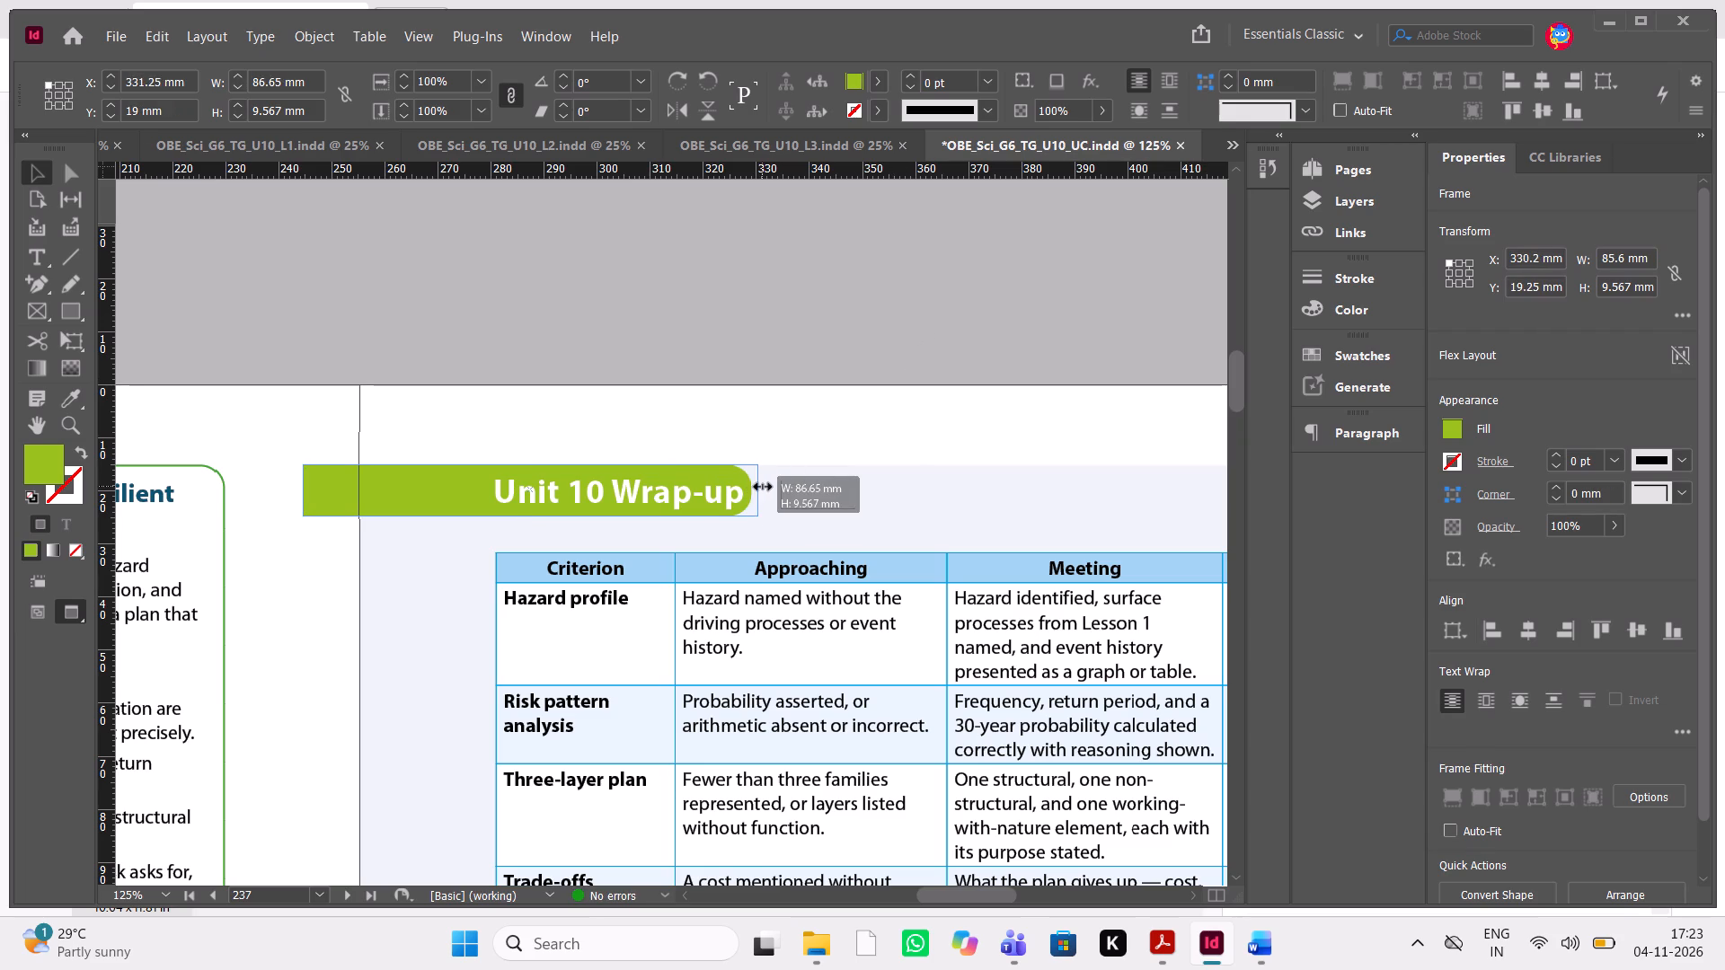
drag(763, 487, 765, 485)
click(870, 274)
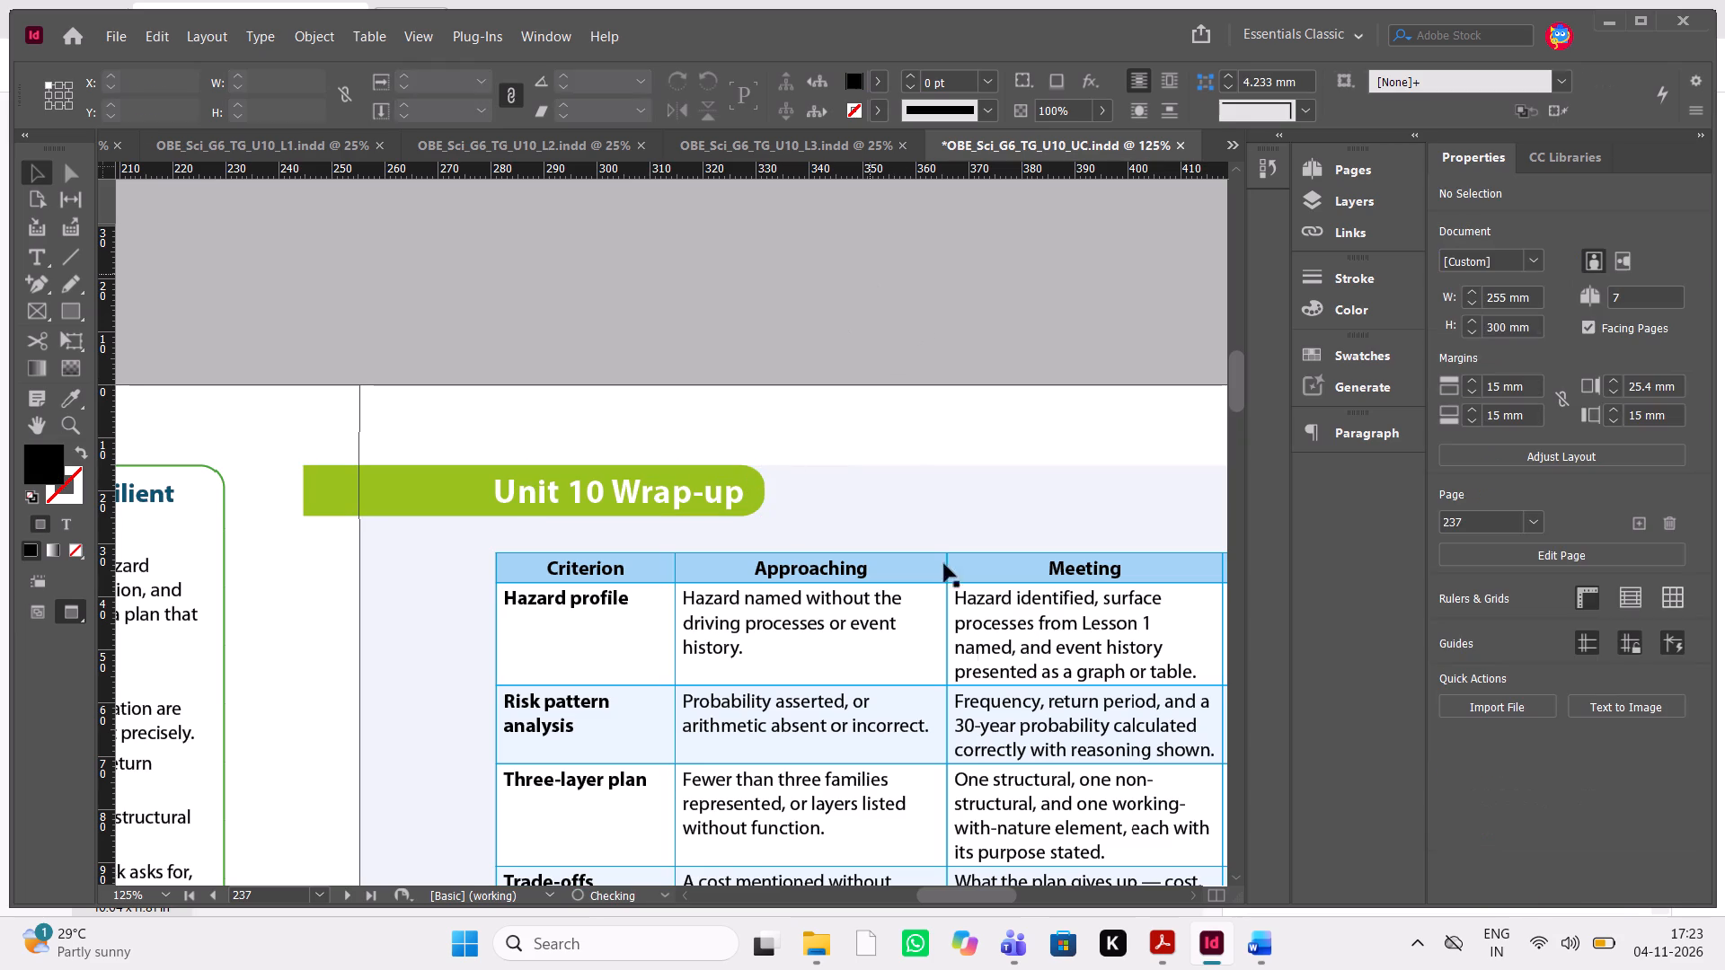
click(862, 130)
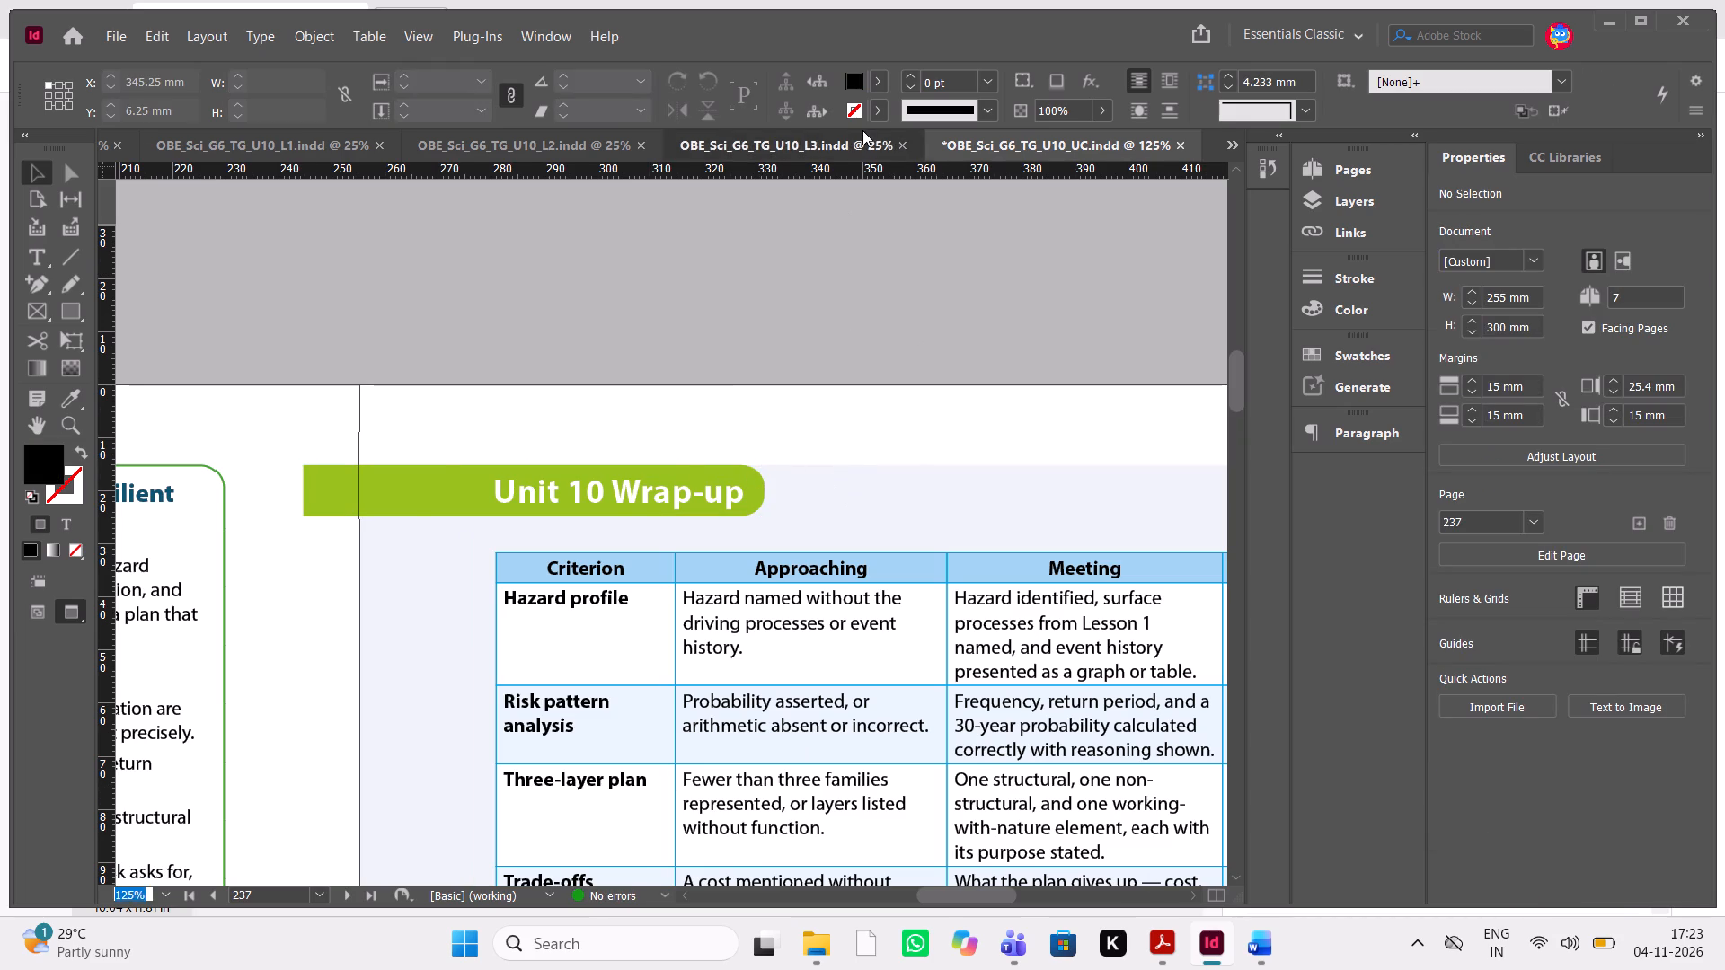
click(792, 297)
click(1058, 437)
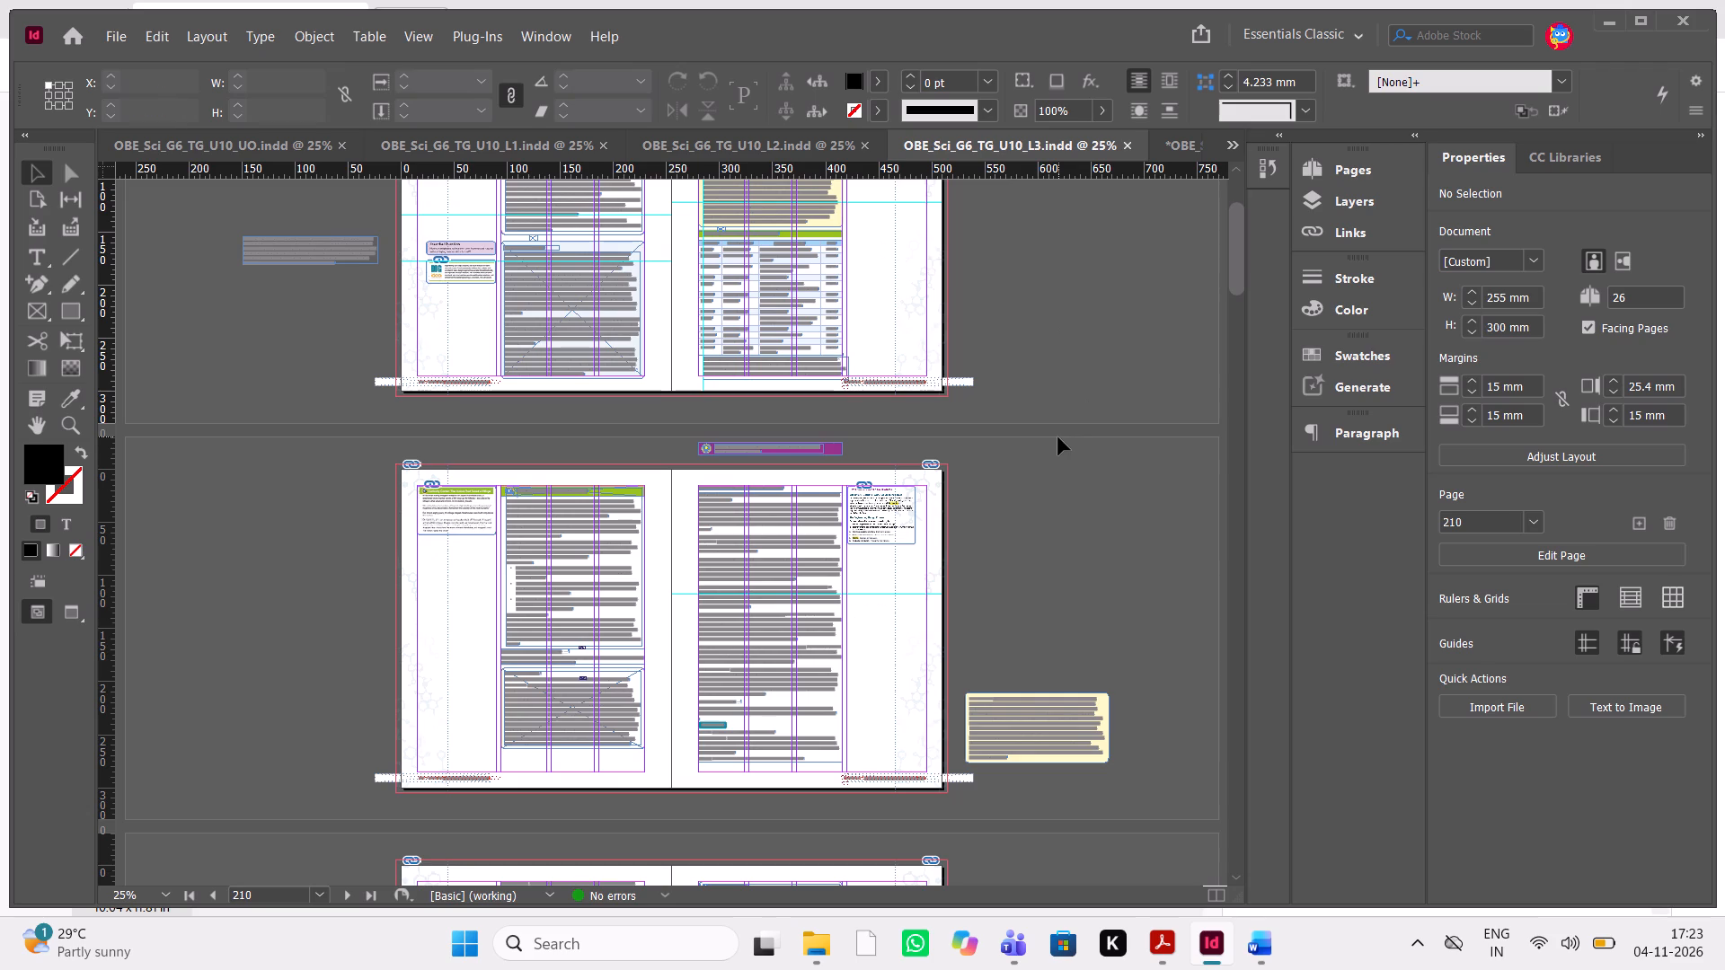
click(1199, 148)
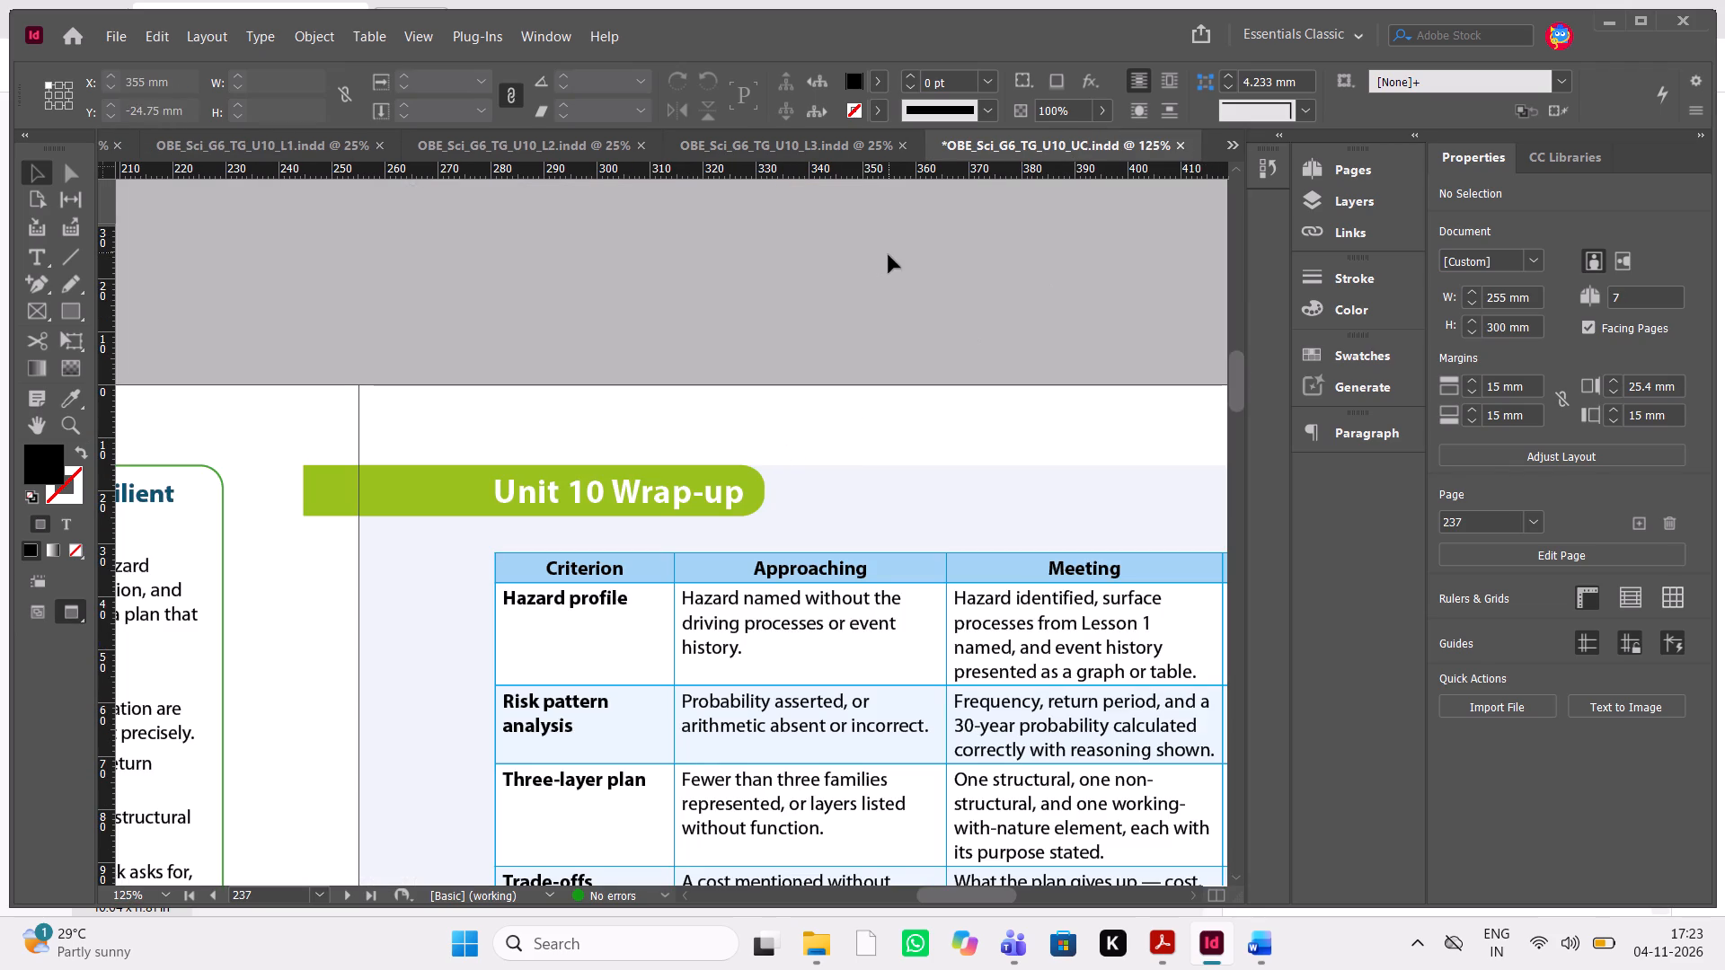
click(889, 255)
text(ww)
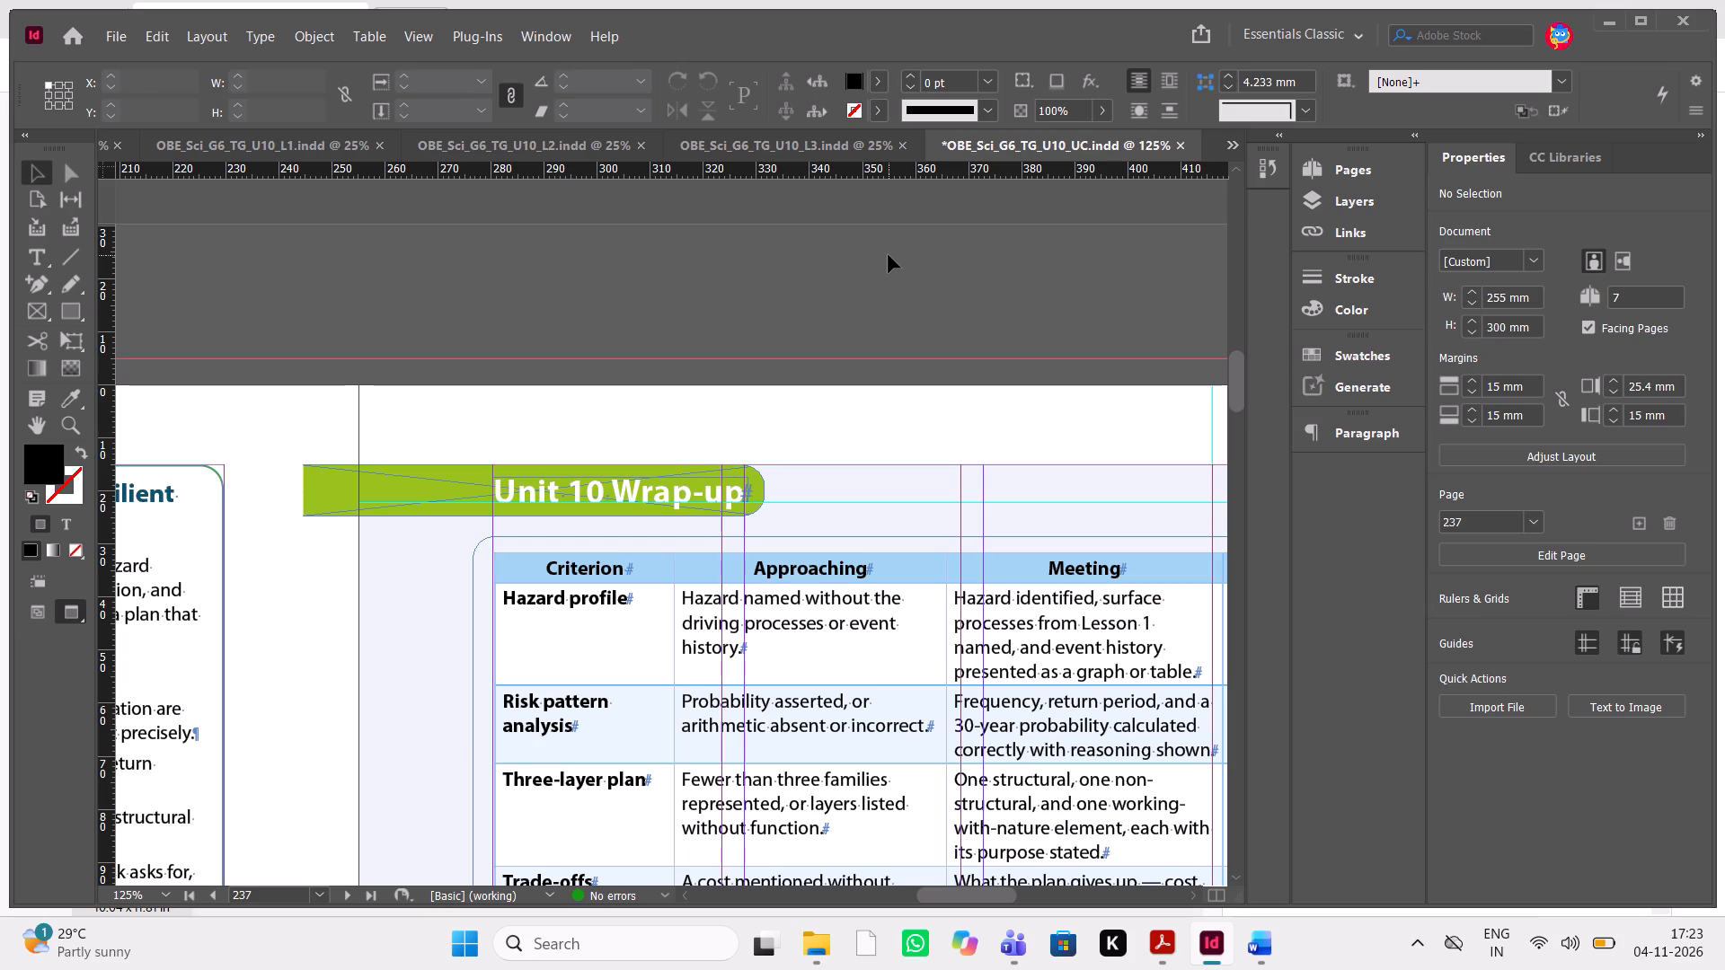
Examine the remaining review comments in the Acrobat PDF, including the font-size comment on the "Stability and Change" heading on page 221.
click(1172, 930)
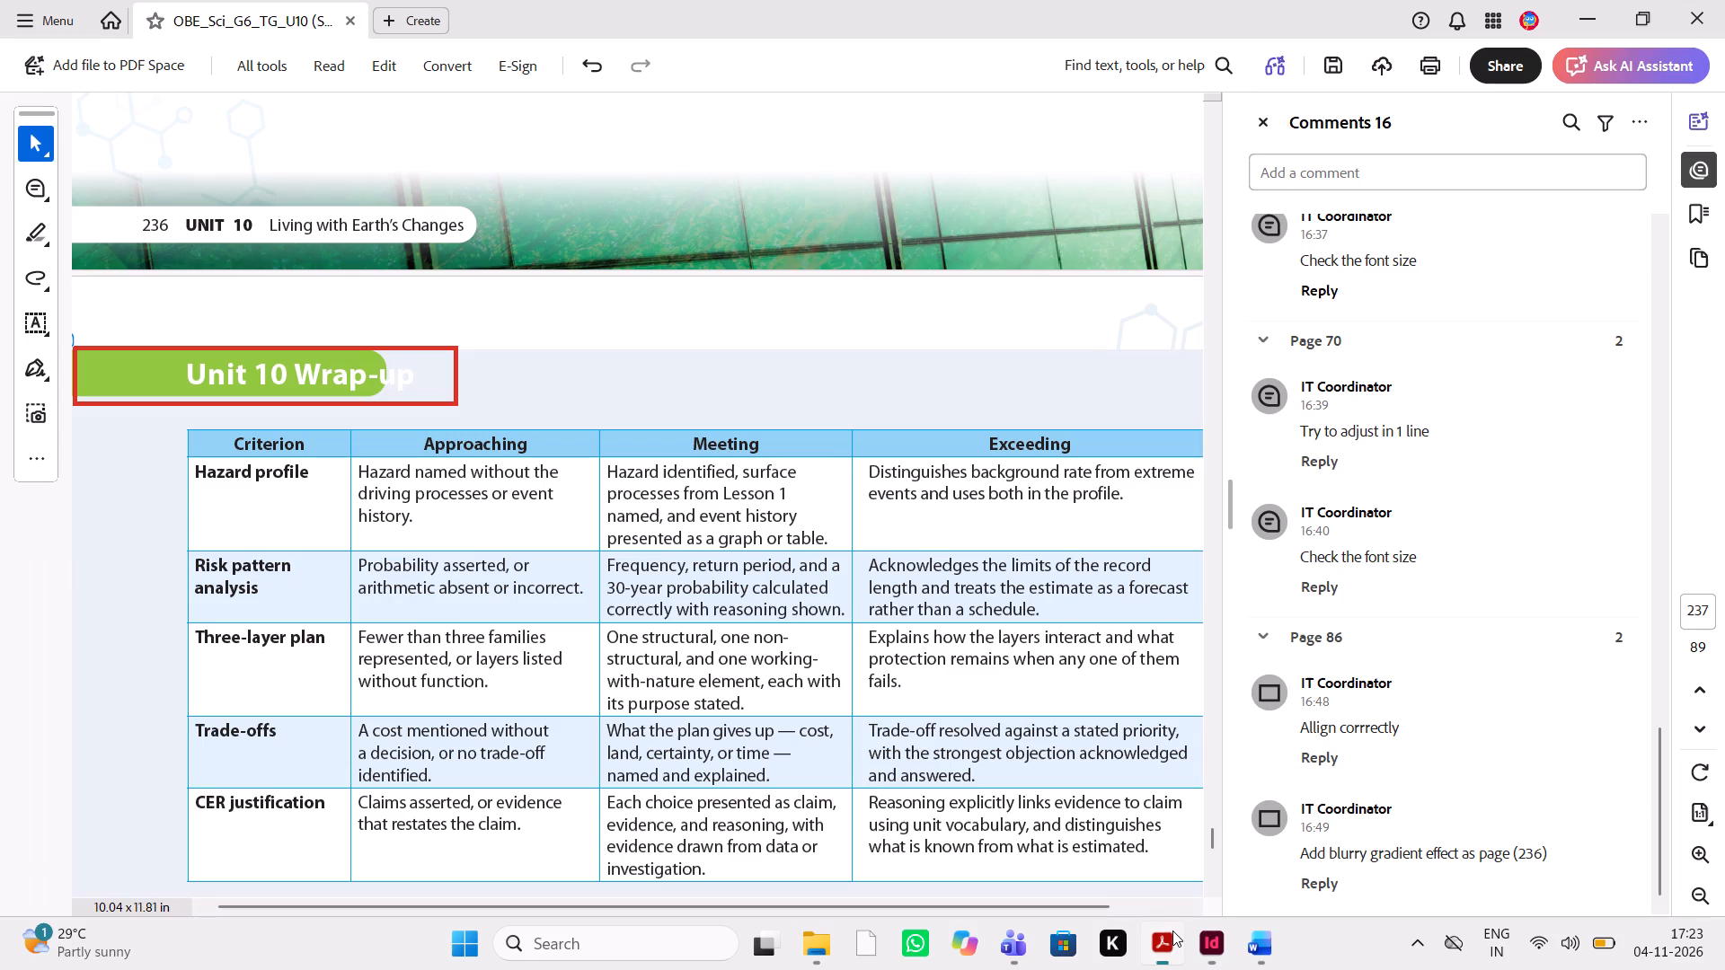
click(1452, 772)
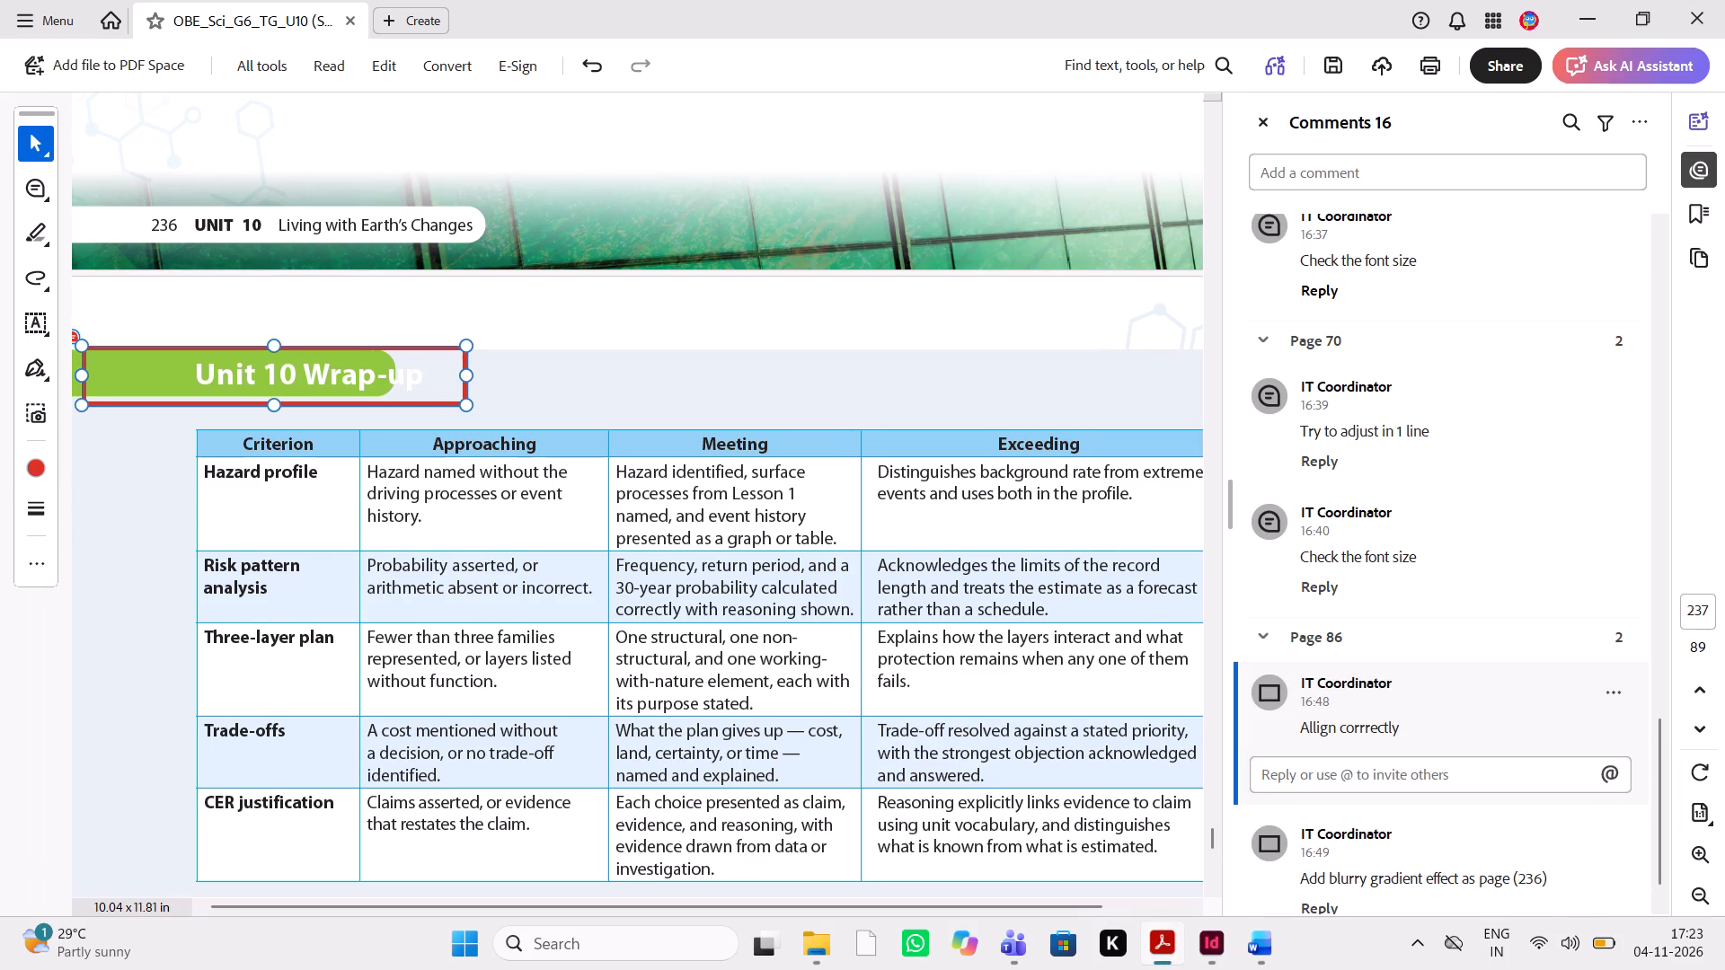
click(1374, 540)
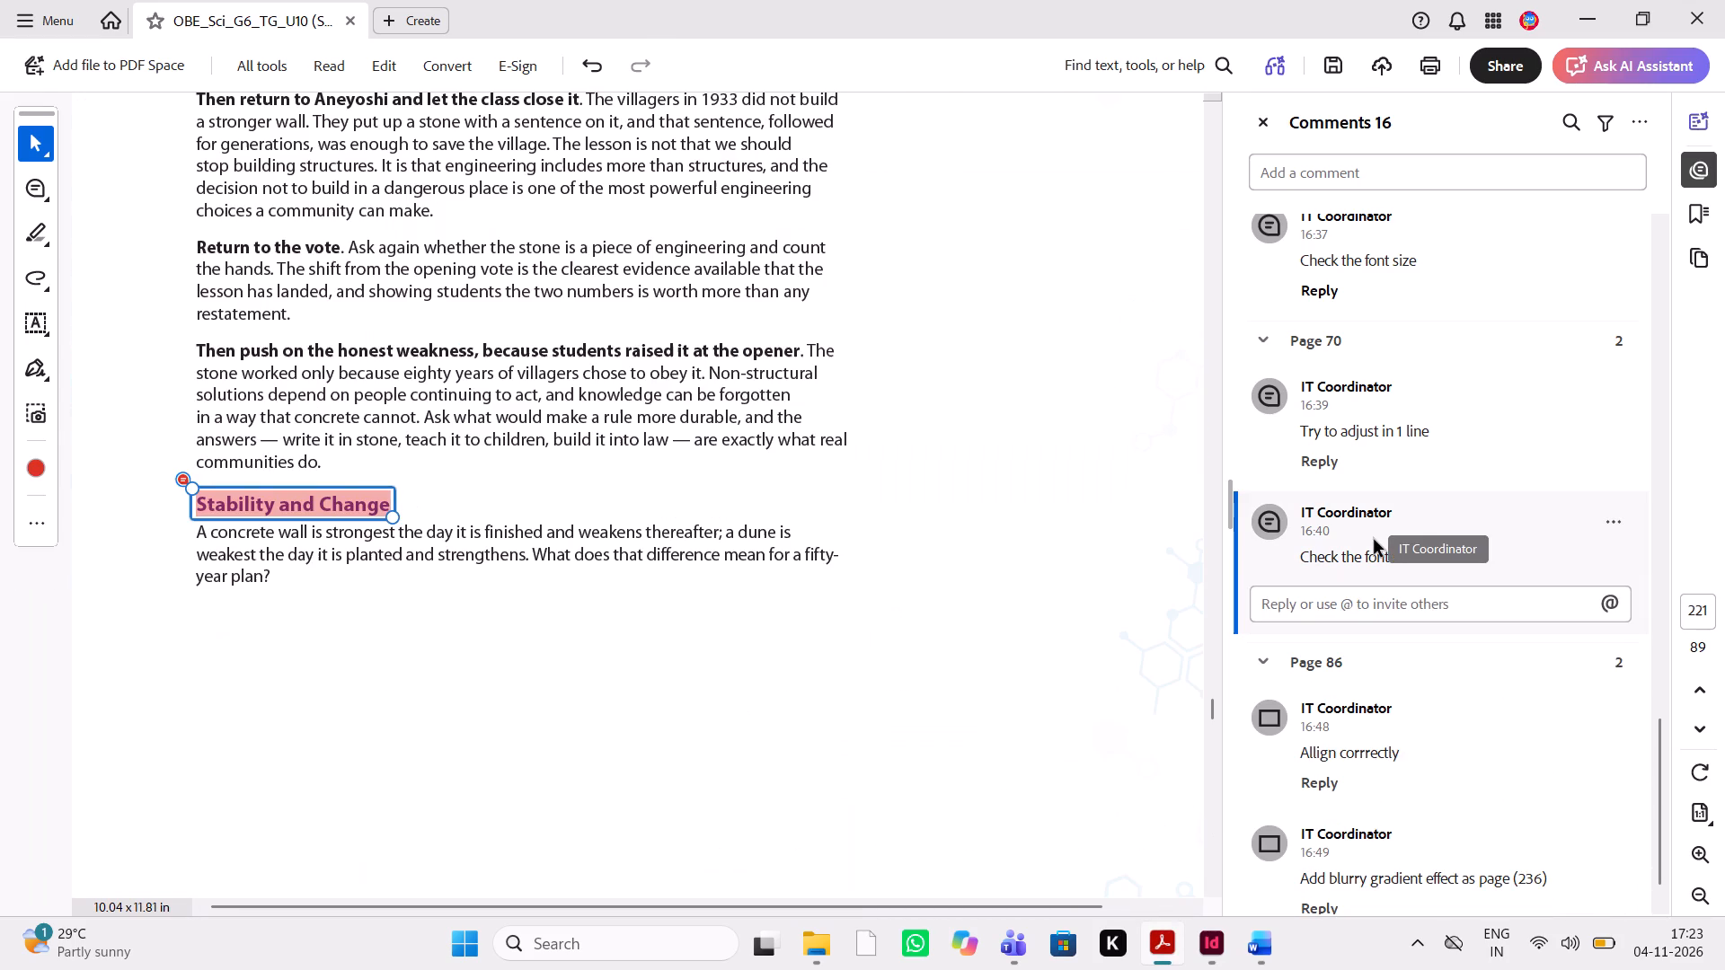
right_drag(323, 479, 176, 475)
click(176, 475)
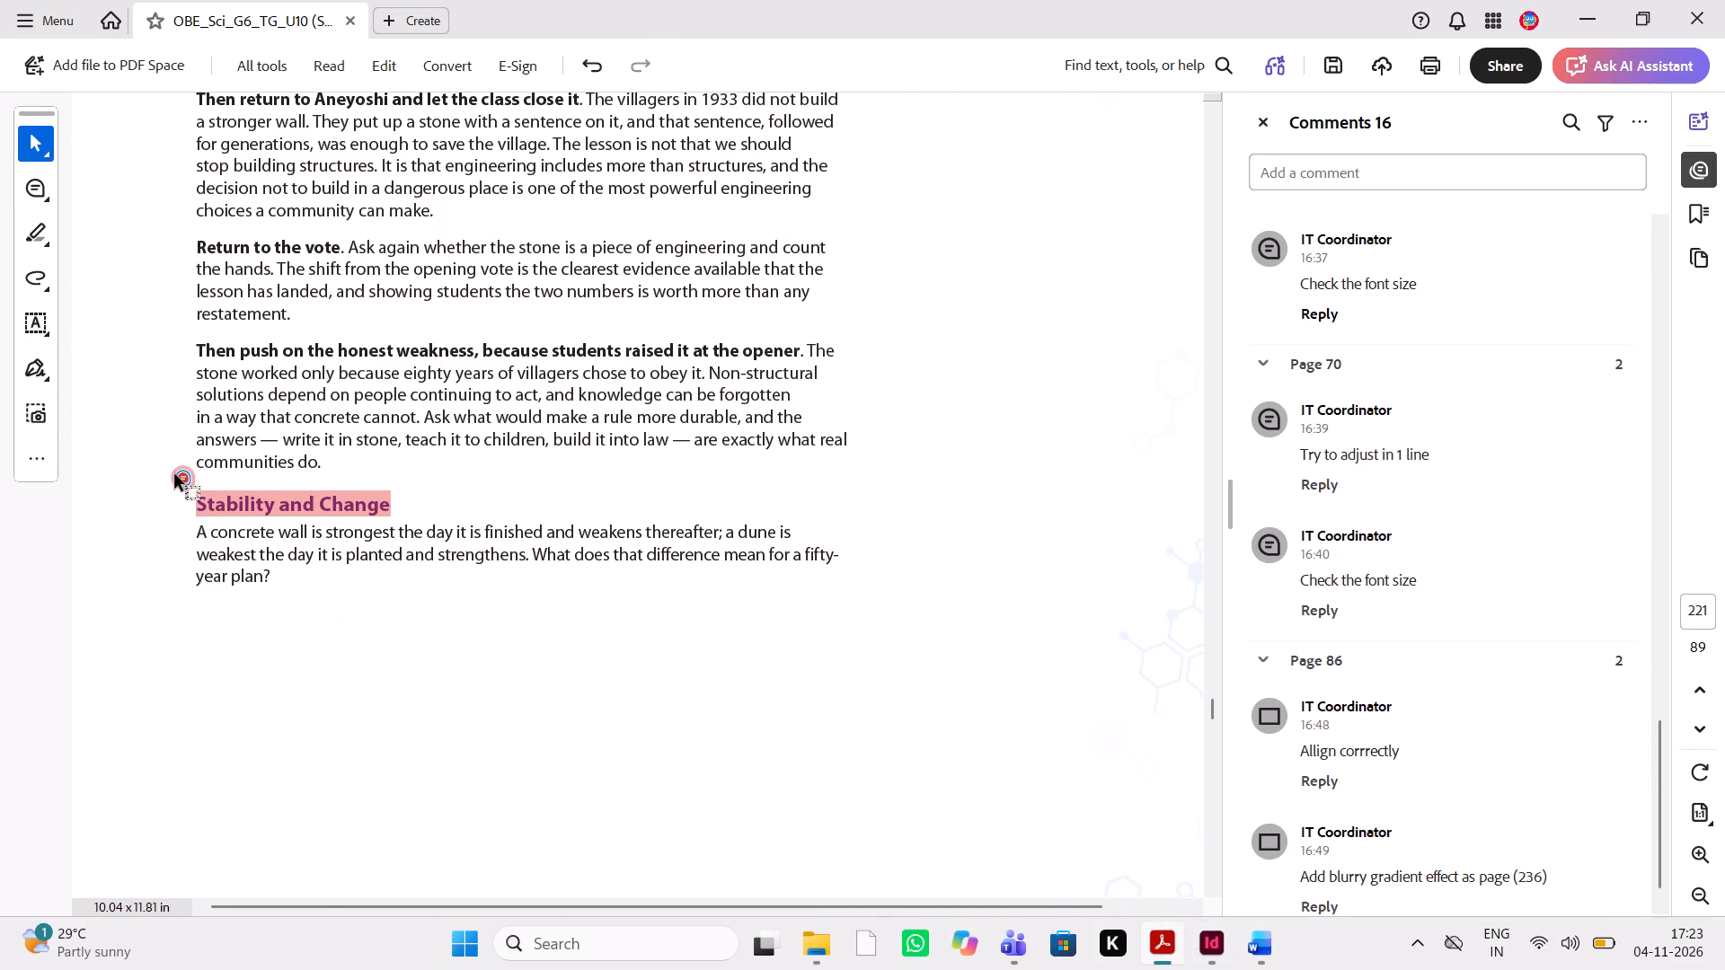
right_drag(176, 475, 1240, 890)
click(1205, 961)
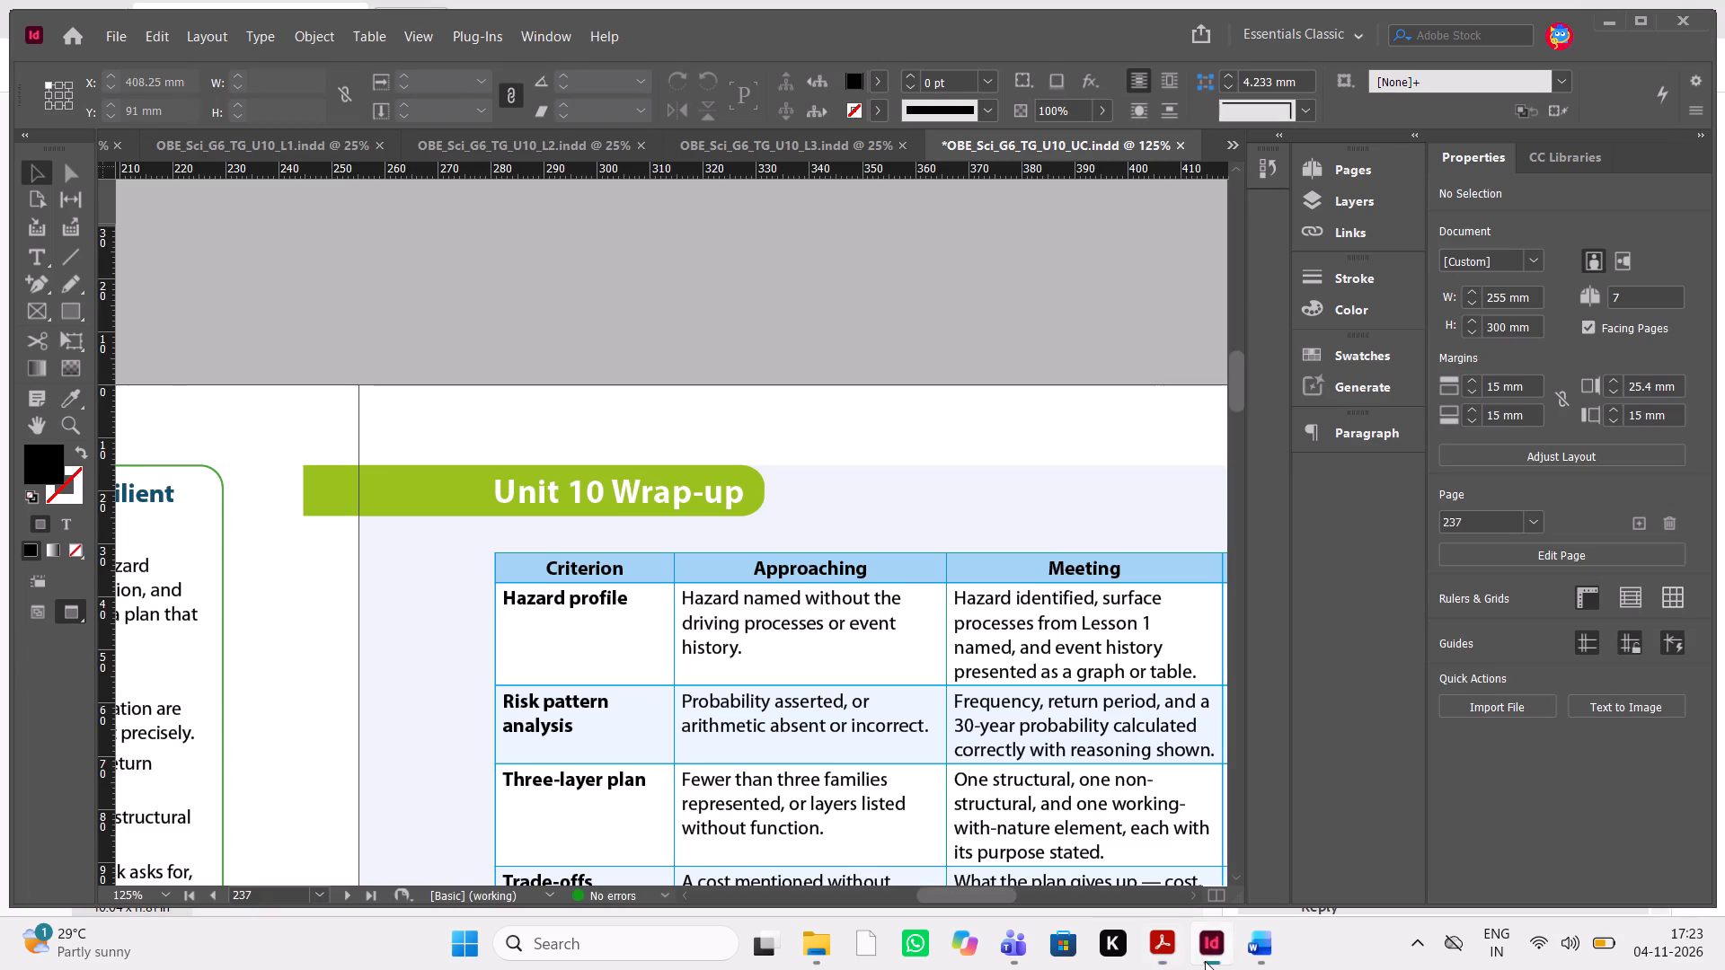
click(1205, 961)
click(864, 339)
scroll(864, 339, down, 1)
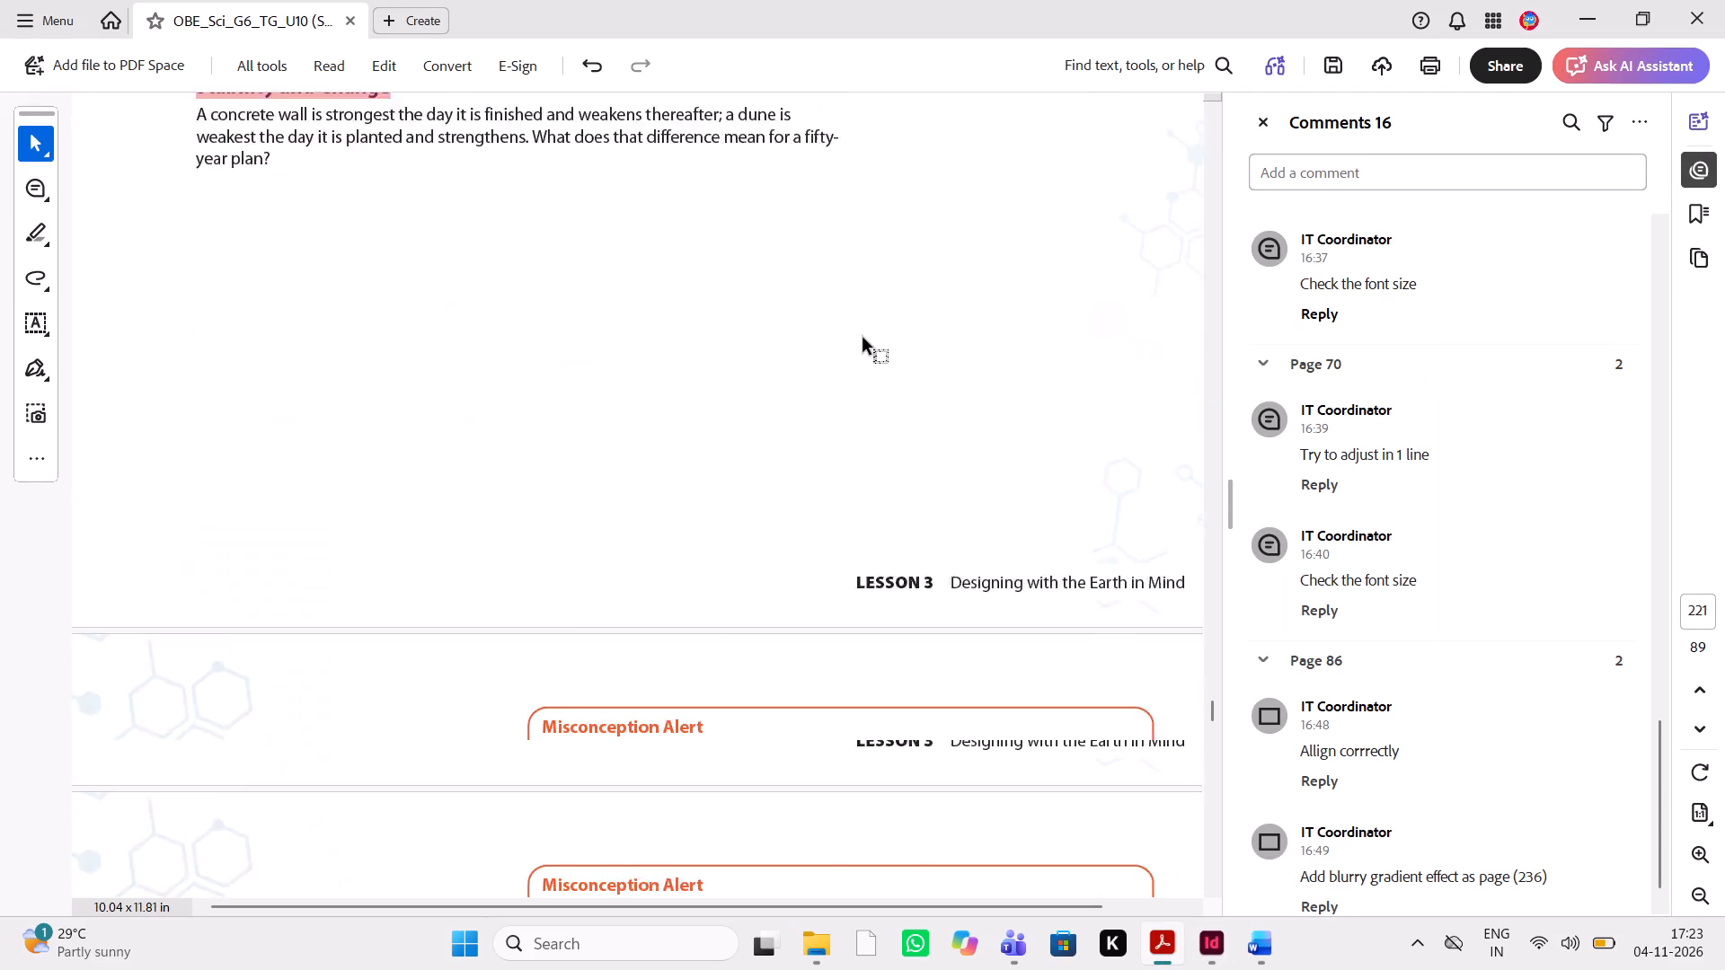
scroll(864, 339, down, 1)
click(1219, 942)
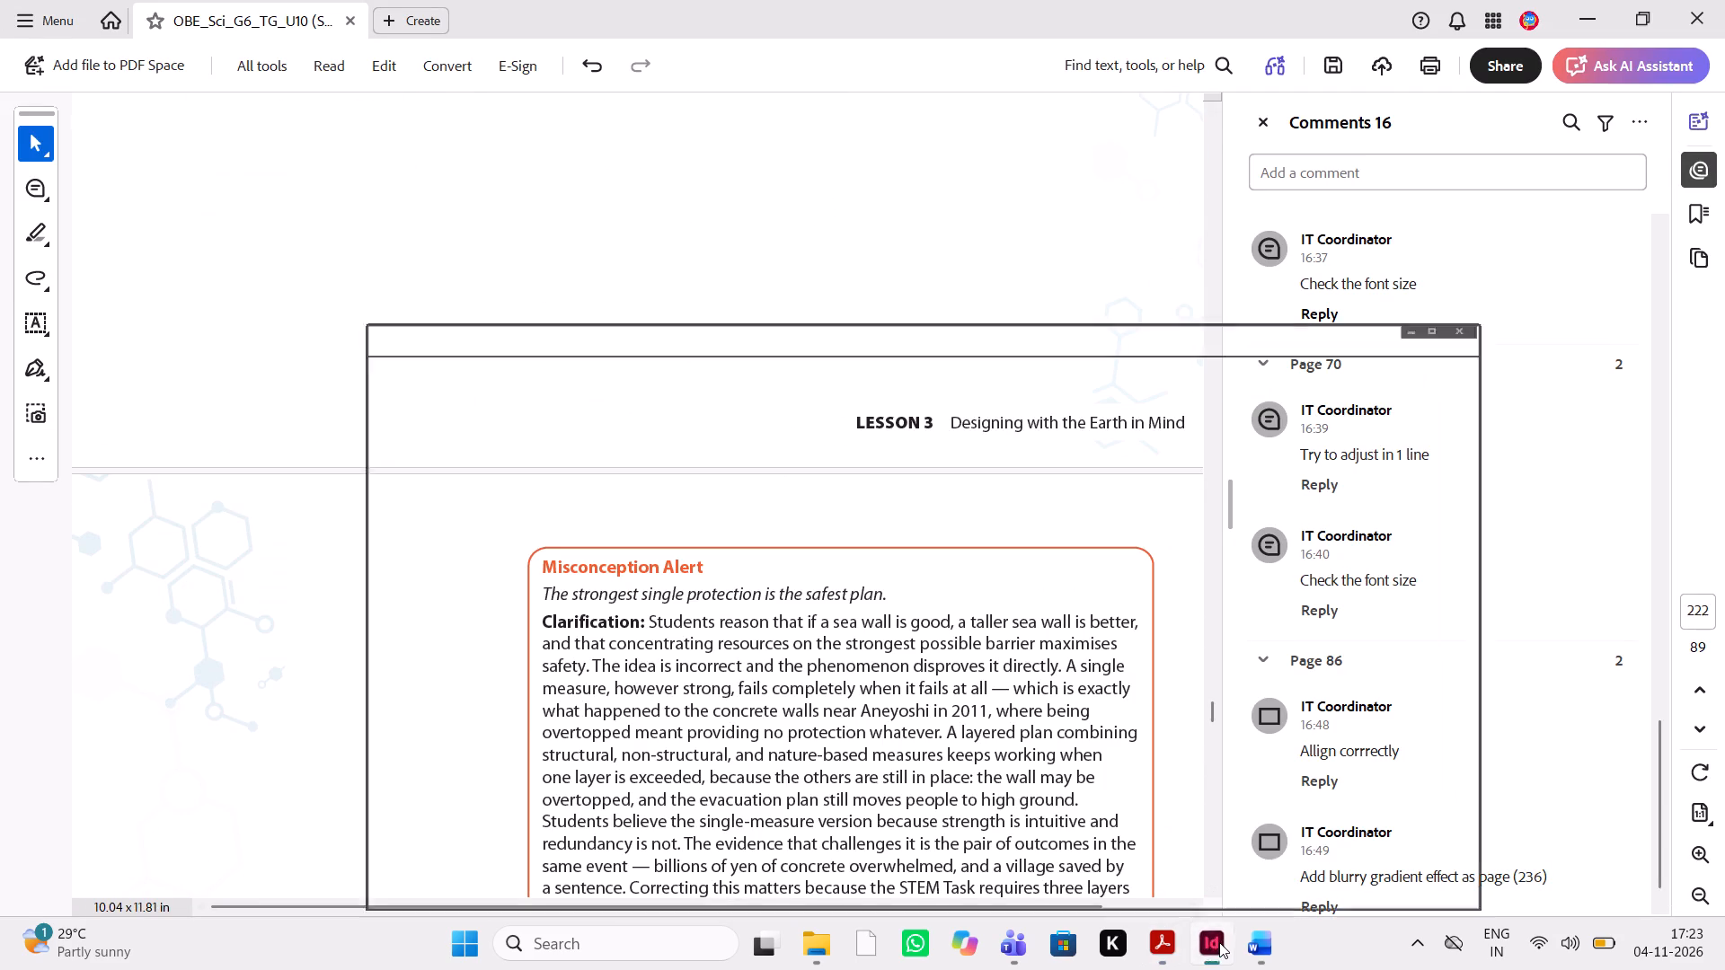
click(801, 145)
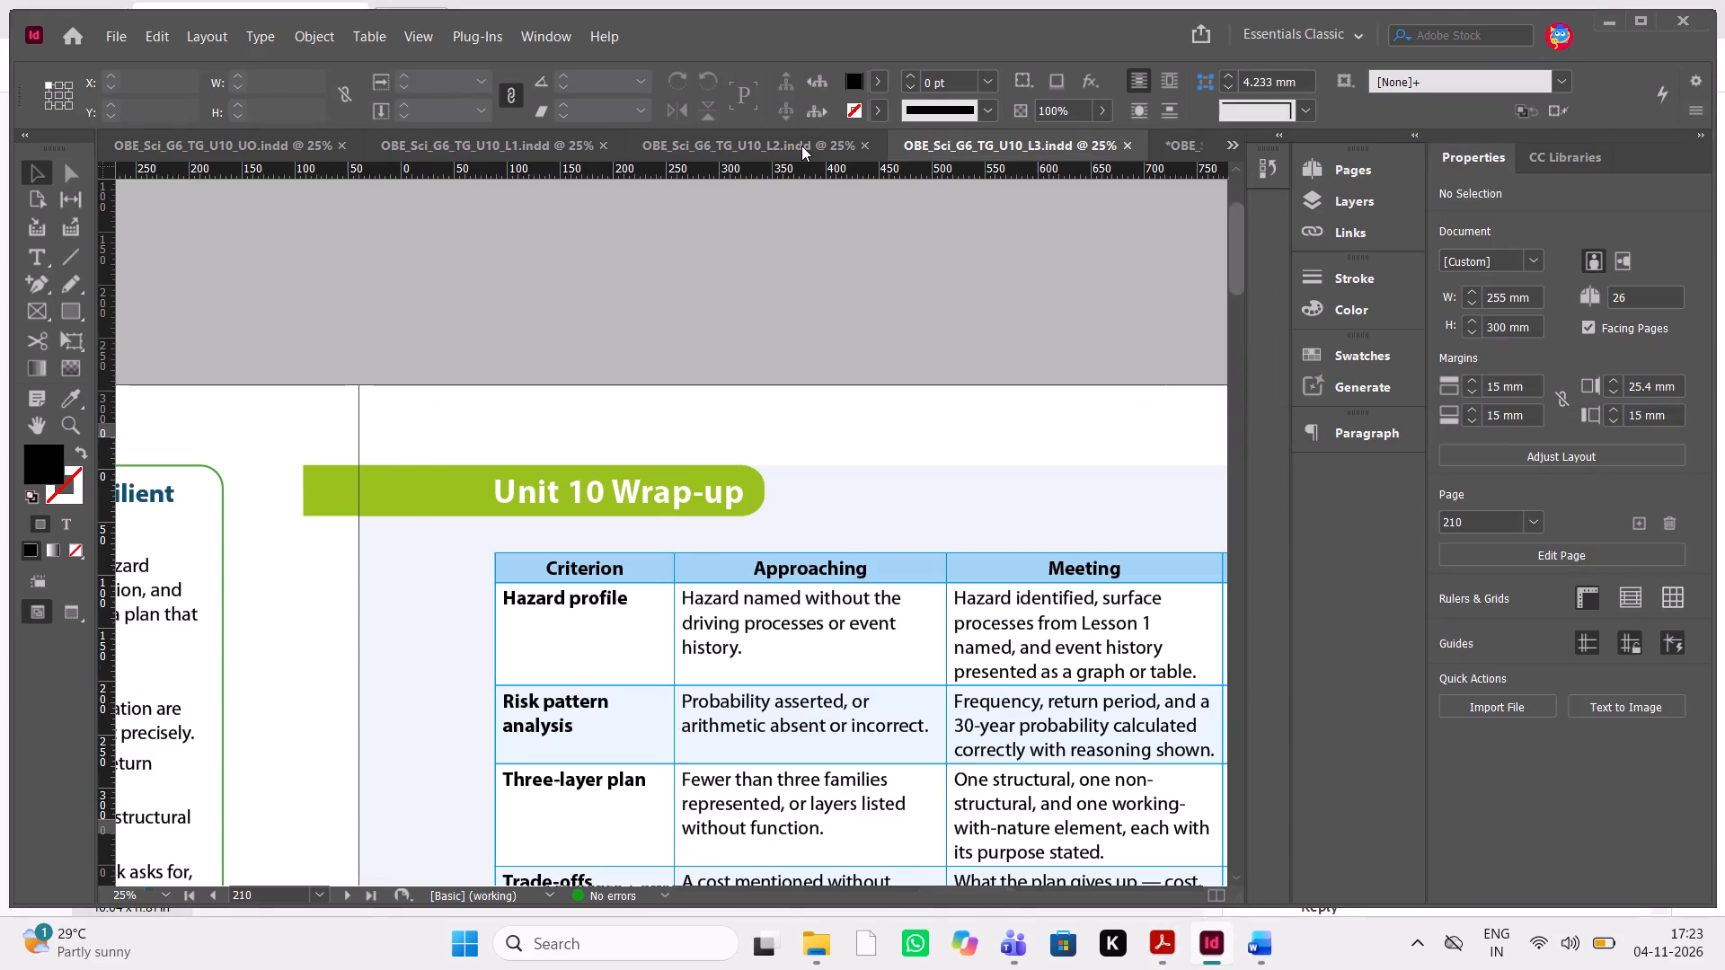
click(1161, 936)
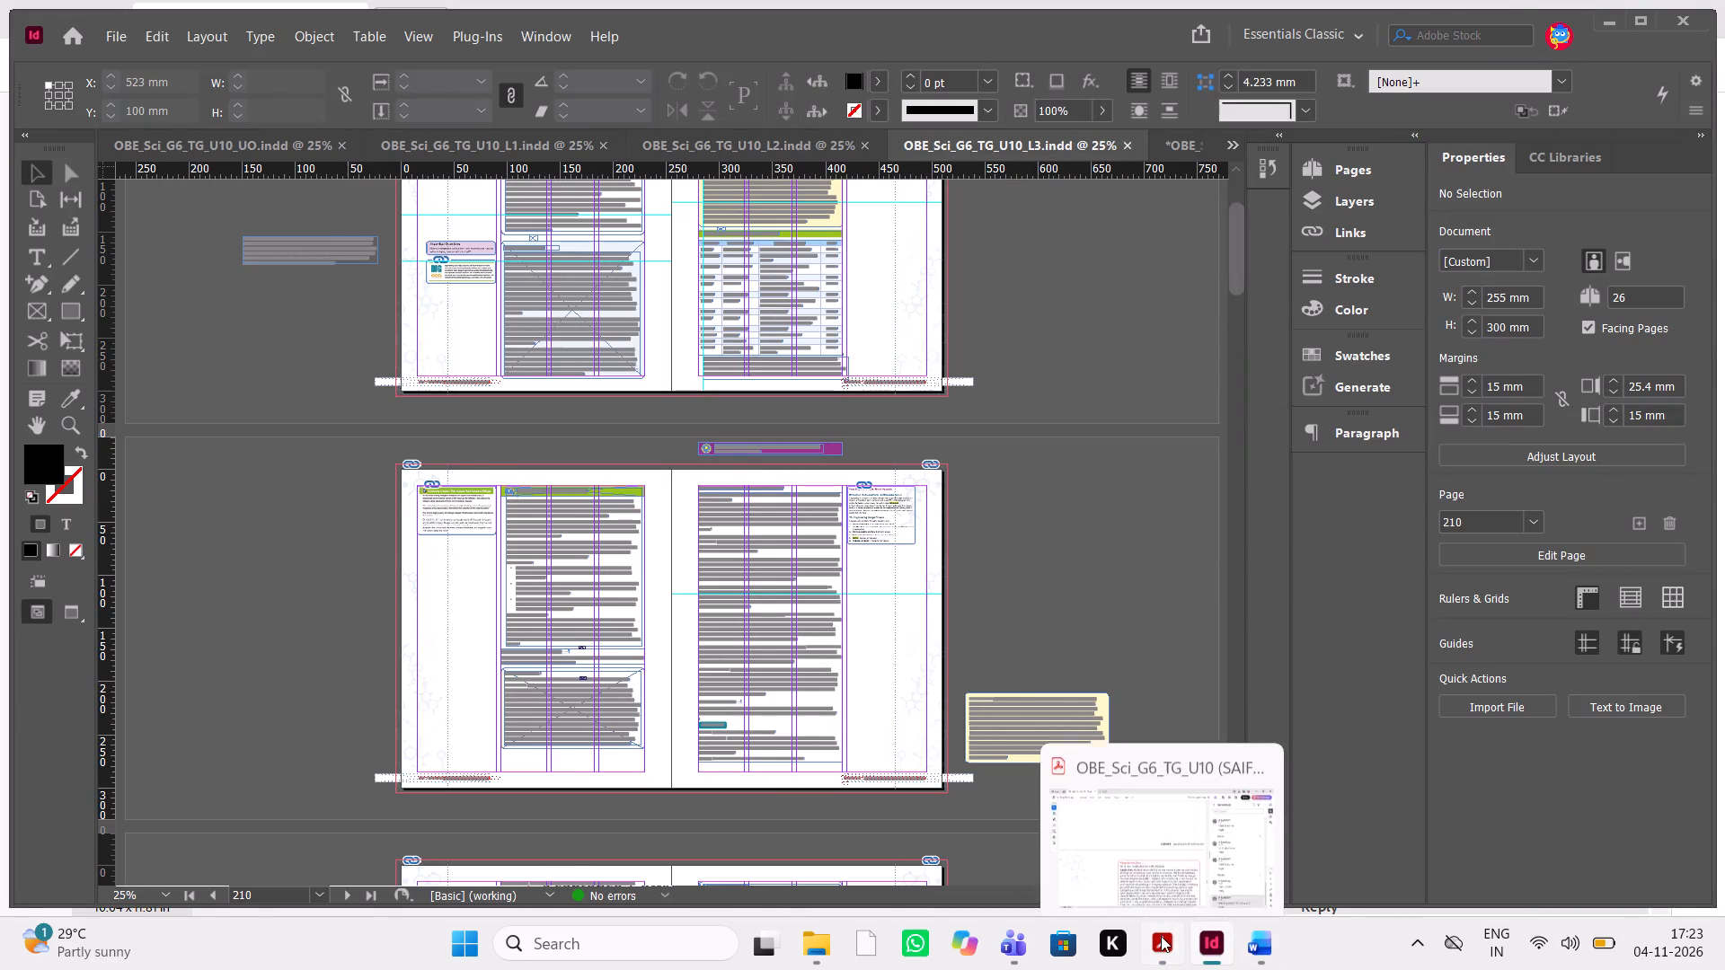
scroll(1020, 604, down, 5)
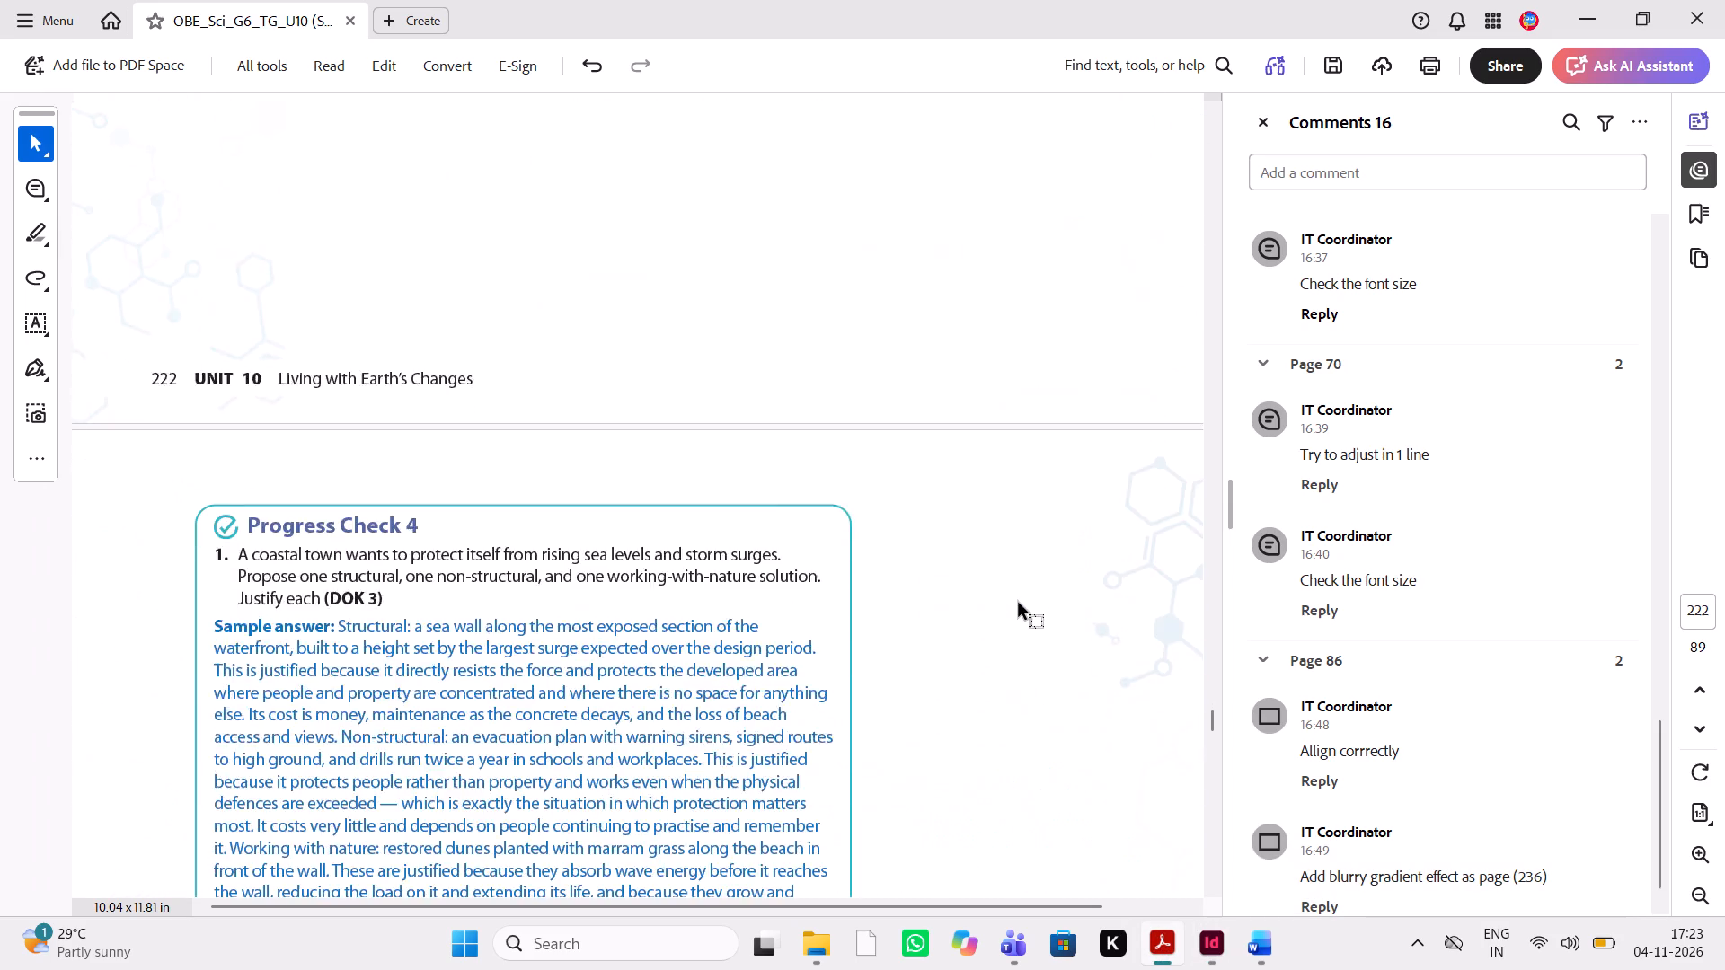
scroll(1020, 604, up, 6)
scroll(1020, 604, down, 1)
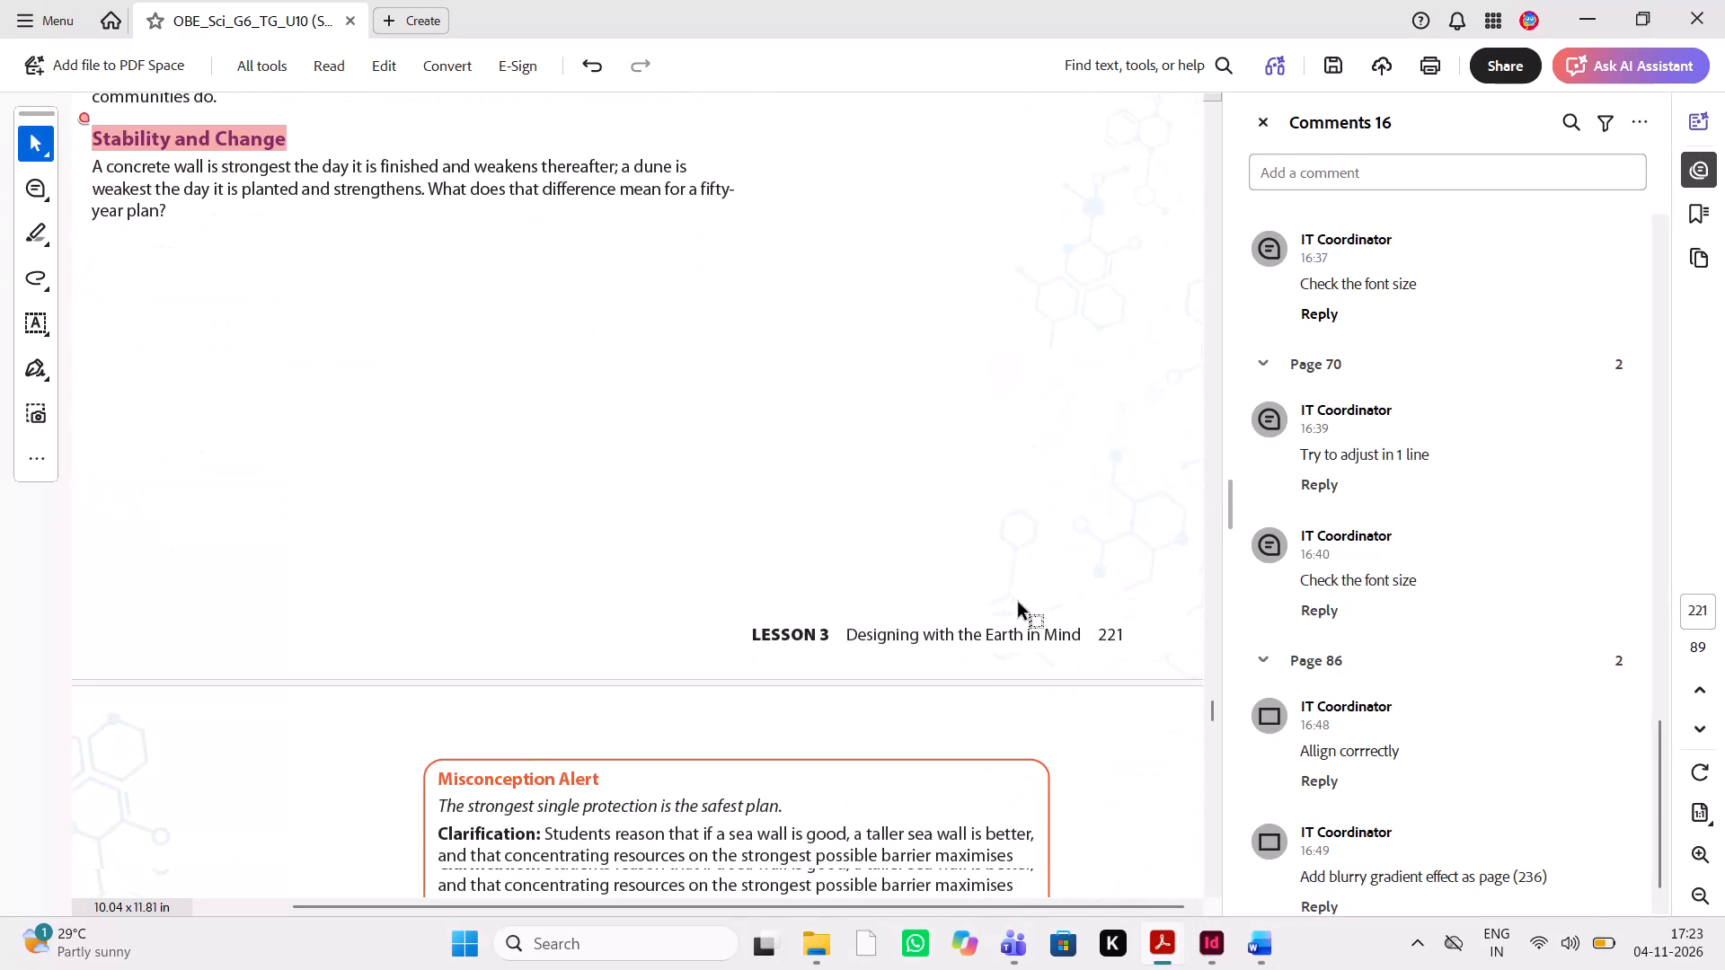
scroll(1020, 604, down, 1)
scroll(1020, 604, right, 1)
In InDesign, set the font size of the "Stability and Change" heading on page 221 to 11 pt.
click(1215, 952)
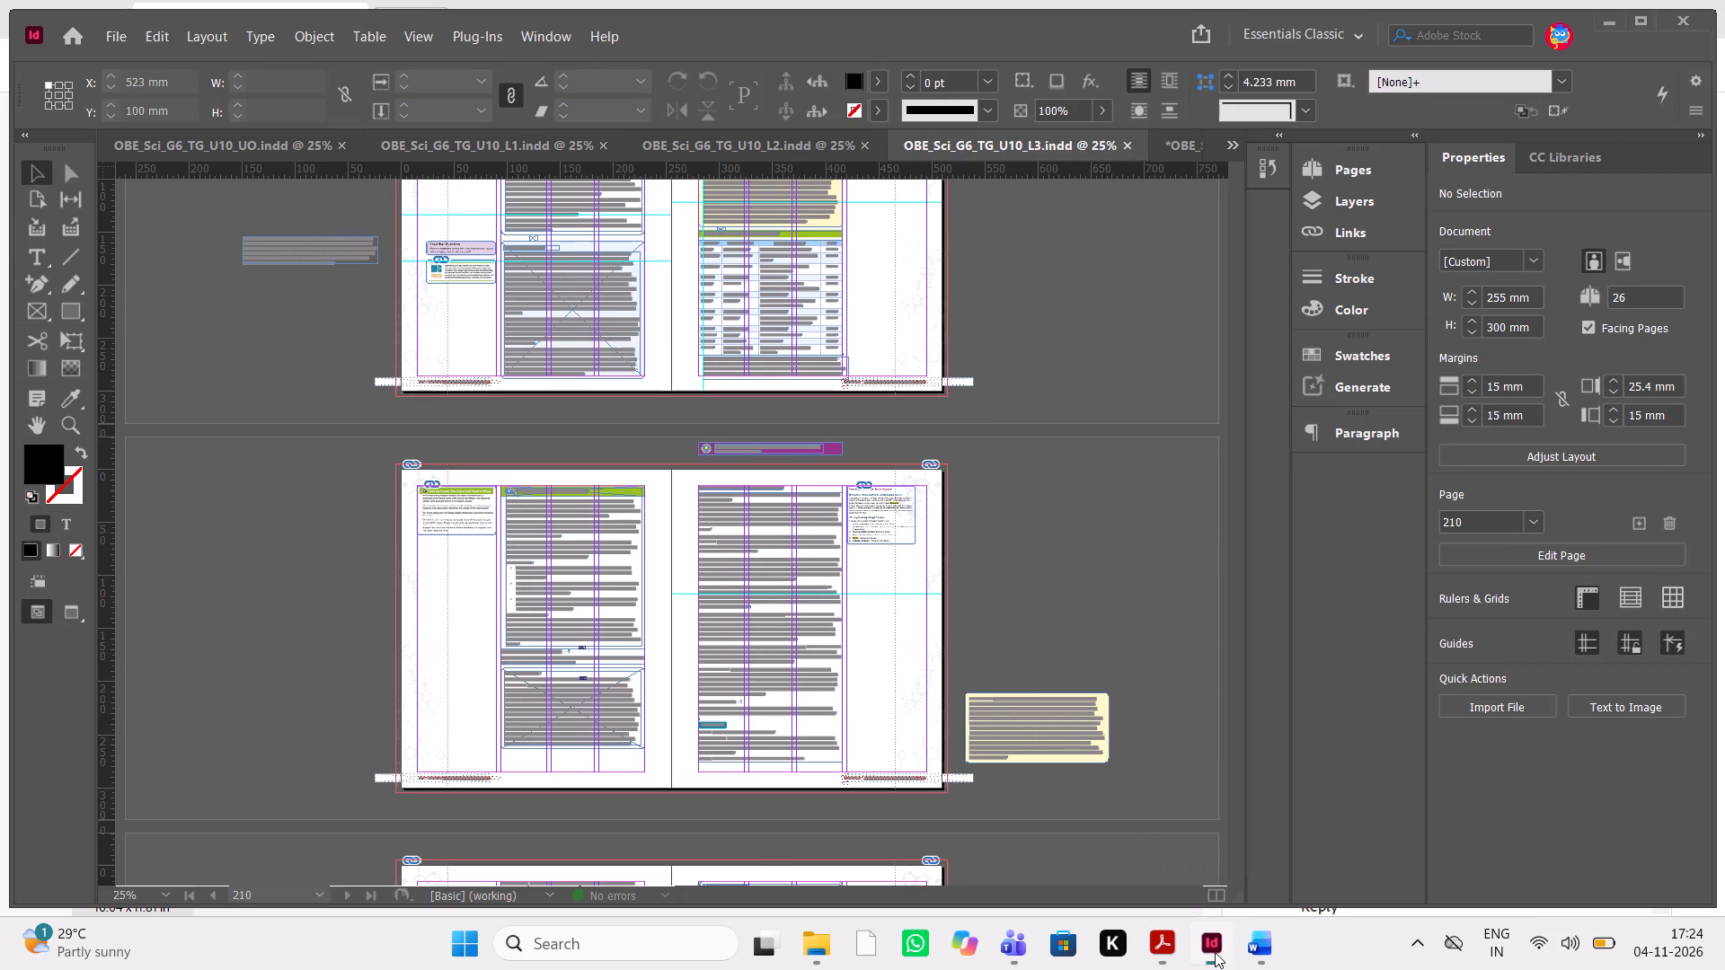
scroll(977, 411, up, 3)
scroll(977, 411, down, 3)
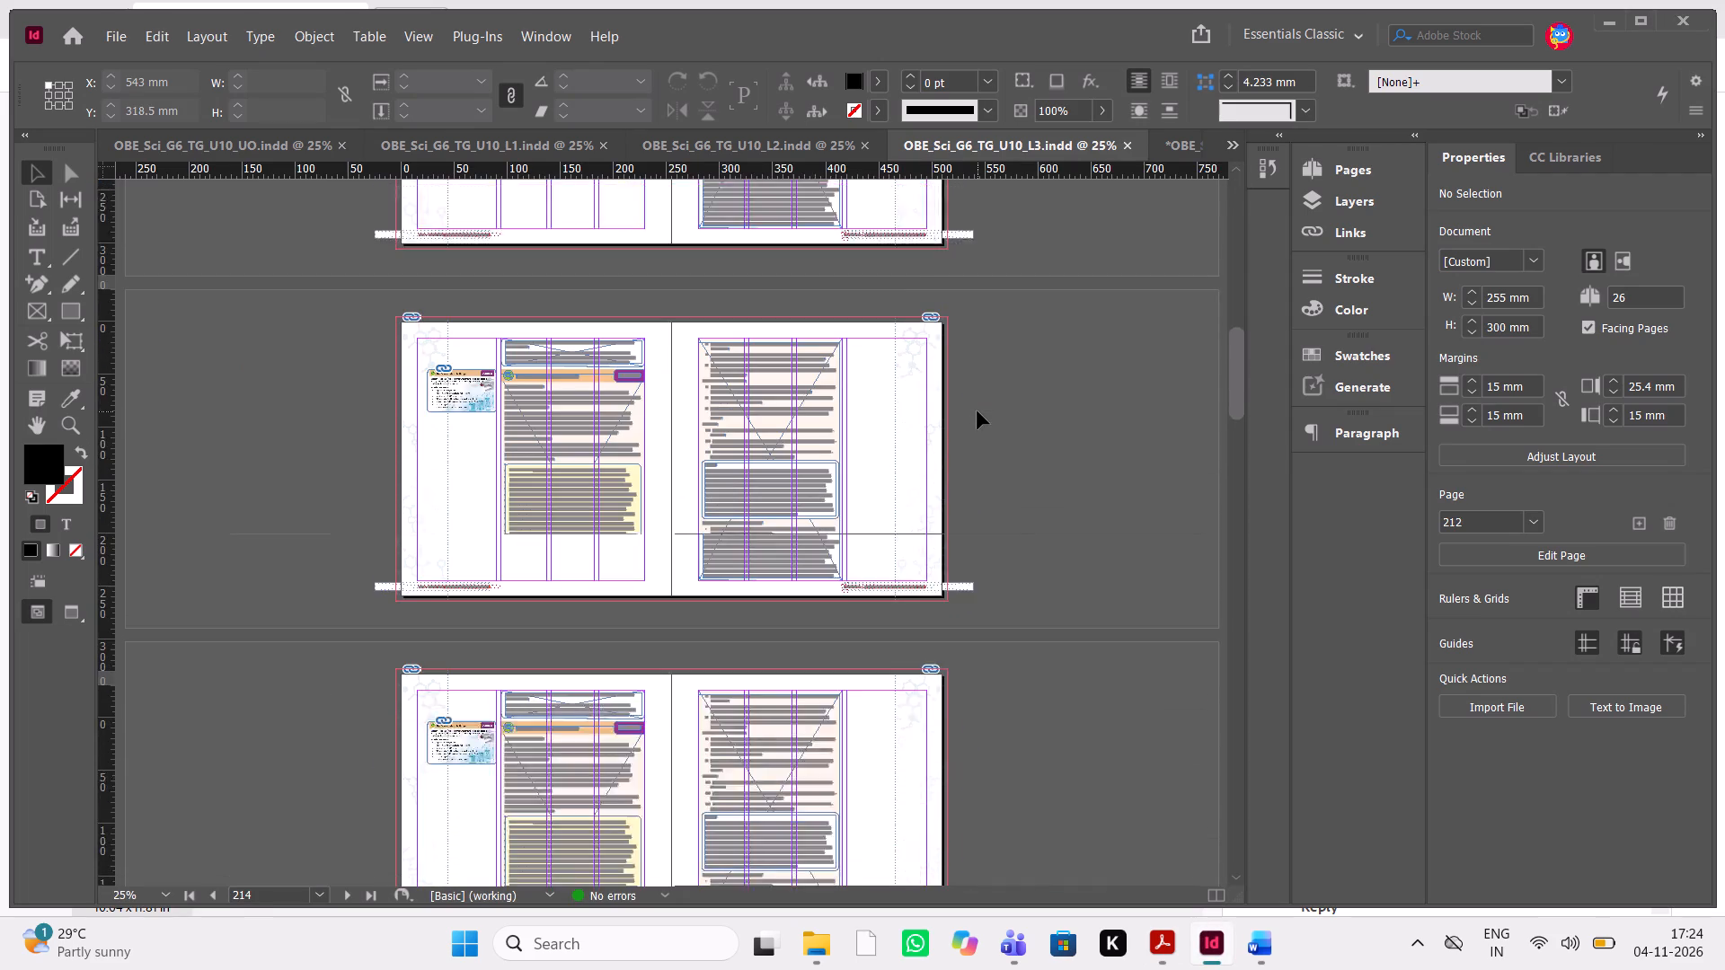
scroll(977, 411, down, 1)
key(ctrl+equal)
key(ctrl+equal)
key(ctrl+equal)
scroll(977, 411, right, 1)
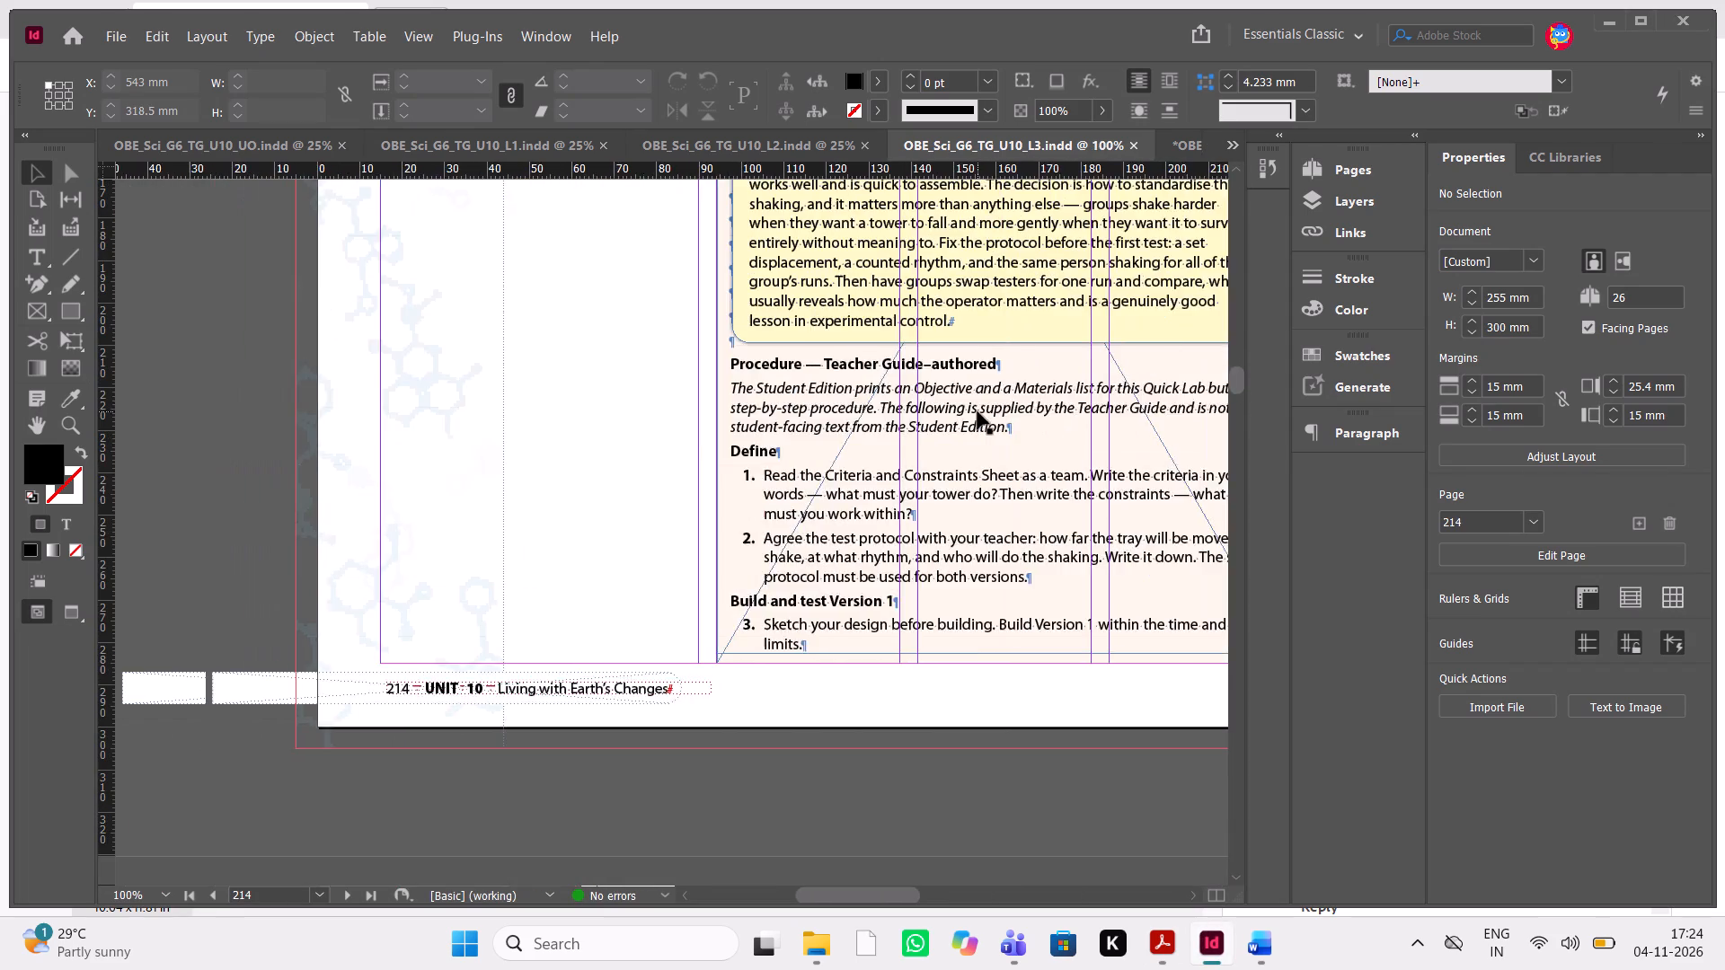
scroll(977, 411, left, 3)
scroll(977, 411, down, 4)
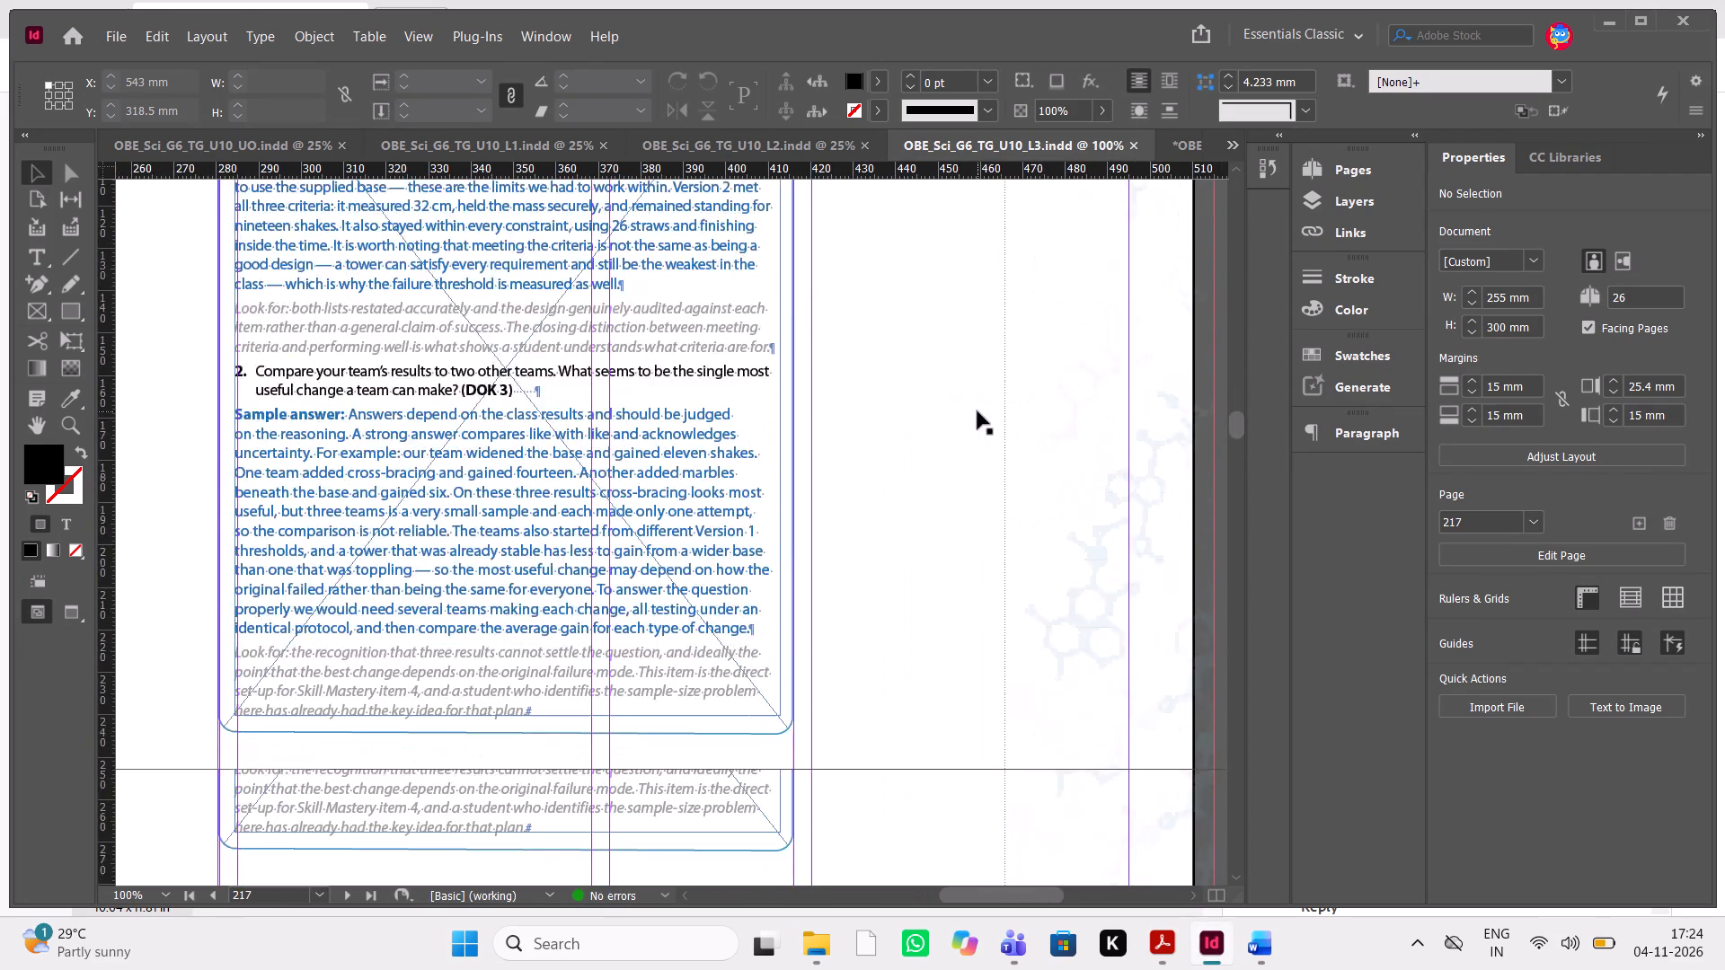
scroll(977, 411, down, 3)
scroll(977, 411, left, 1)
scroll(977, 411, down, 2)
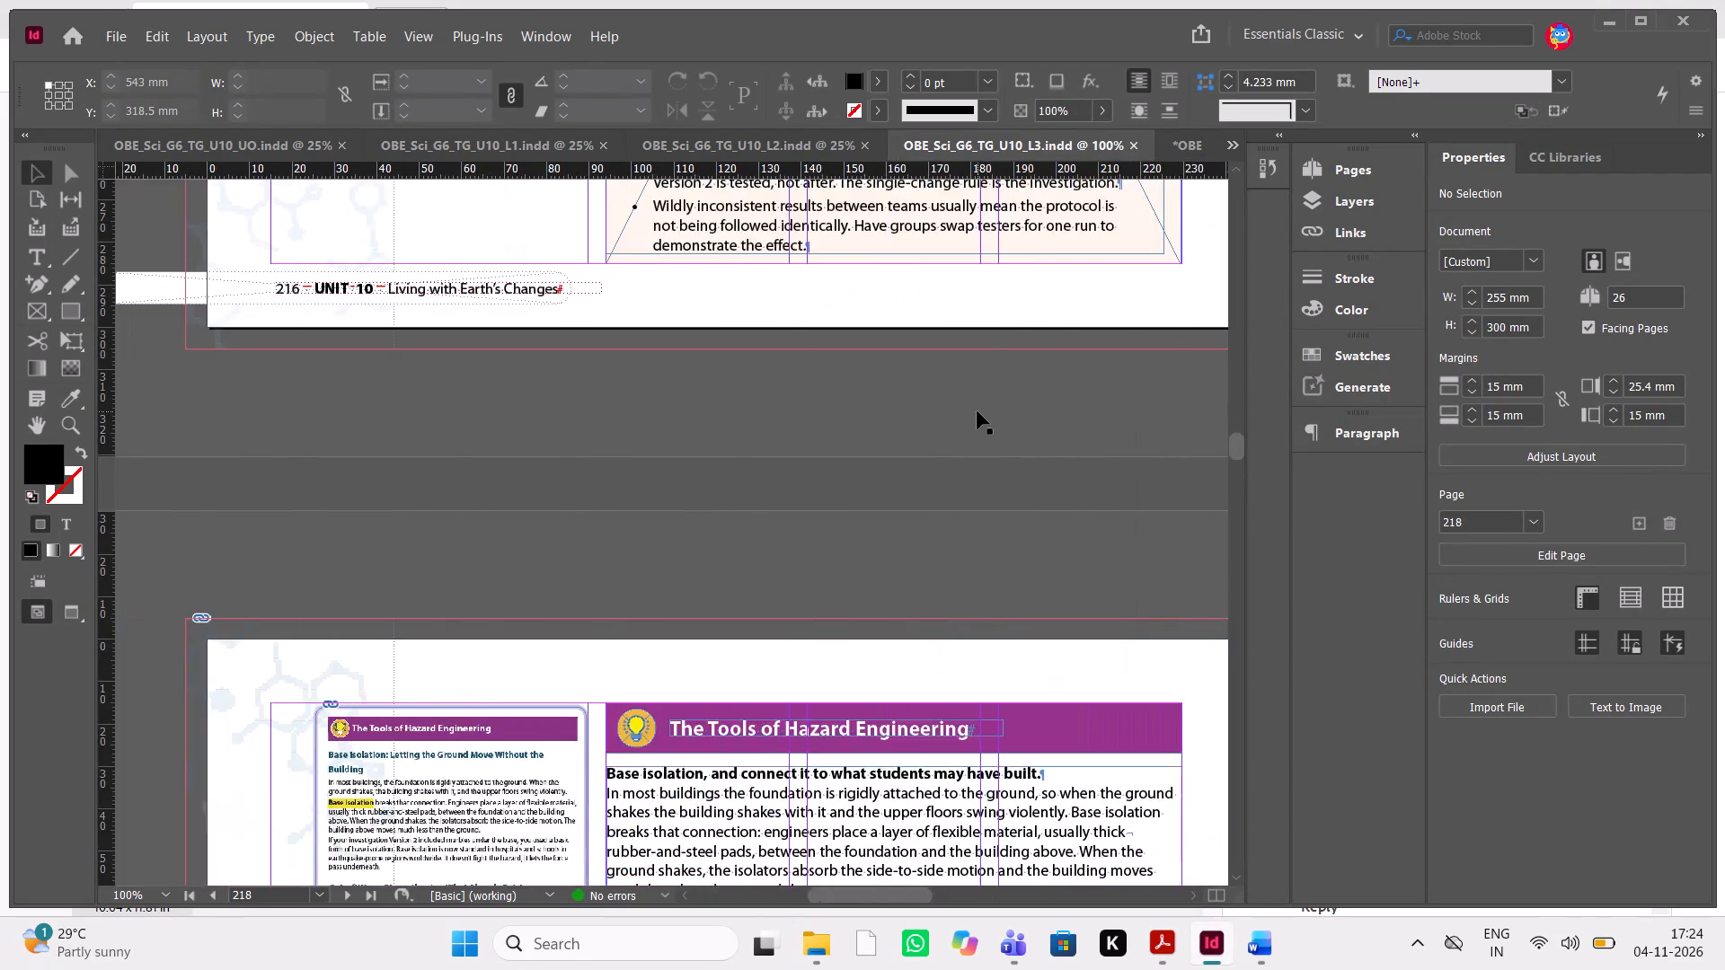
scroll(977, 411, down, 3)
scroll(977, 411, left, 2)
scroll(977, 411, down, 2)
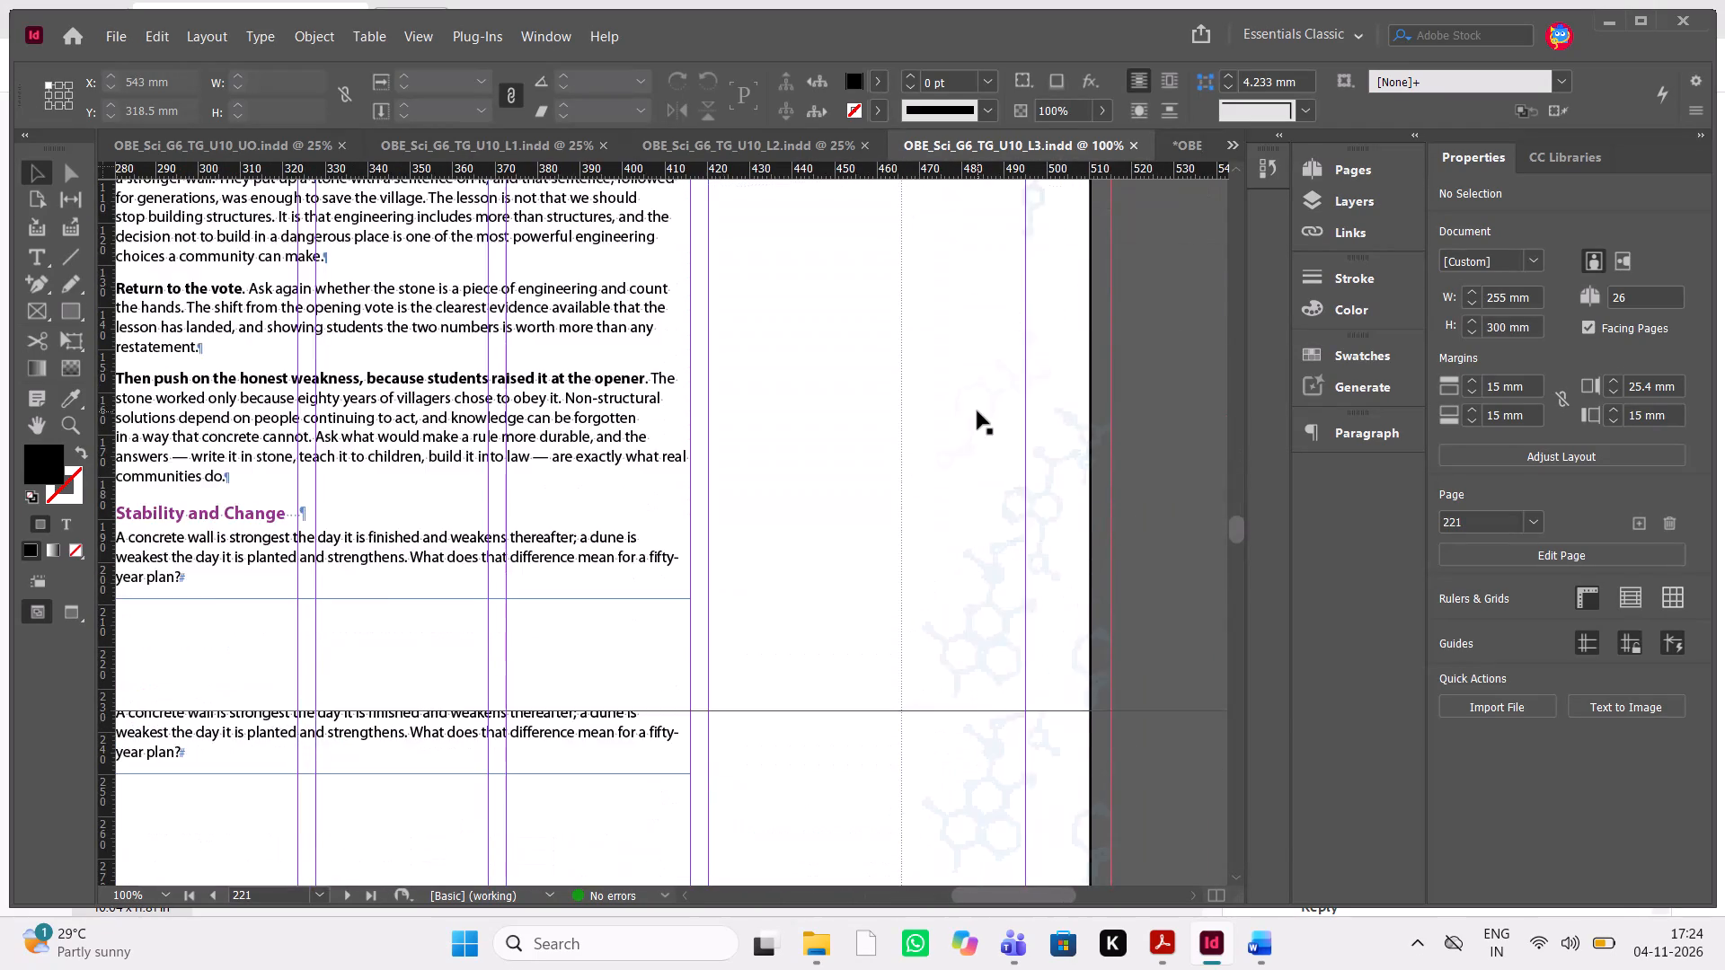
scroll(977, 411, down, 3)
scroll(977, 411, up, 1)
scroll(977, 411, right, 1)
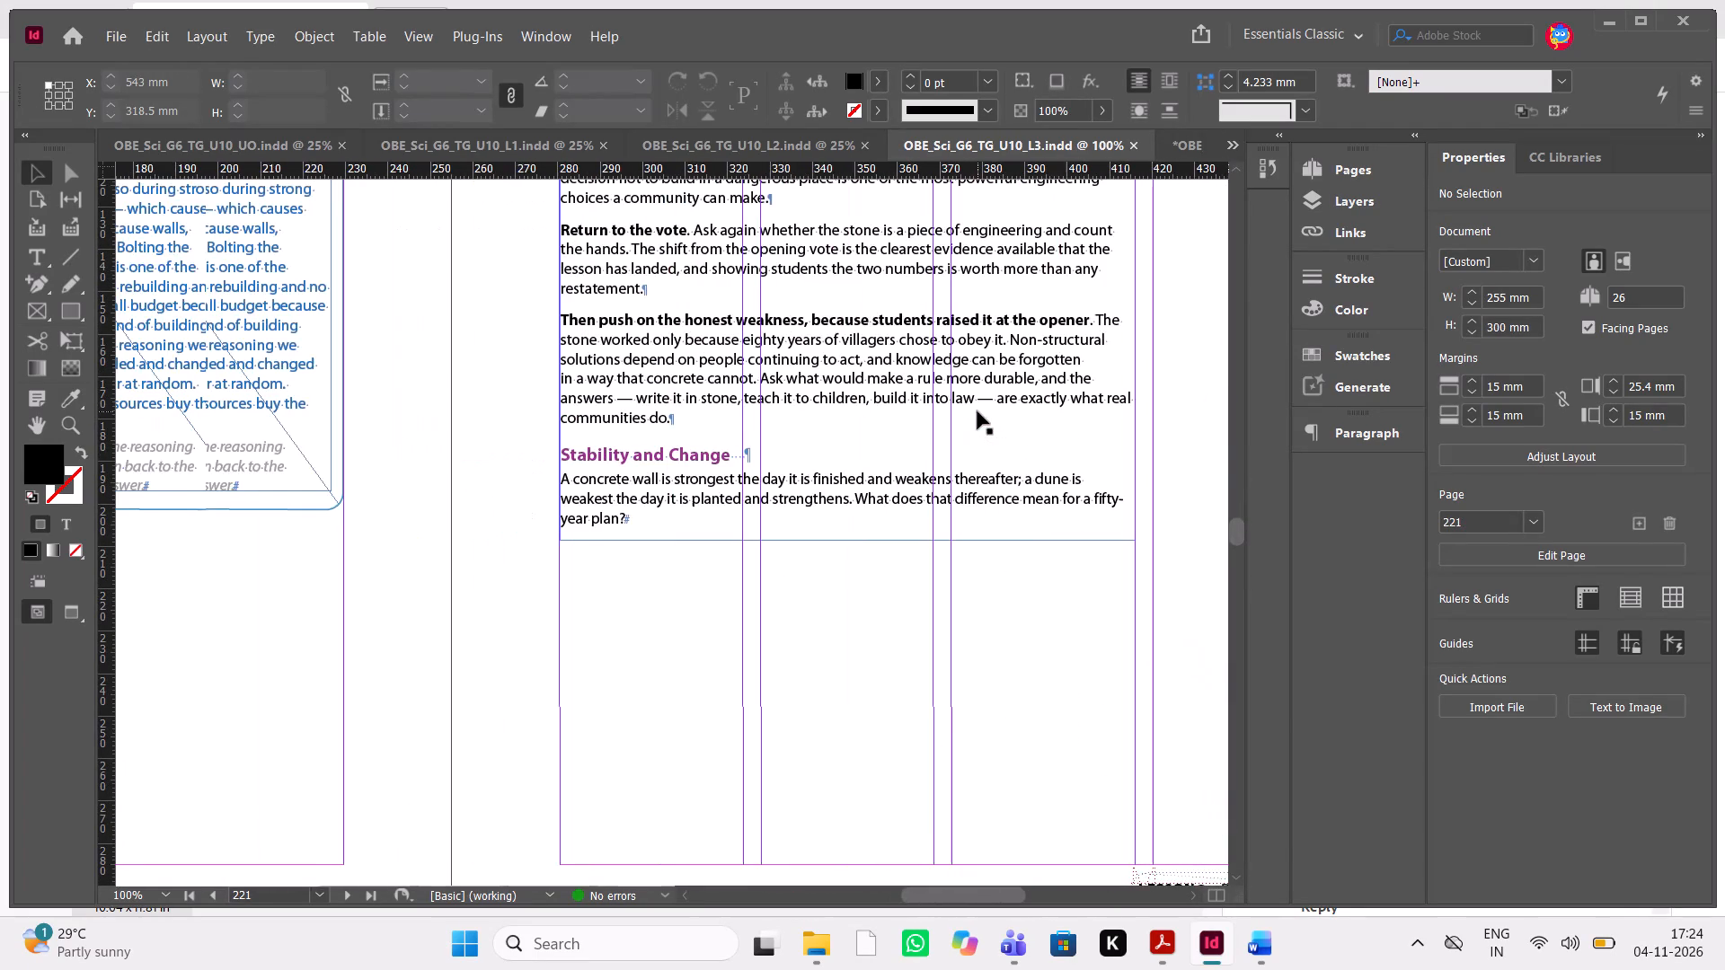
triple_click(653, 468)
click(653, 468)
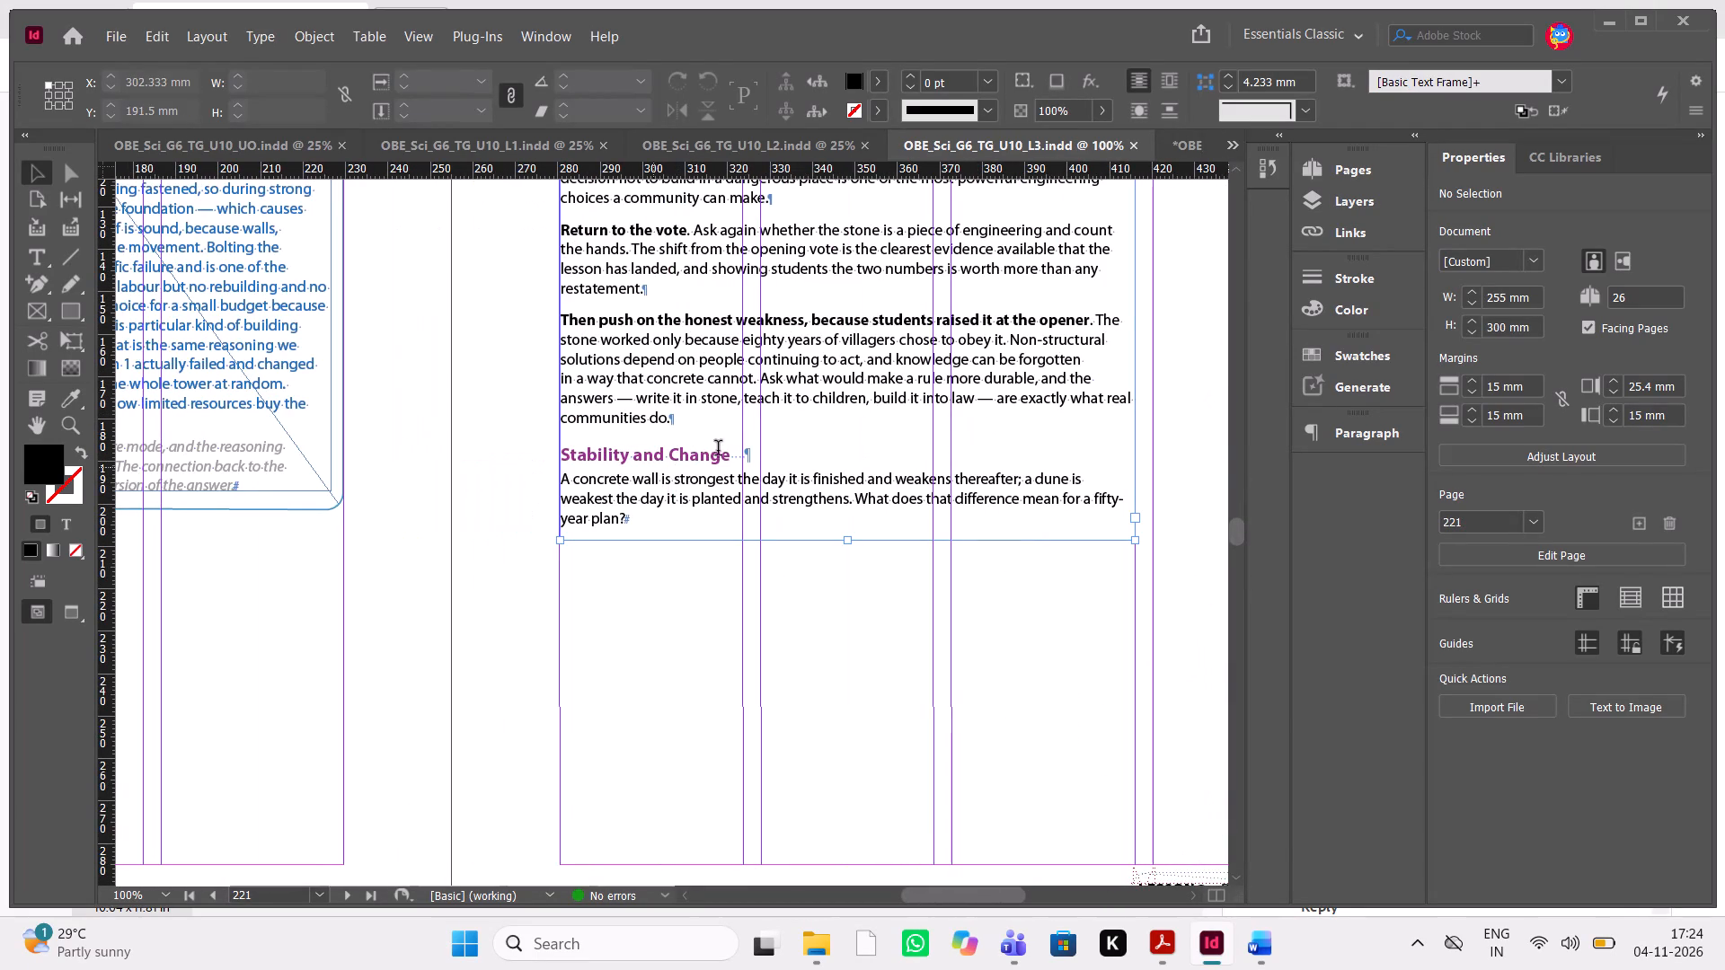
drag(752, 457, 528, 473)
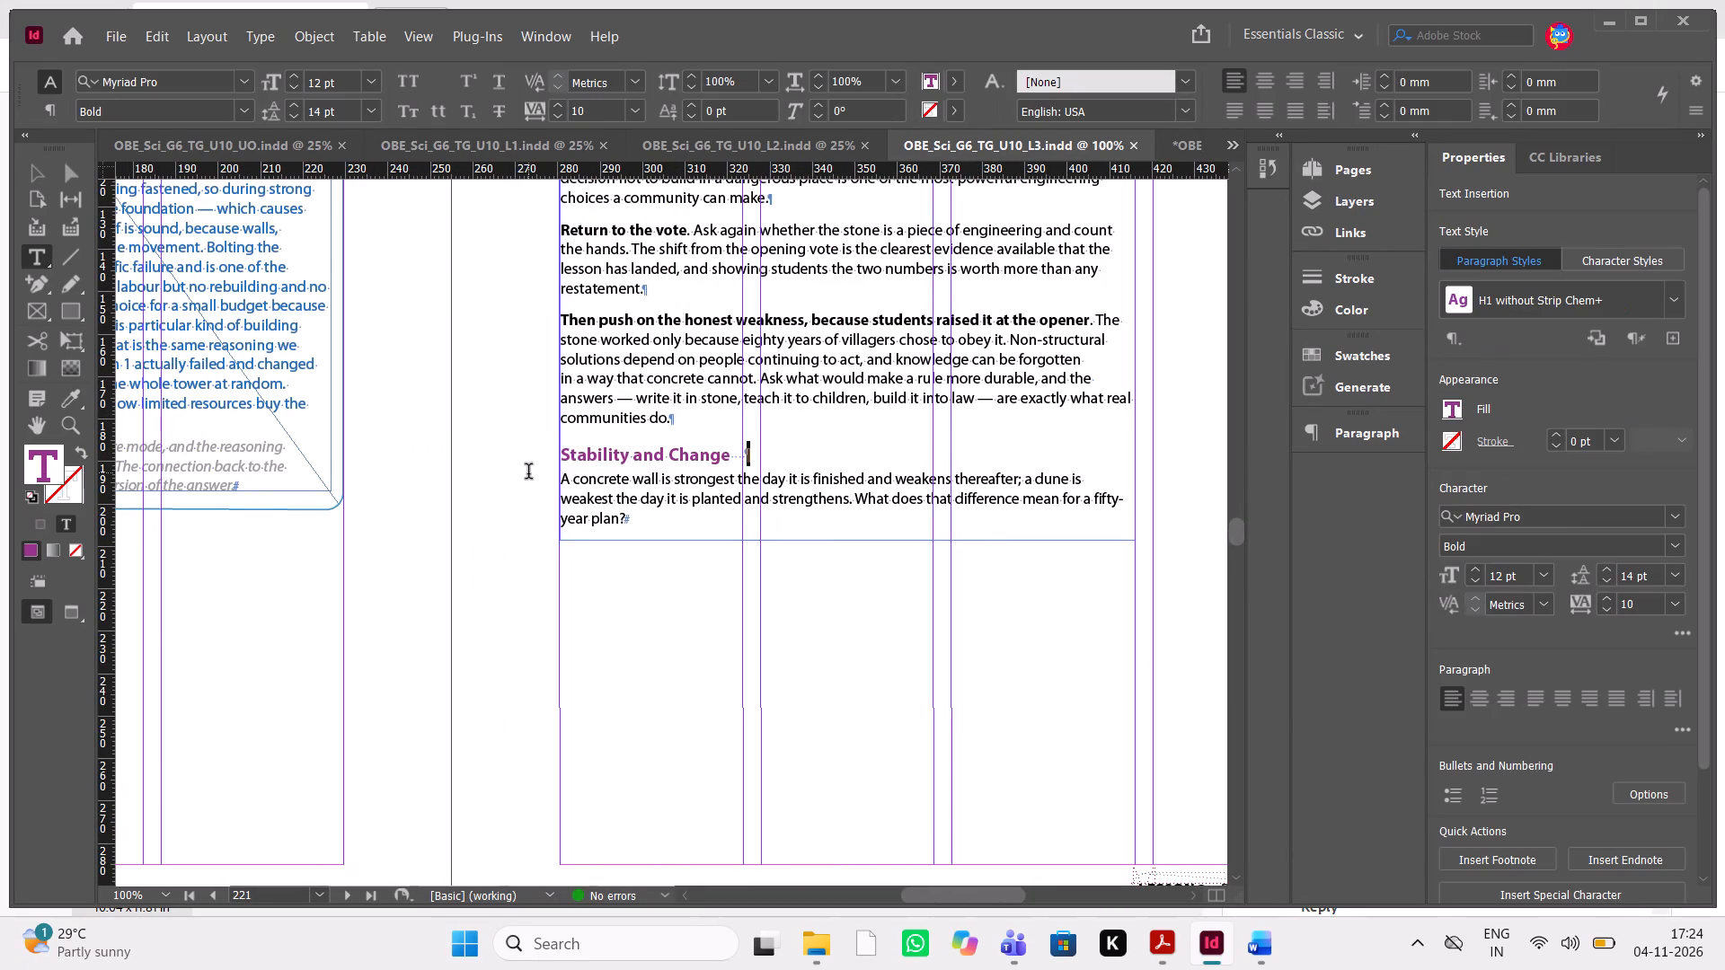
drag(528, 473, 533, 460)
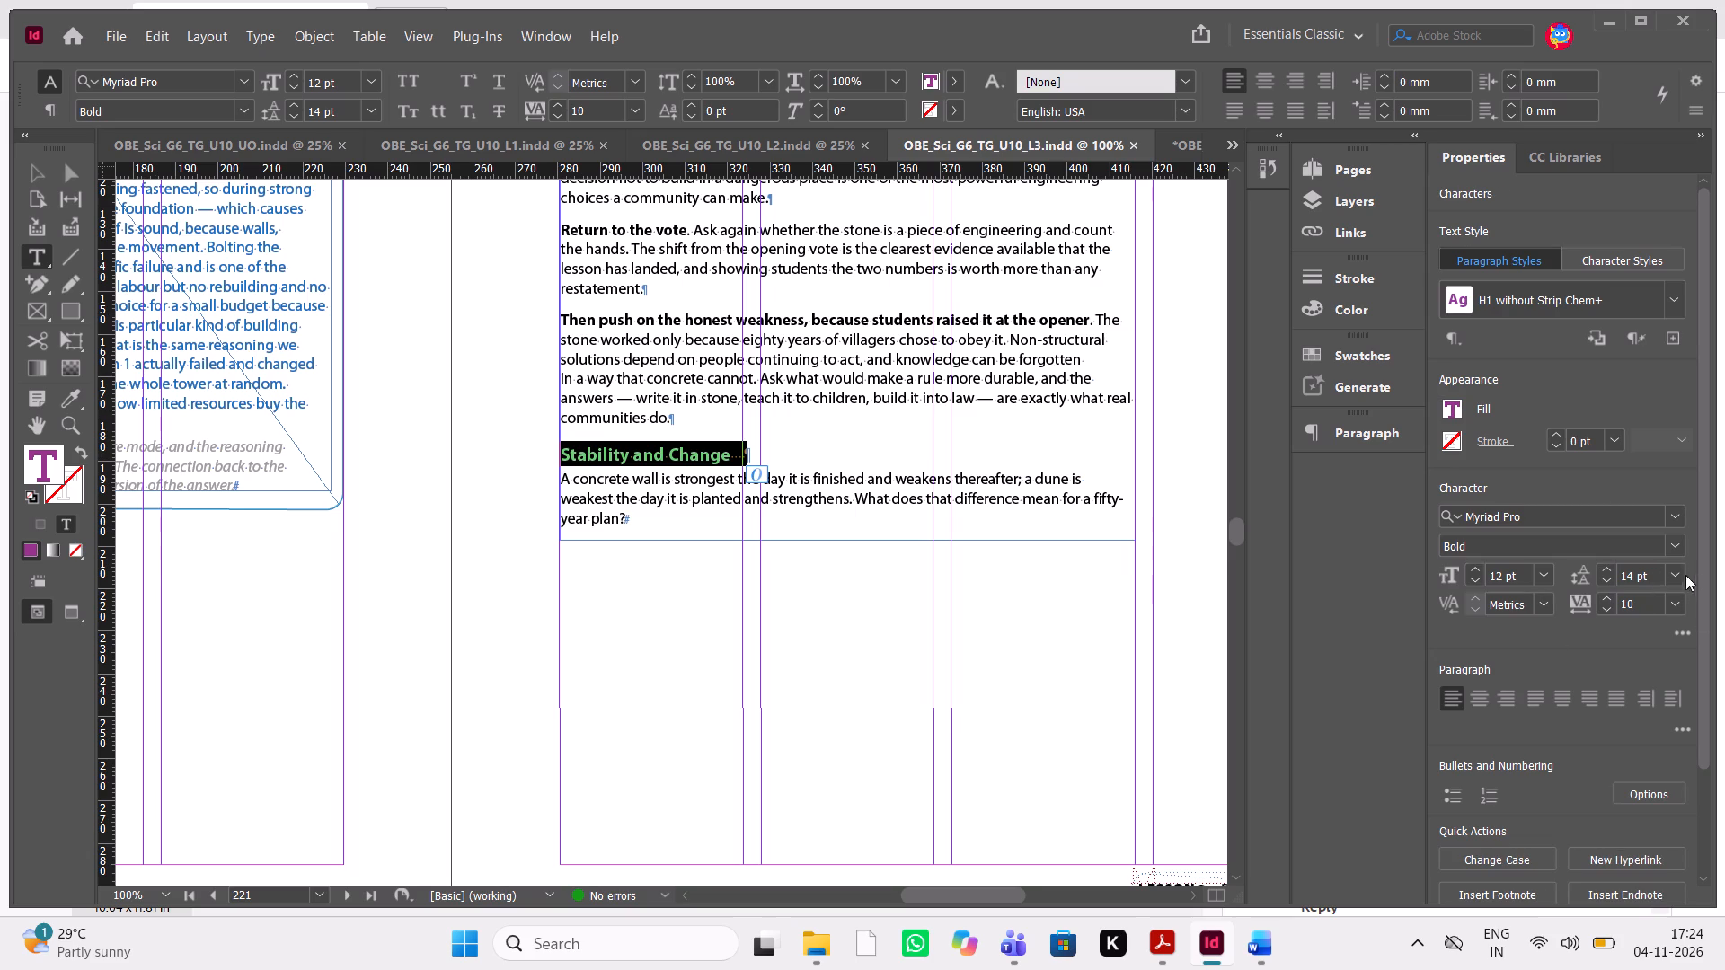
click(1549, 576)
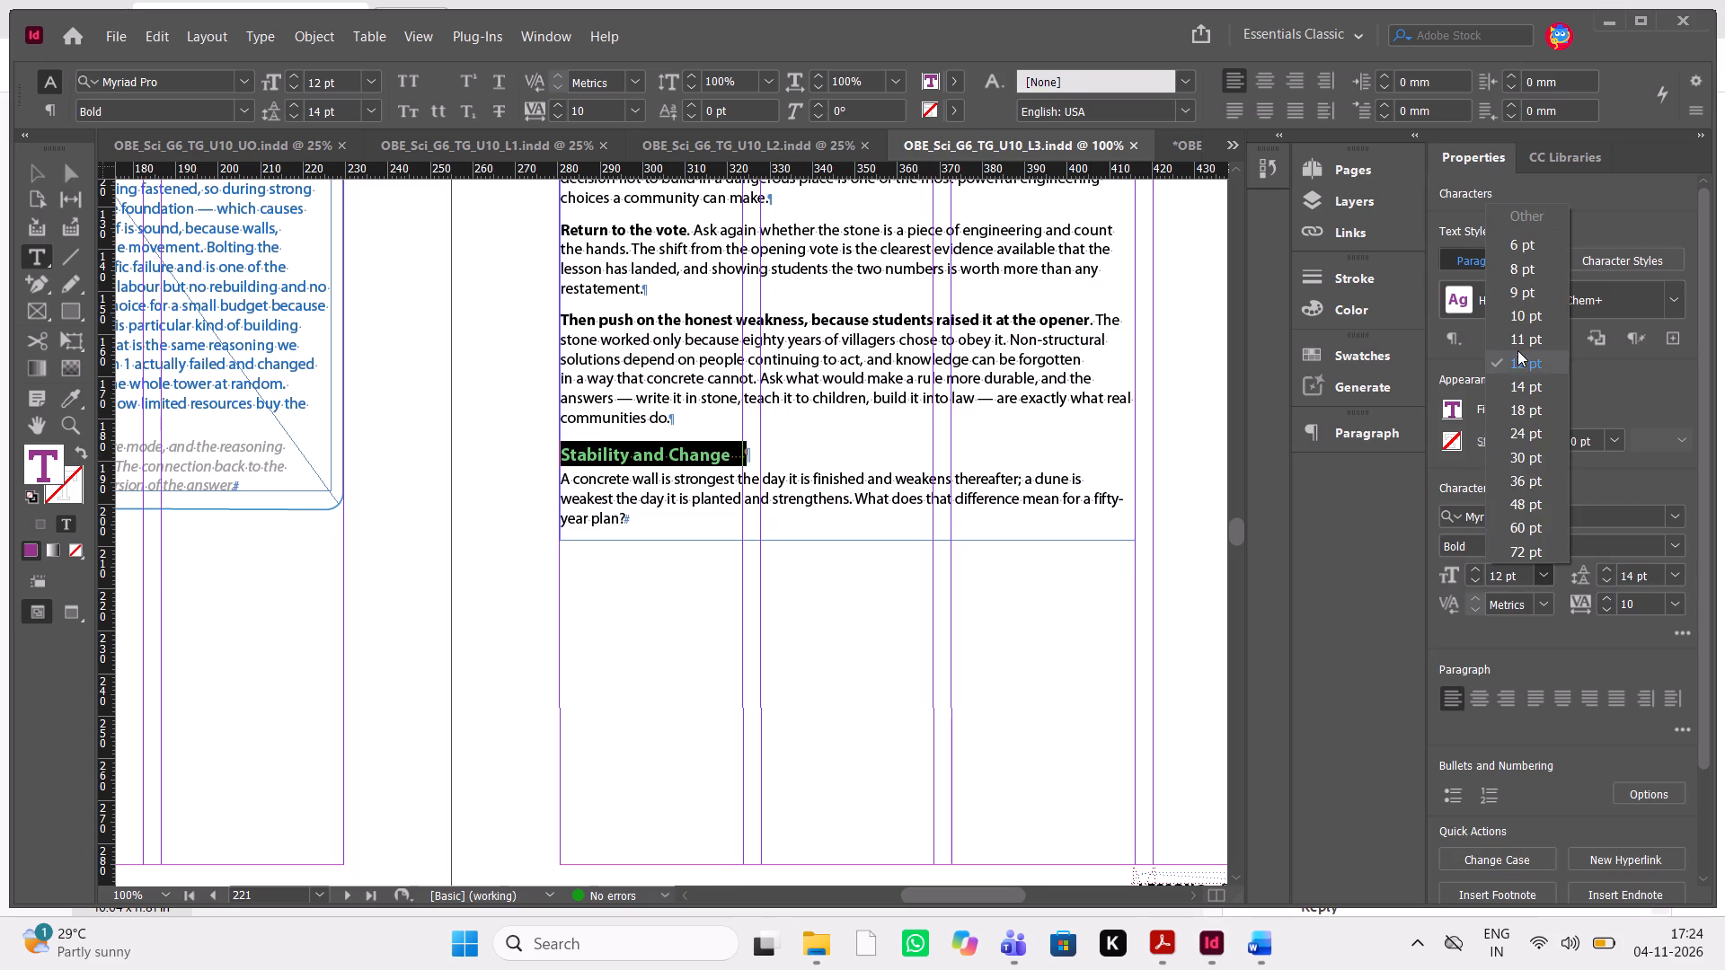
click(1537, 335)
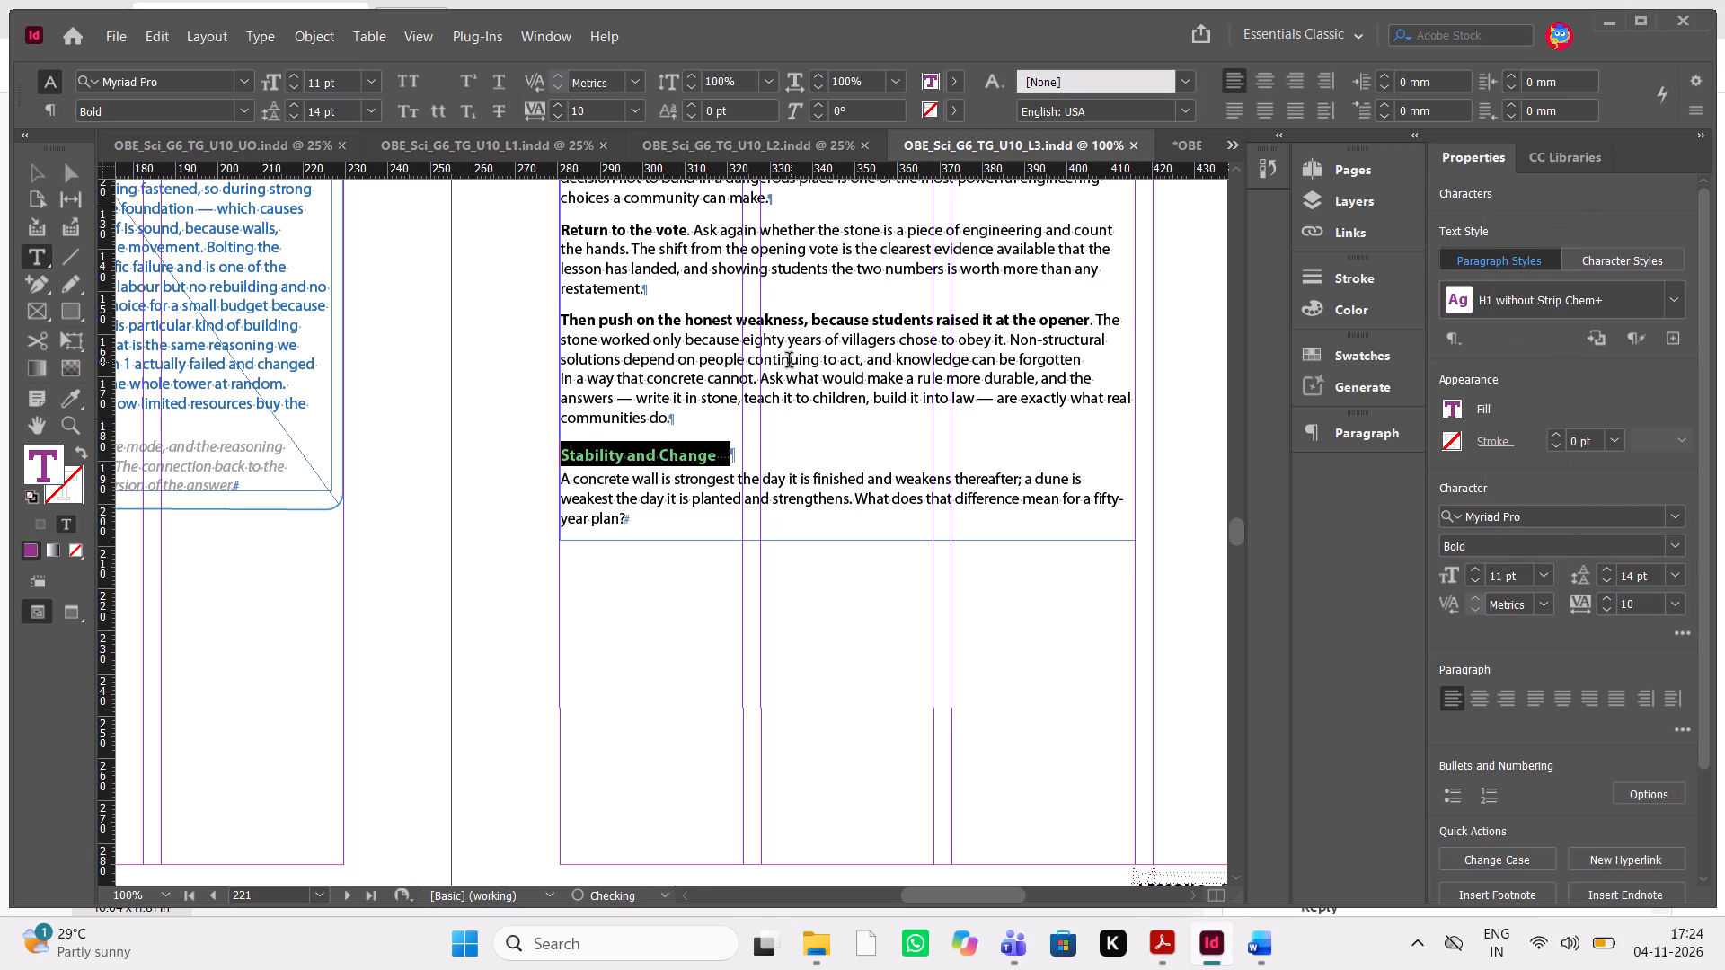
click(721, 476)
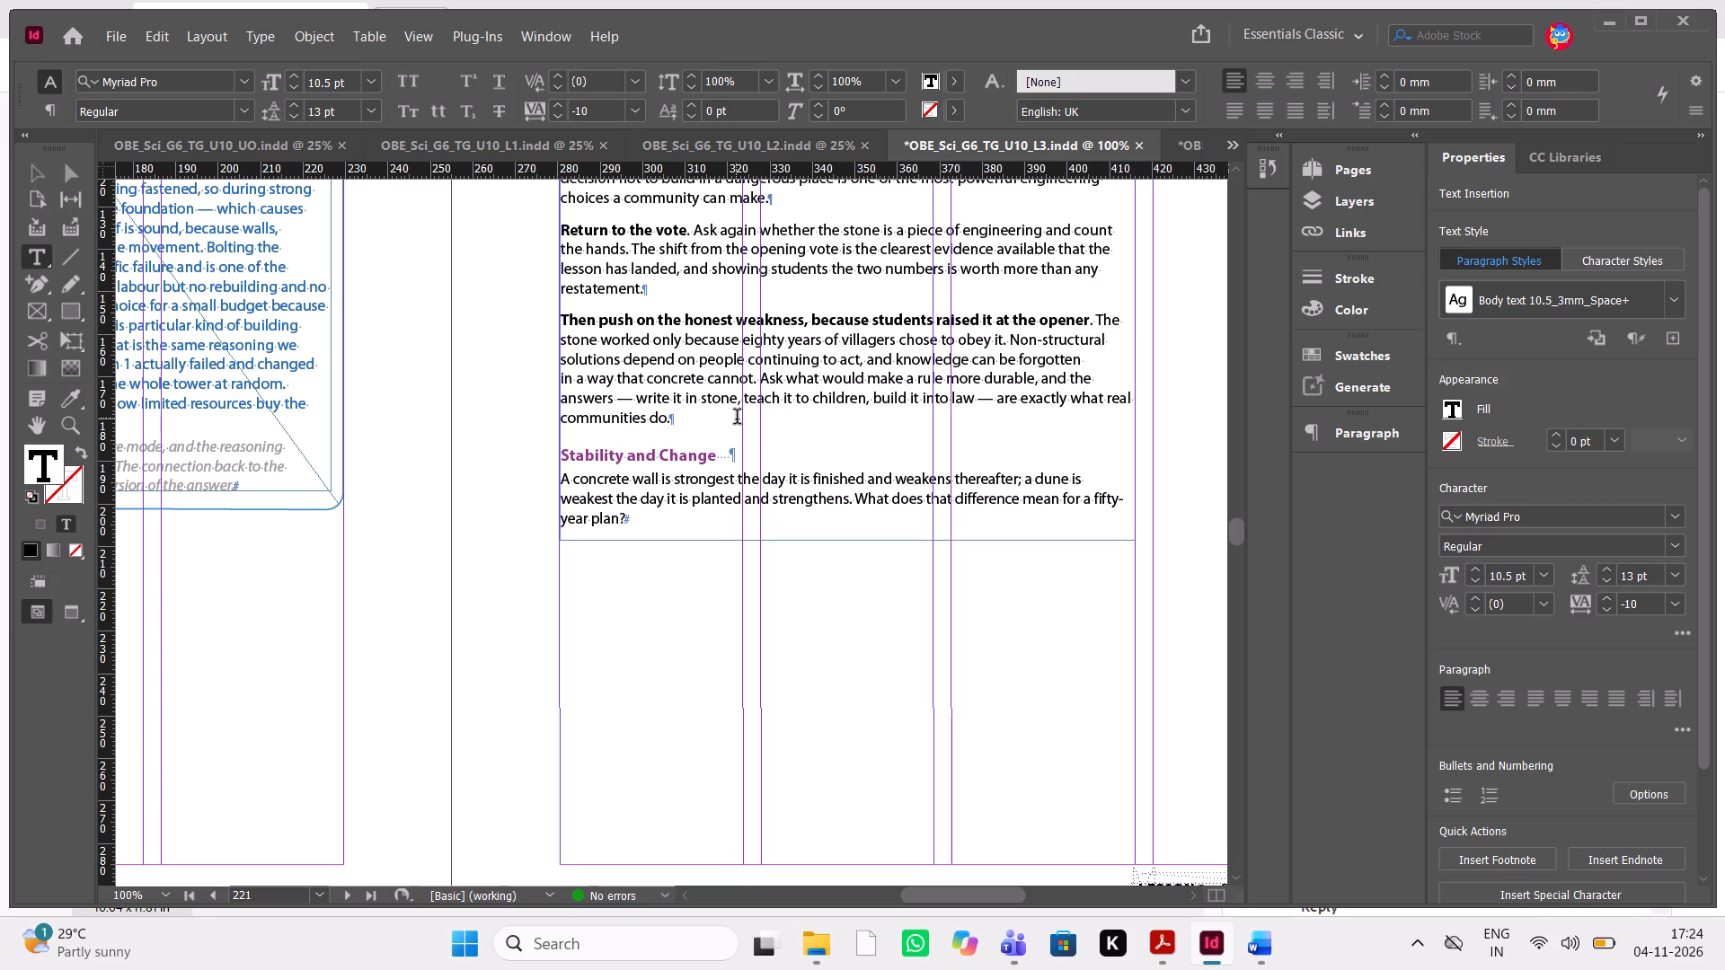
Open the one-line comment for page 221 in Acrobat, and in InDesign set the "Working With Nature" banner heading's tracking to -5.
click(1167, 963)
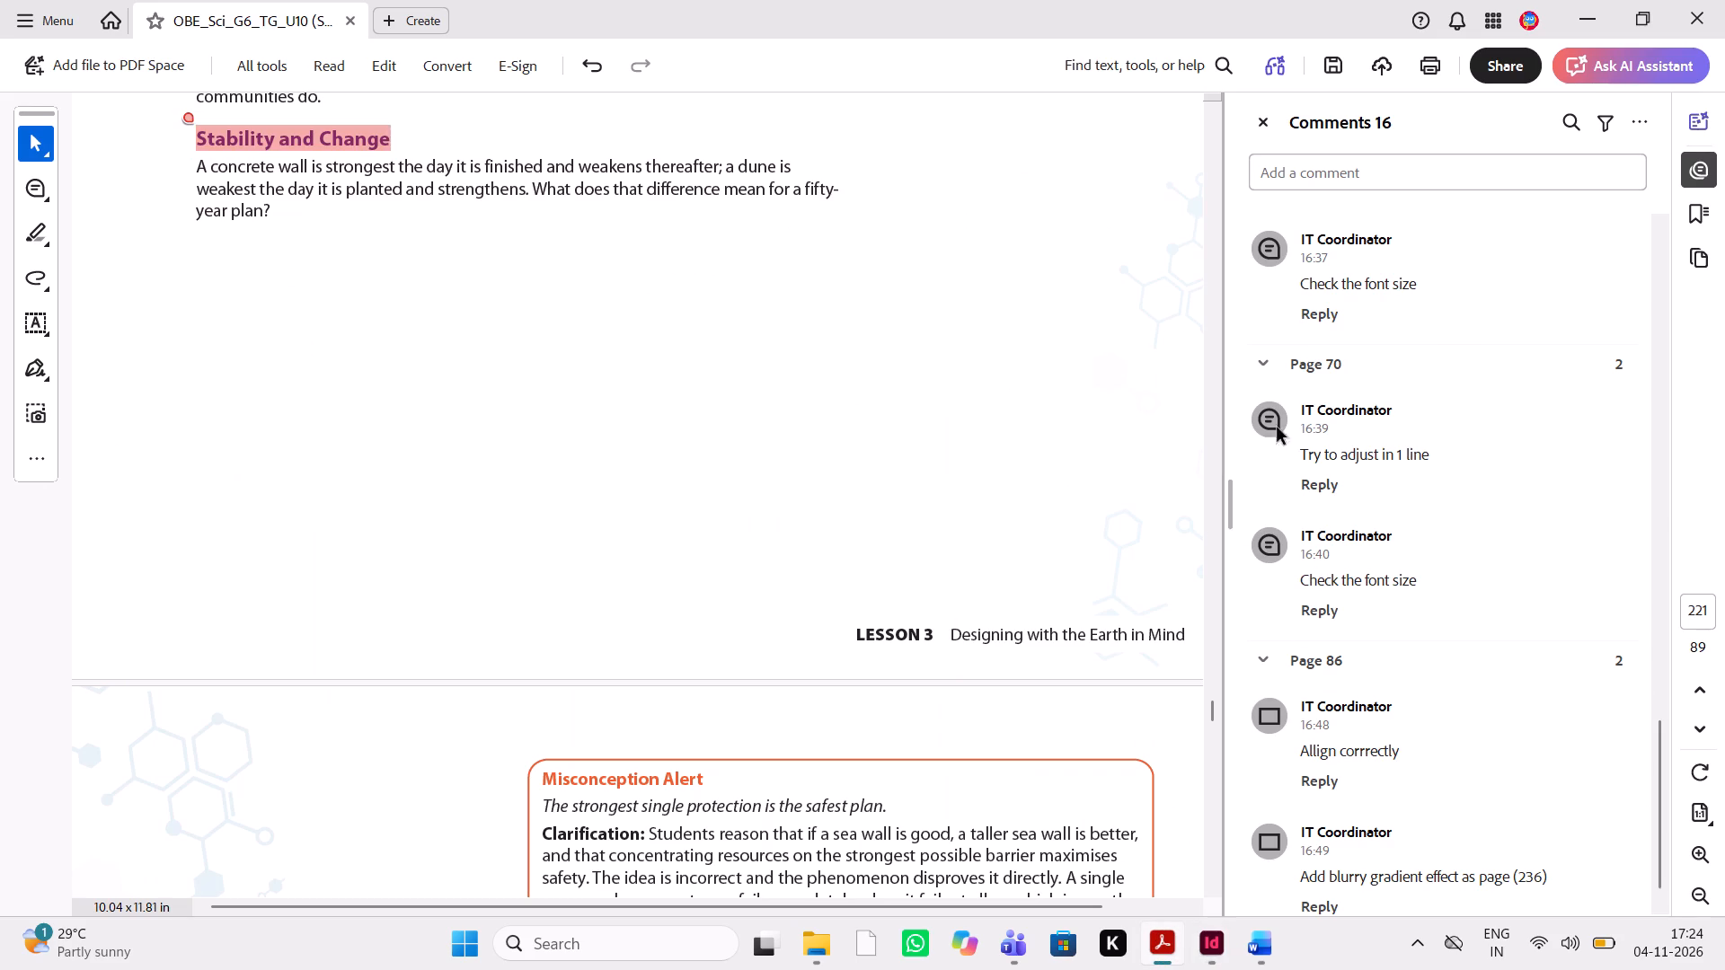
click(1435, 437)
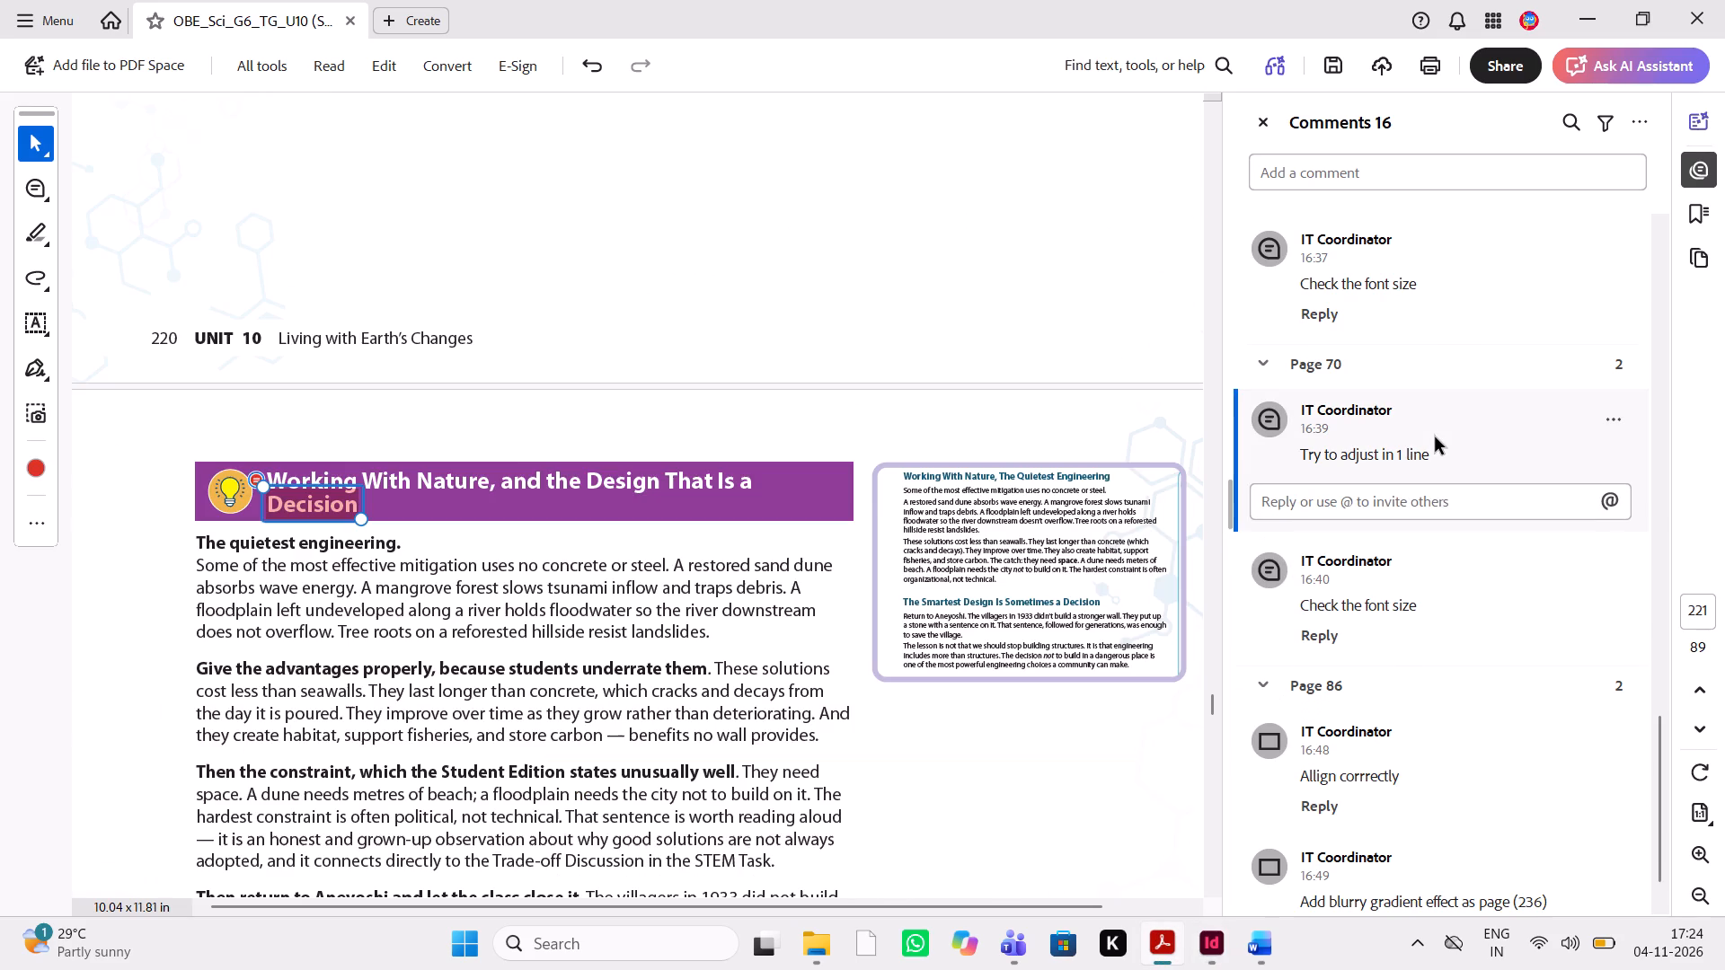
click(1206, 965)
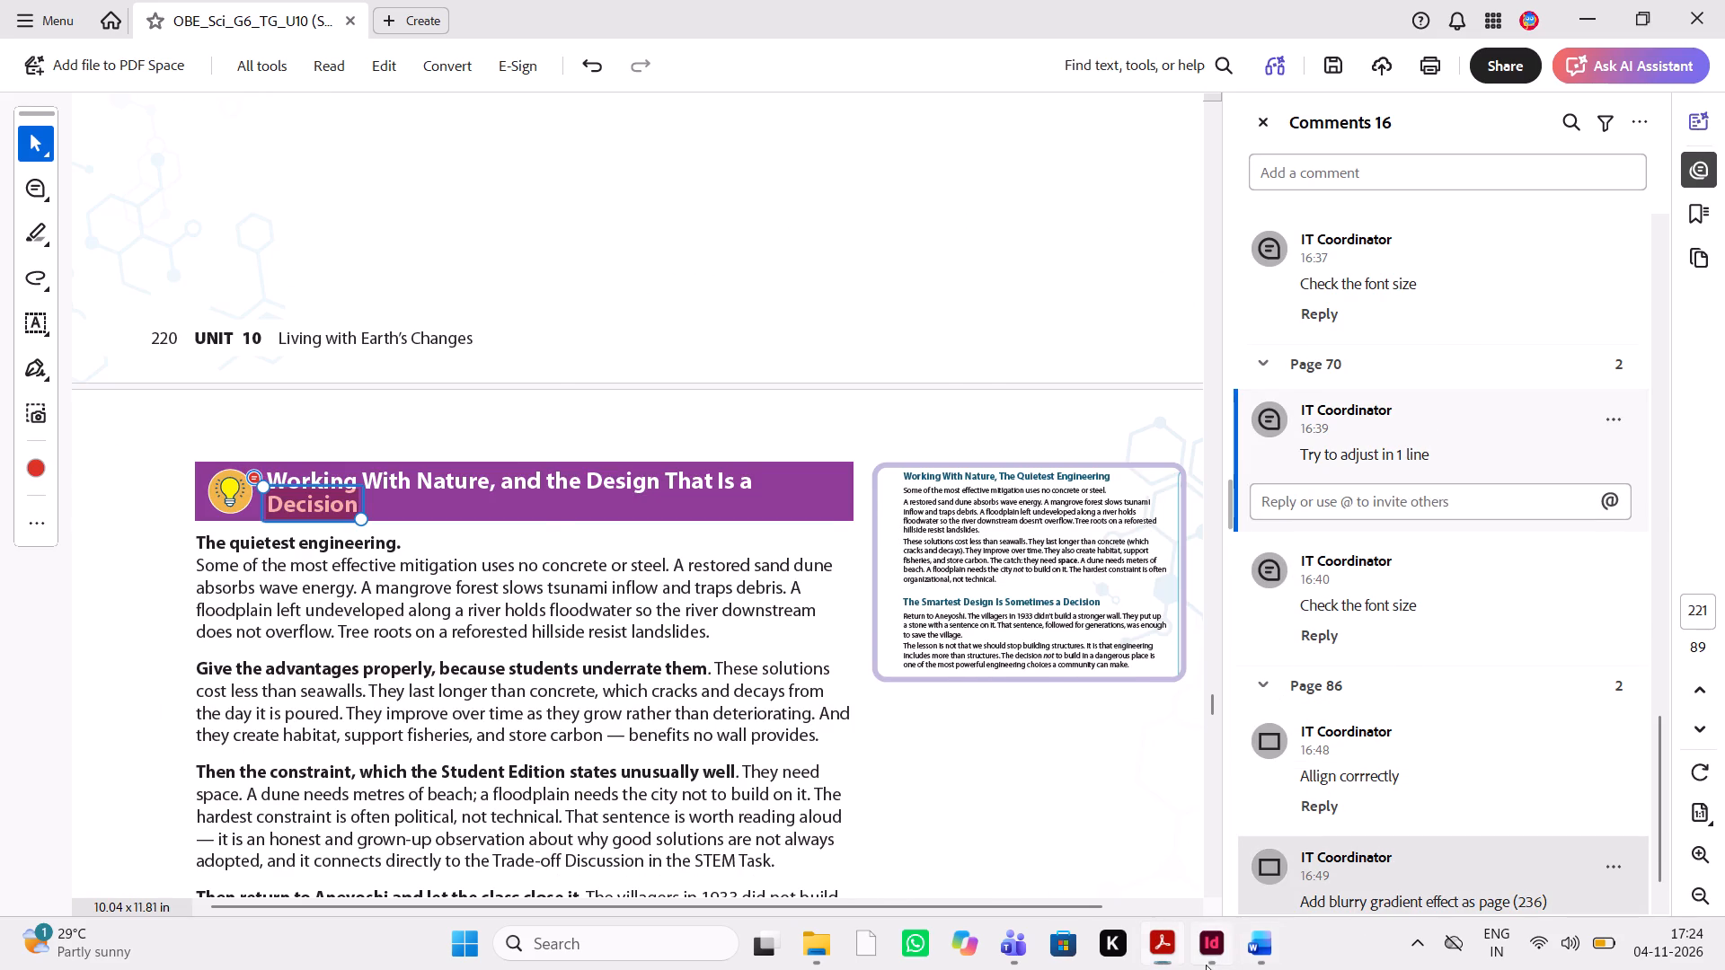
scroll(942, 678, up, 4)
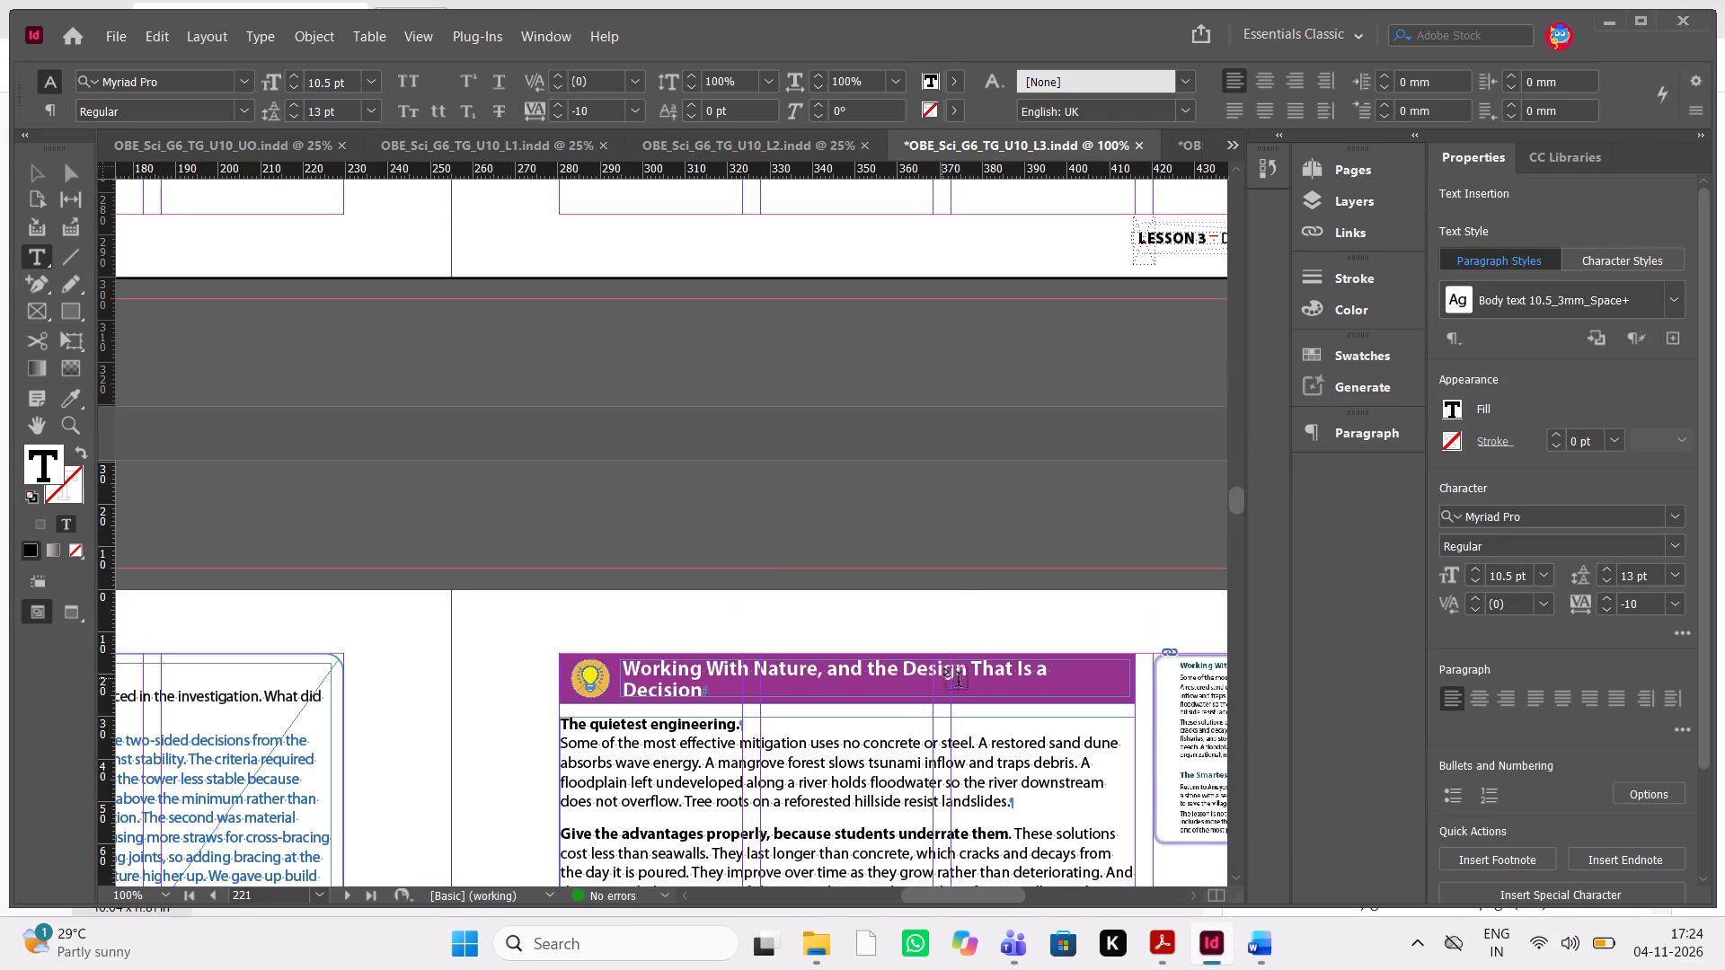
drag(718, 689, 611, 659)
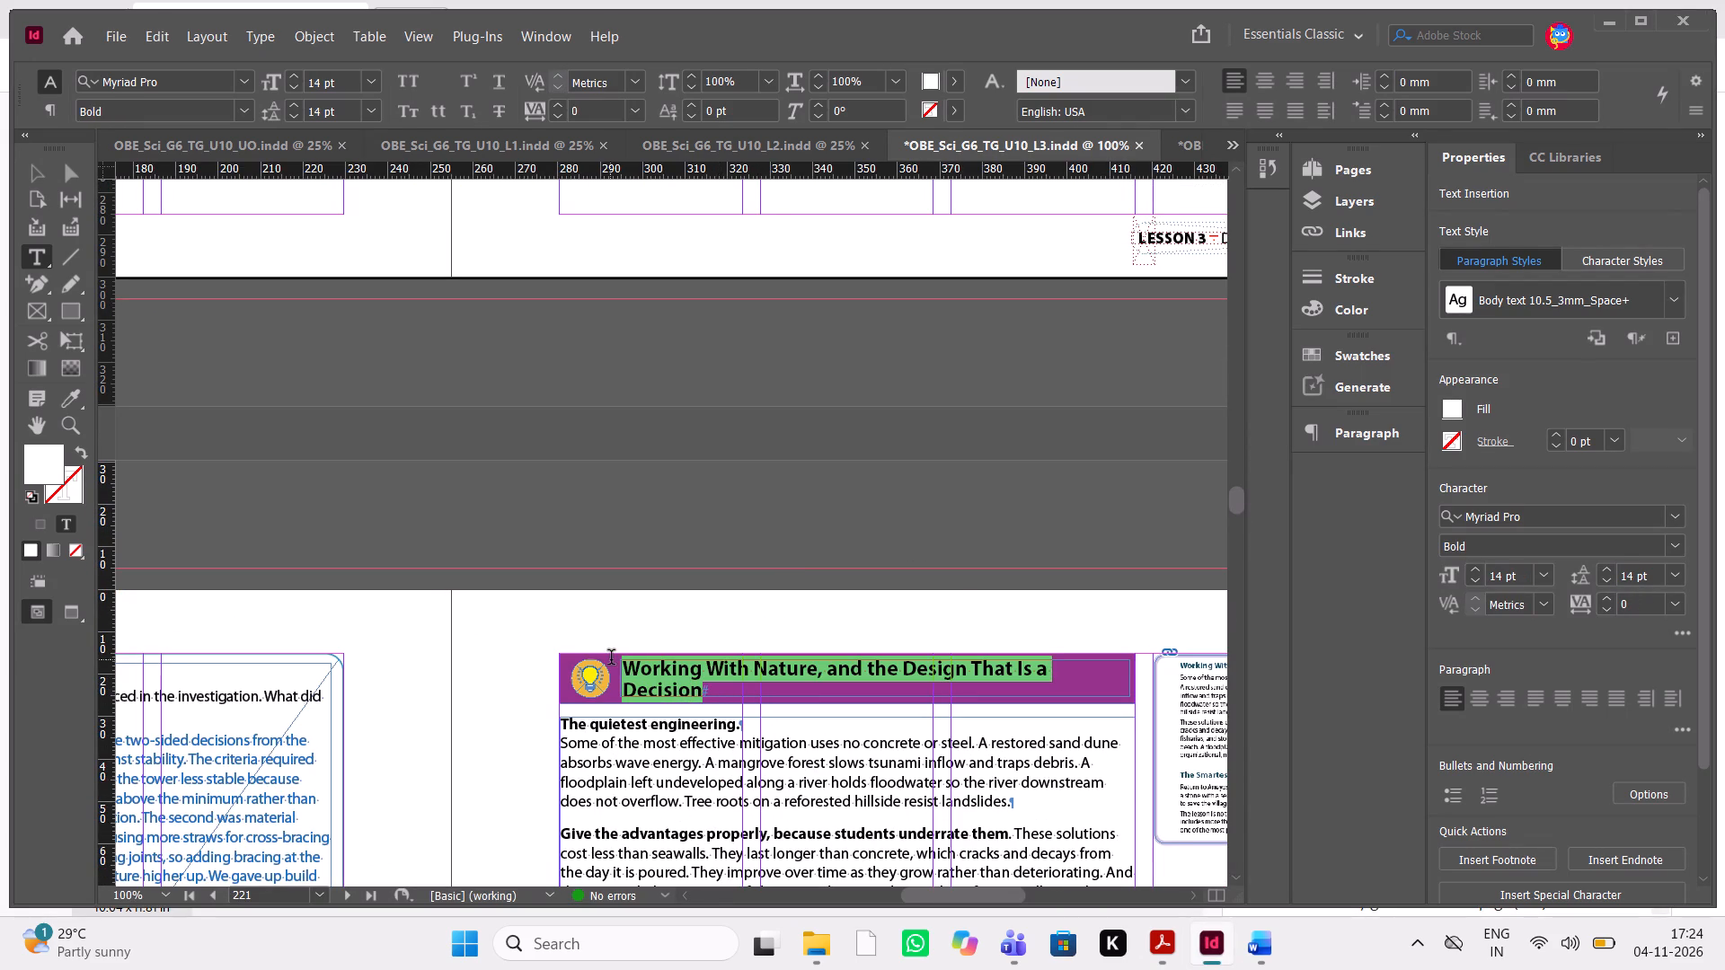
drag(611, 659, 609, 657)
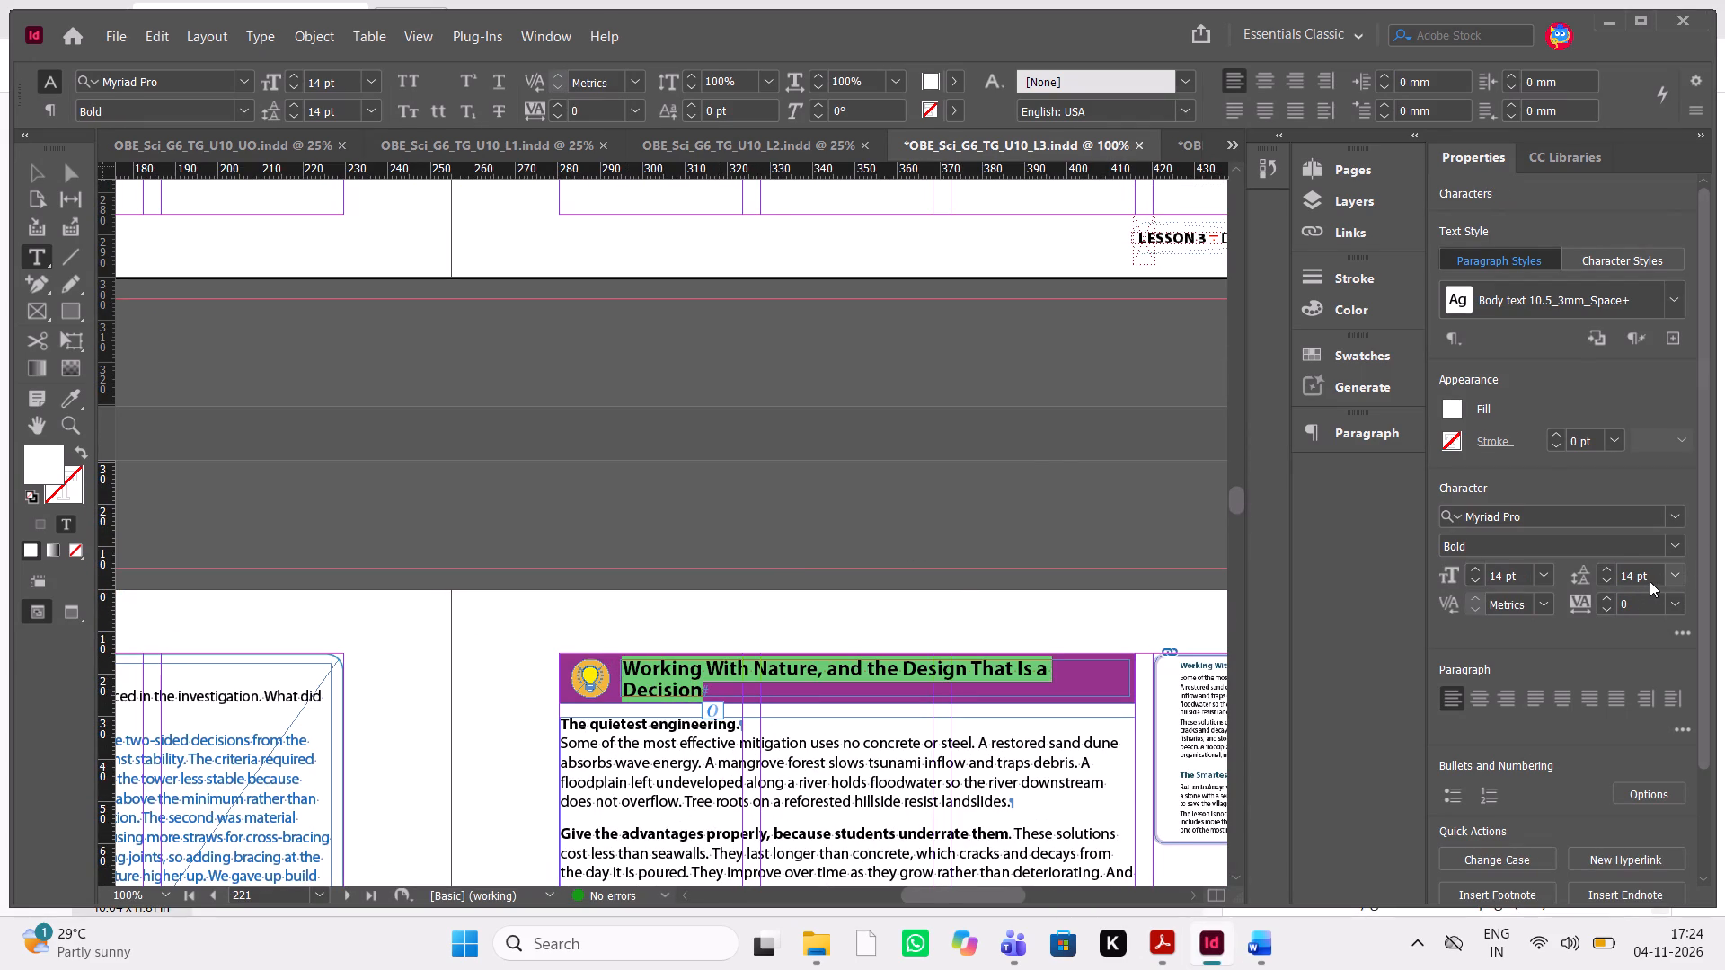
click(1677, 611)
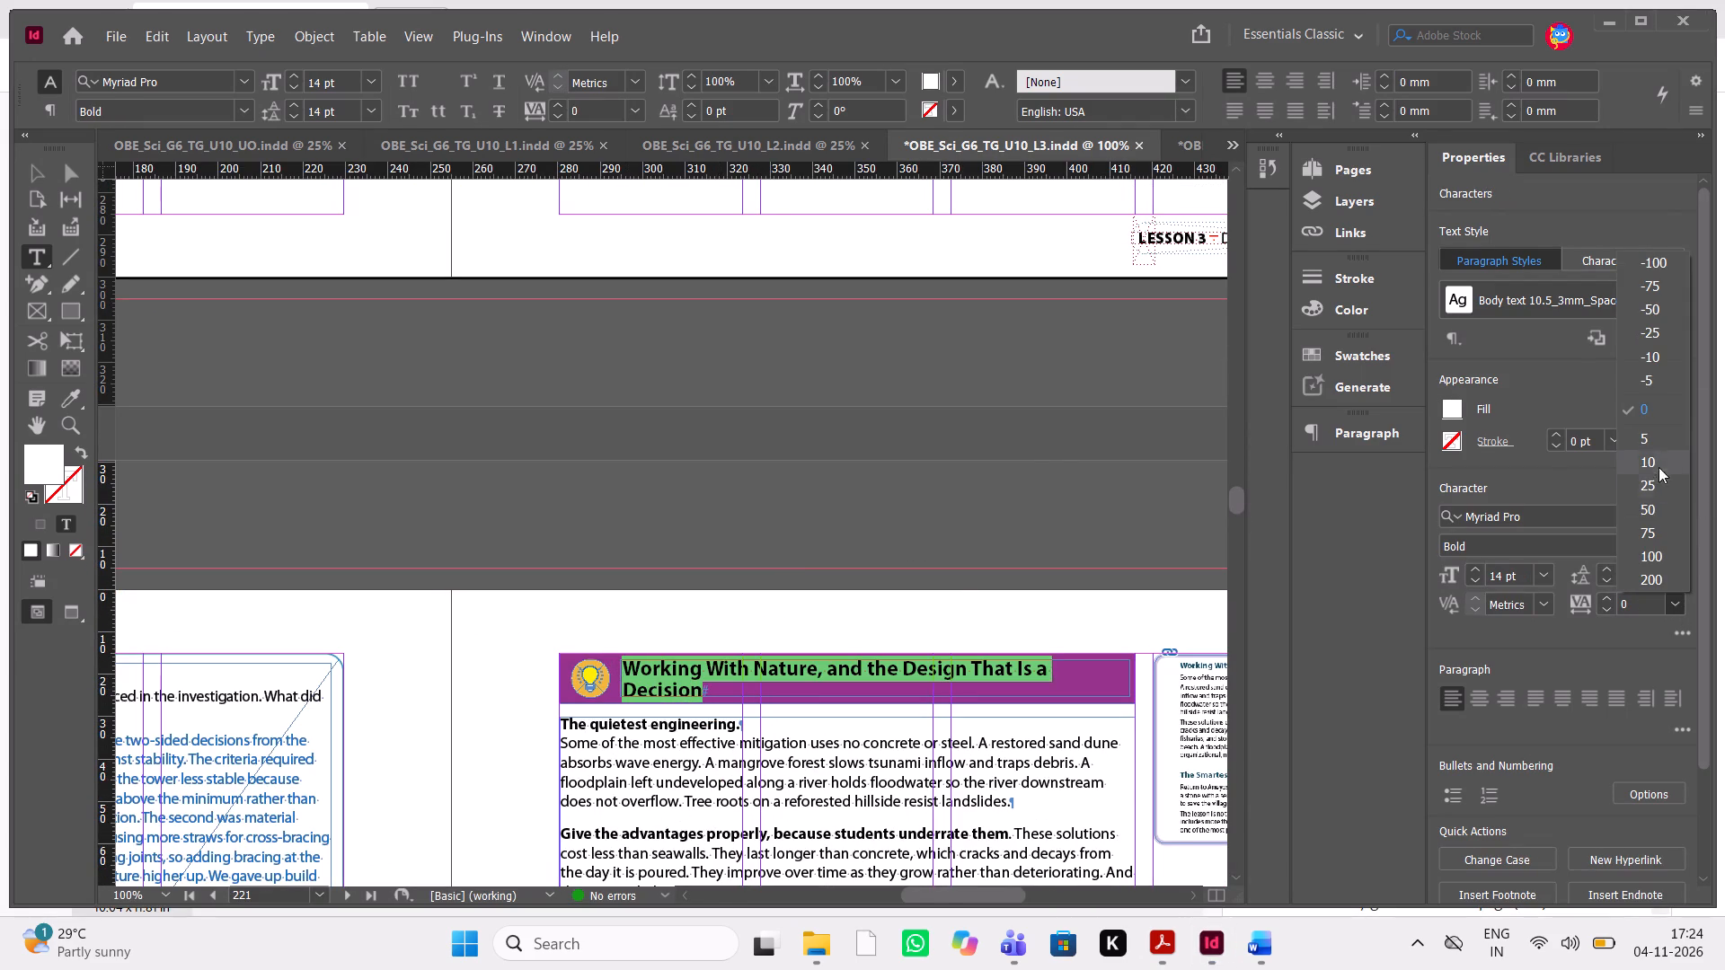
click(1647, 378)
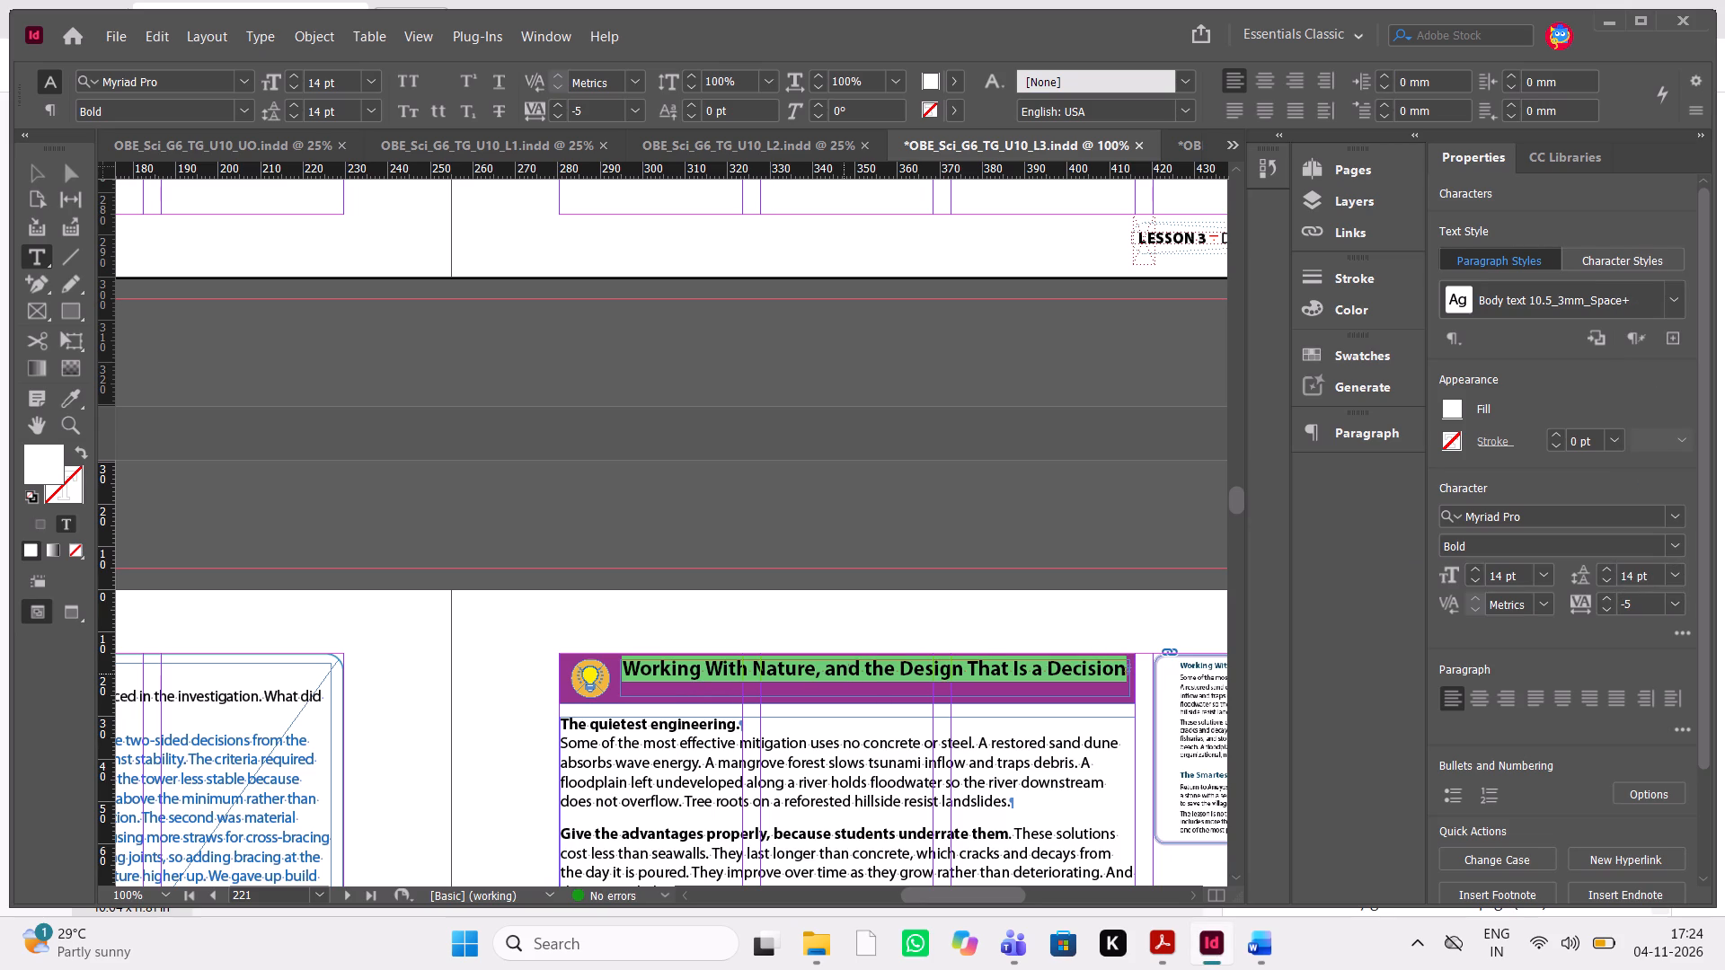
Shorten the banner heading's text frame to about 4.36 mm high and lower it to about Y 19.14 mm within the purple banner.
key(shift+Down)
key(shift+Down)
key(shift+Down)
key(Escape)
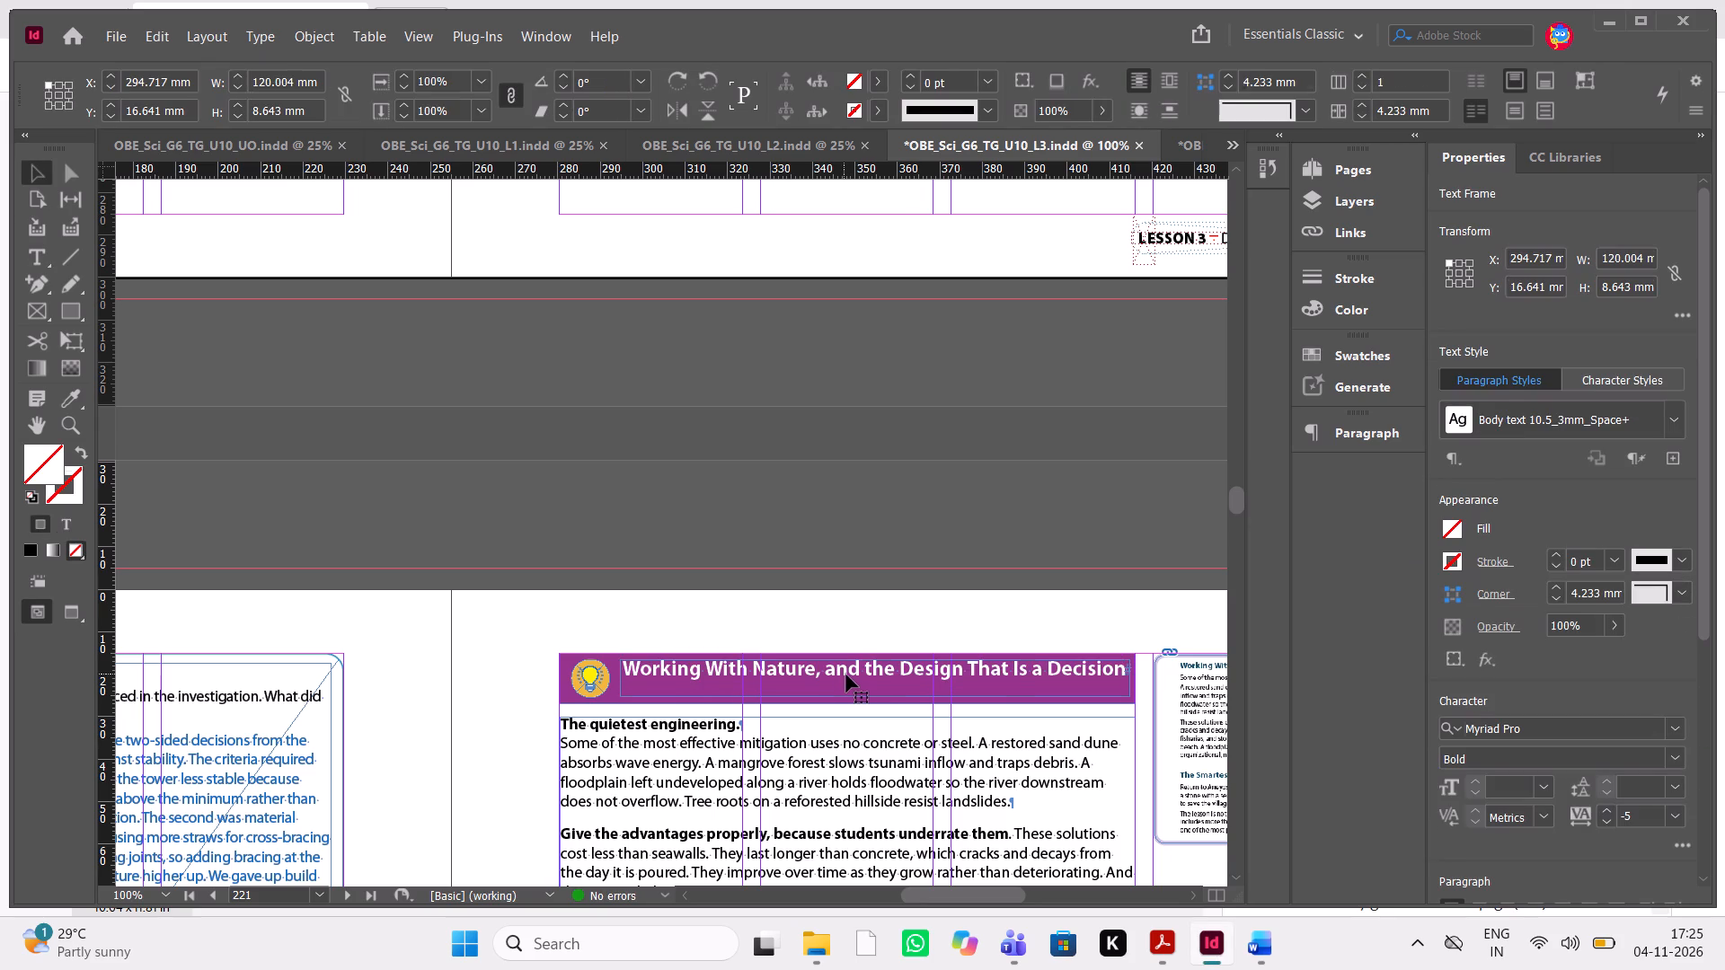
click(878, 679)
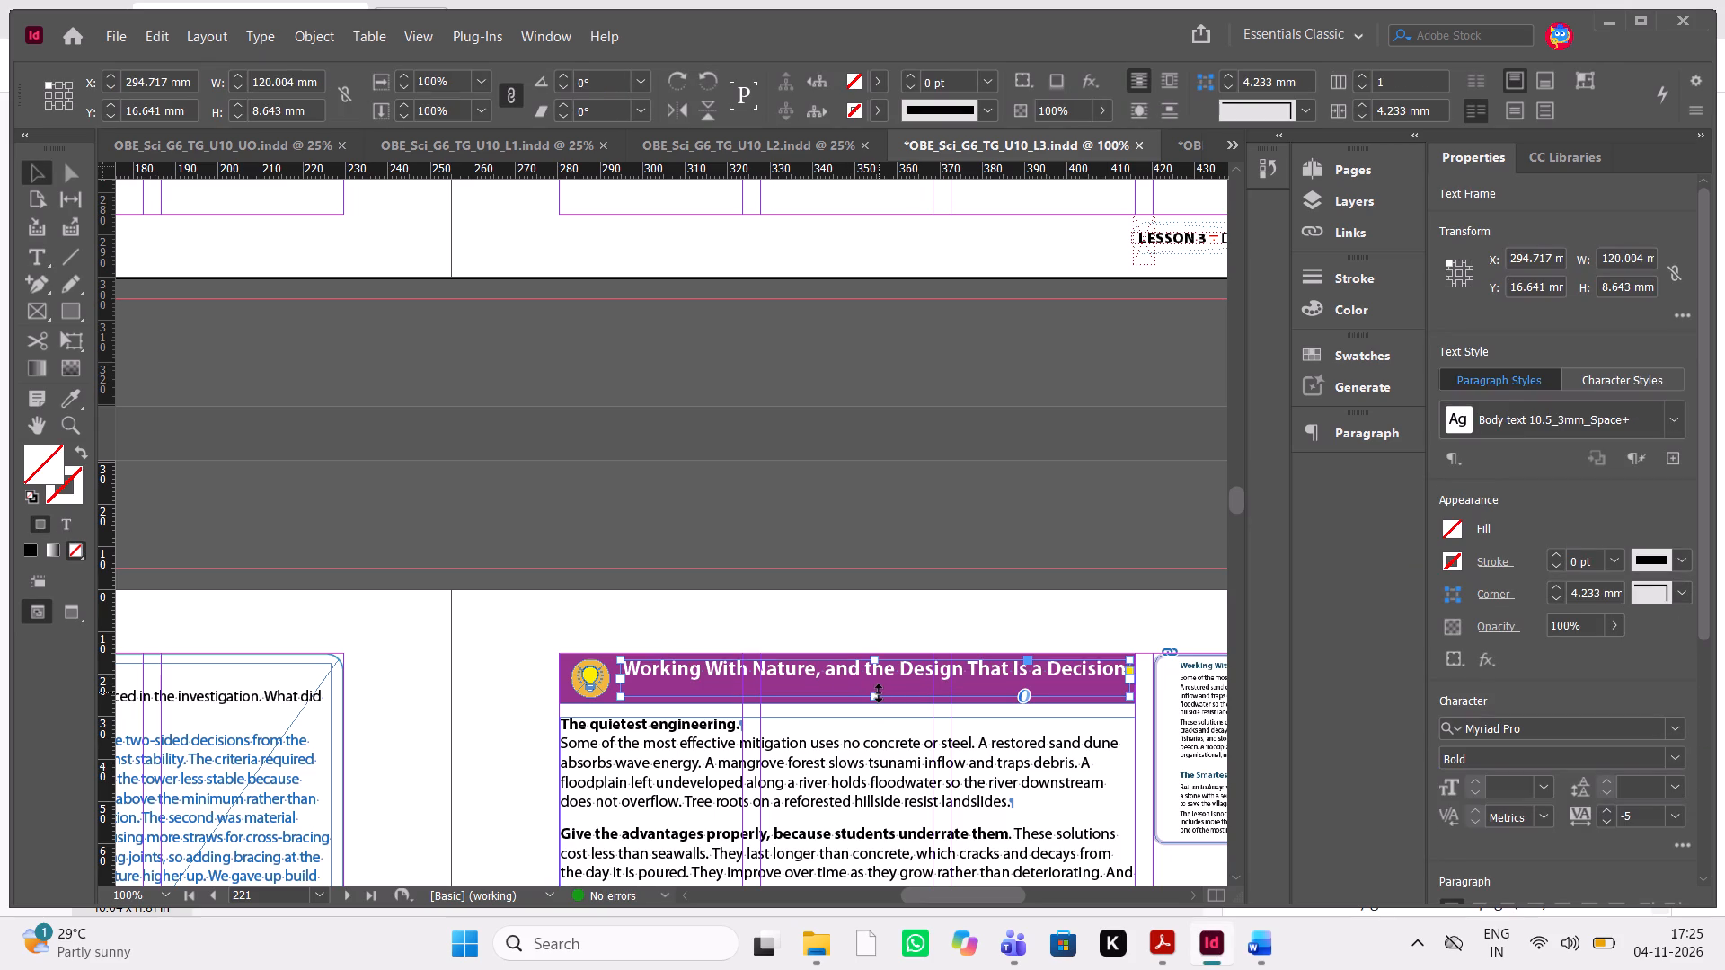
drag(879, 695, 877, 679)
key(shift+Down)
key(shift+Down)
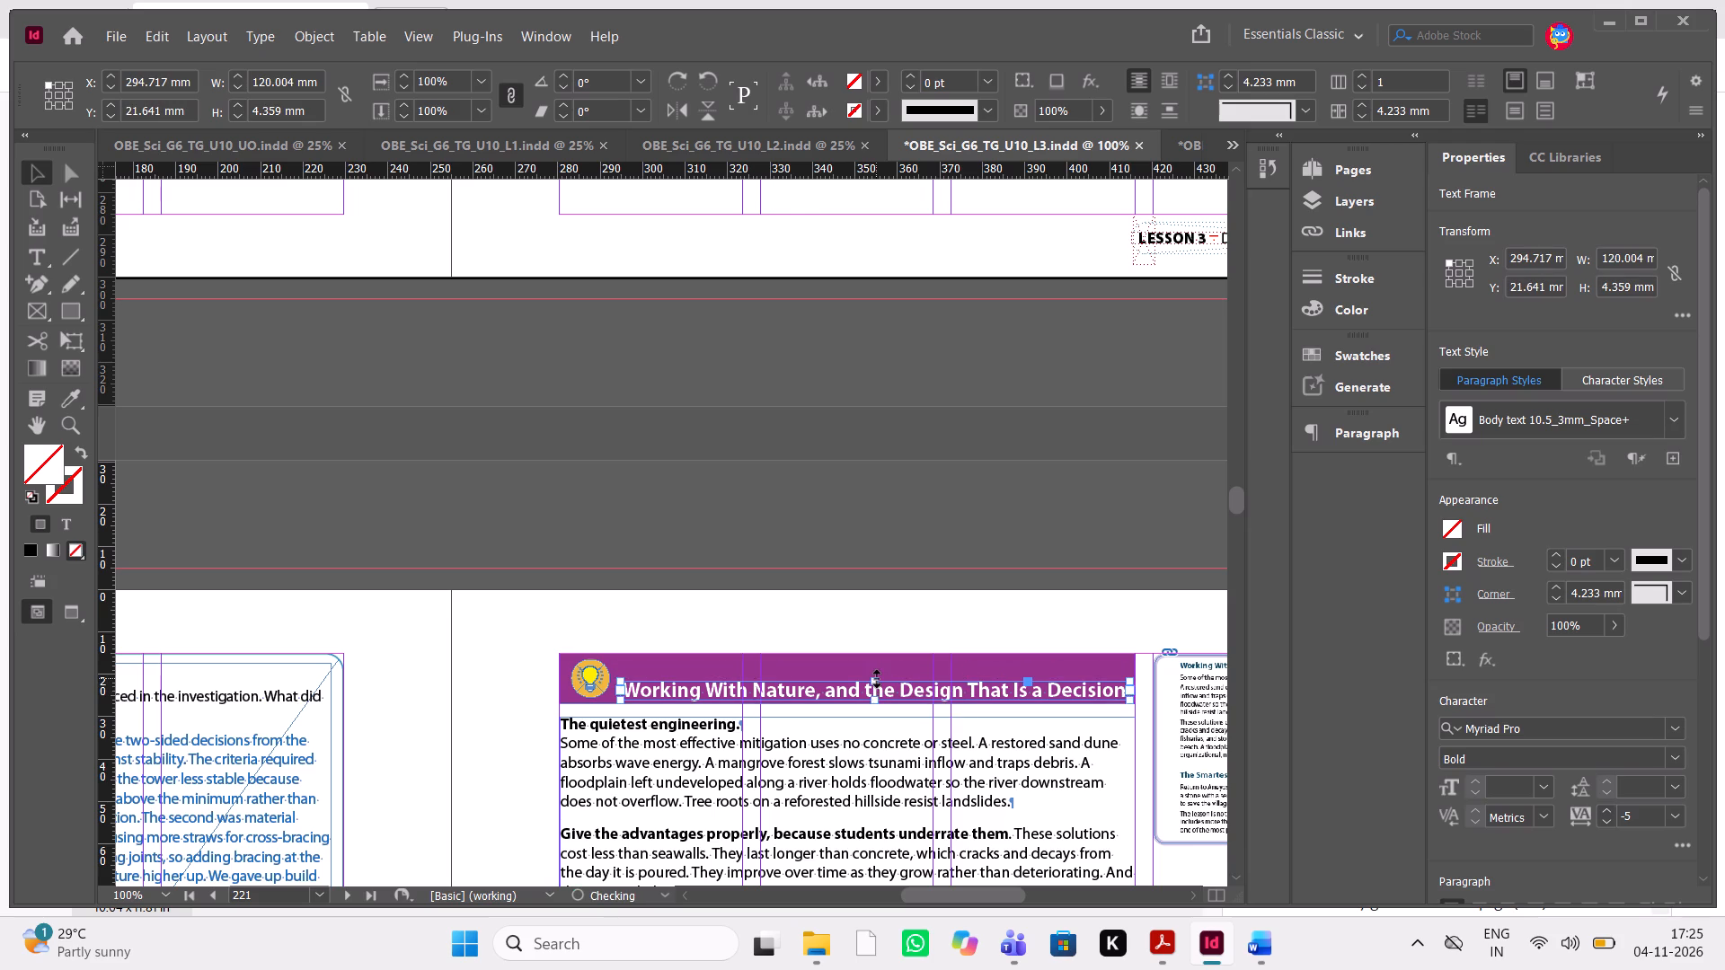
key(shift+Up)
key(Down)
key(Up)
key(Up)
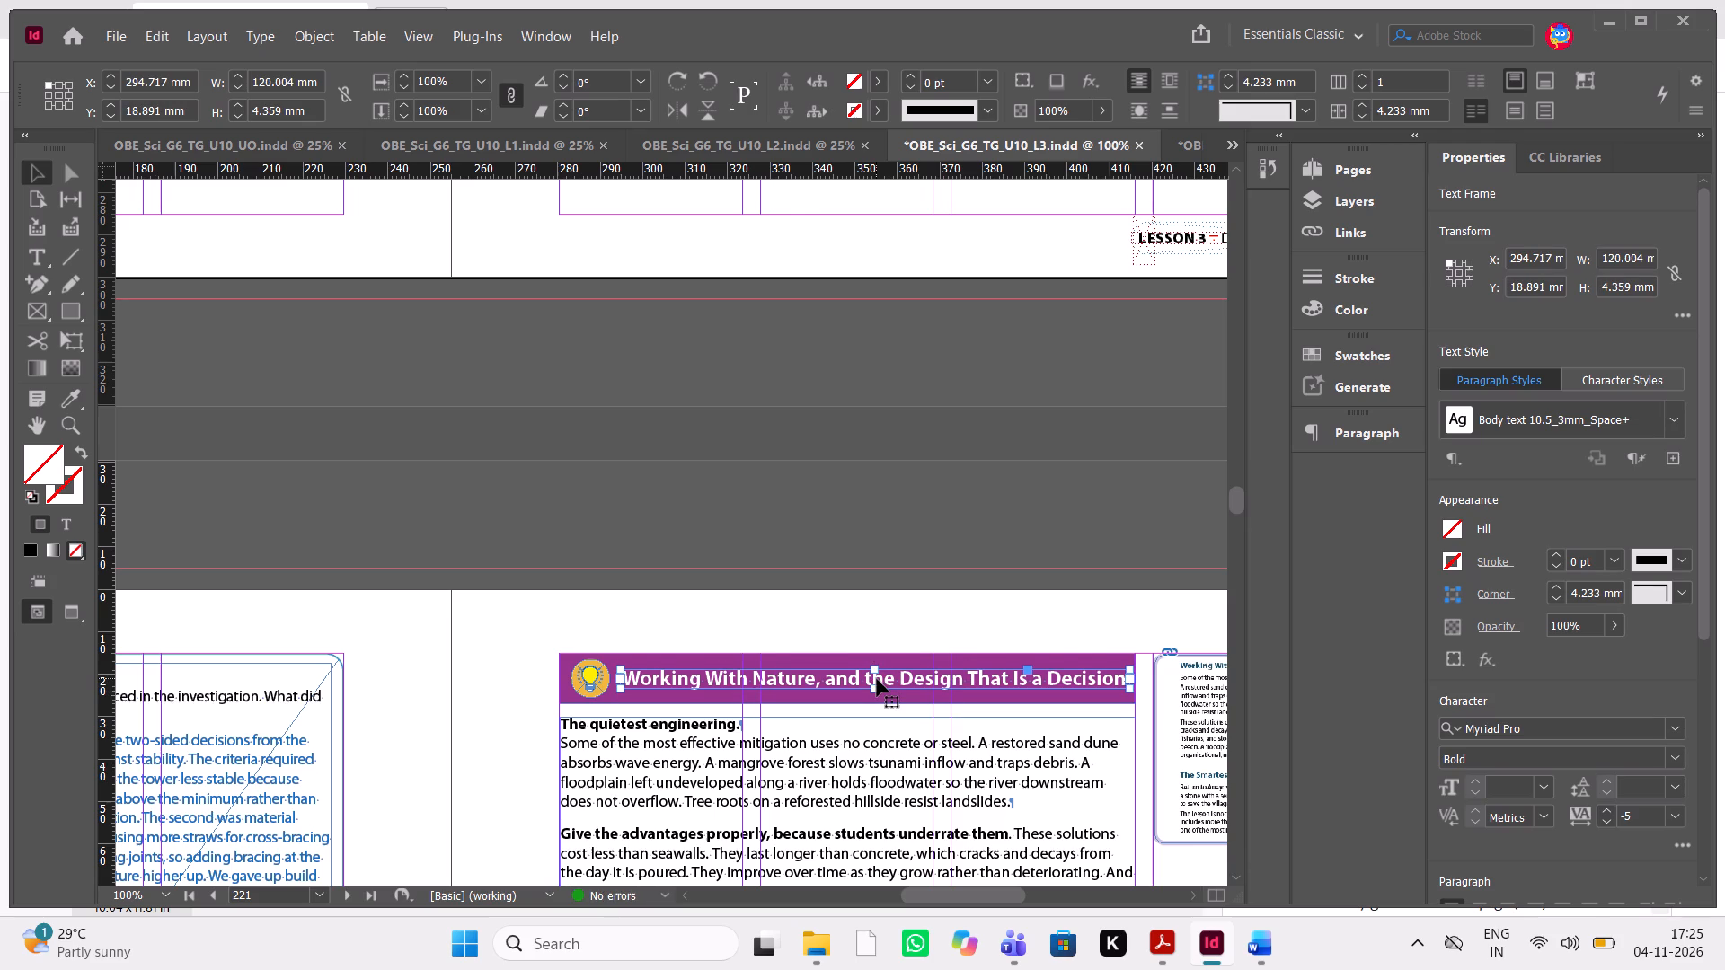
key(Down)
click(927, 379)
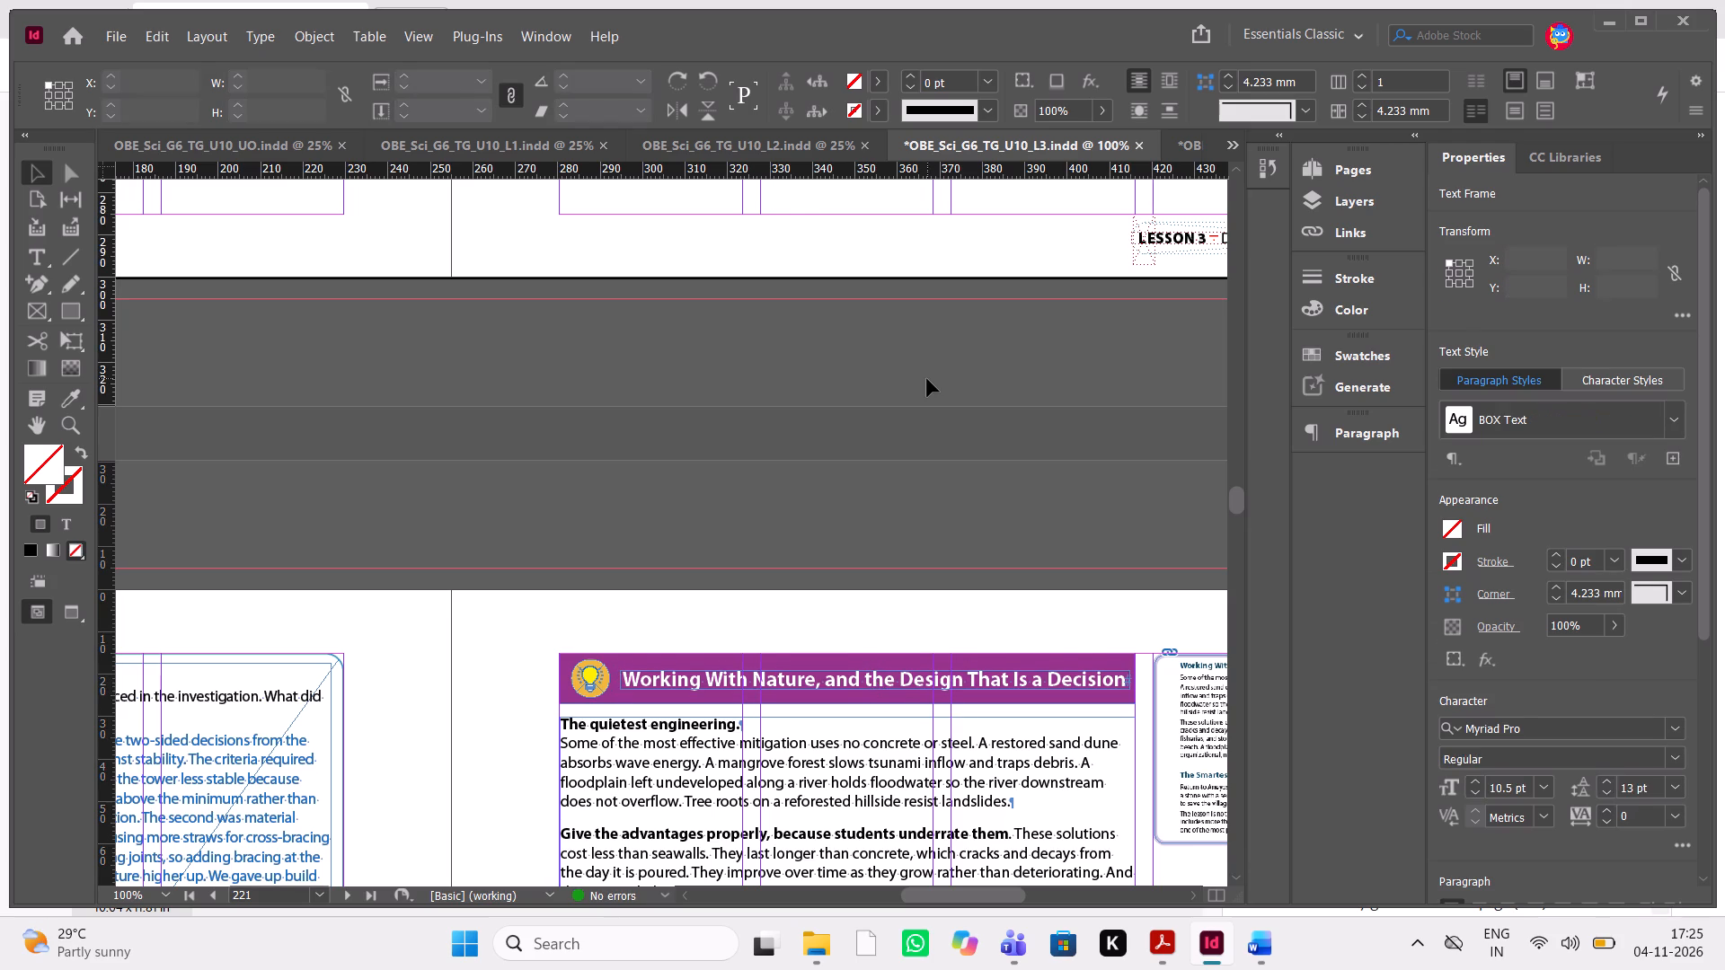
In preview mode, nudge the banner heading's frame to about X 294.47 mm, Y 18.89 mm.
key(w)
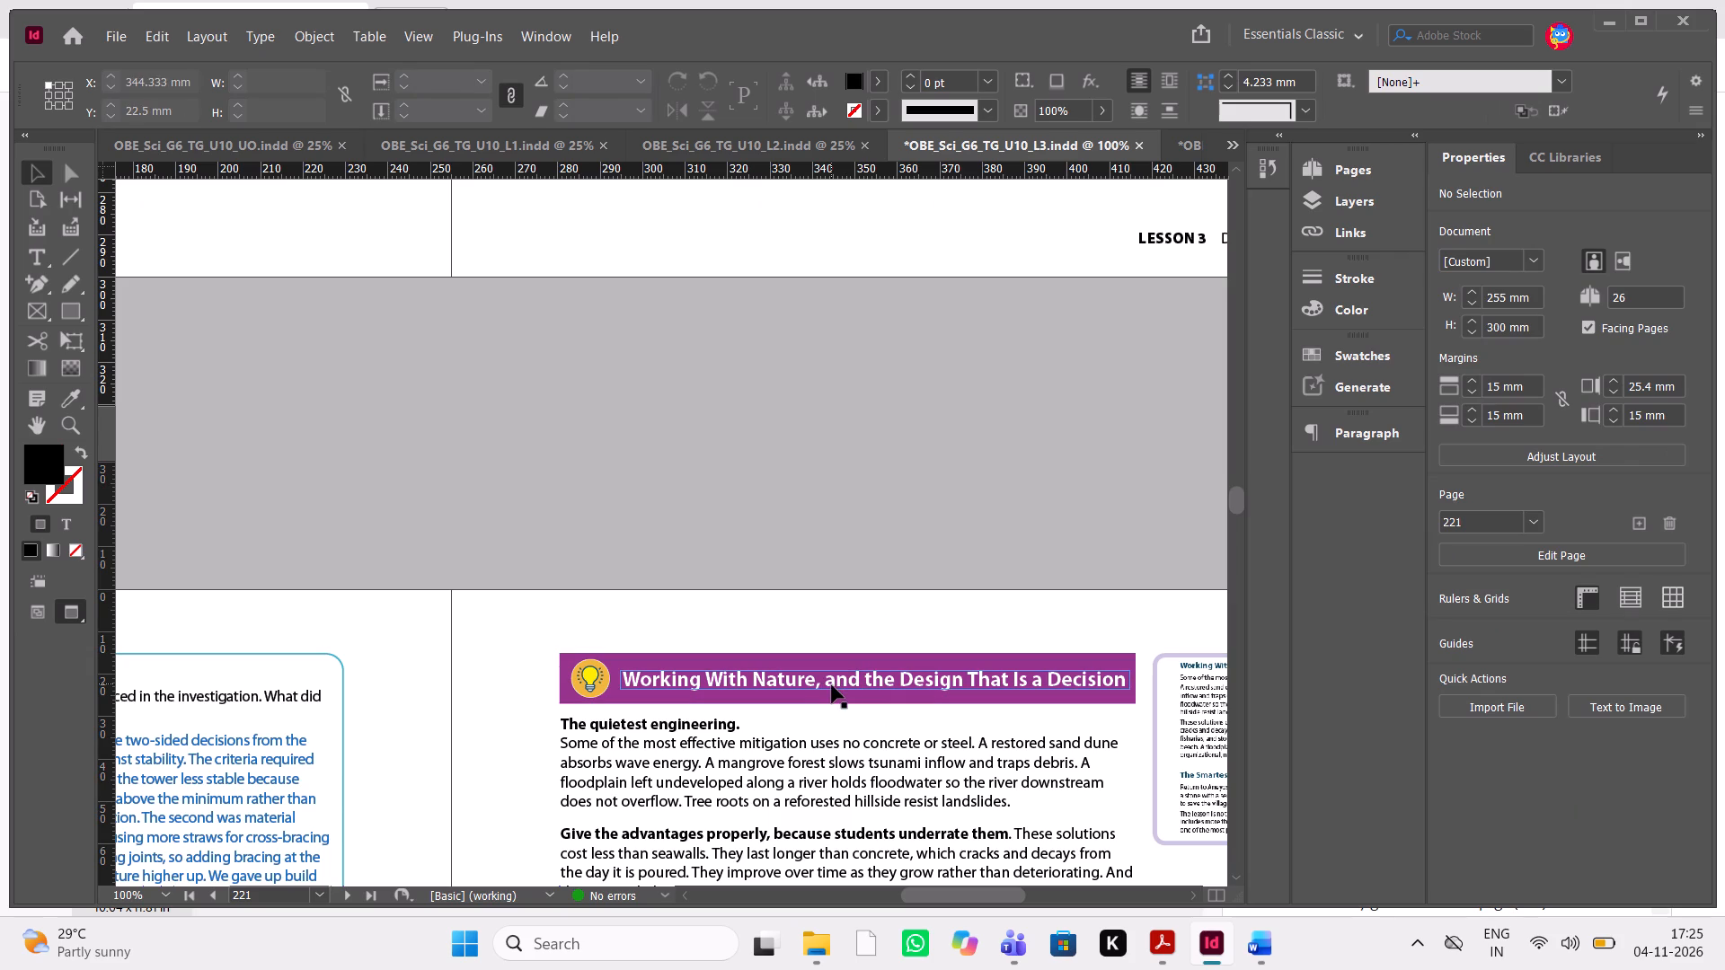
click(832, 685)
key(Left)
key(Up)
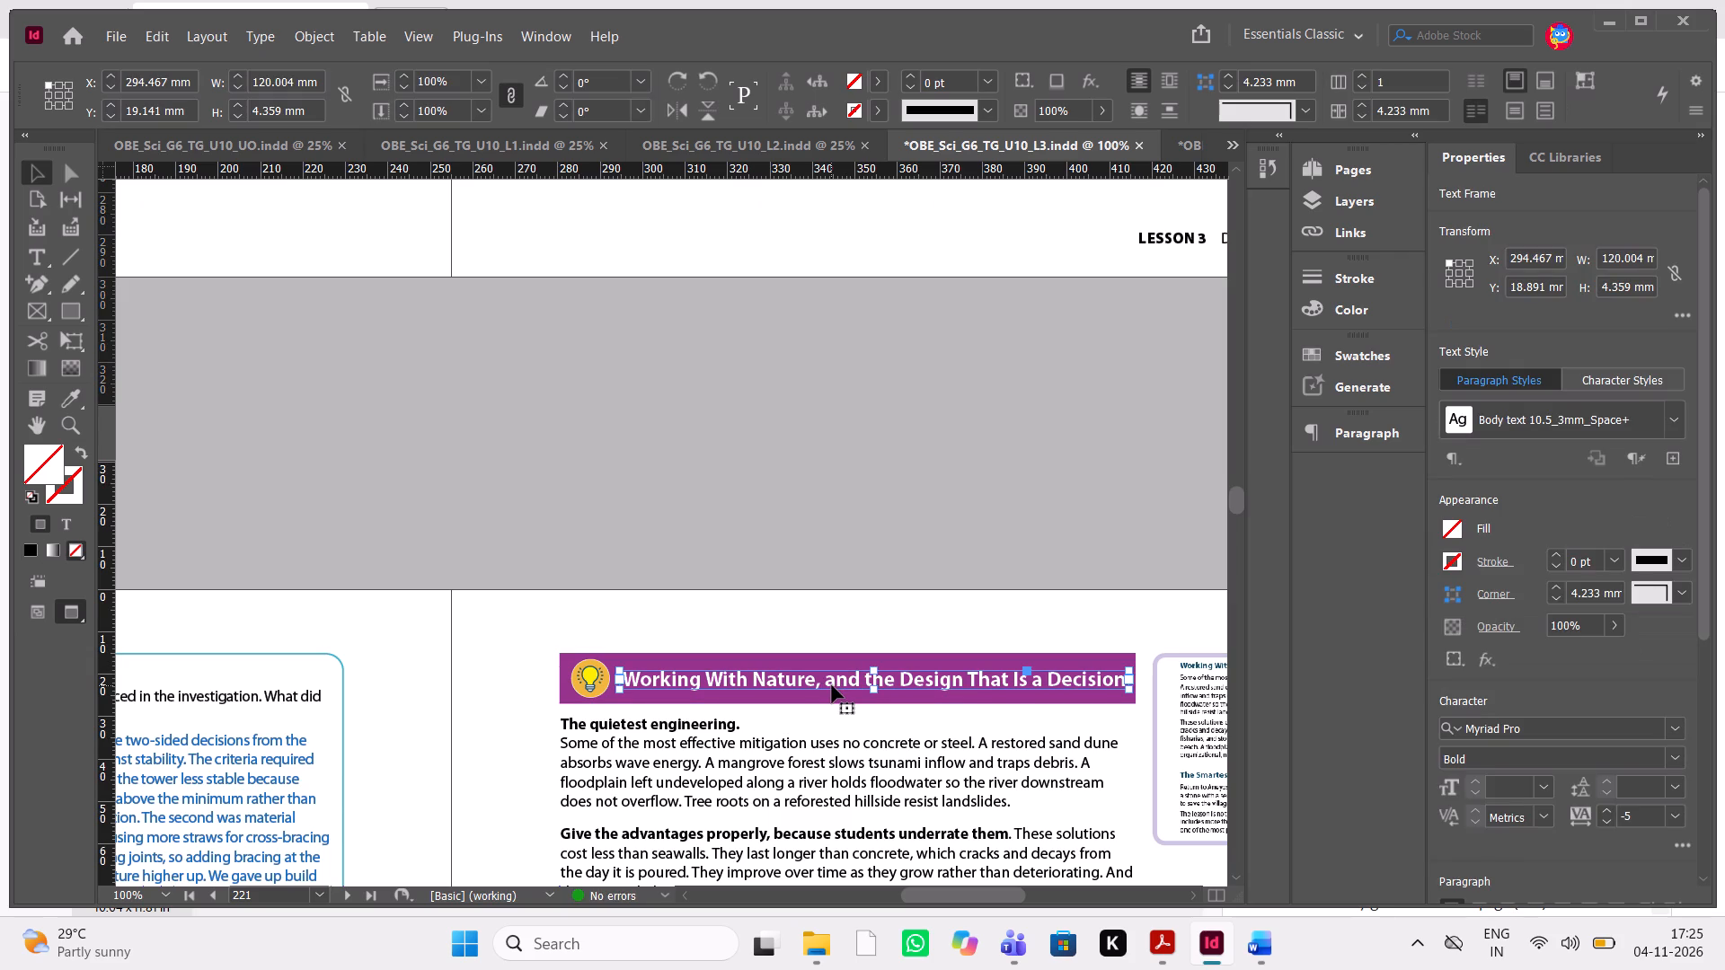
click(984, 525)
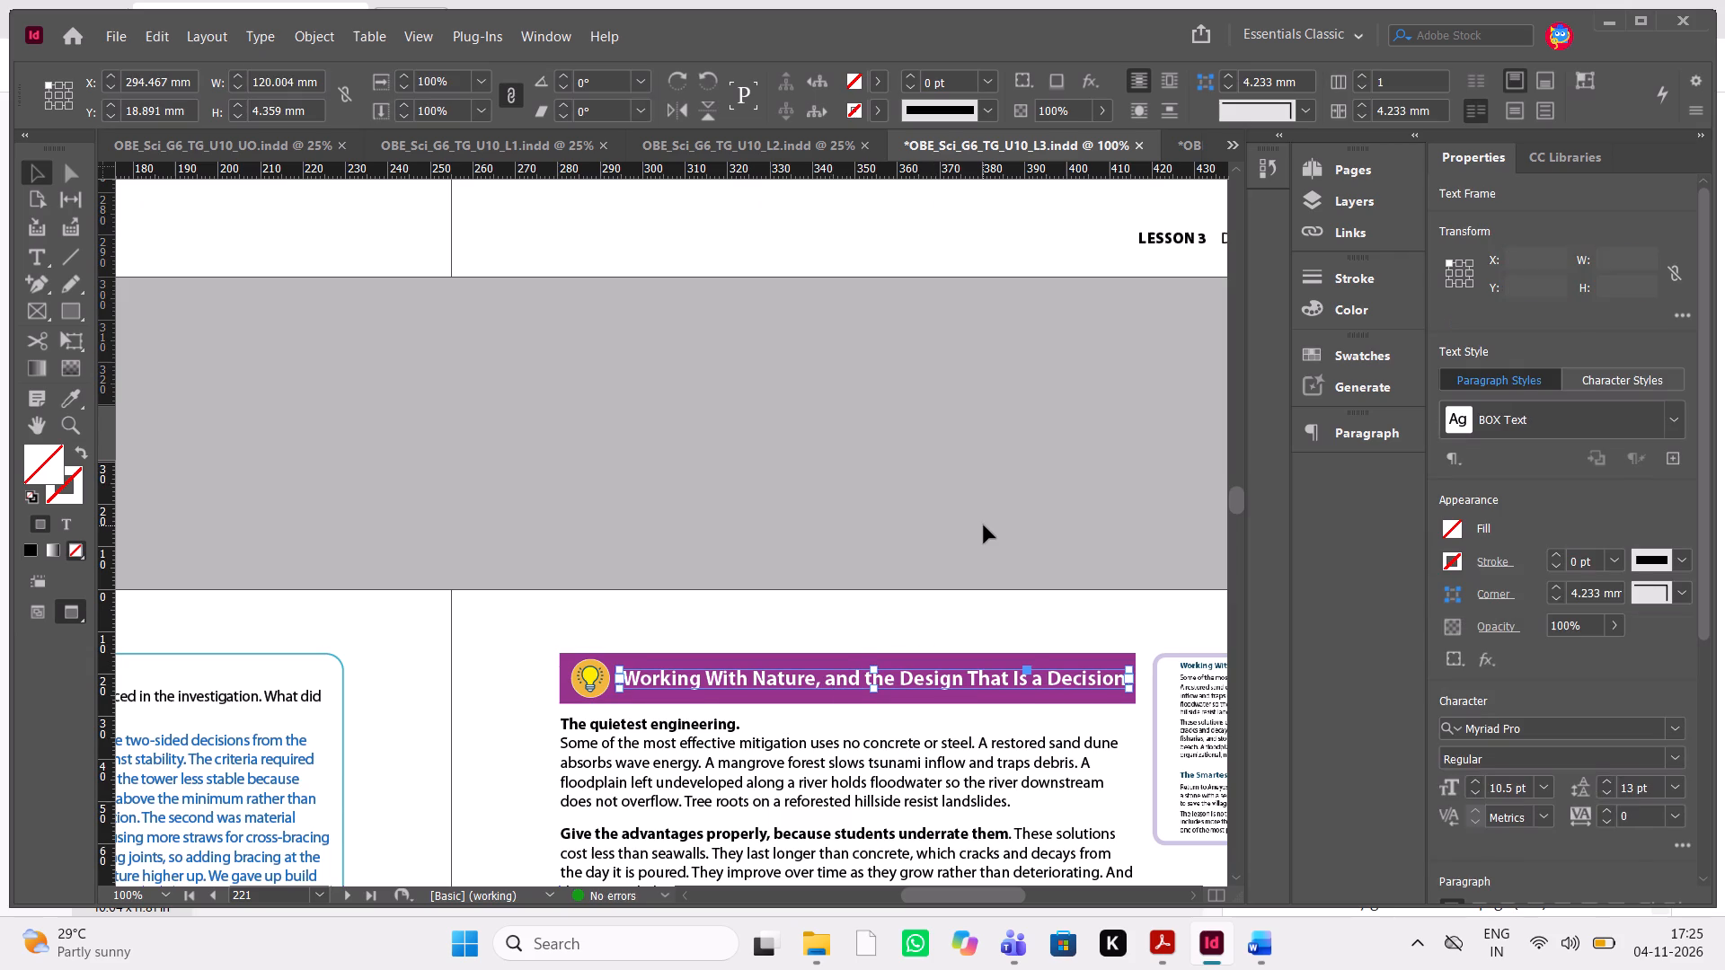
Open the font-size comment for page 218 in Acrobat, and in InDesign set the "Scale, Proportion, and Quantity" heading to 11 pt.
key(alt+Tab)
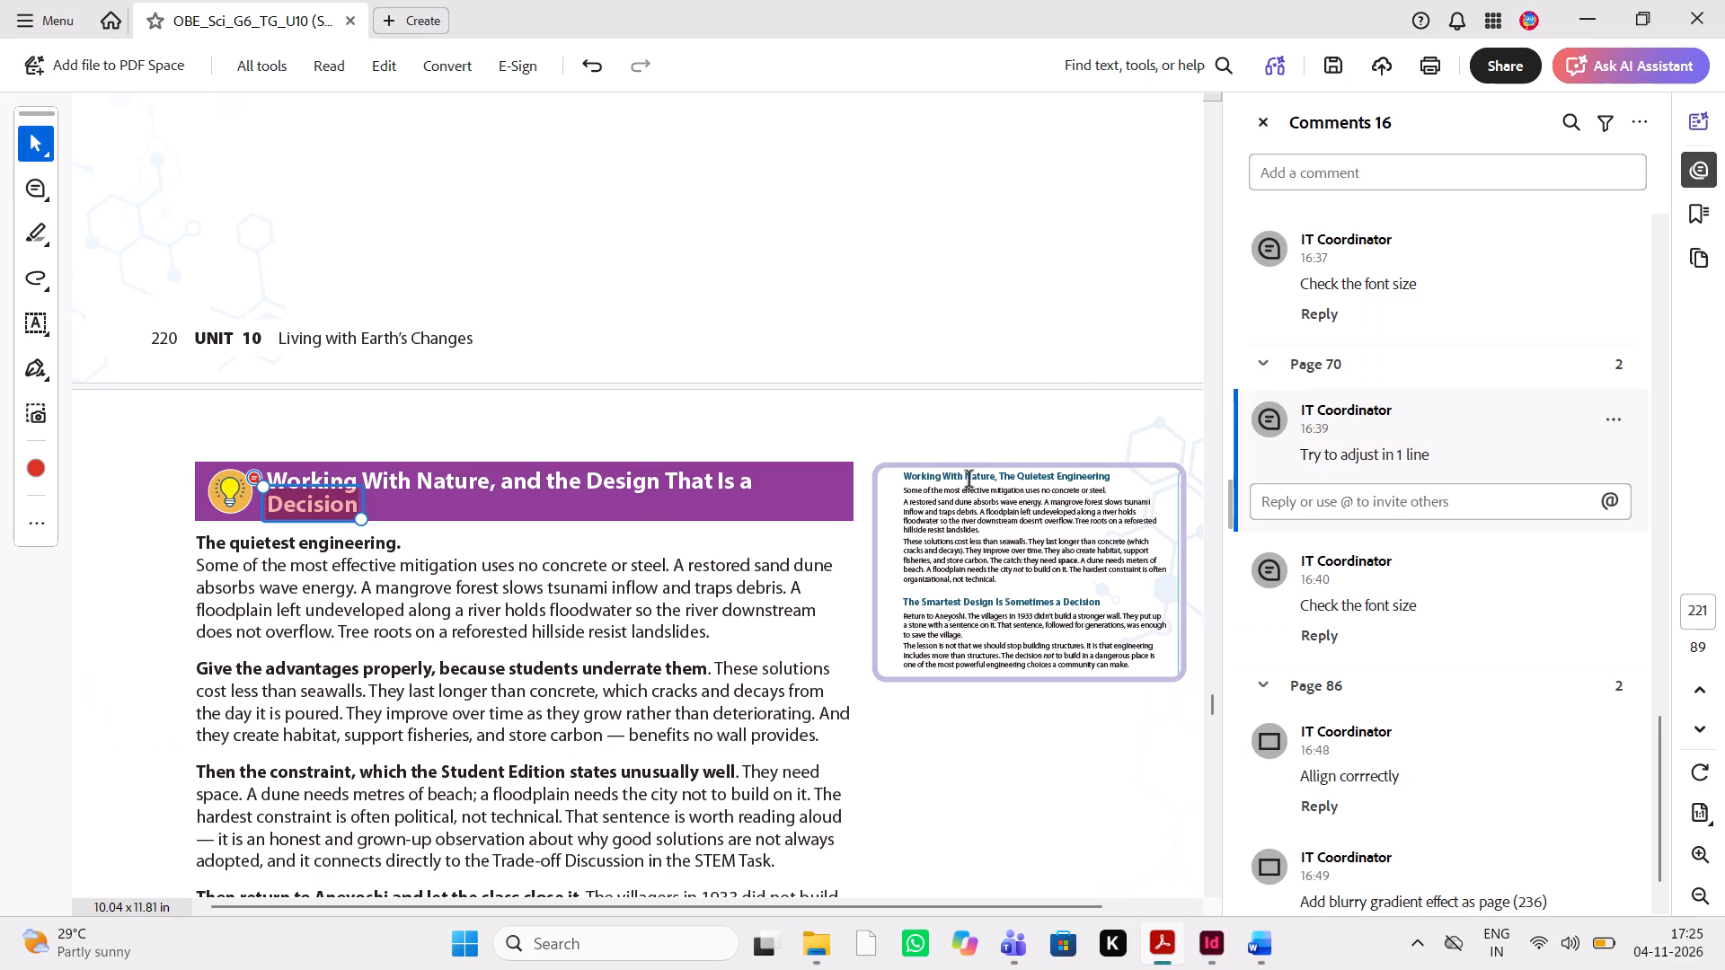
click(1429, 292)
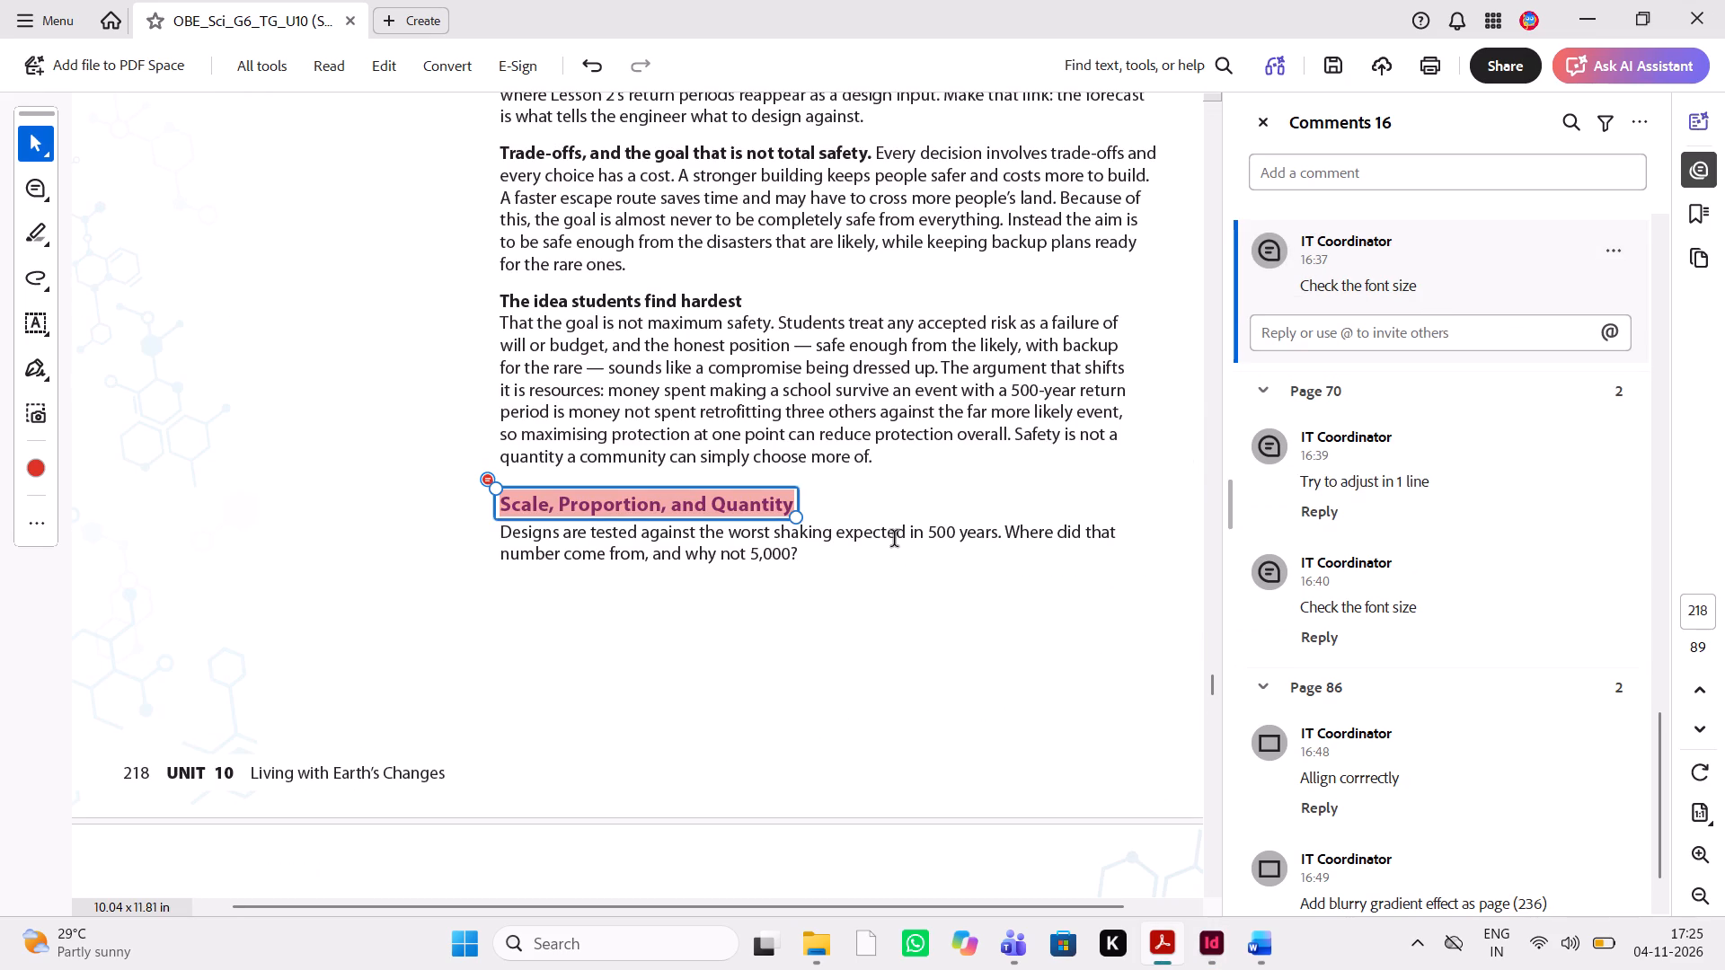
click(1181, 939)
scroll(841, 348, up, 2)
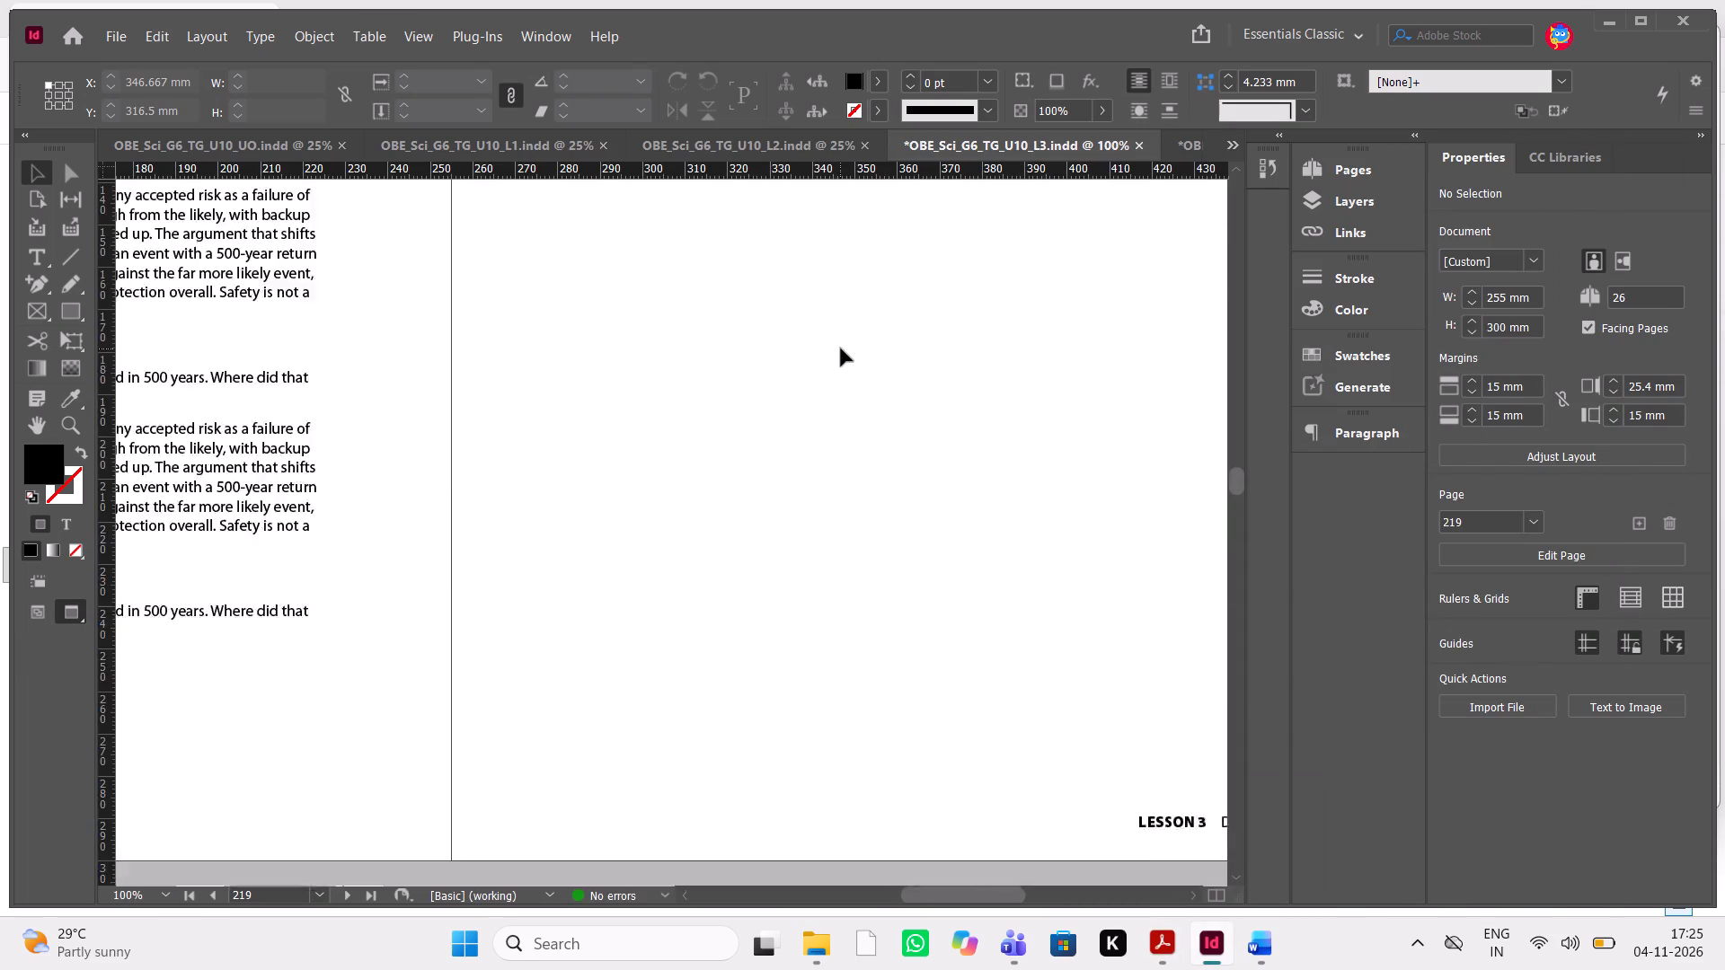
scroll(841, 348, up, 2)
scroll(841, 348, down, 1)
scroll(841, 348, left, 1)
scroll(841, 348, down, 1)
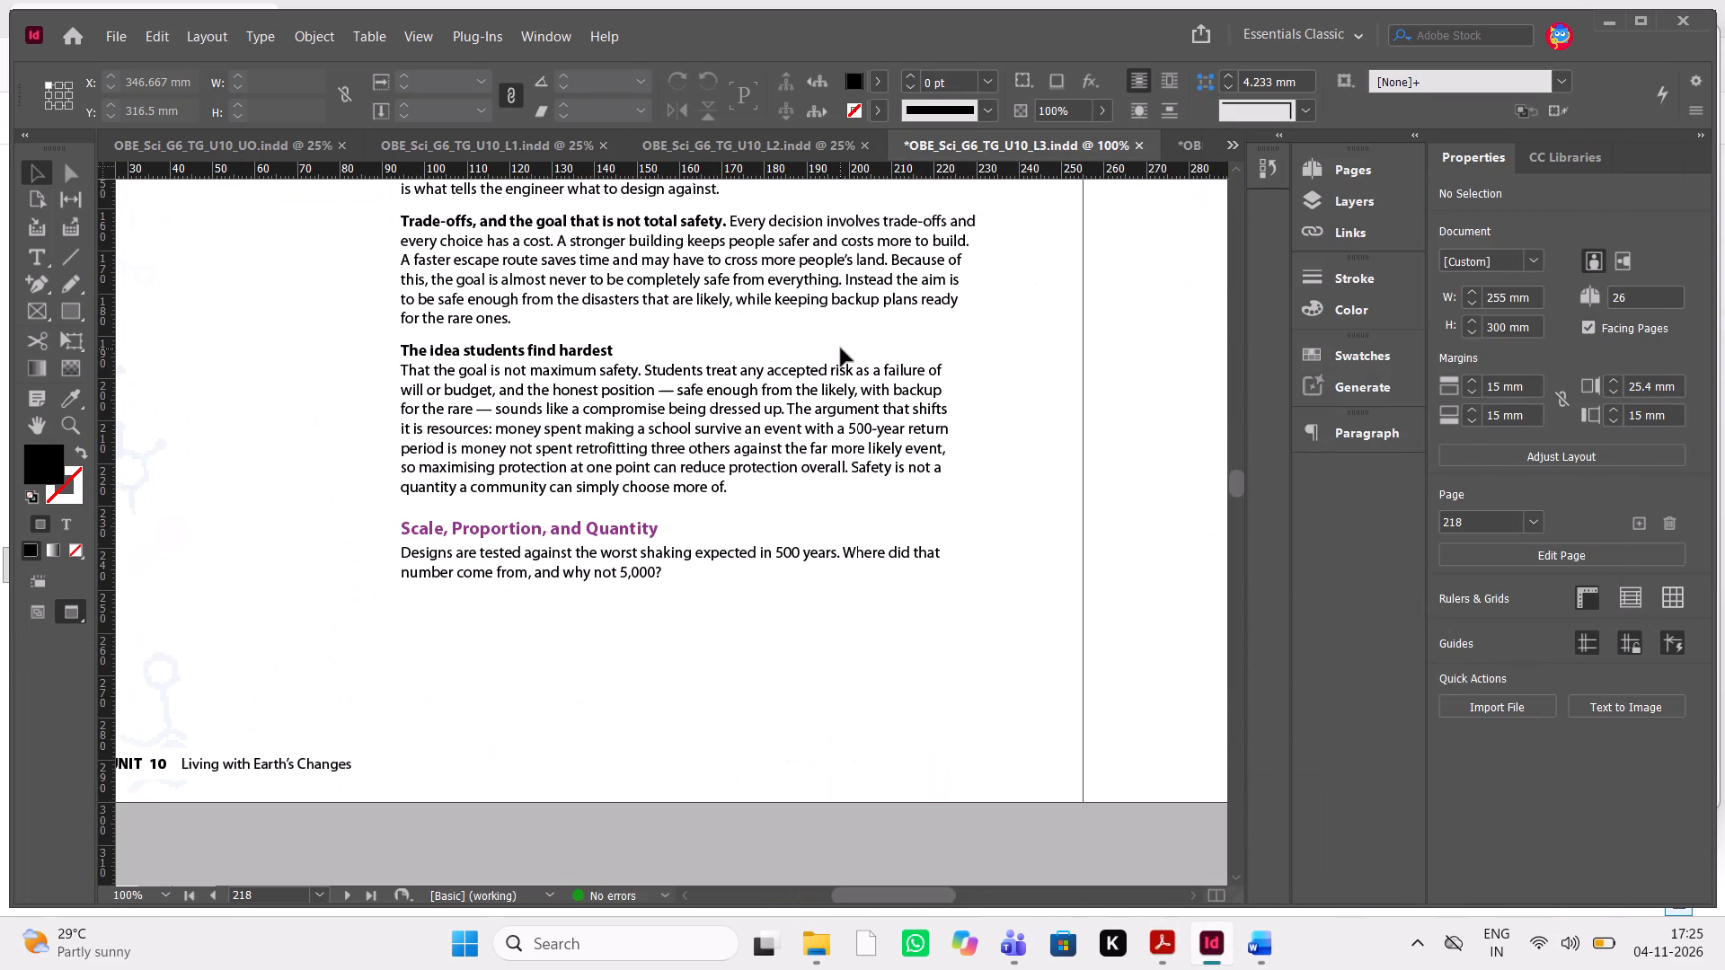
scroll(841, 348, down, 1)
triple_click(615, 470)
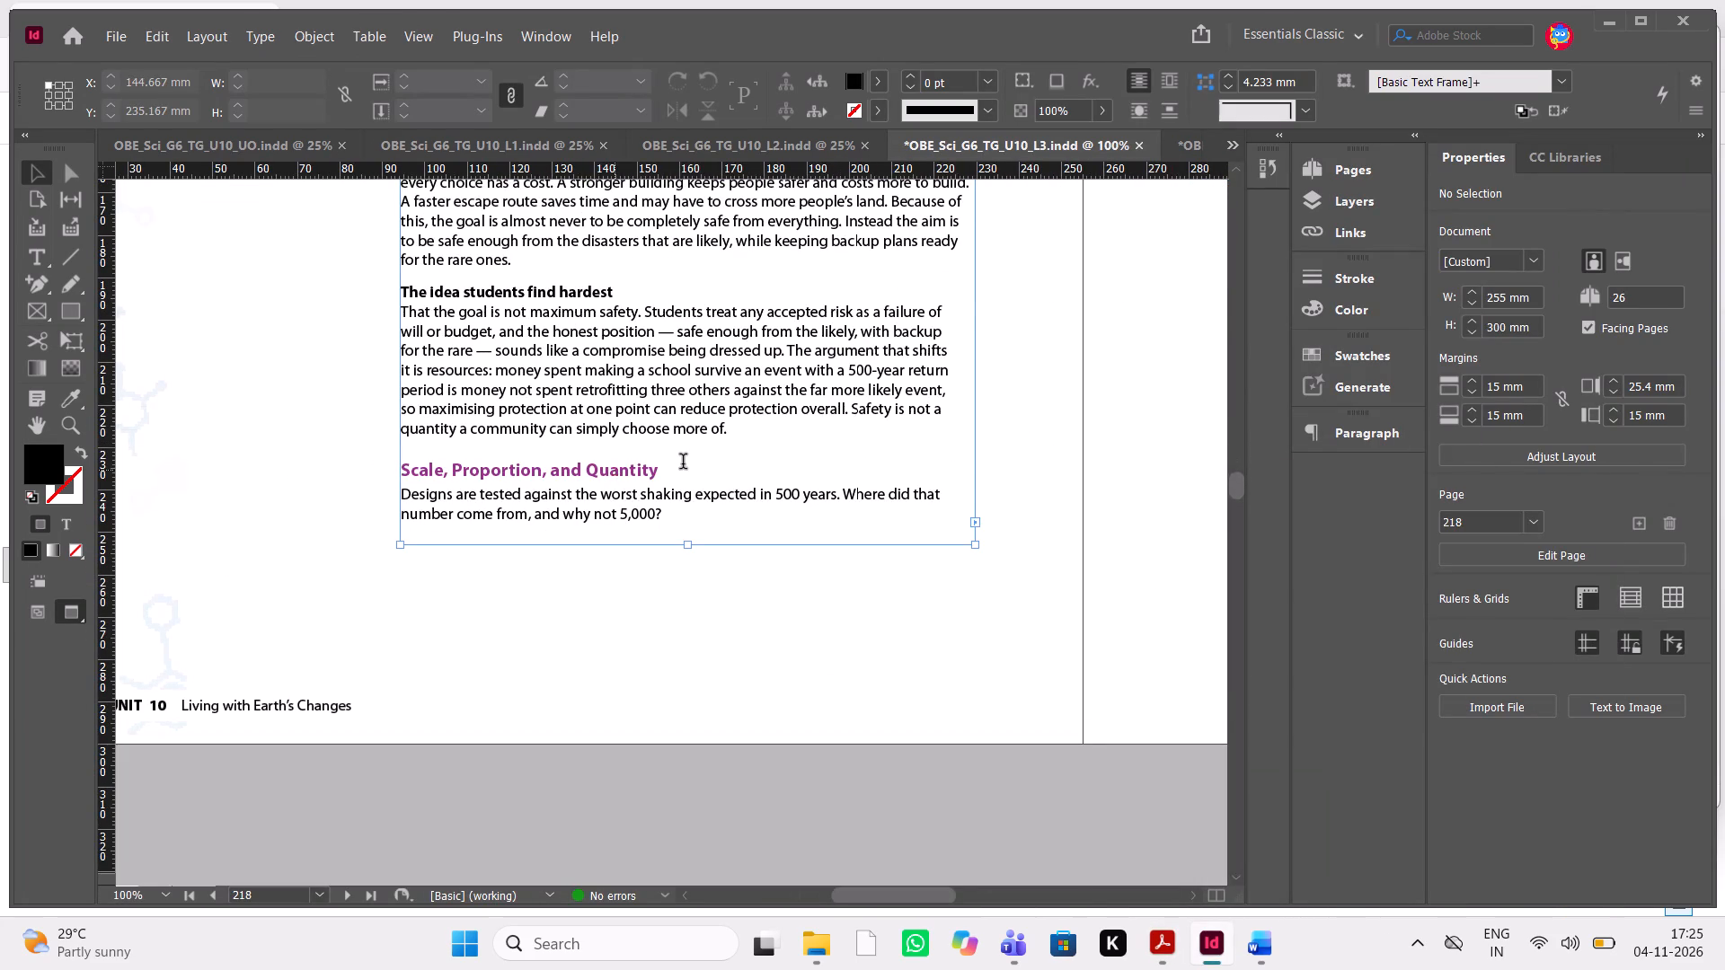
drag(683, 467, 332, 474)
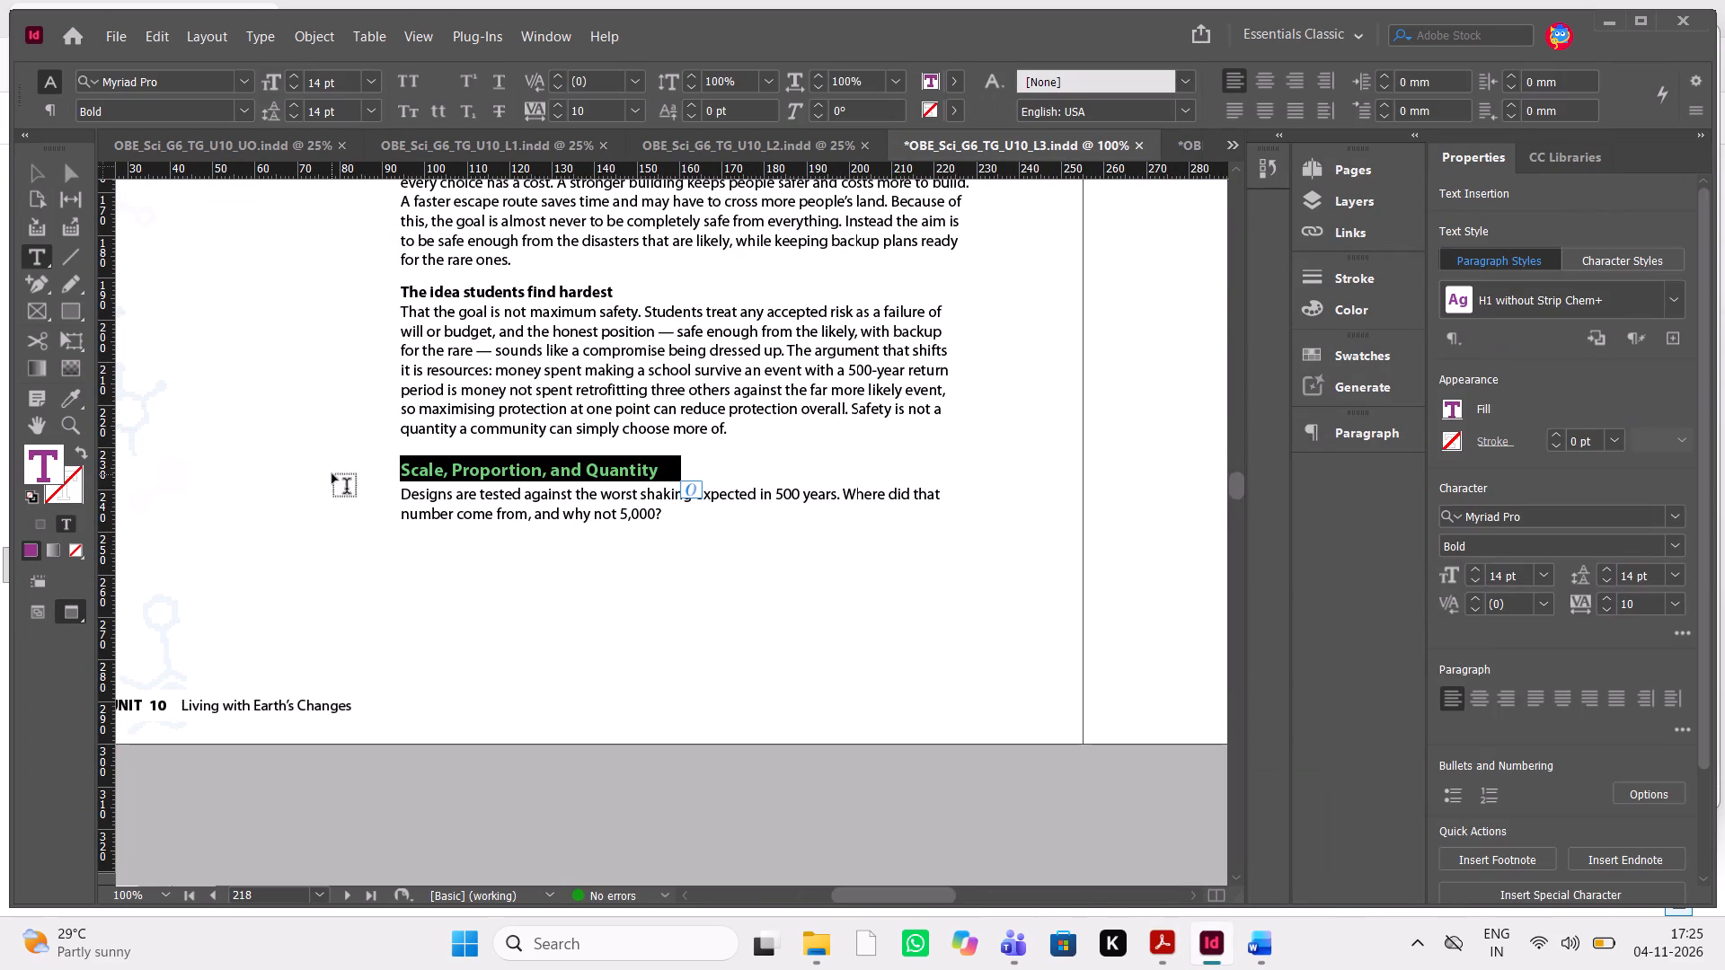
click(1544, 571)
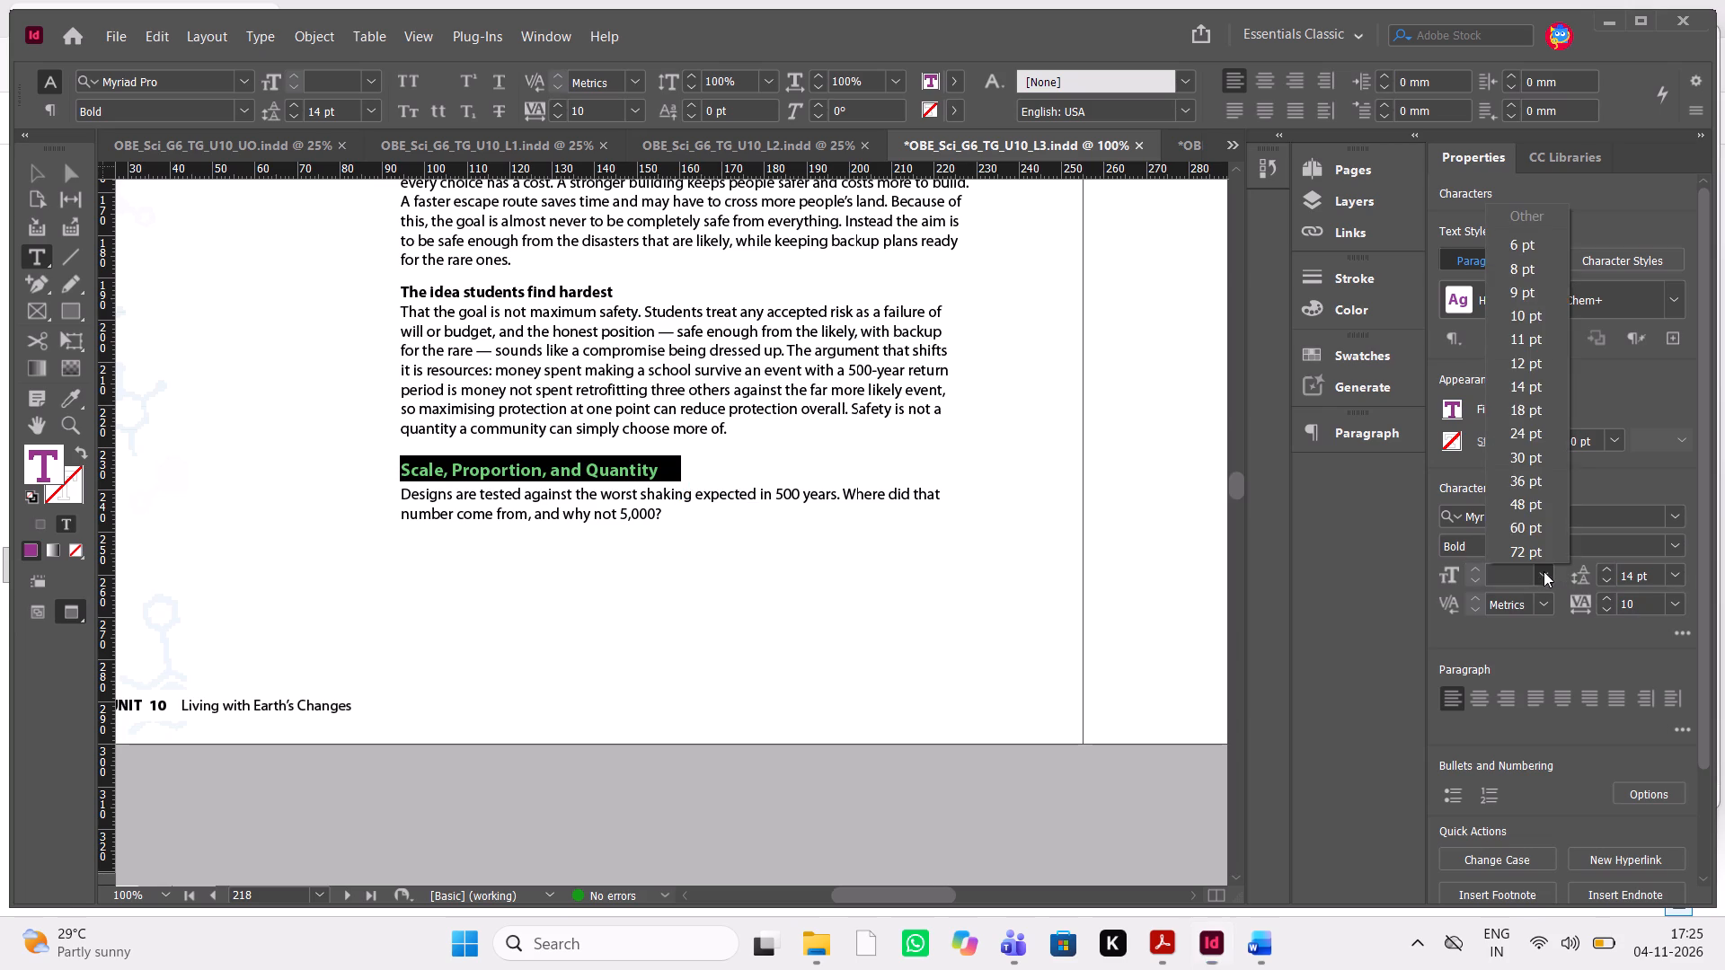
click(1520, 333)
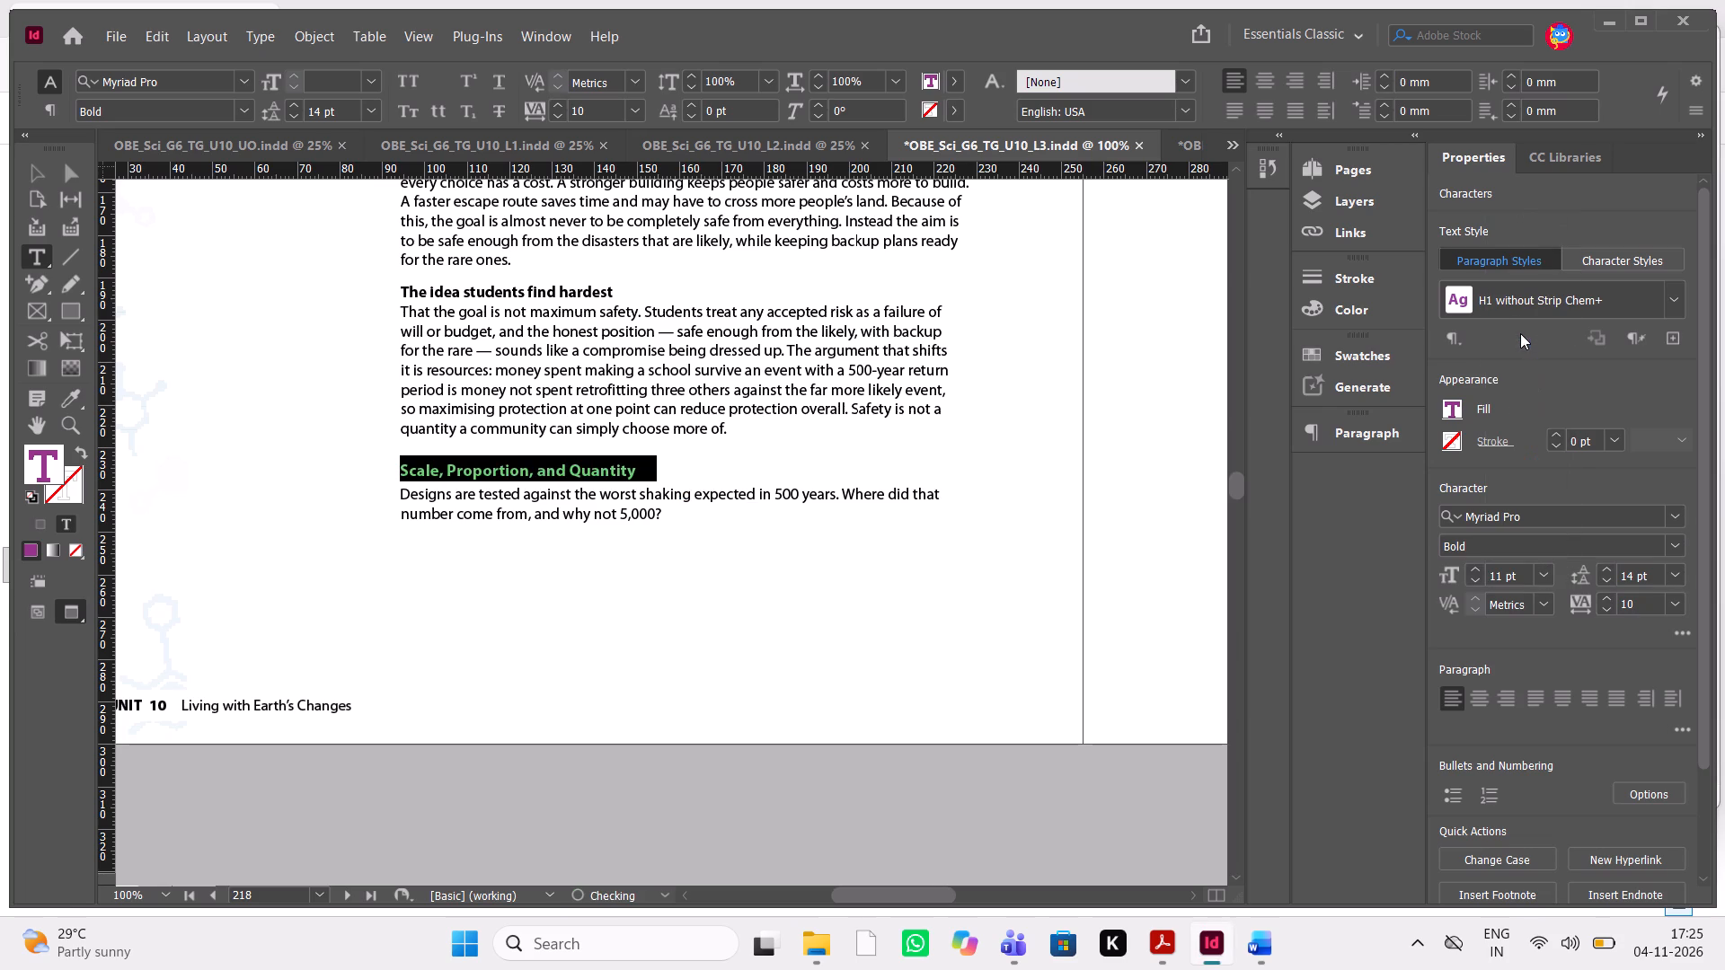
click(904, 487)
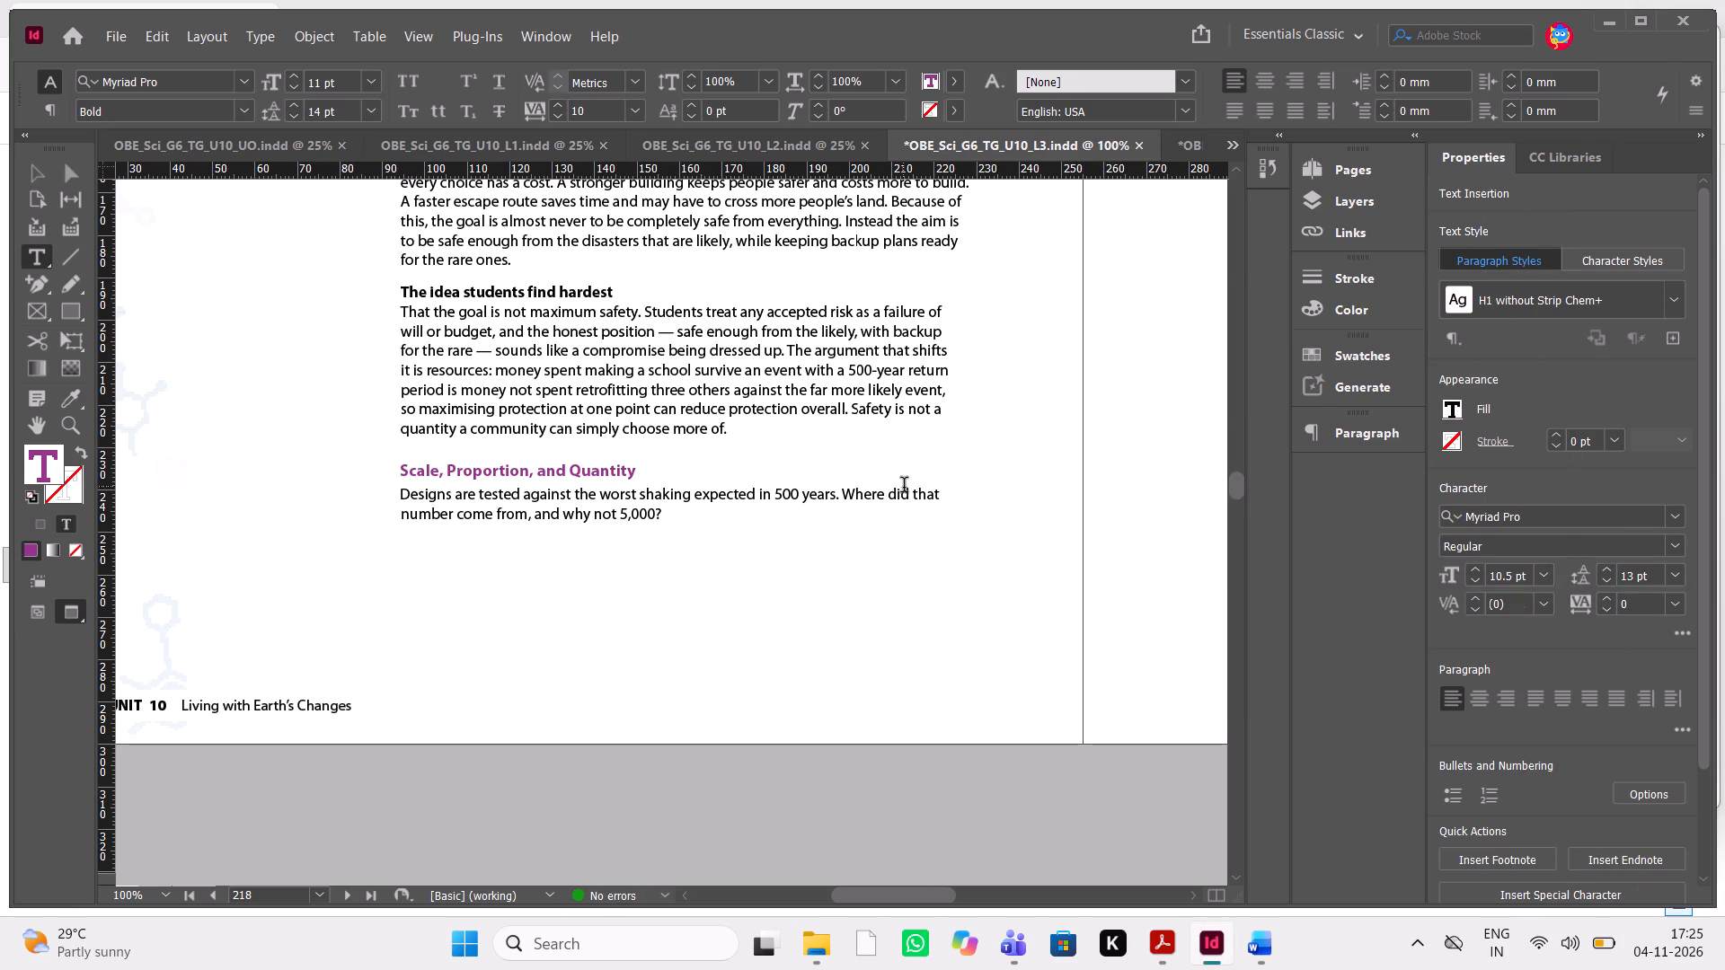
In Acrobat, go back through the reviewer's comments to the font-size comment on the "Cause and Effect" heading, page 196.
scroll(904, 487, up, 3)
key(alt+Tab)
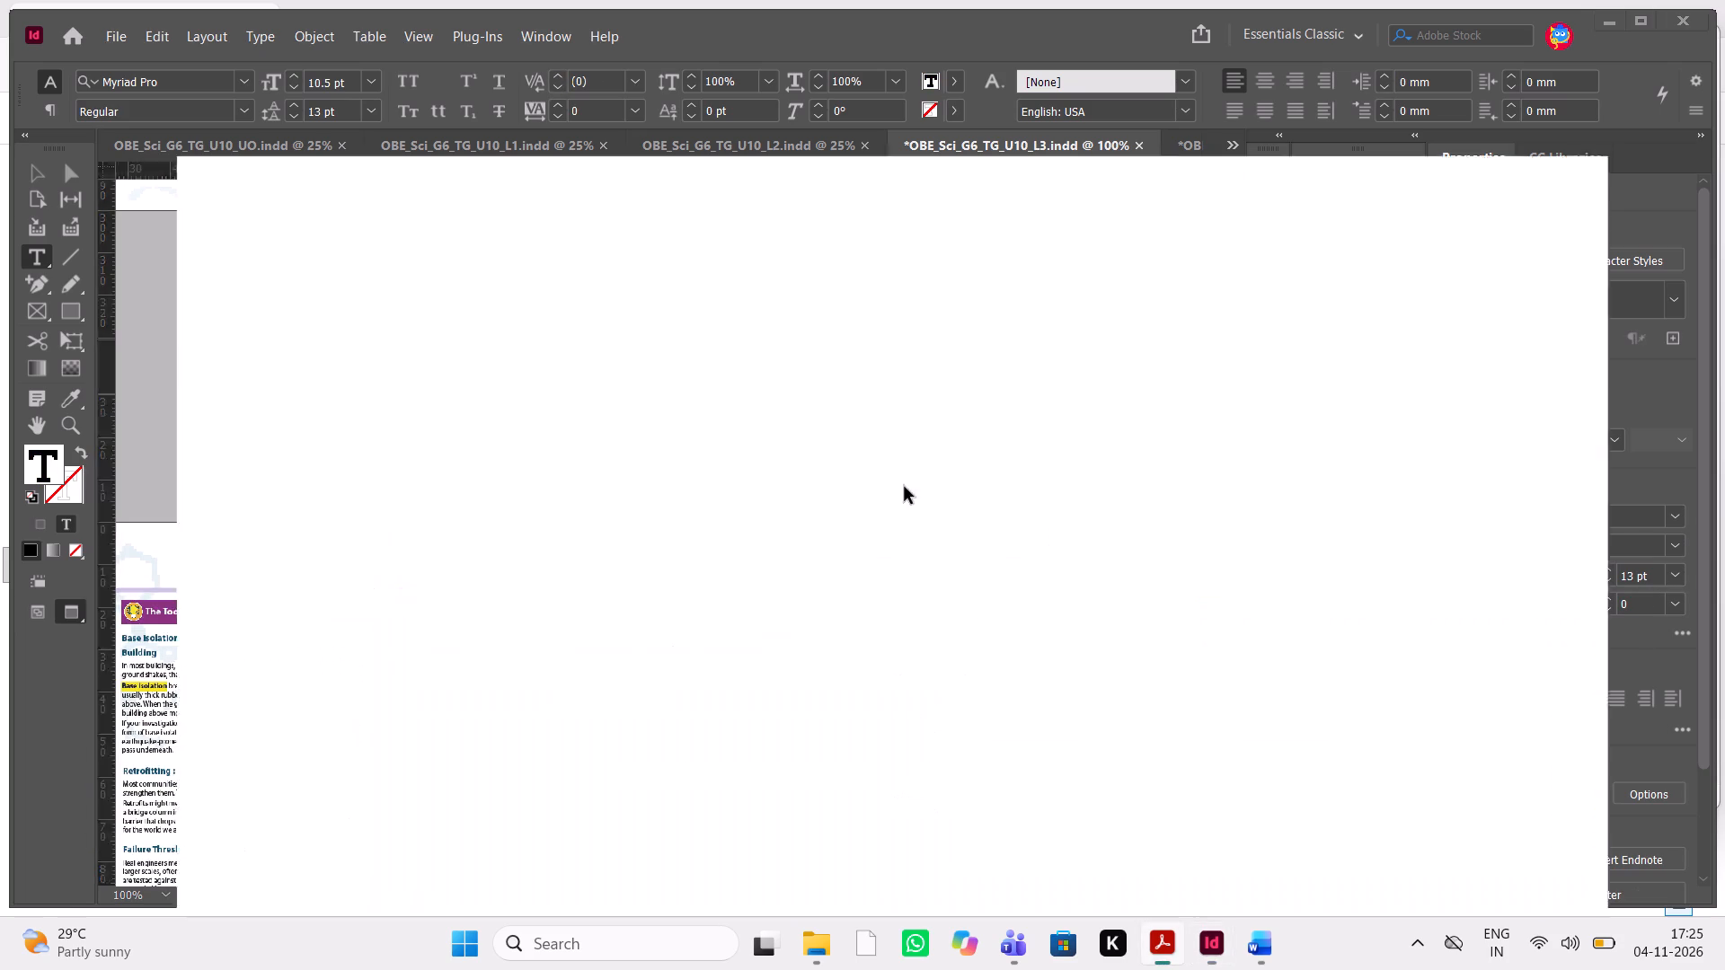
click(1389, 466)
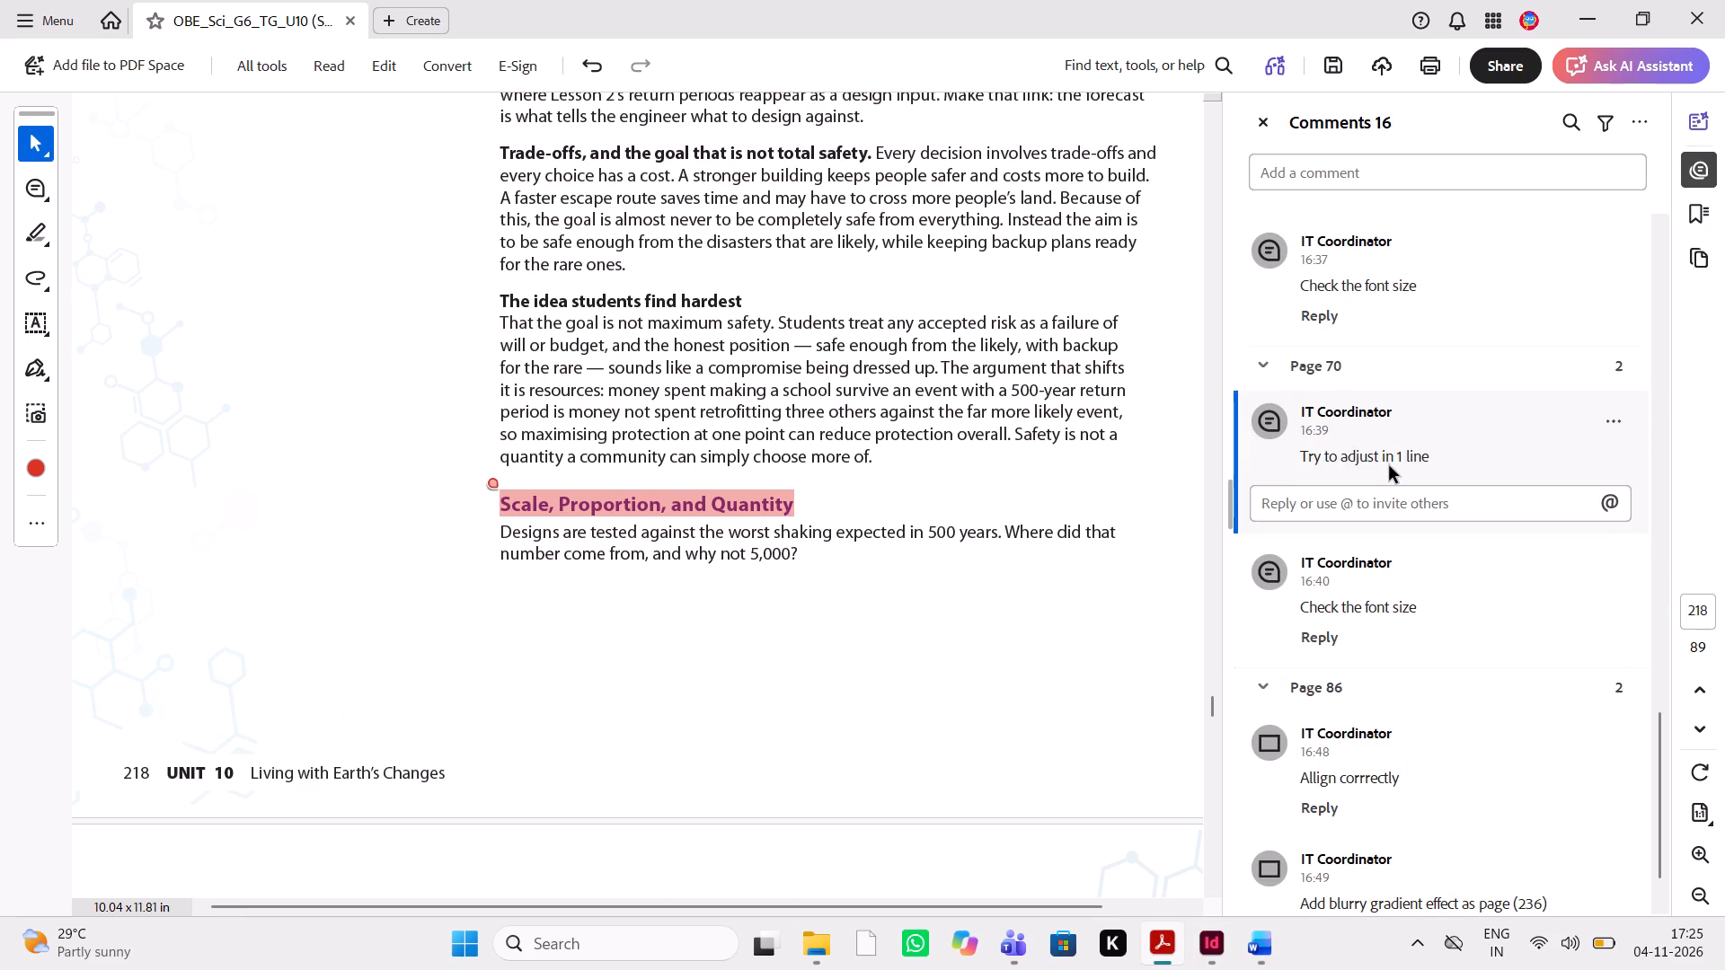
click(1426, 447)
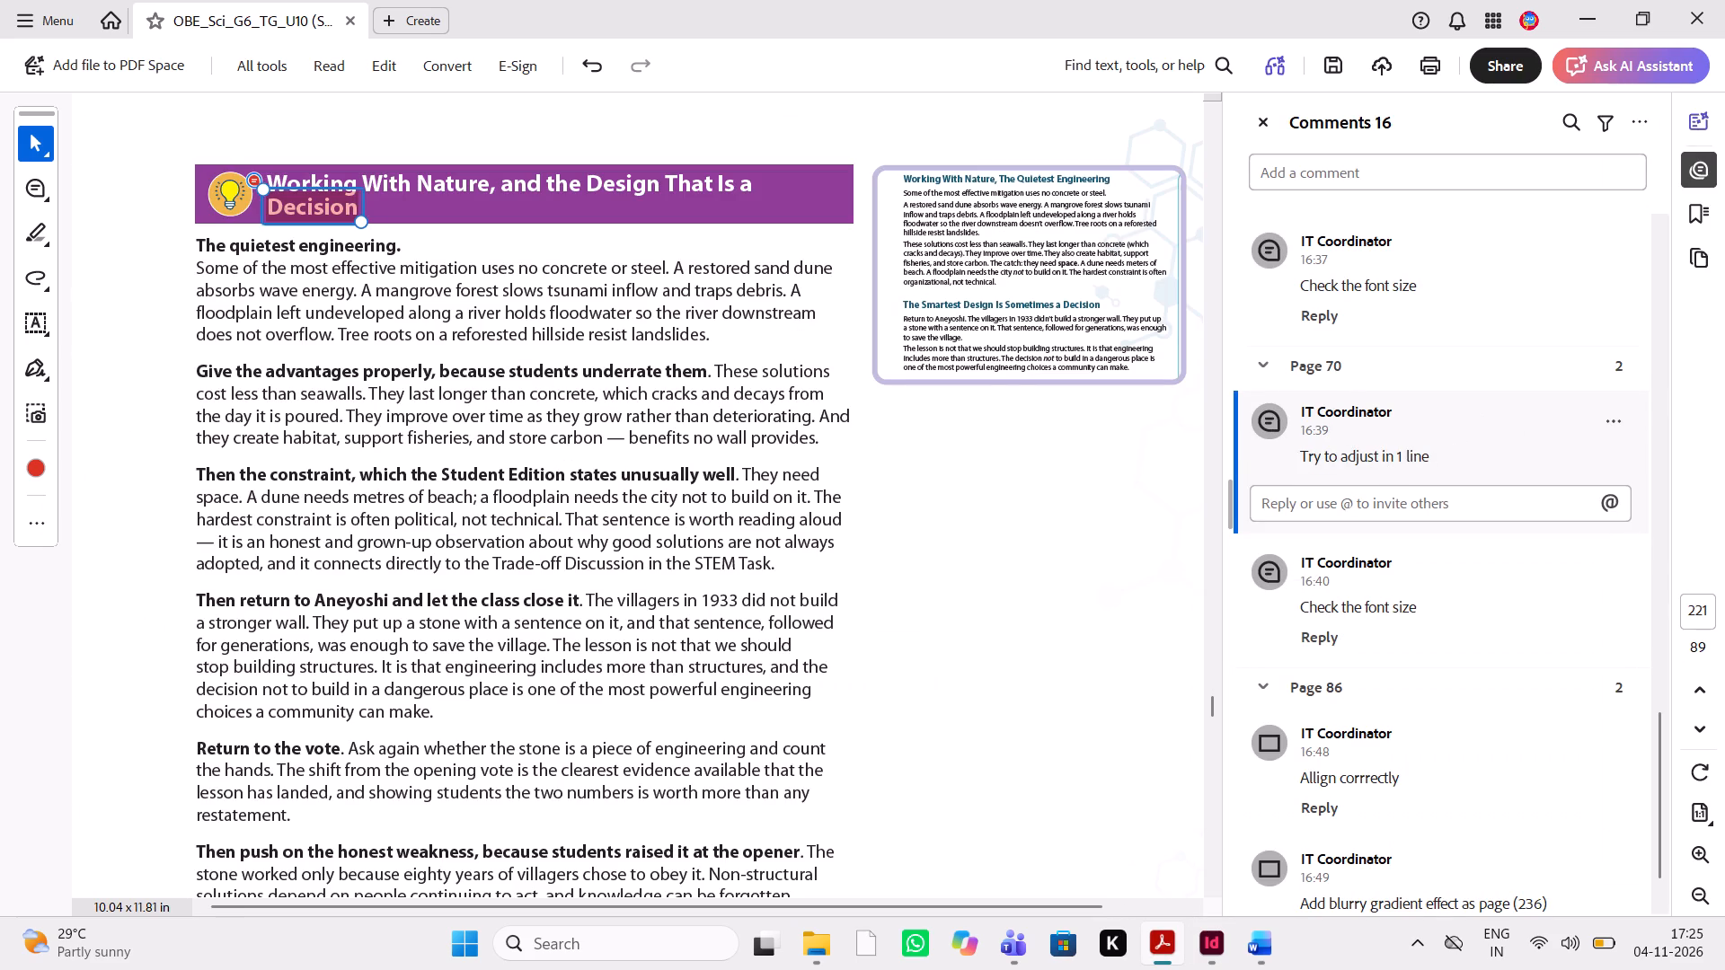
click(1396, 322)
scroll(1396, 322, up, 1)
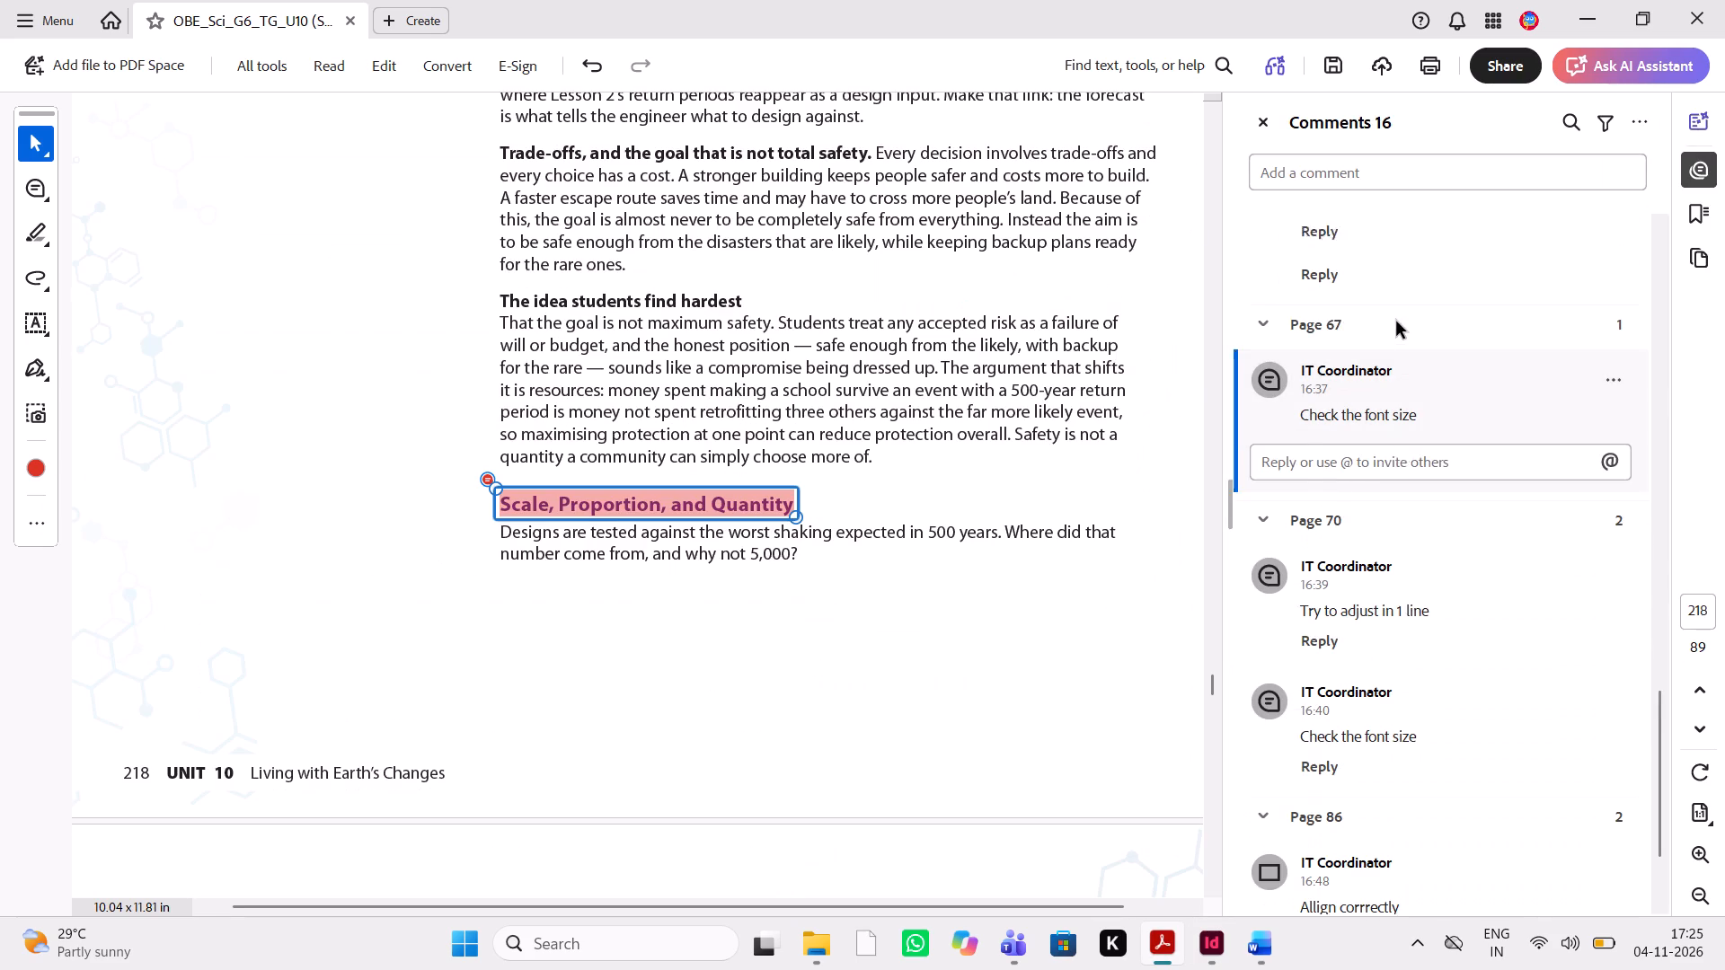
scroll(1396, 322, up, 1)
click(1344, 403)
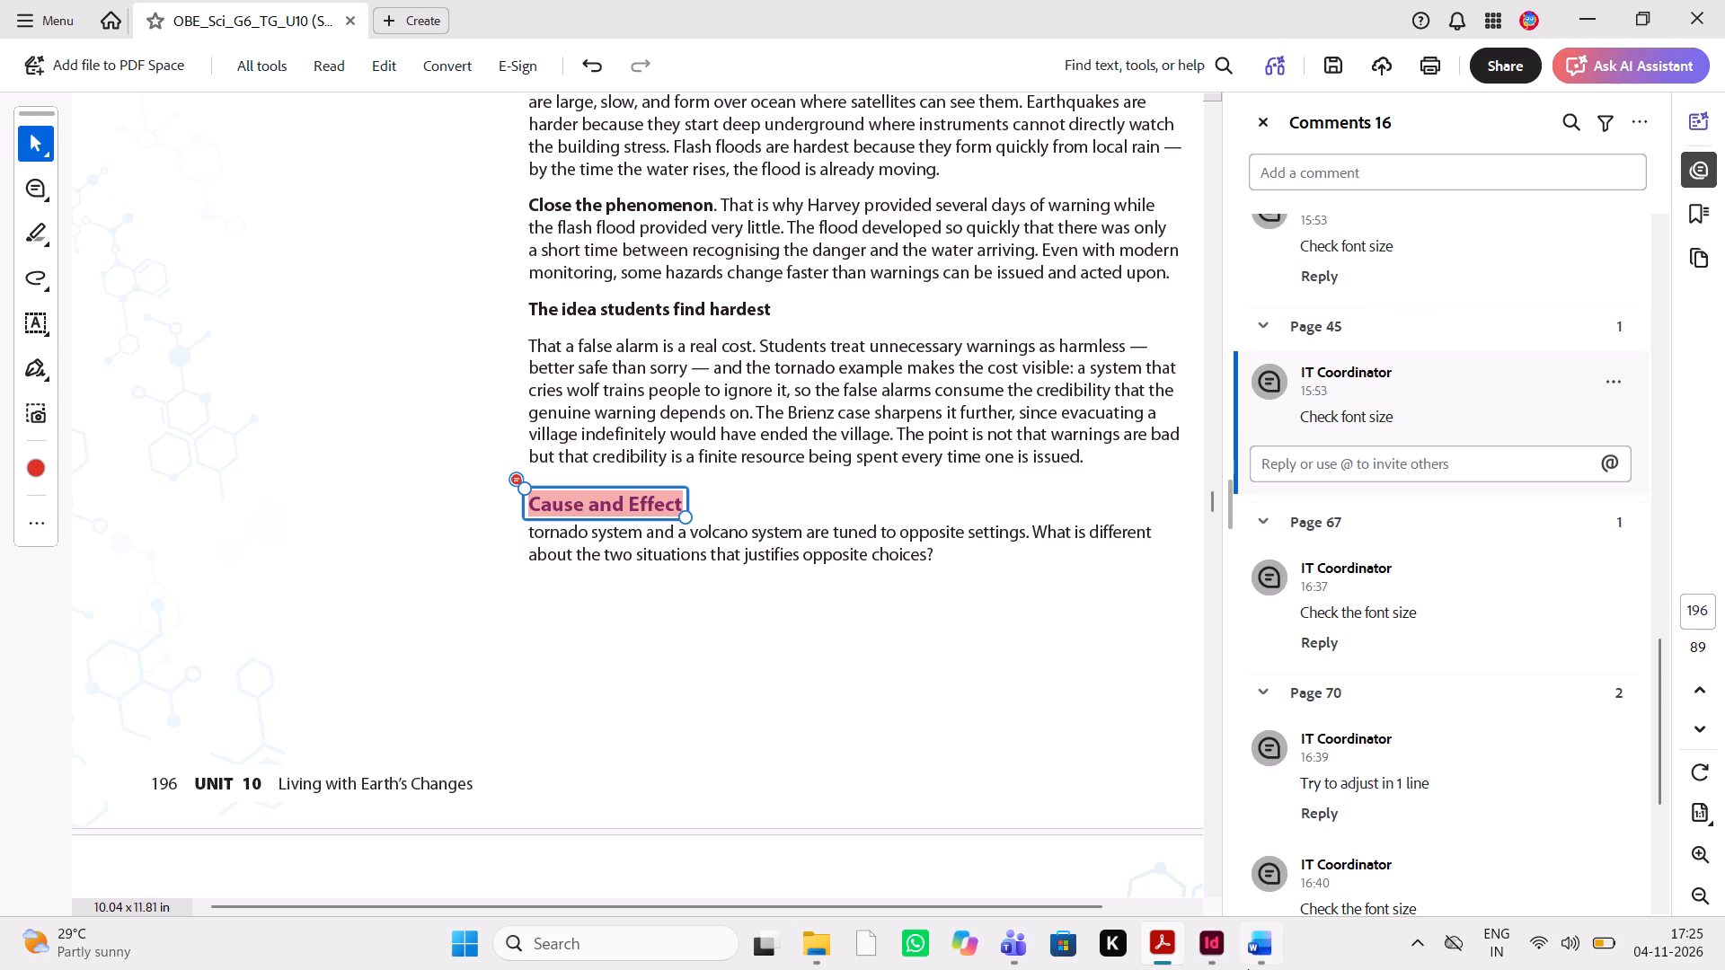
In InDesign, set the font size of the "Cause and Effect" heading on page 211 of the Lesson 3 document to 11 pt.
click(1215, 948)
scroll(1039, 523, up, 2)
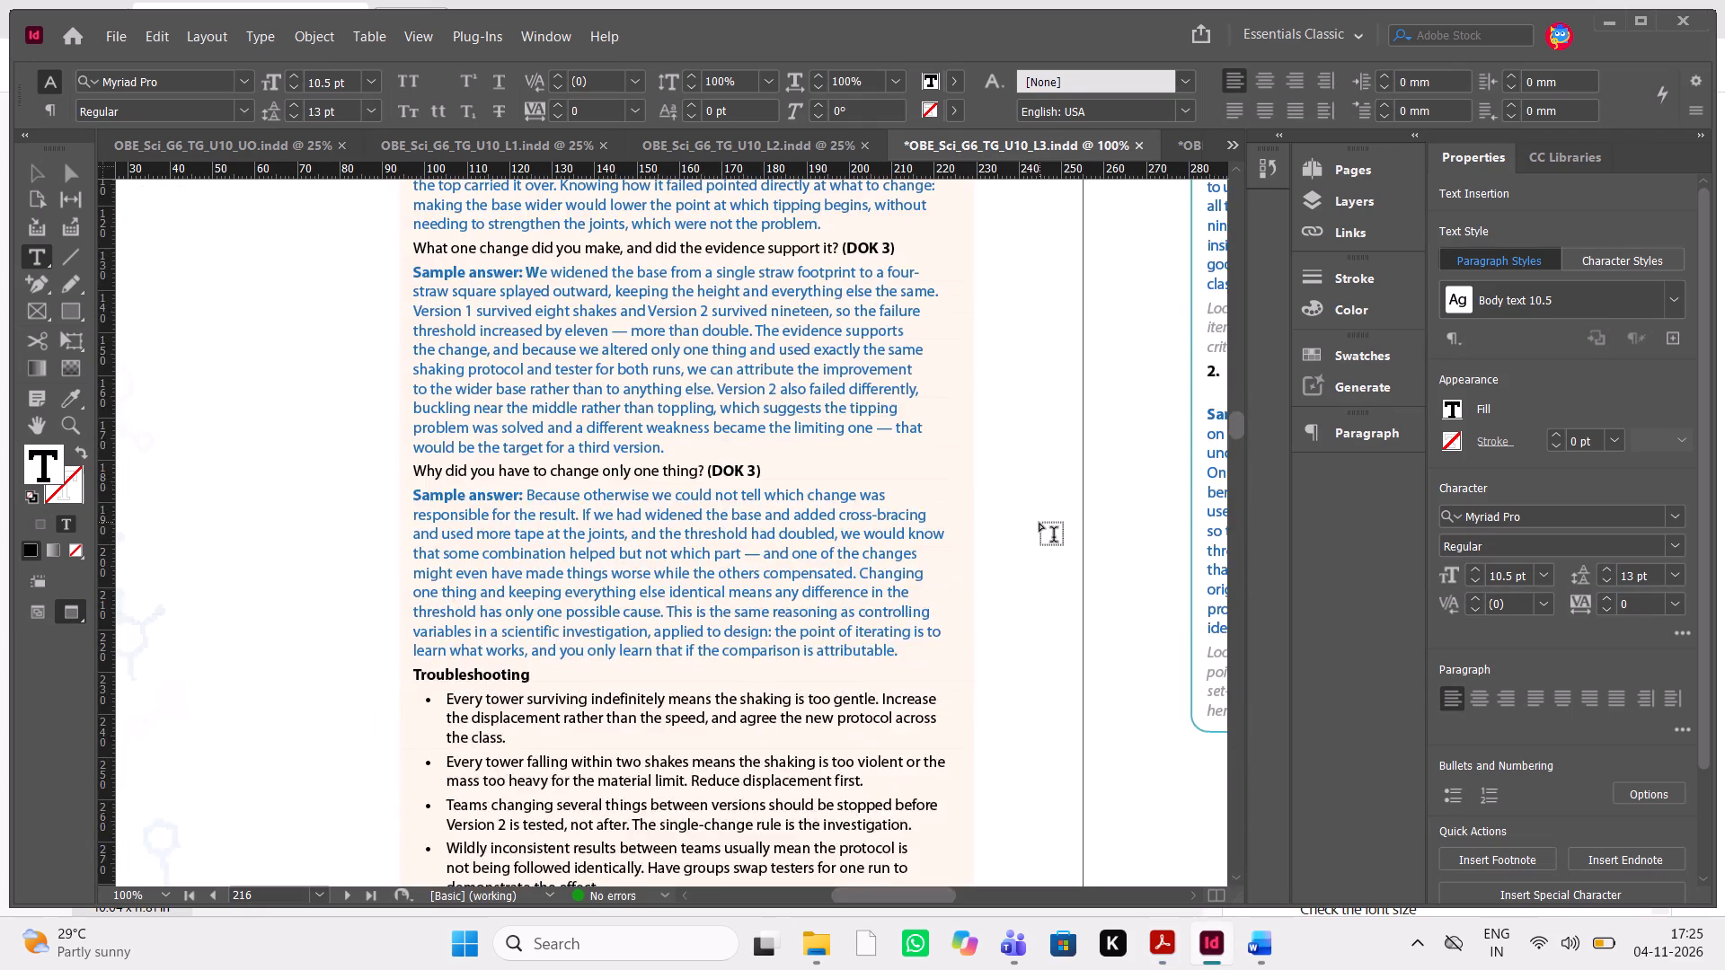
scroll(1039, 523, up, 10)
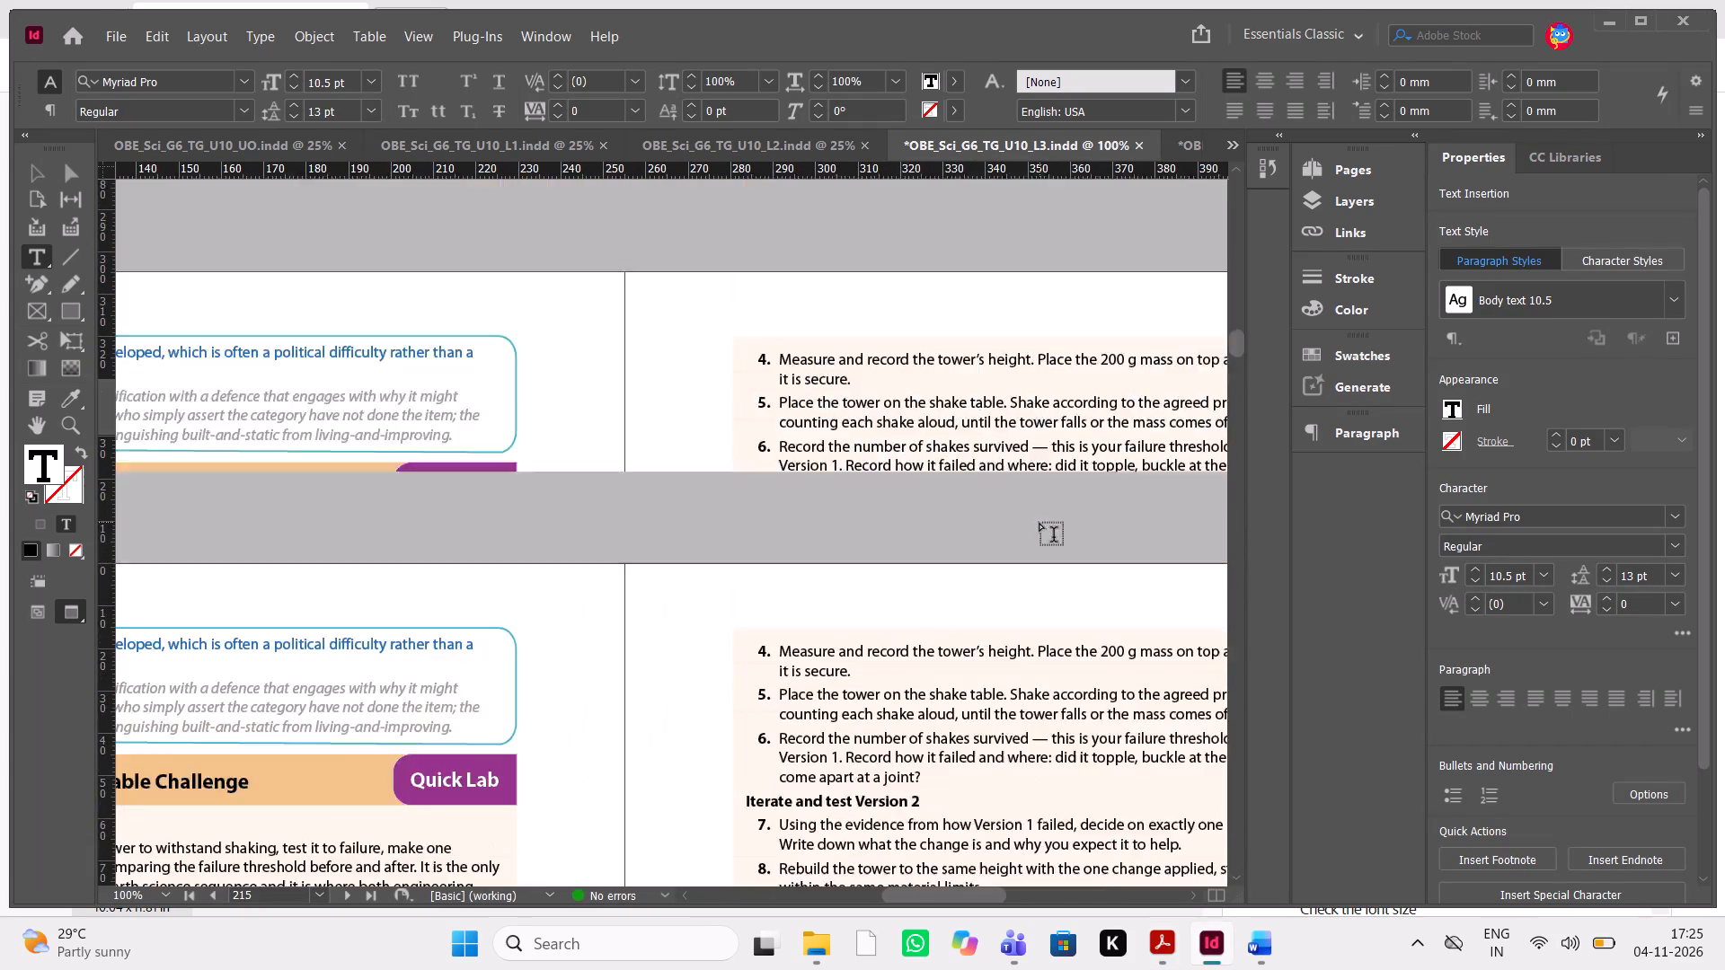
scroll(1039, 523, up, 3)
scroll(1039, 523, right, 1)
scroll(1039, 523, up, 2)
scroll(1039, 523, right, 1)
scroll(1039, 523, up, 1)
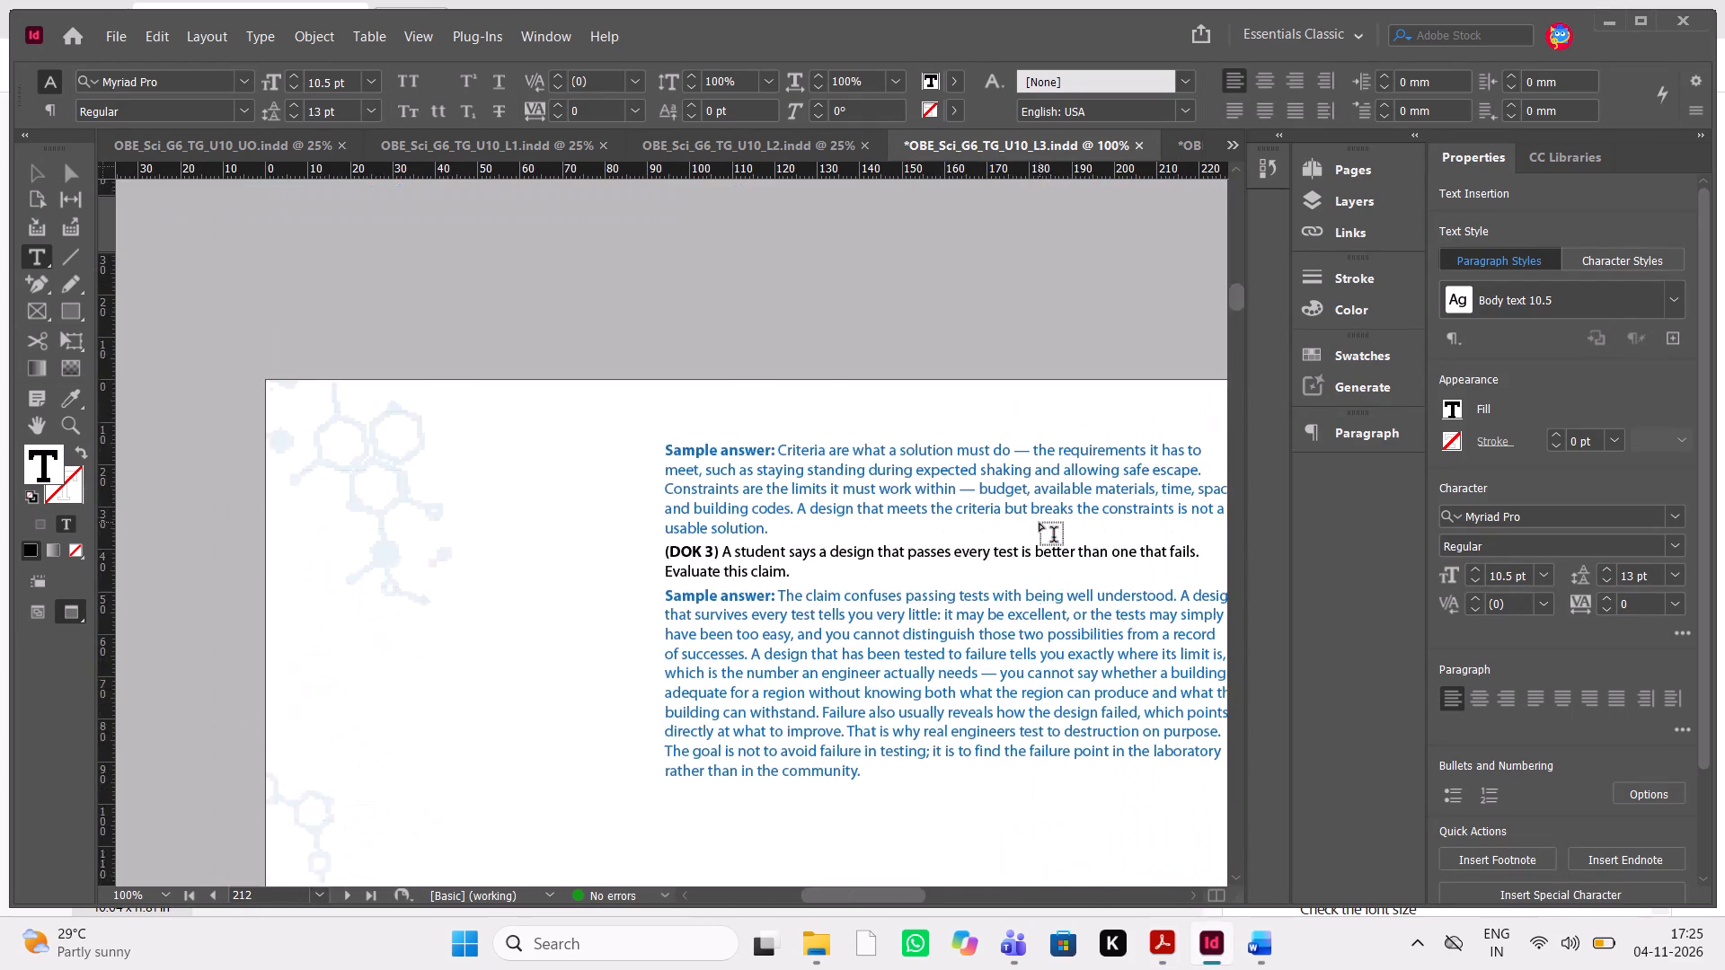
scroll(1039, 523, up, 4)
scroll(1039, 523, right, 1)
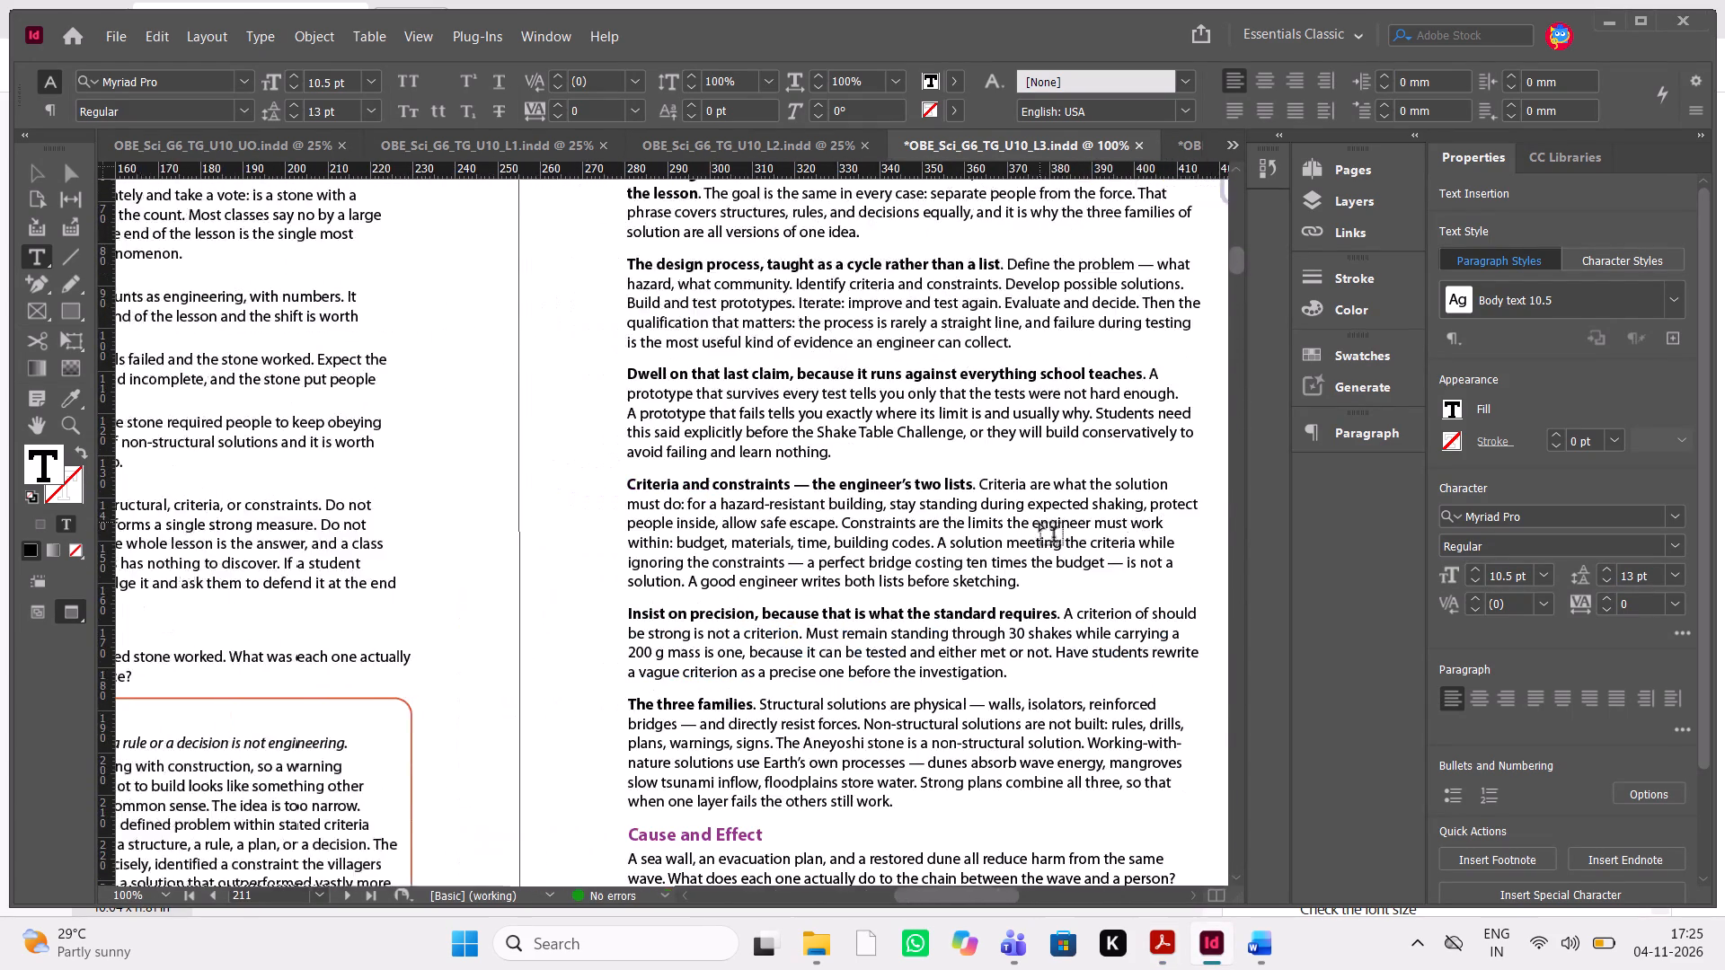
scroll(1039, 523, right, 1)
scroll(1039, 523, left, 1)
scroll(1039, 523, down, 1)
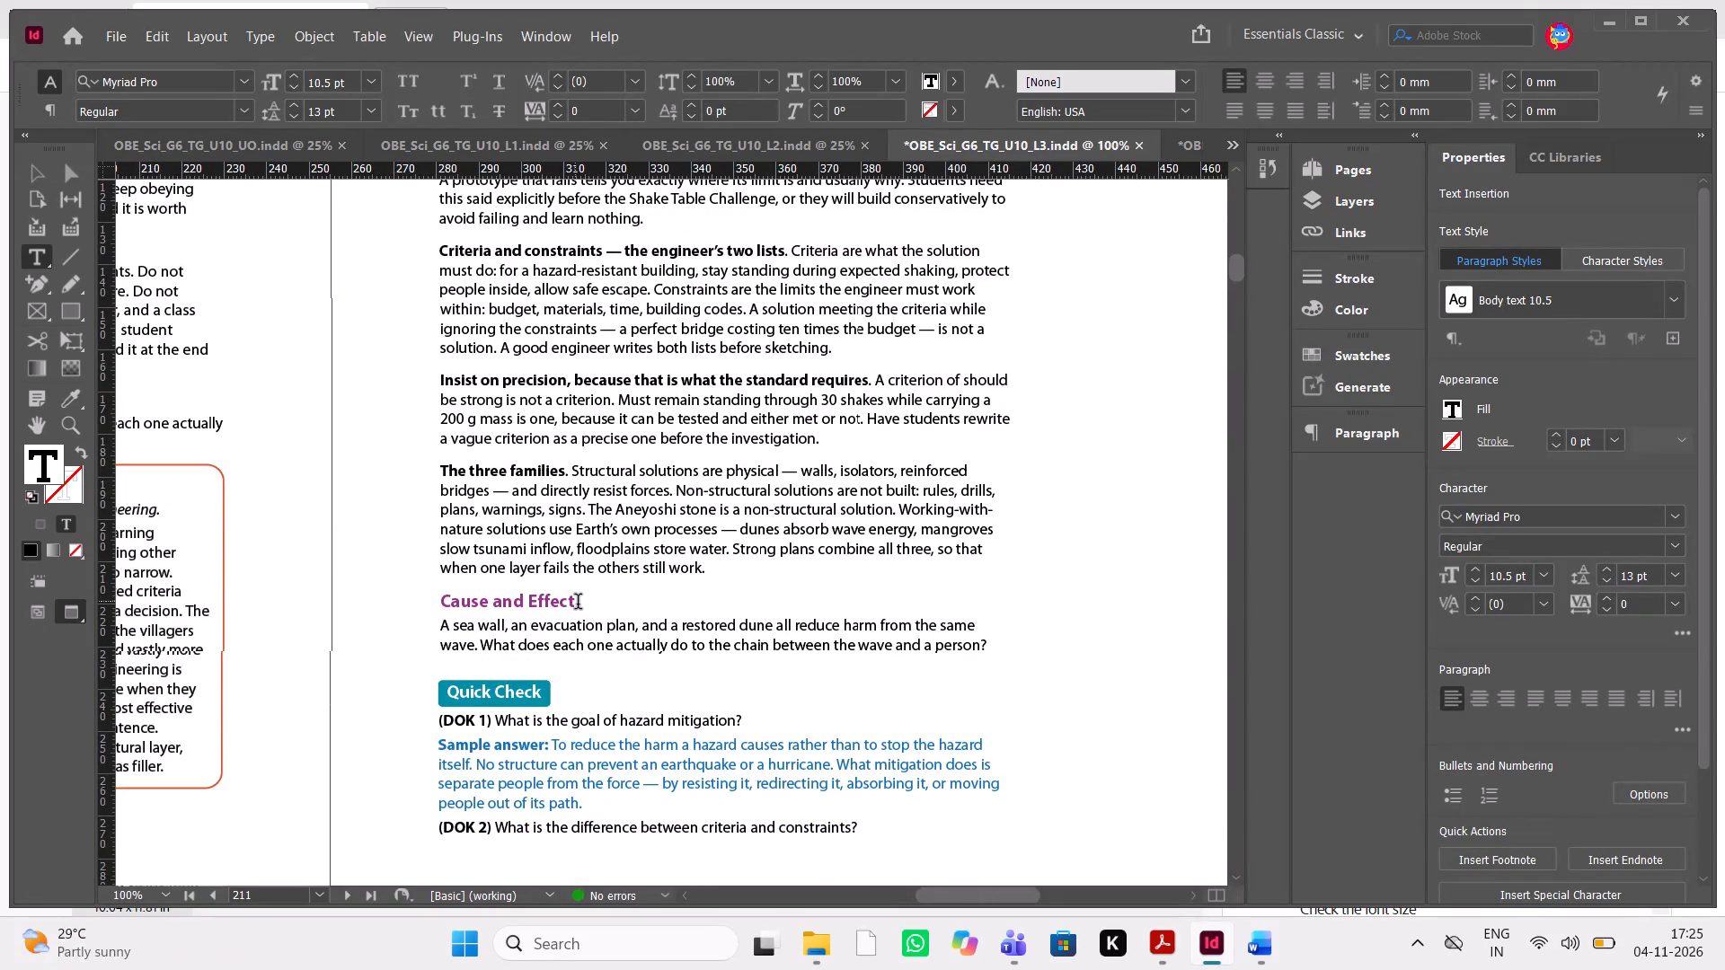
drag(580, 604, 436, 607)
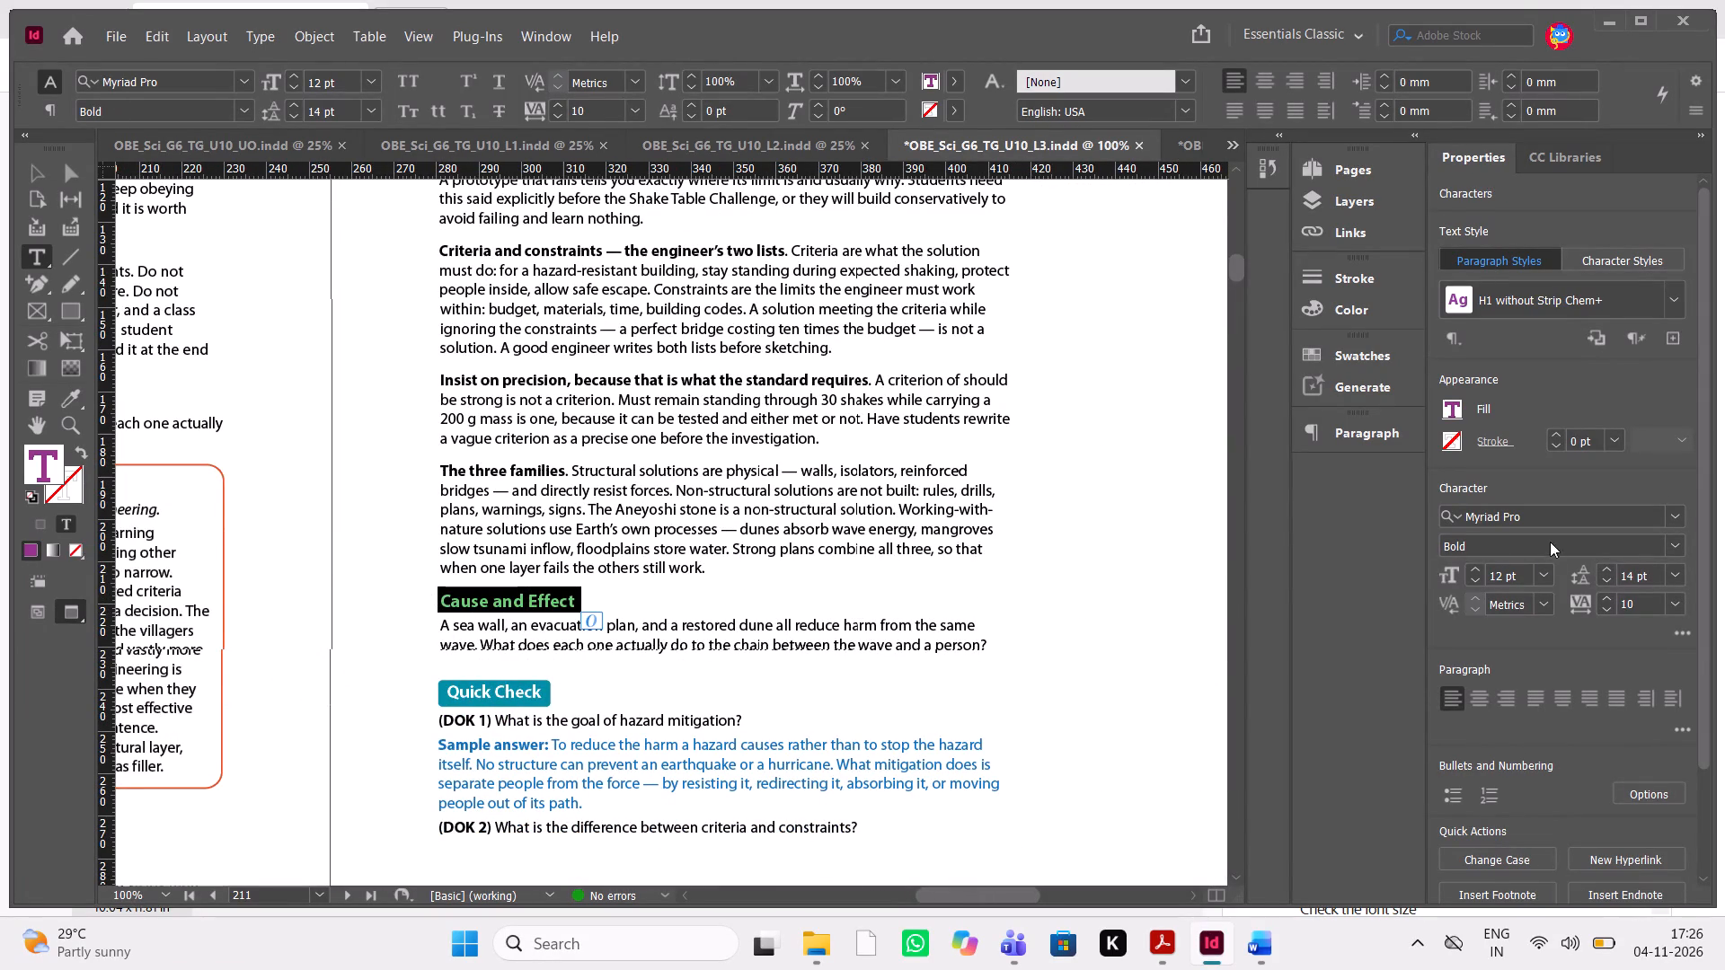
click(1540, 571)
click(1518, 331)
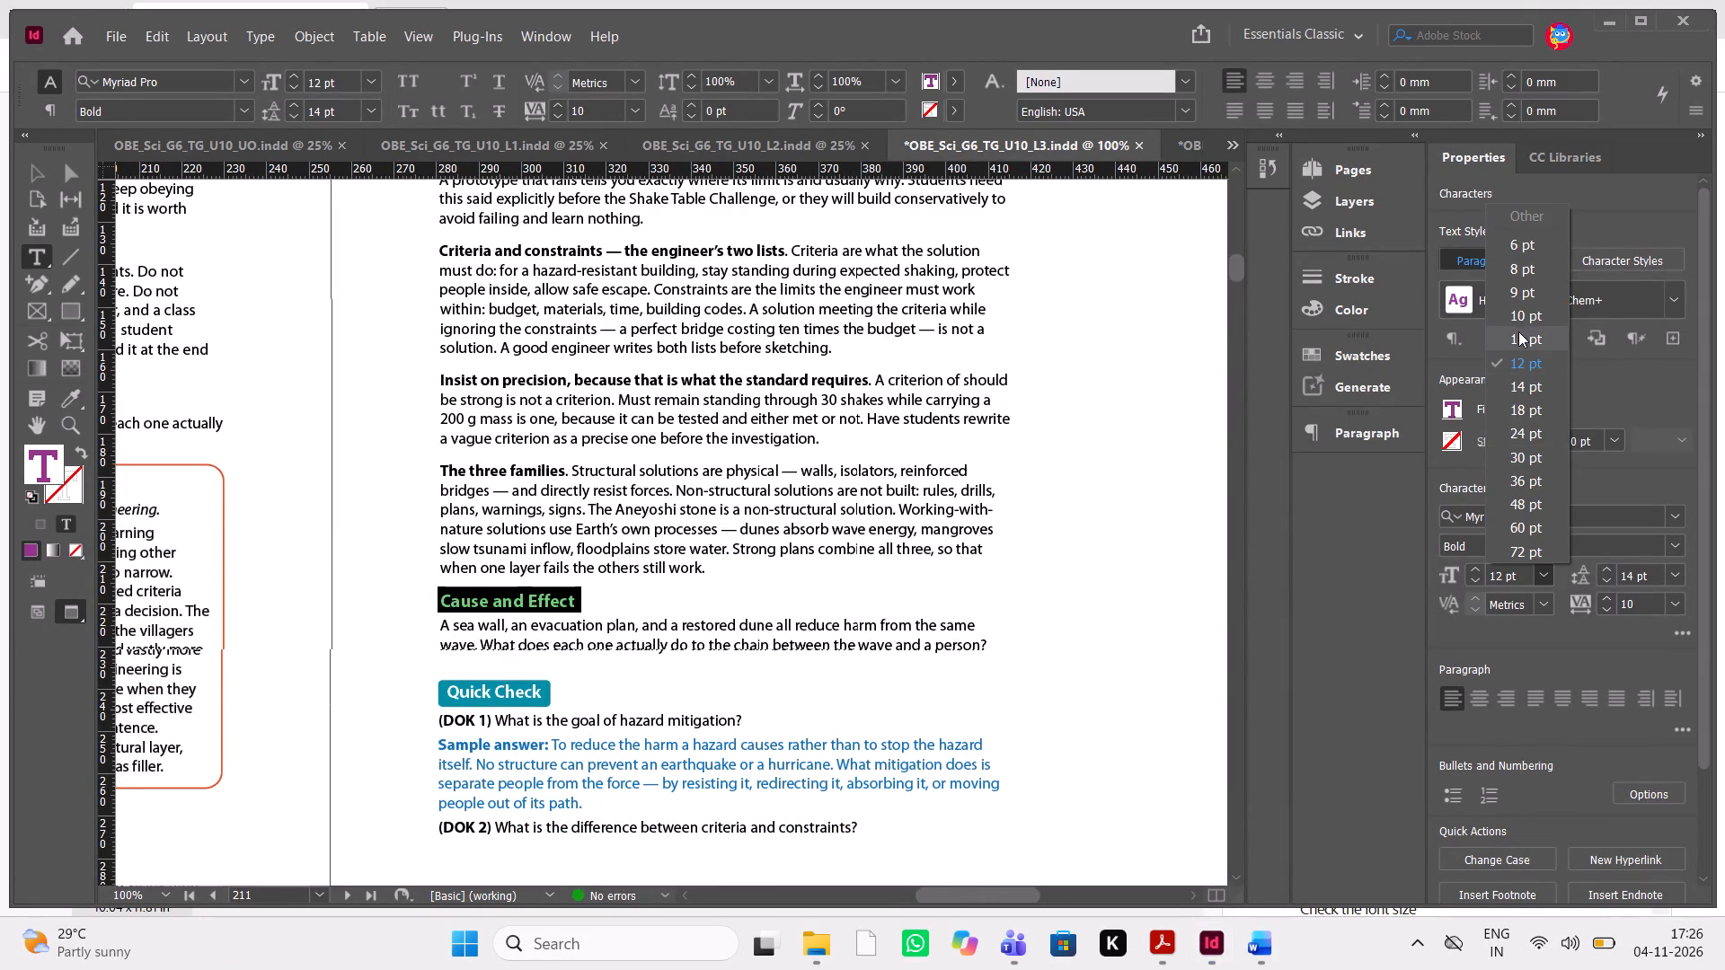
click(862, 532)
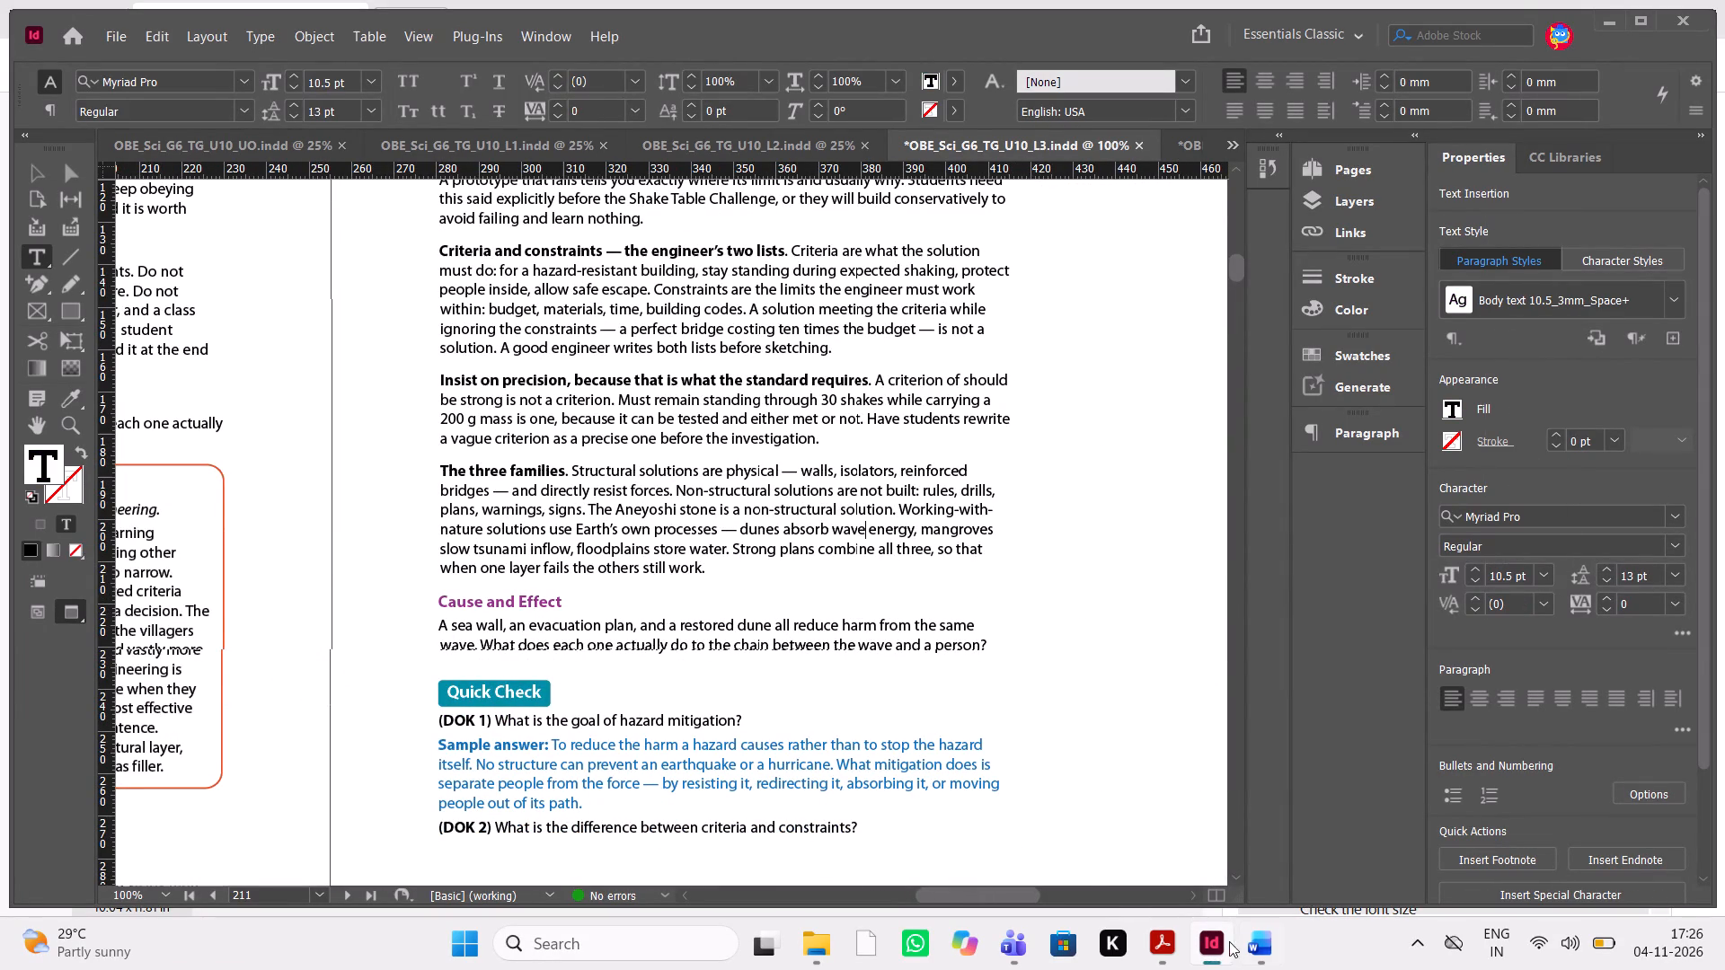
In Acrobat, open the font-size comment on the "Systems and System Models" heading on page 194.
click(1178, 948)
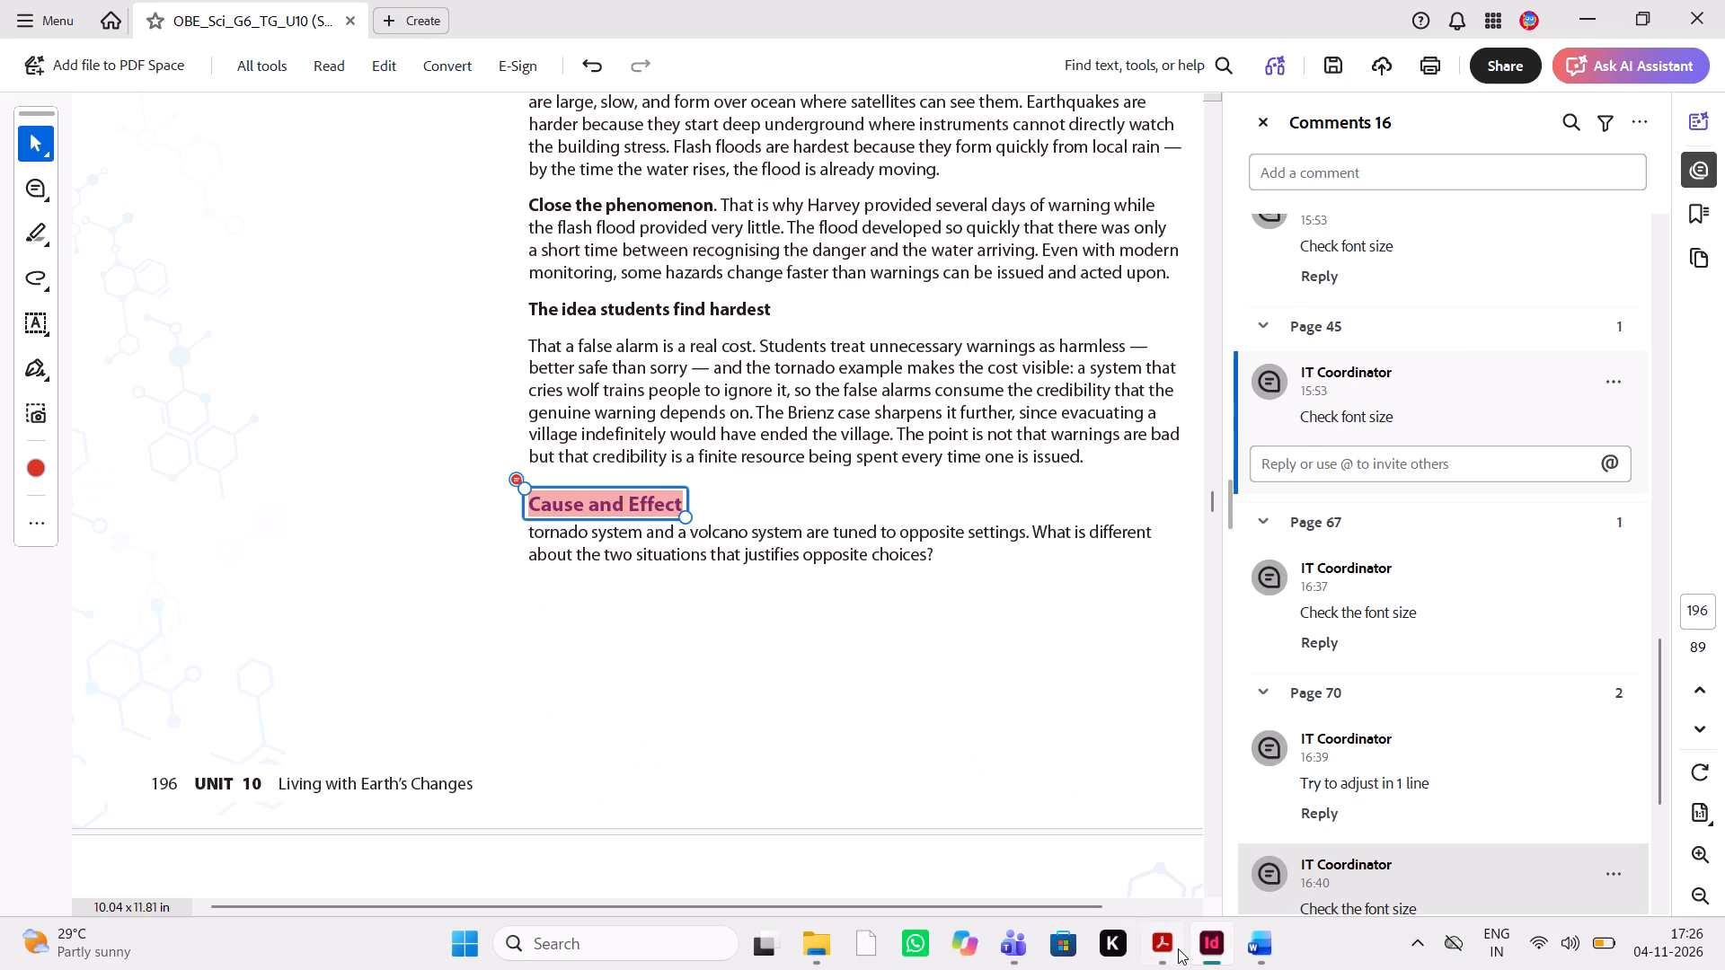
scroll(1368, 375, up, 1)
click(1367, 582)
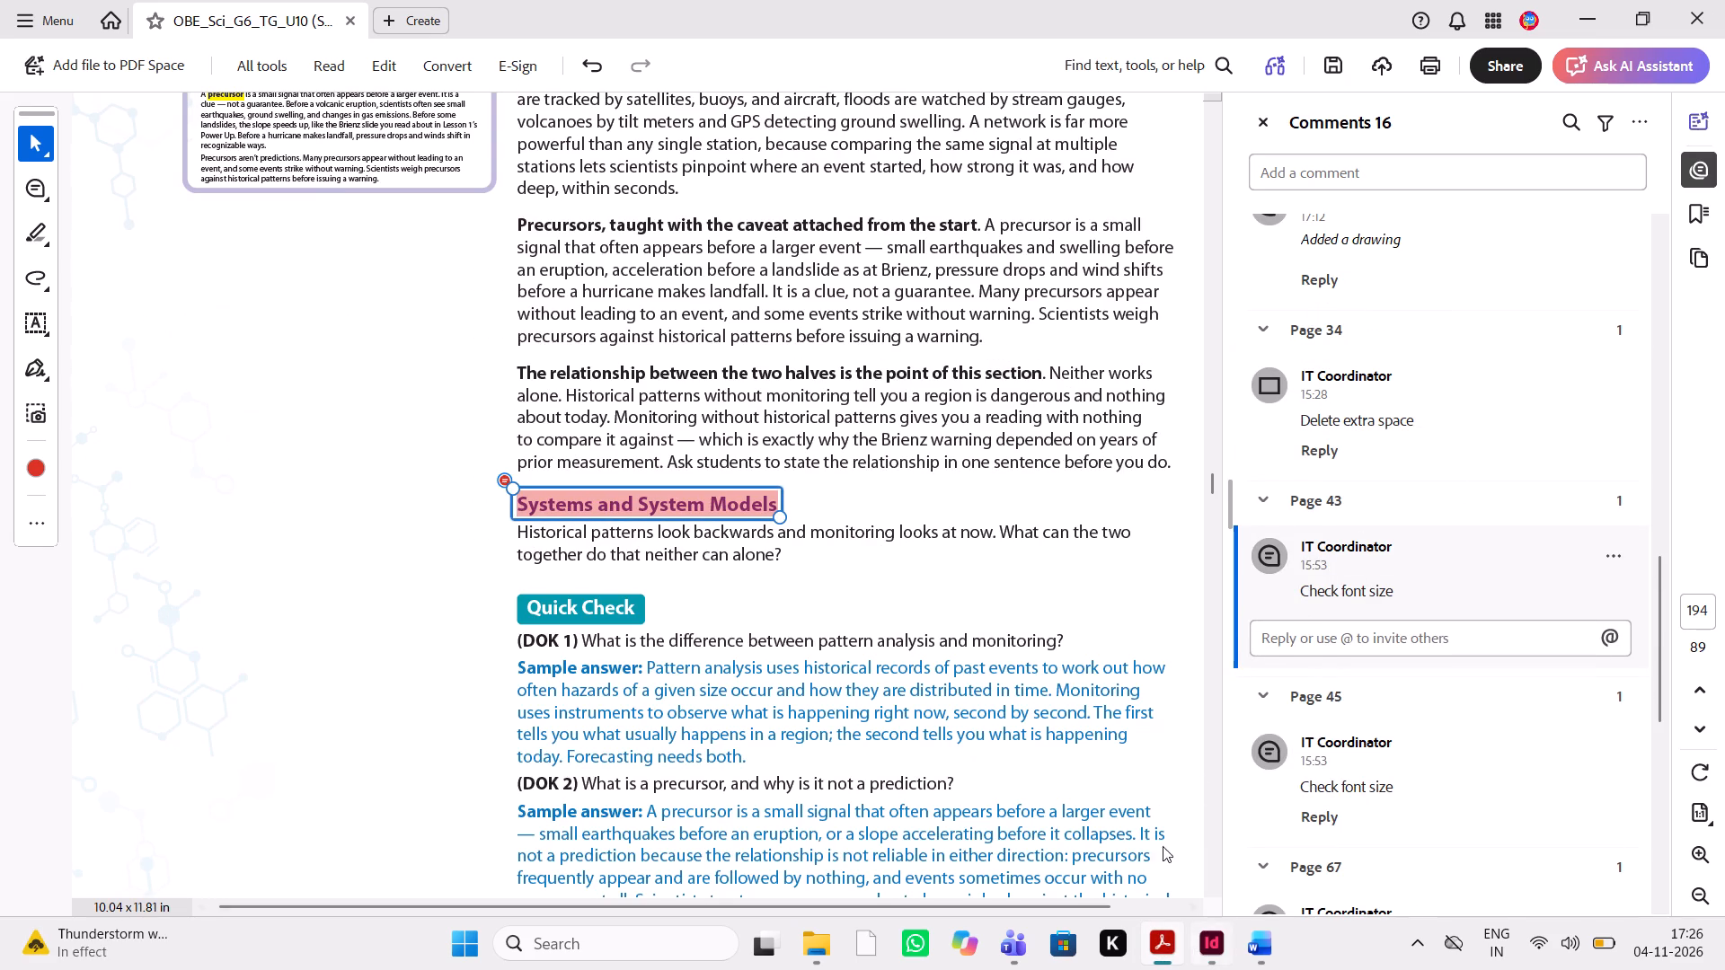
scroll(1054, 681, down, 2)
scroll(1054, 681, up, 1)
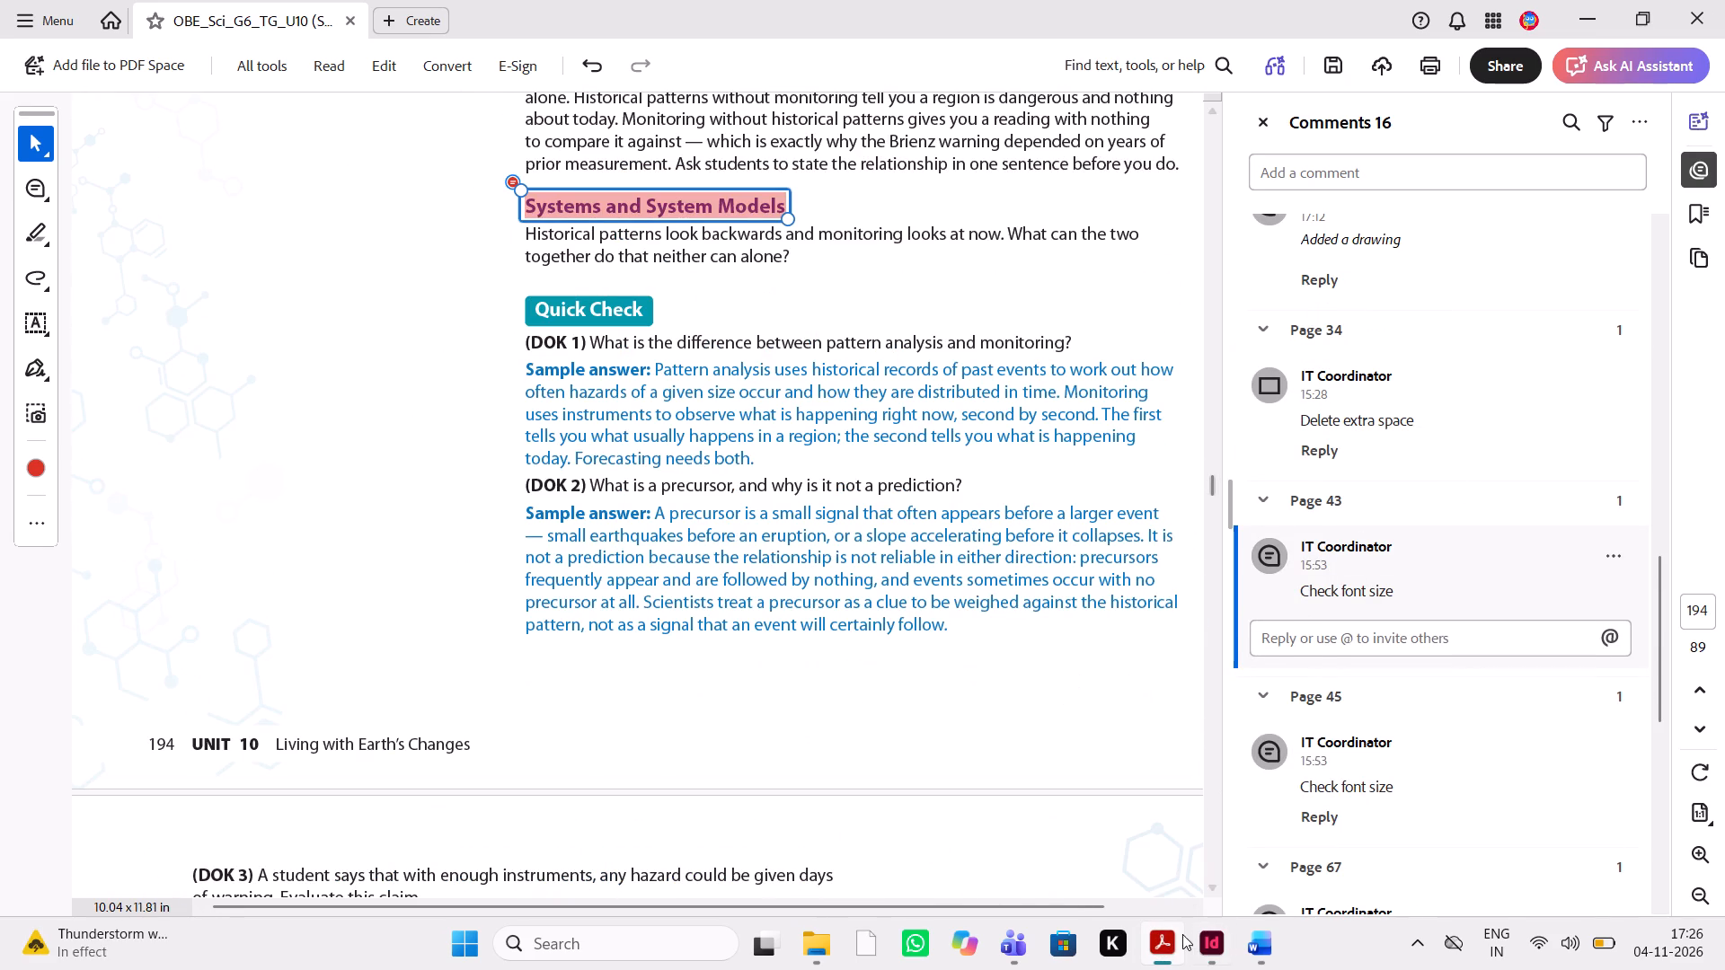
In InDesign, switch to the Lesson 2 document and find the "Cause and Effect" heading on page 196.
click(1173, 959)
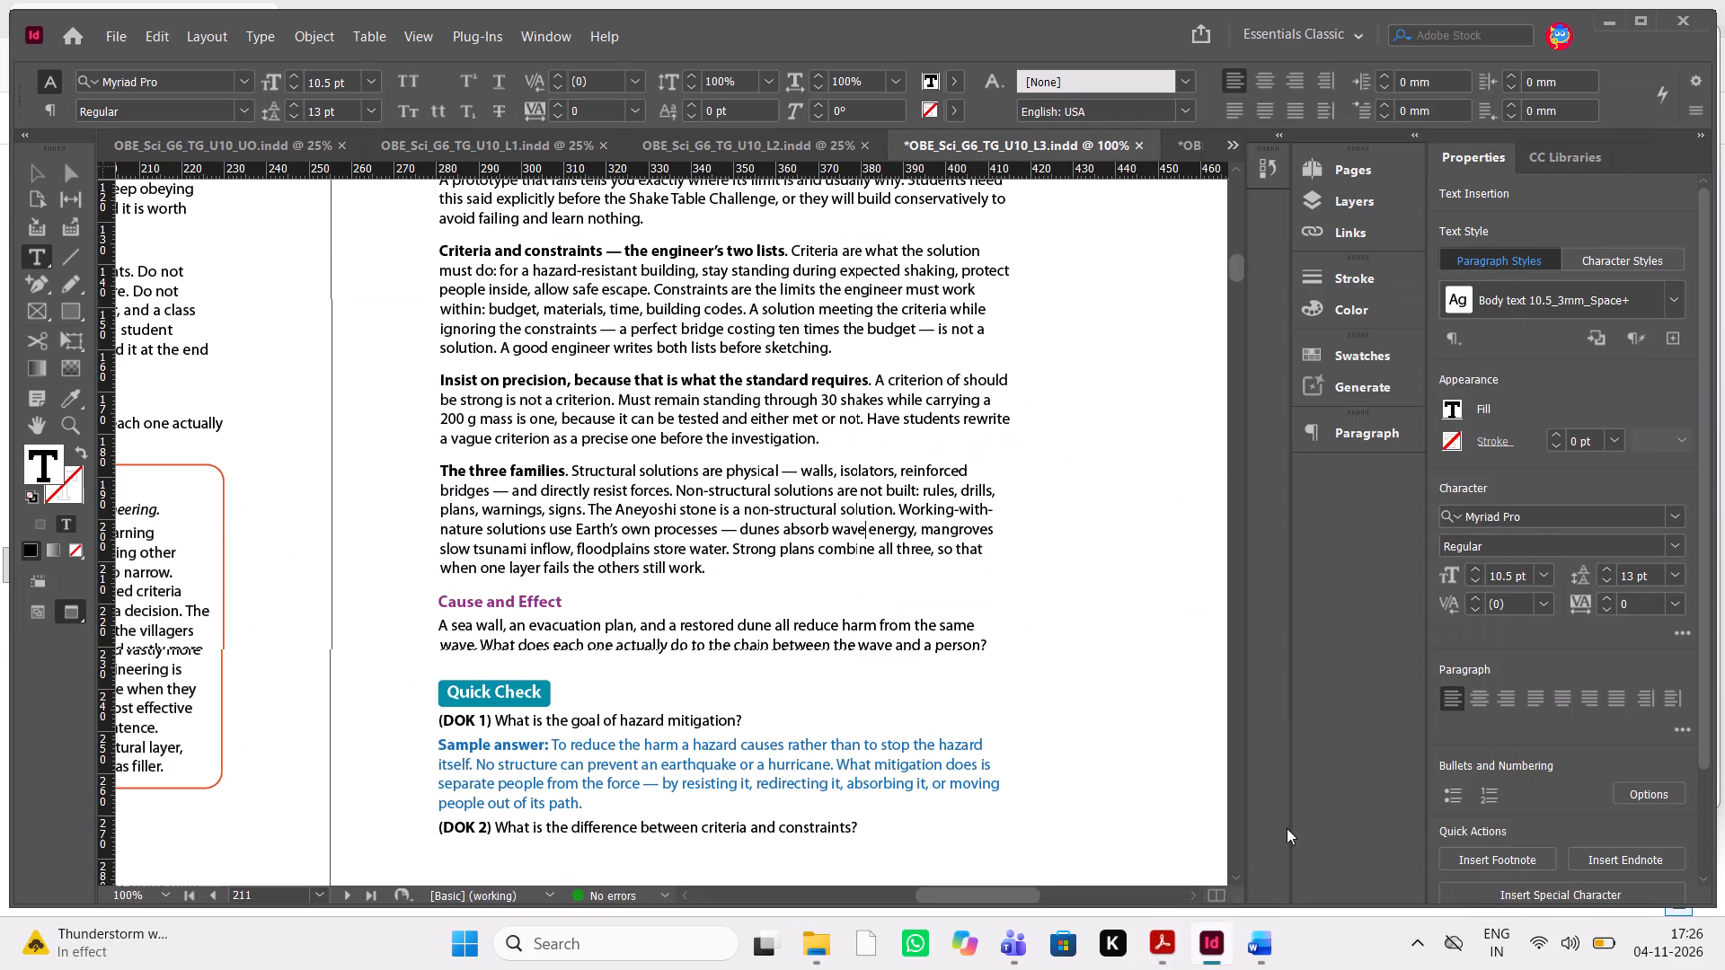
scroll(996, 647, right, 2)
scroll(996, 647, up, 8)
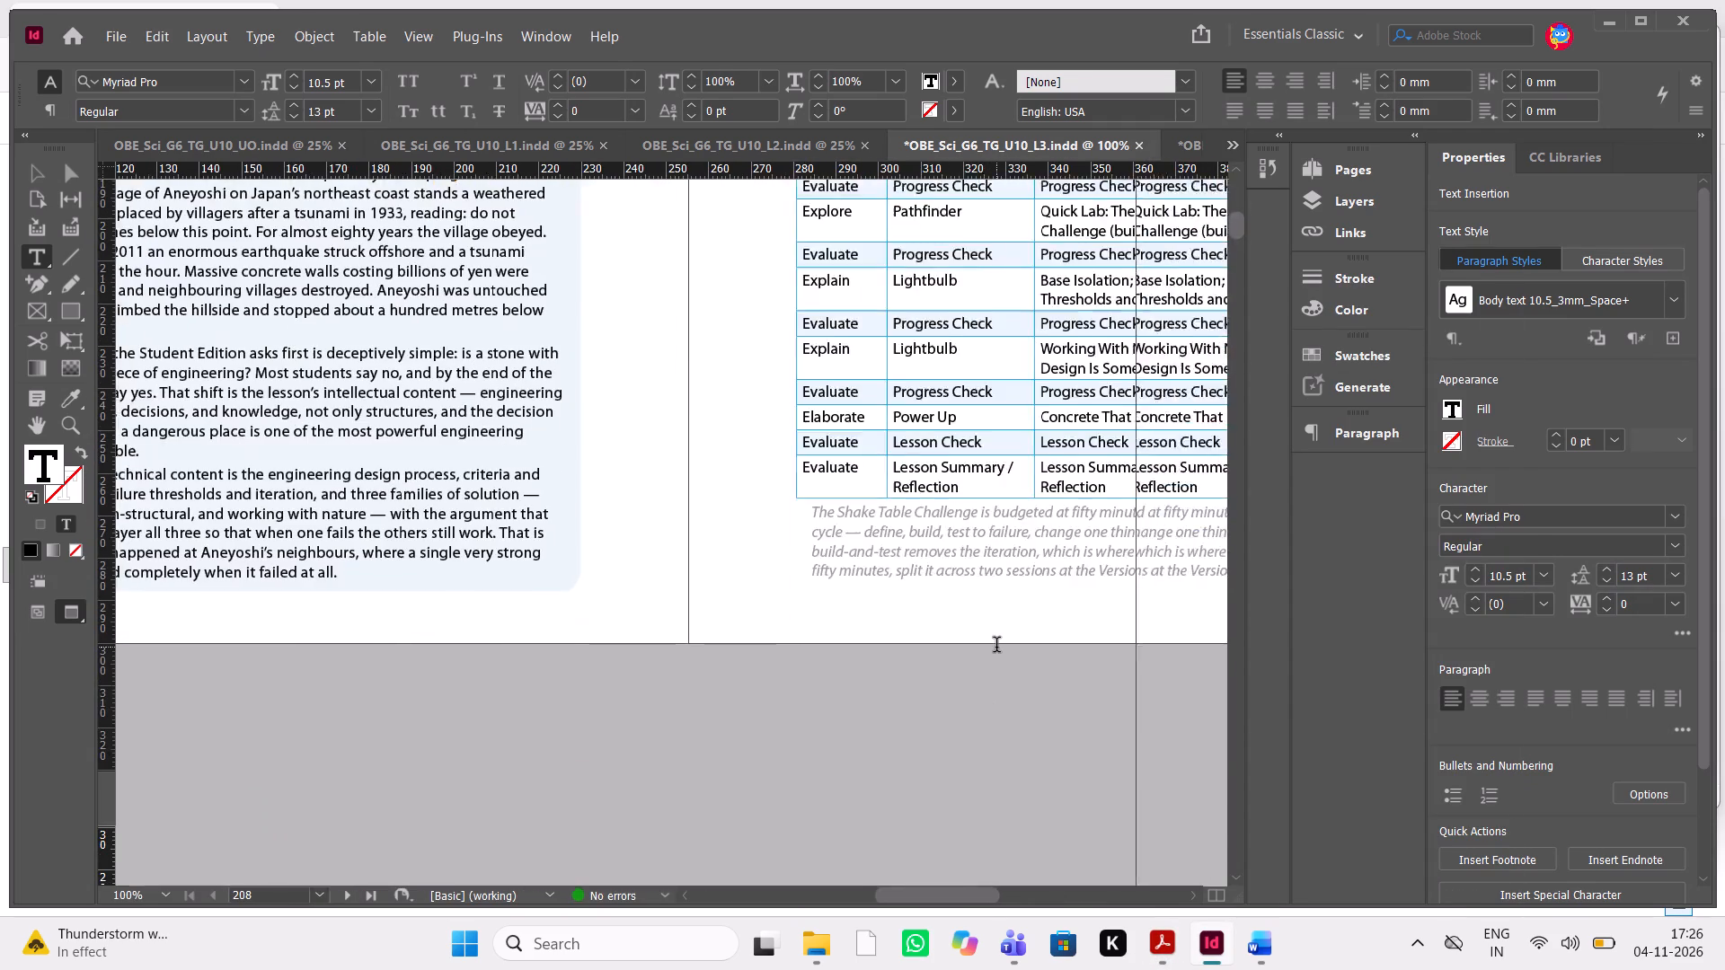
scroll(996, 647, up, 8)
scroll(996, 647, down, 7)
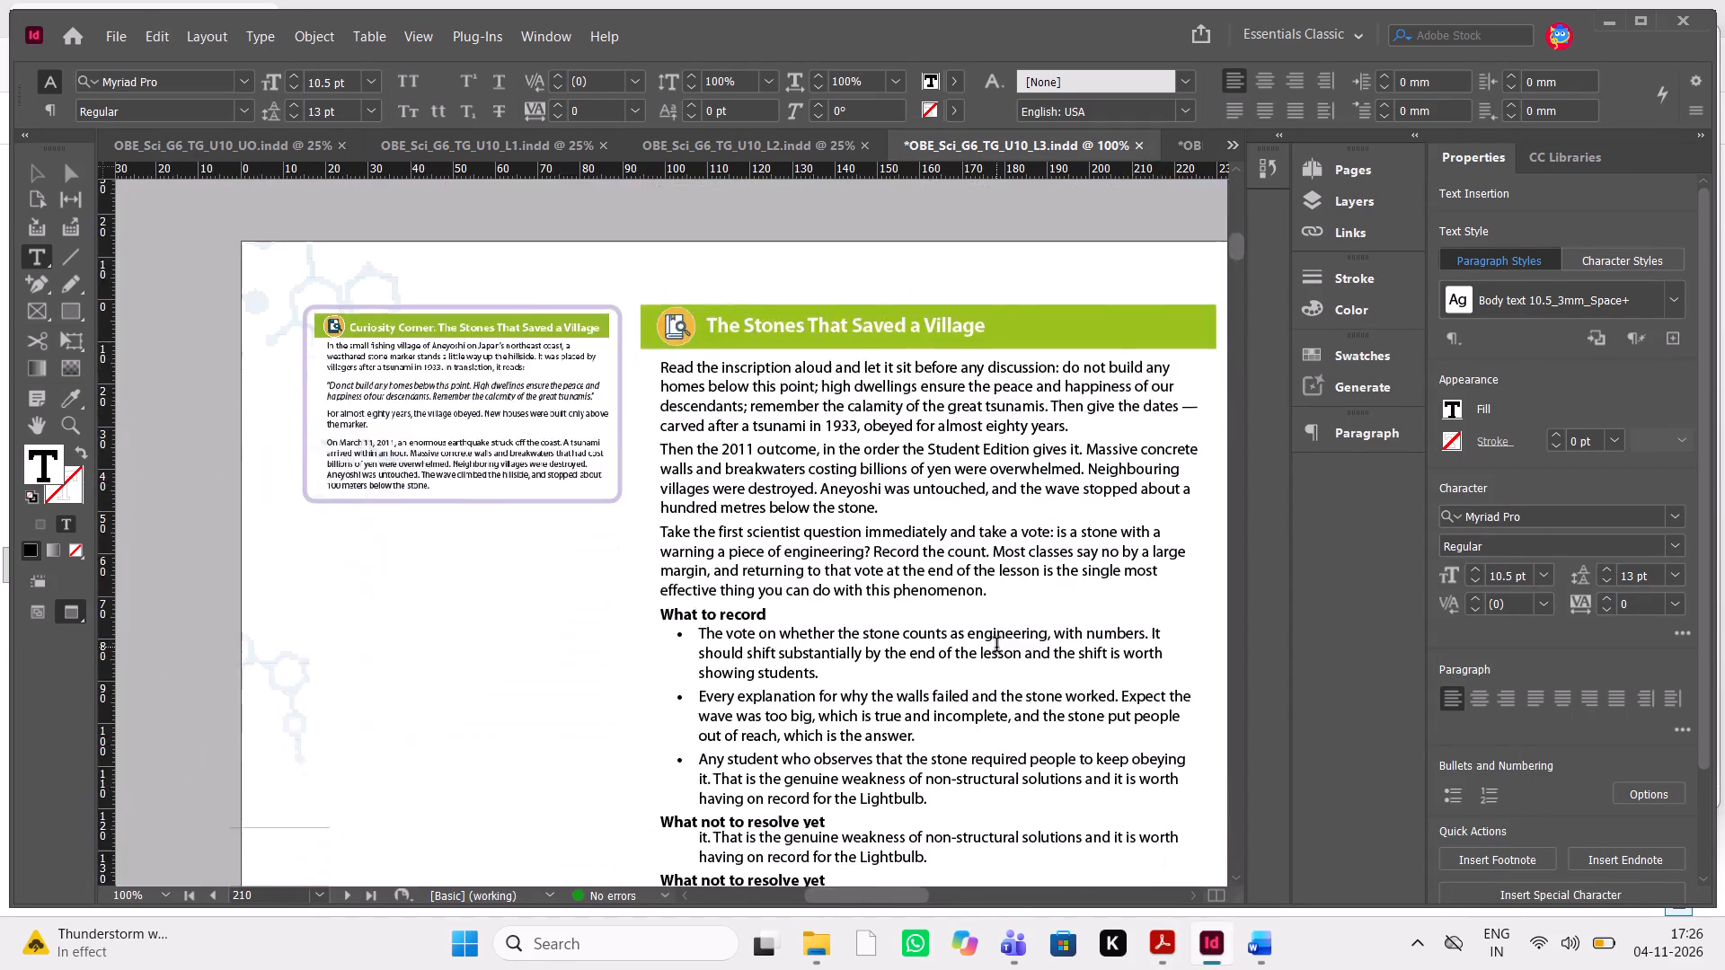
scroll(996, 647, down, 1)
click(804, 145)
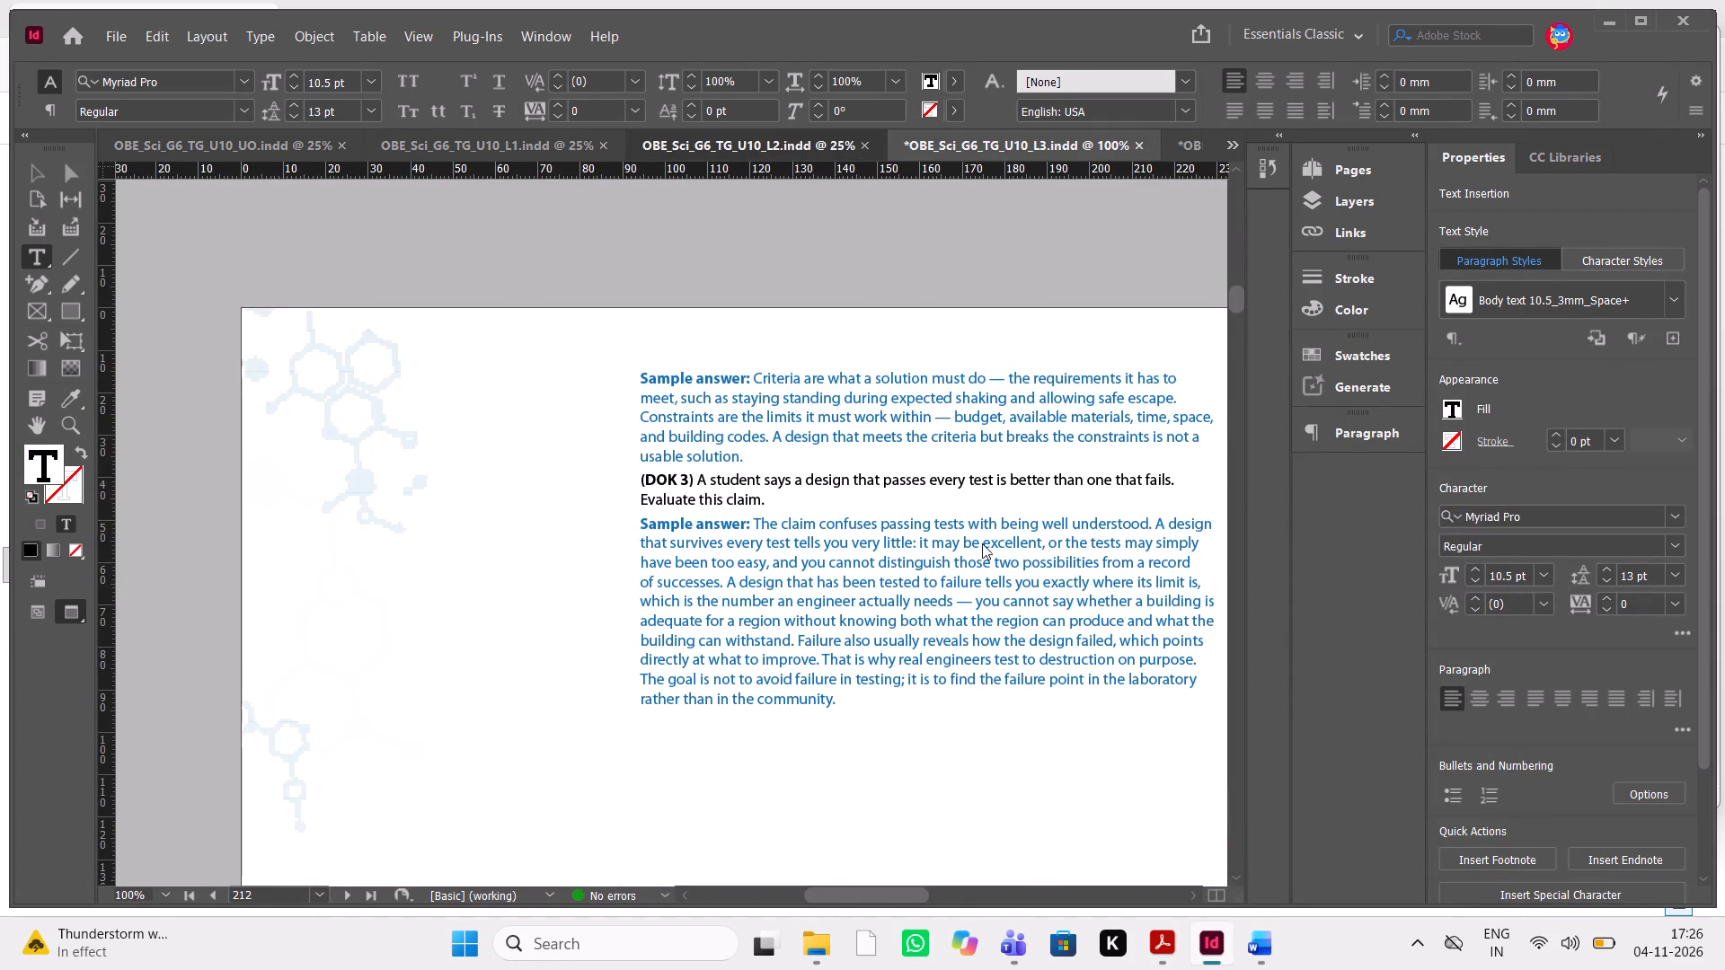
scroll(996, 639, down, 6)
scroll(996, 639, up, 13)
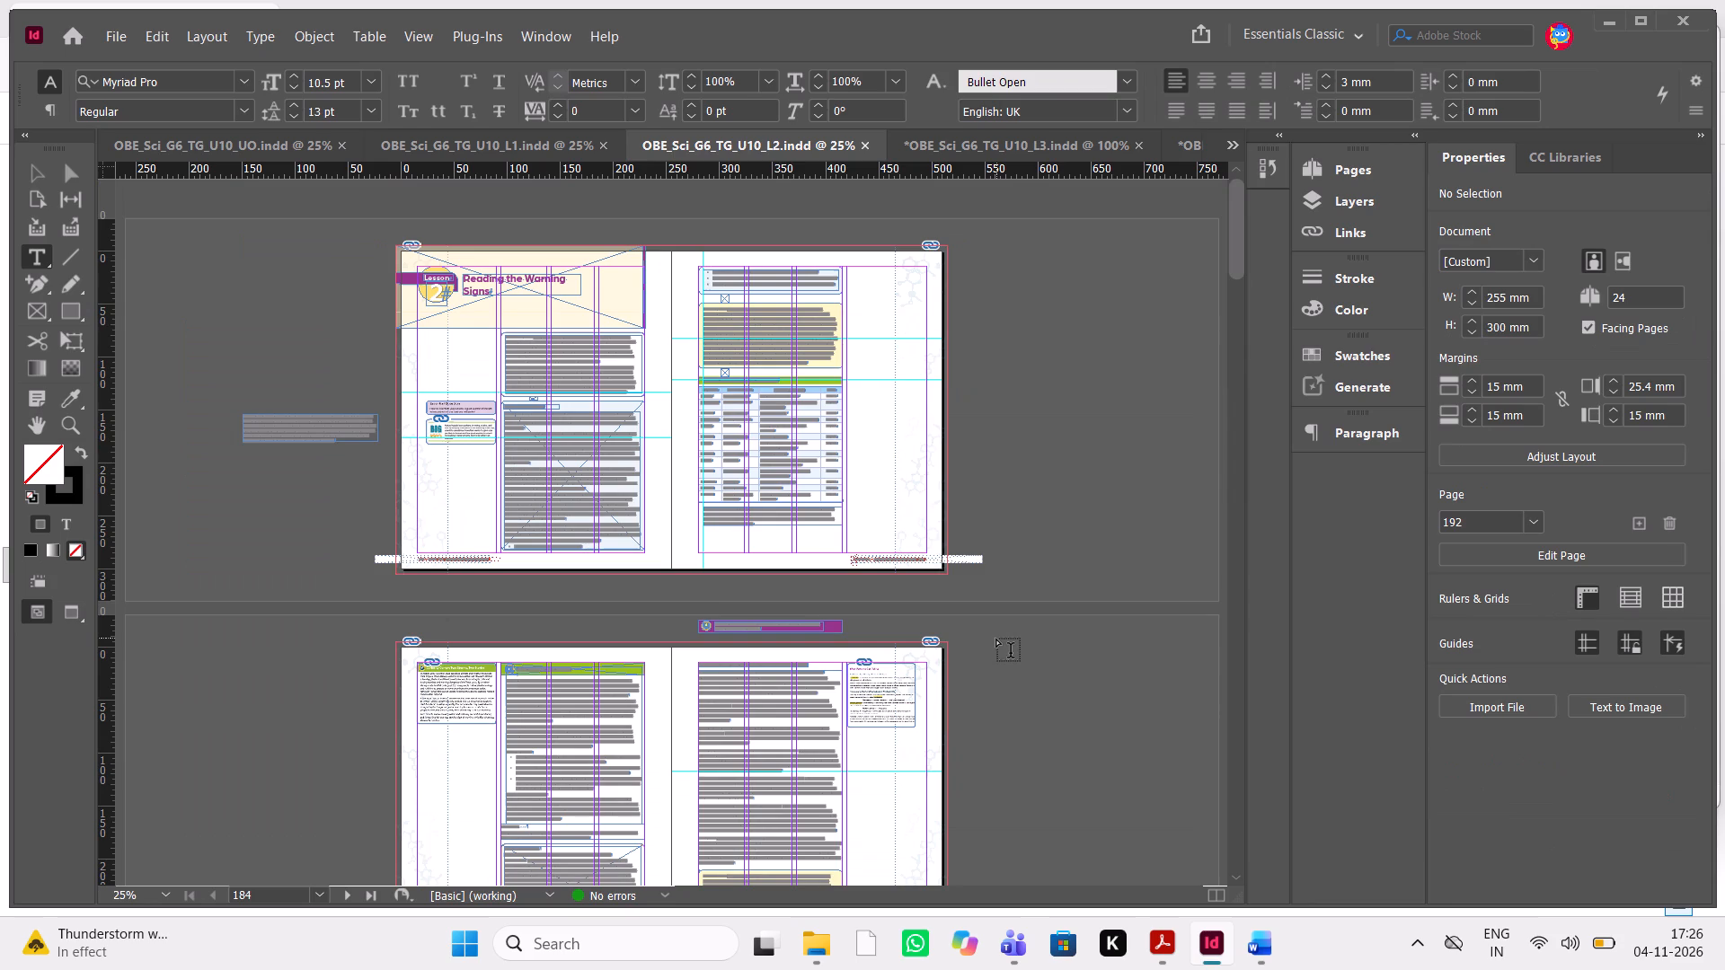
key(ctrl+equal)
key(ctrl+equal)
key(ctrl+equal)
key(ctrl+equal)
scroll(996, 639, down, 5)
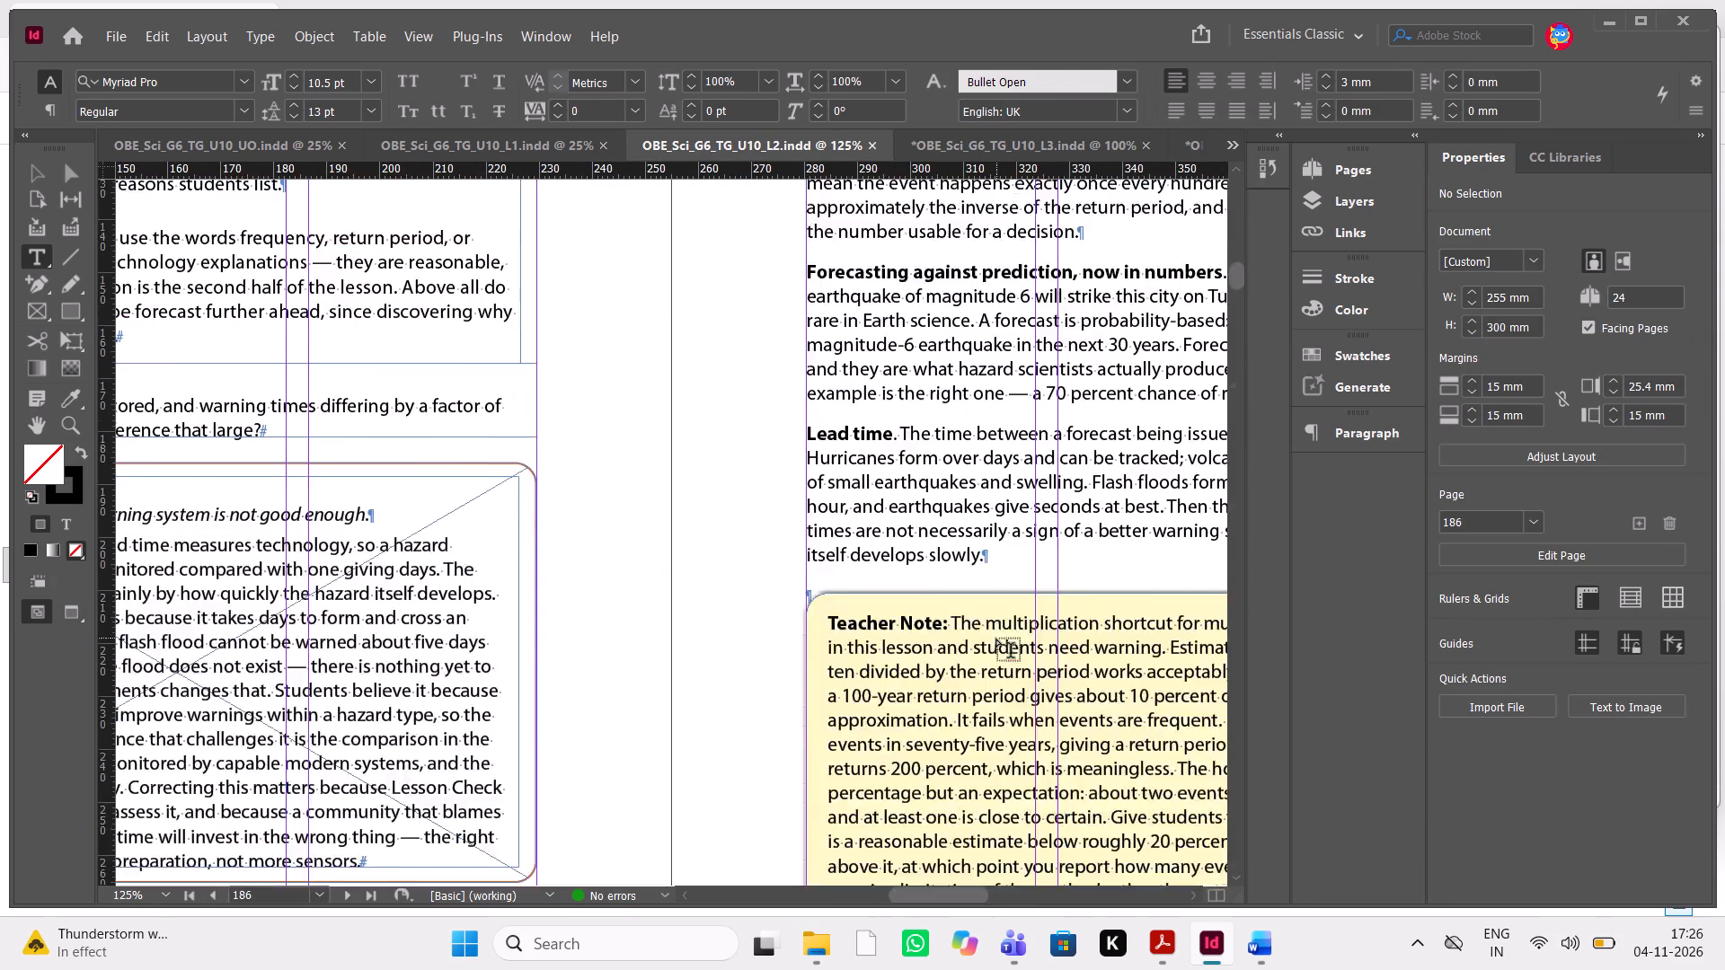
scroll(996, 639, down, 4)
scroll(996, 639, left, 2)
scroll(996, 639, down, 3)
scroll(996, 639, right, 2)
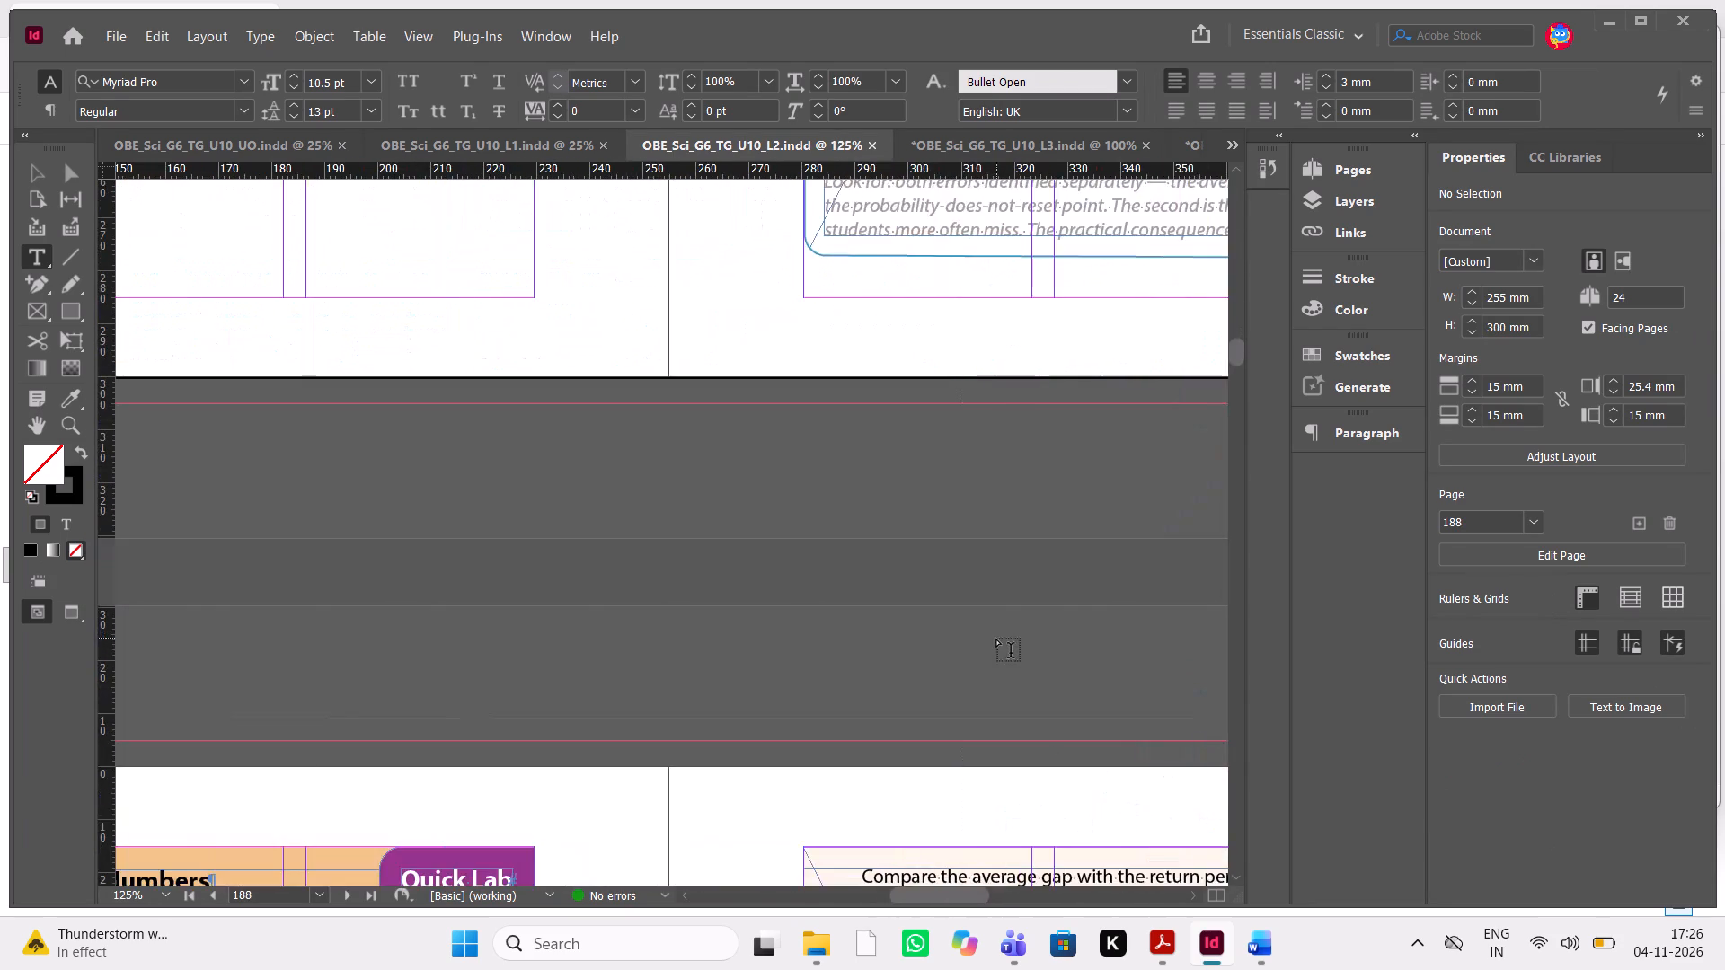
scroll(996, 639, down, 20)
scroll(996, 639, down, 6)
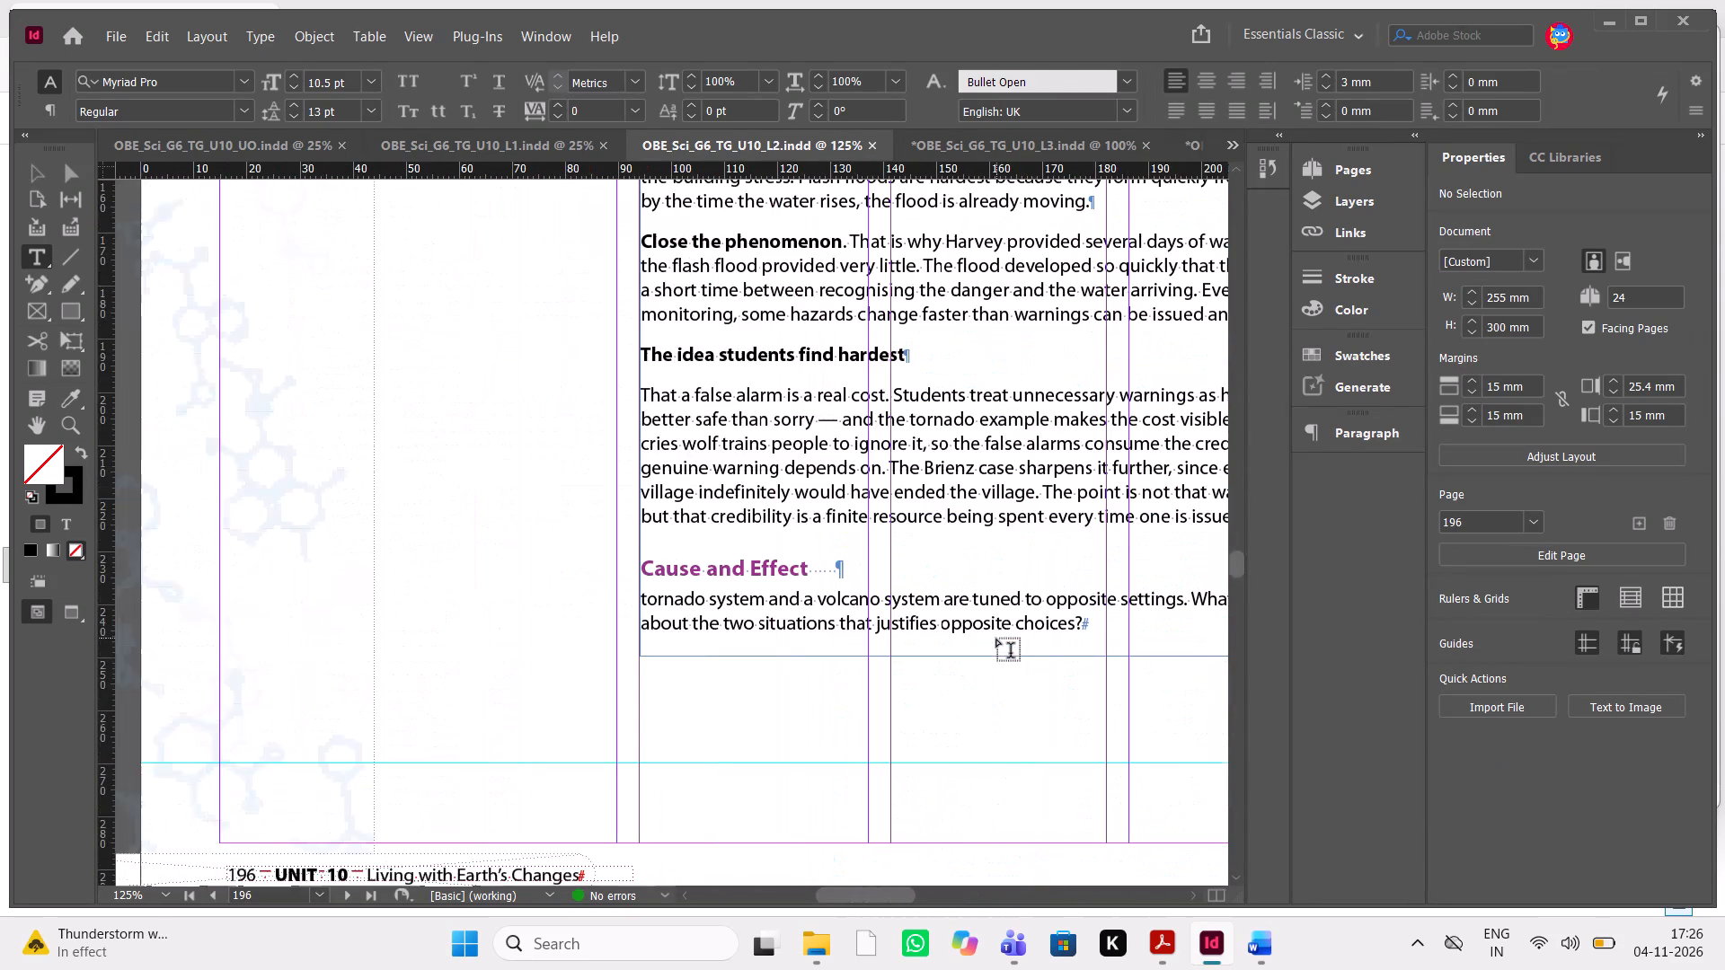
scroll(996, 639, down, 1)
scroll(969, 654, up, 3)
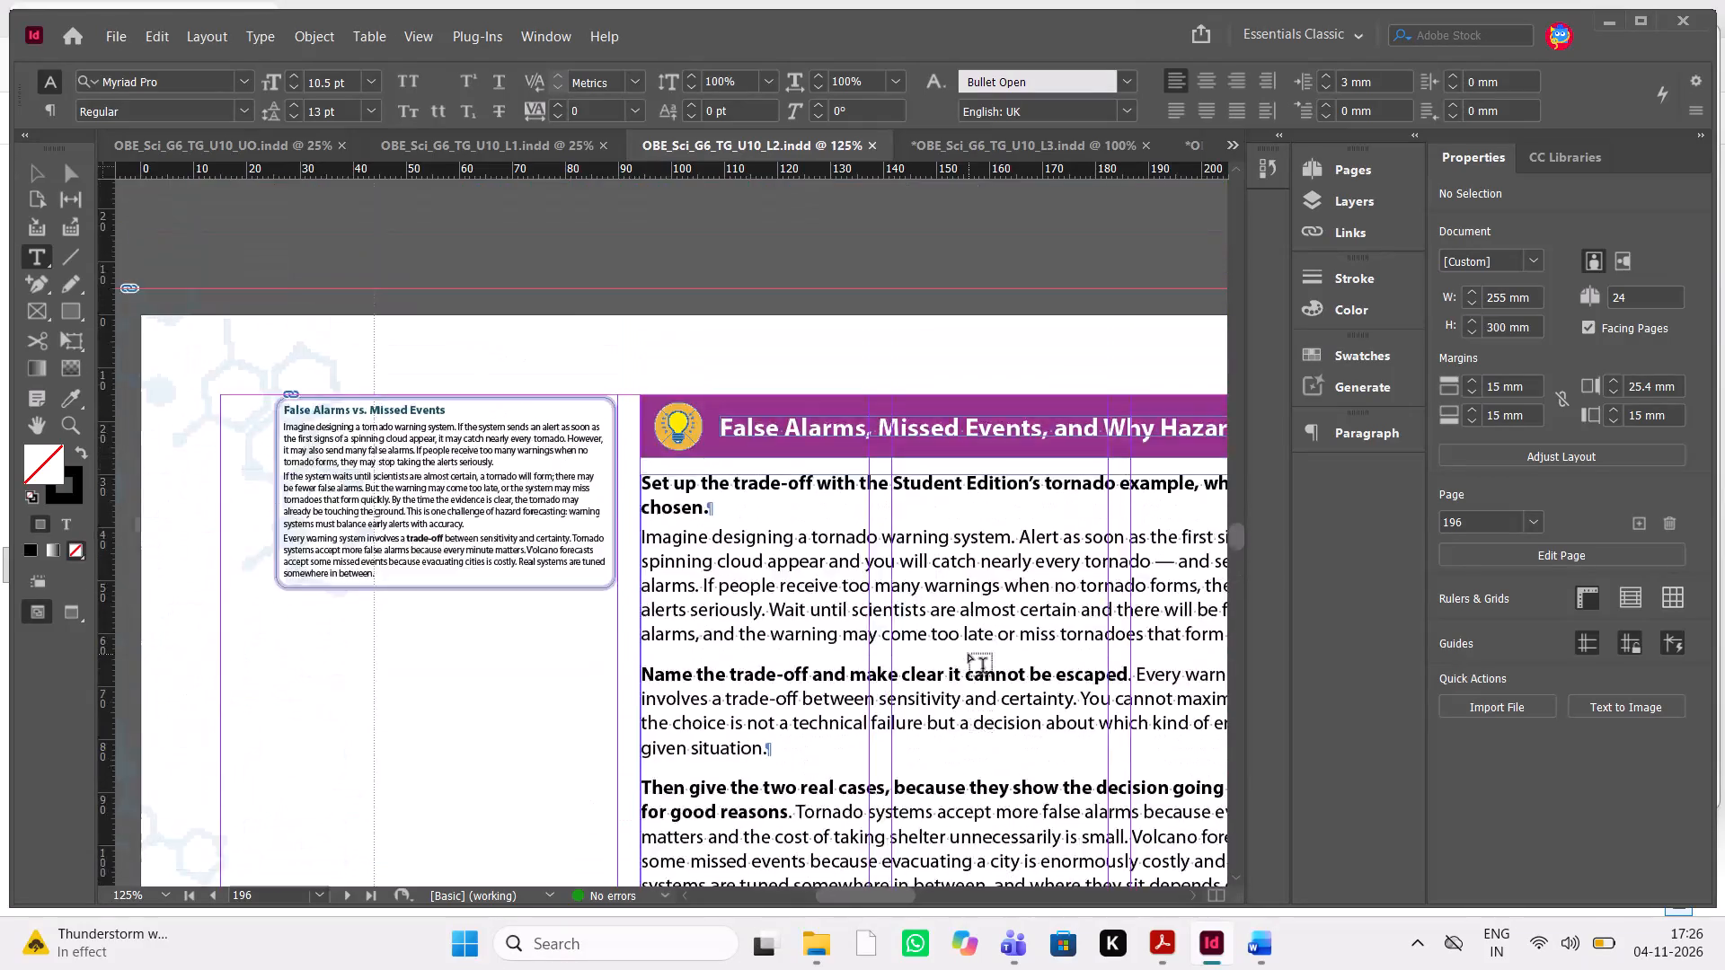
scroll(969, 654, up, 3)
scroll(969, 654, down, 4)
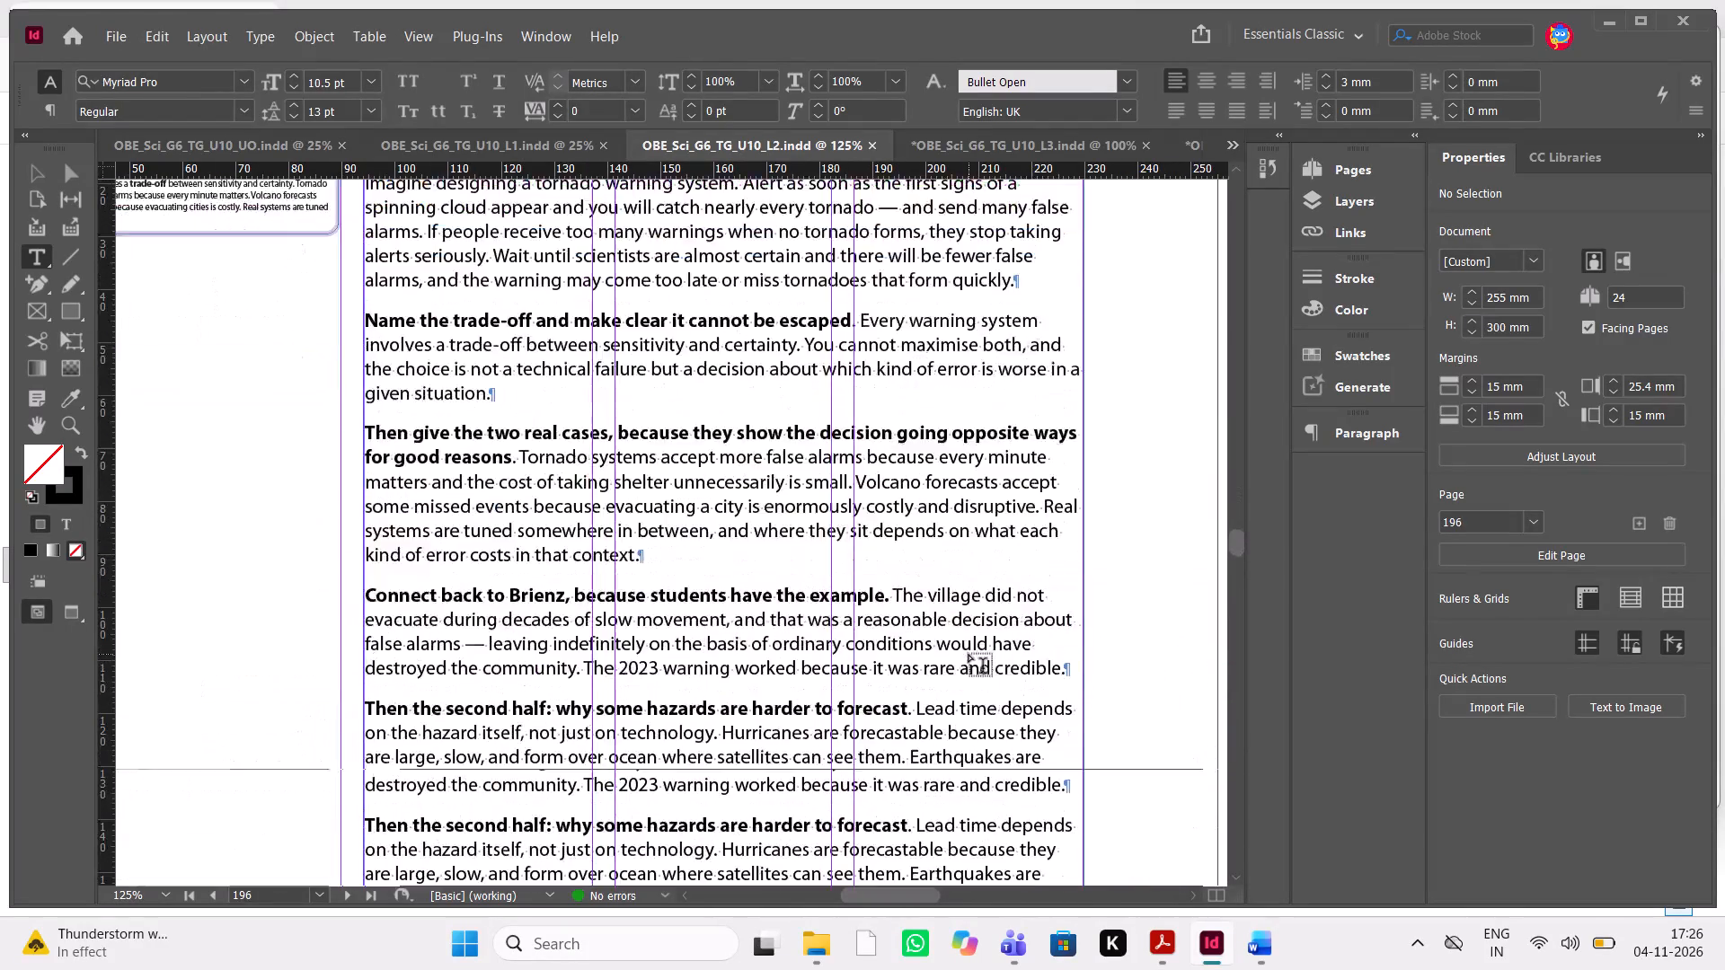
scroll(969, 654, down, 1)
In Acrobat, check the reviewer's markup on pages 195 to 197, including the highlighted "Cause and Effect" heading.
click(1157, 923)
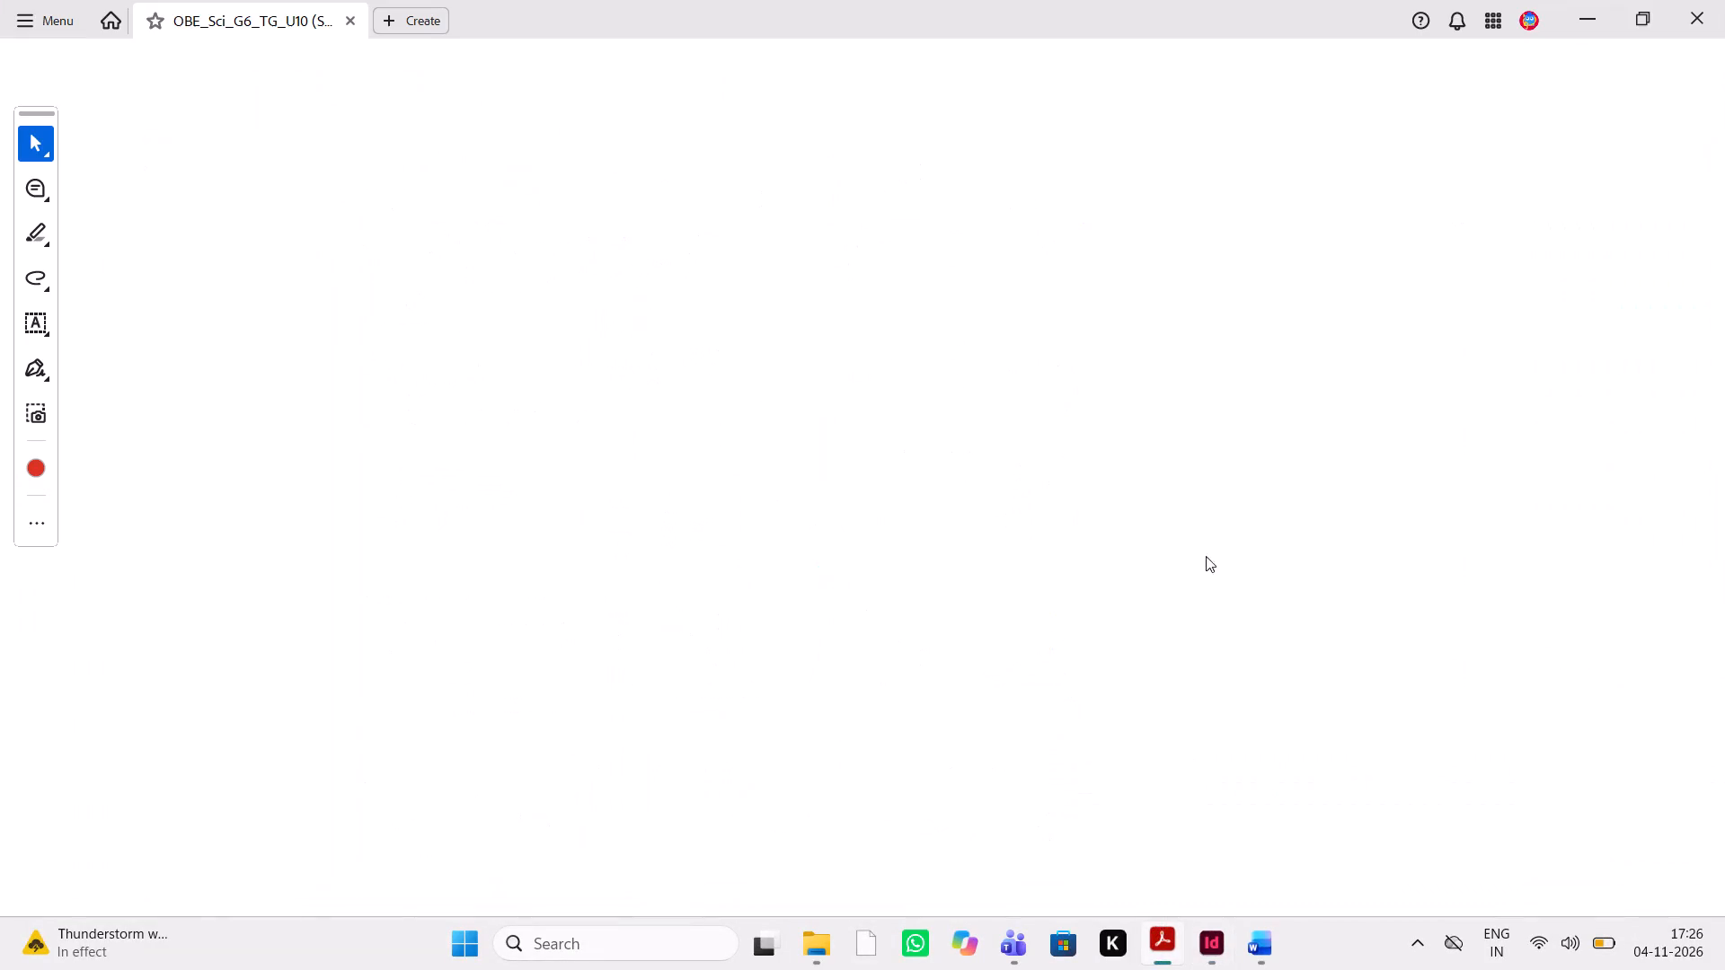
scroll(1100, 445, down, 8)
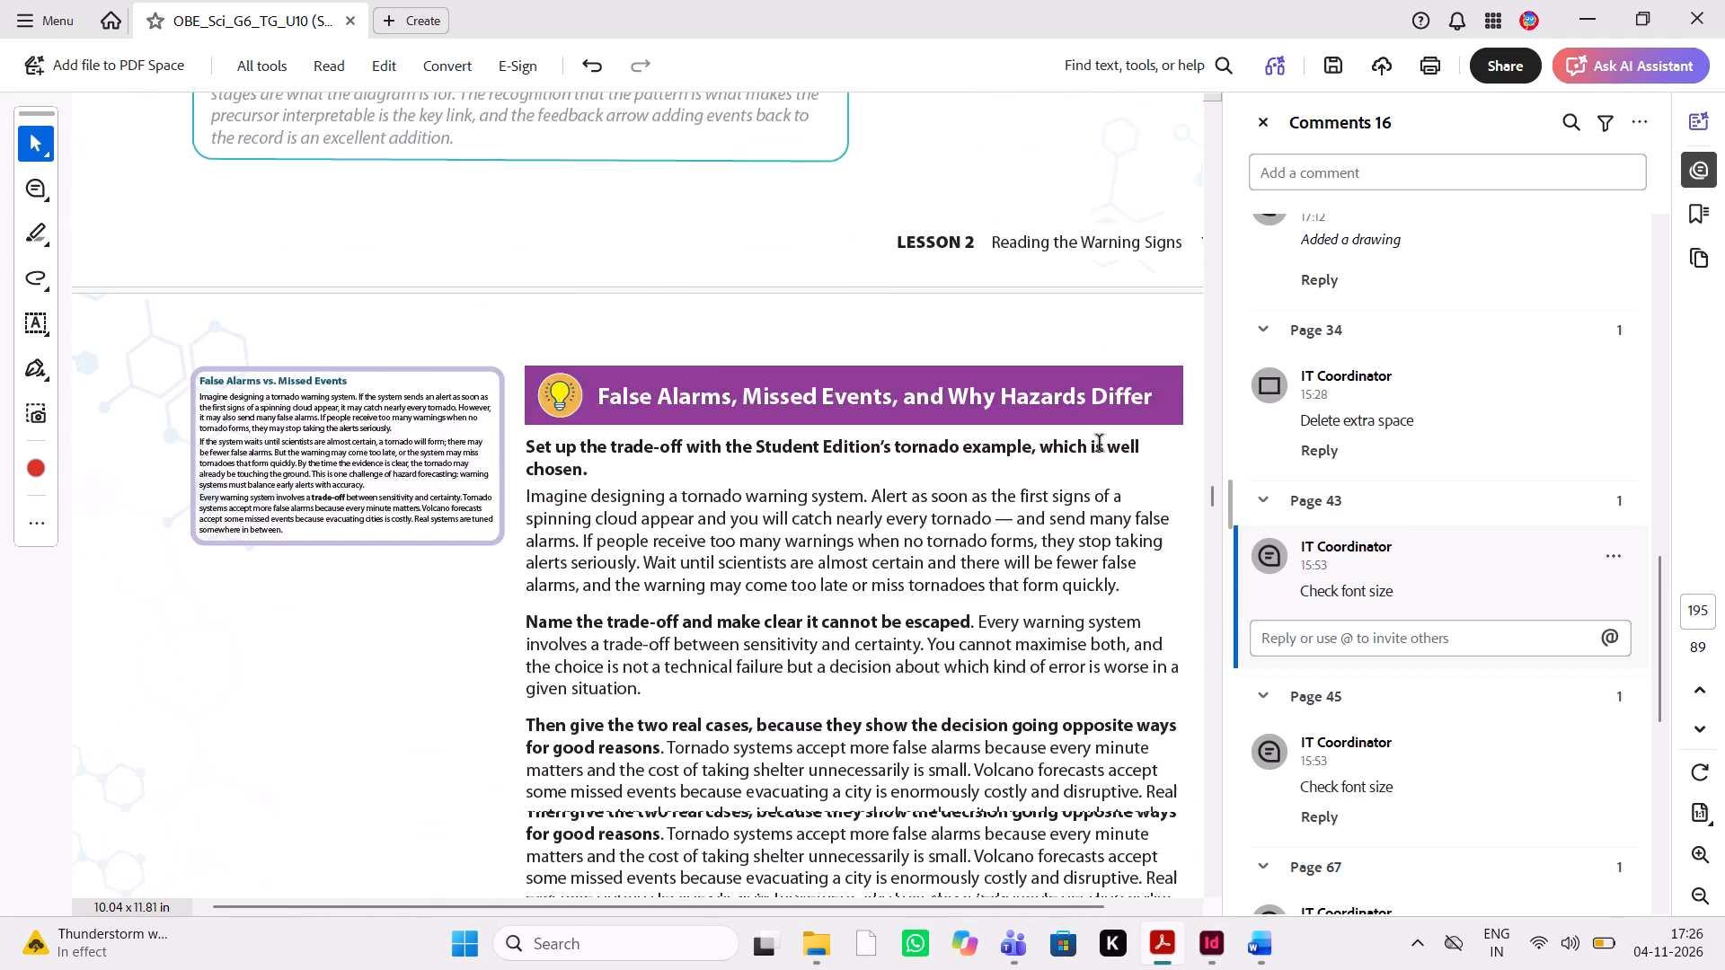
scroll(1100, 445, down, 7)
scroll(1100, 445, up, 4)
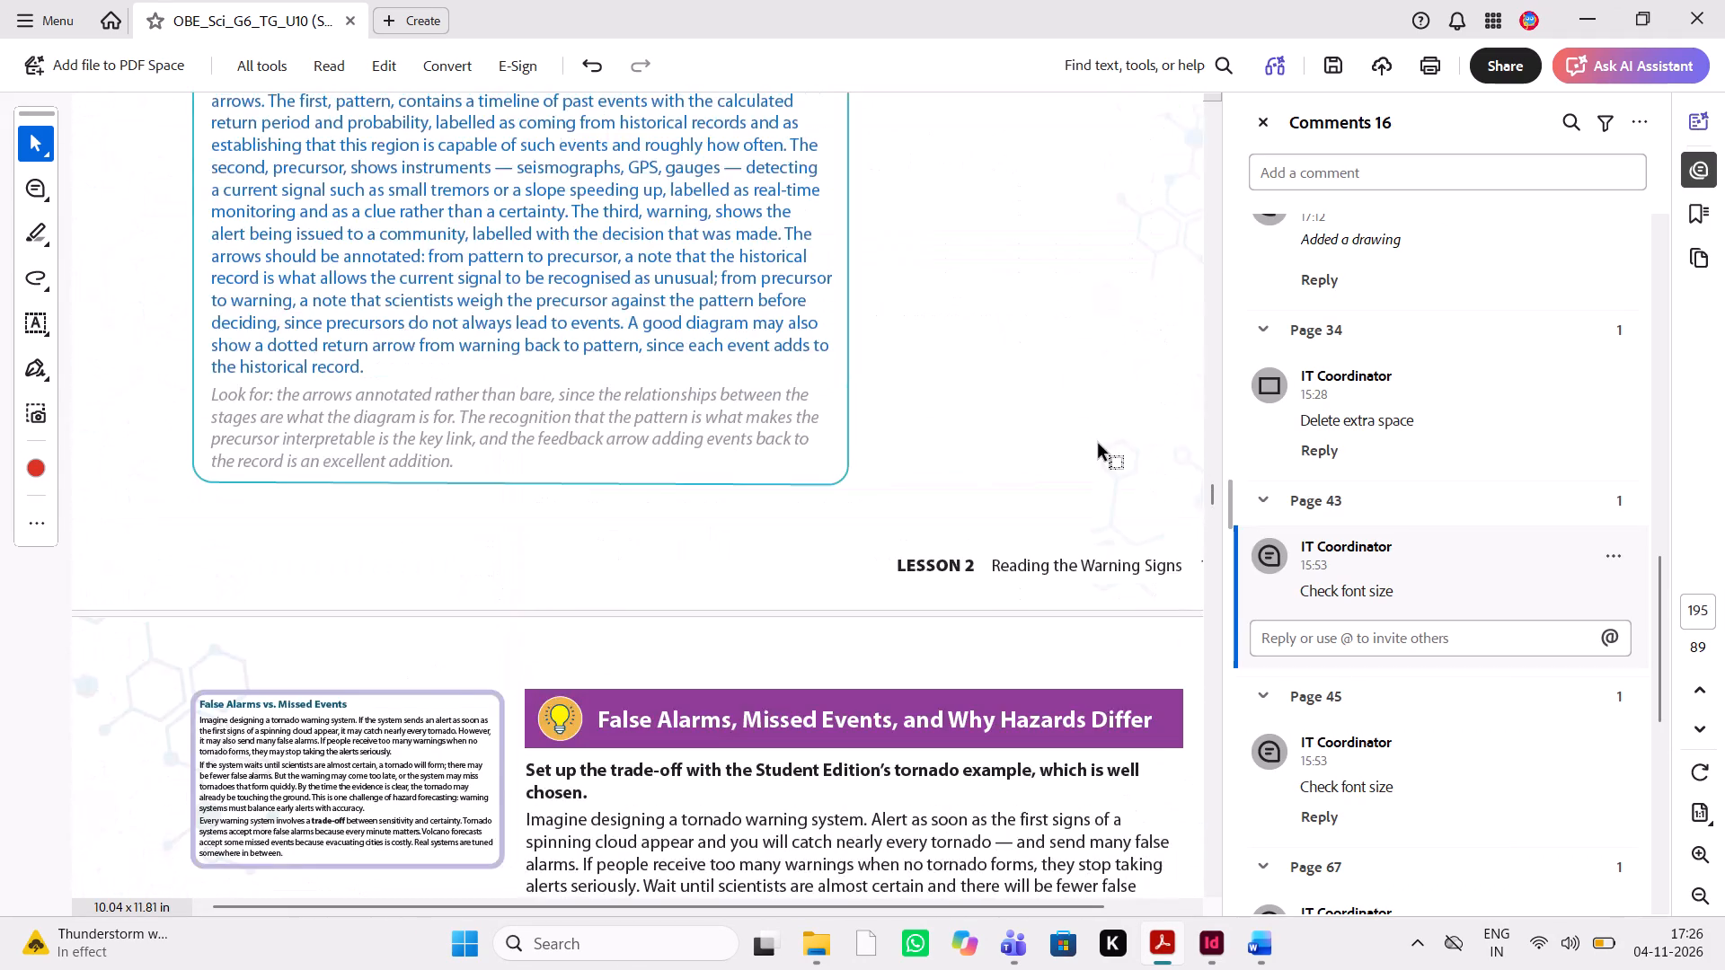
scroll(1100, 445, down, 4)
scroll(1100, 445, left, 1)
scroll(1100, 445, down, 1)
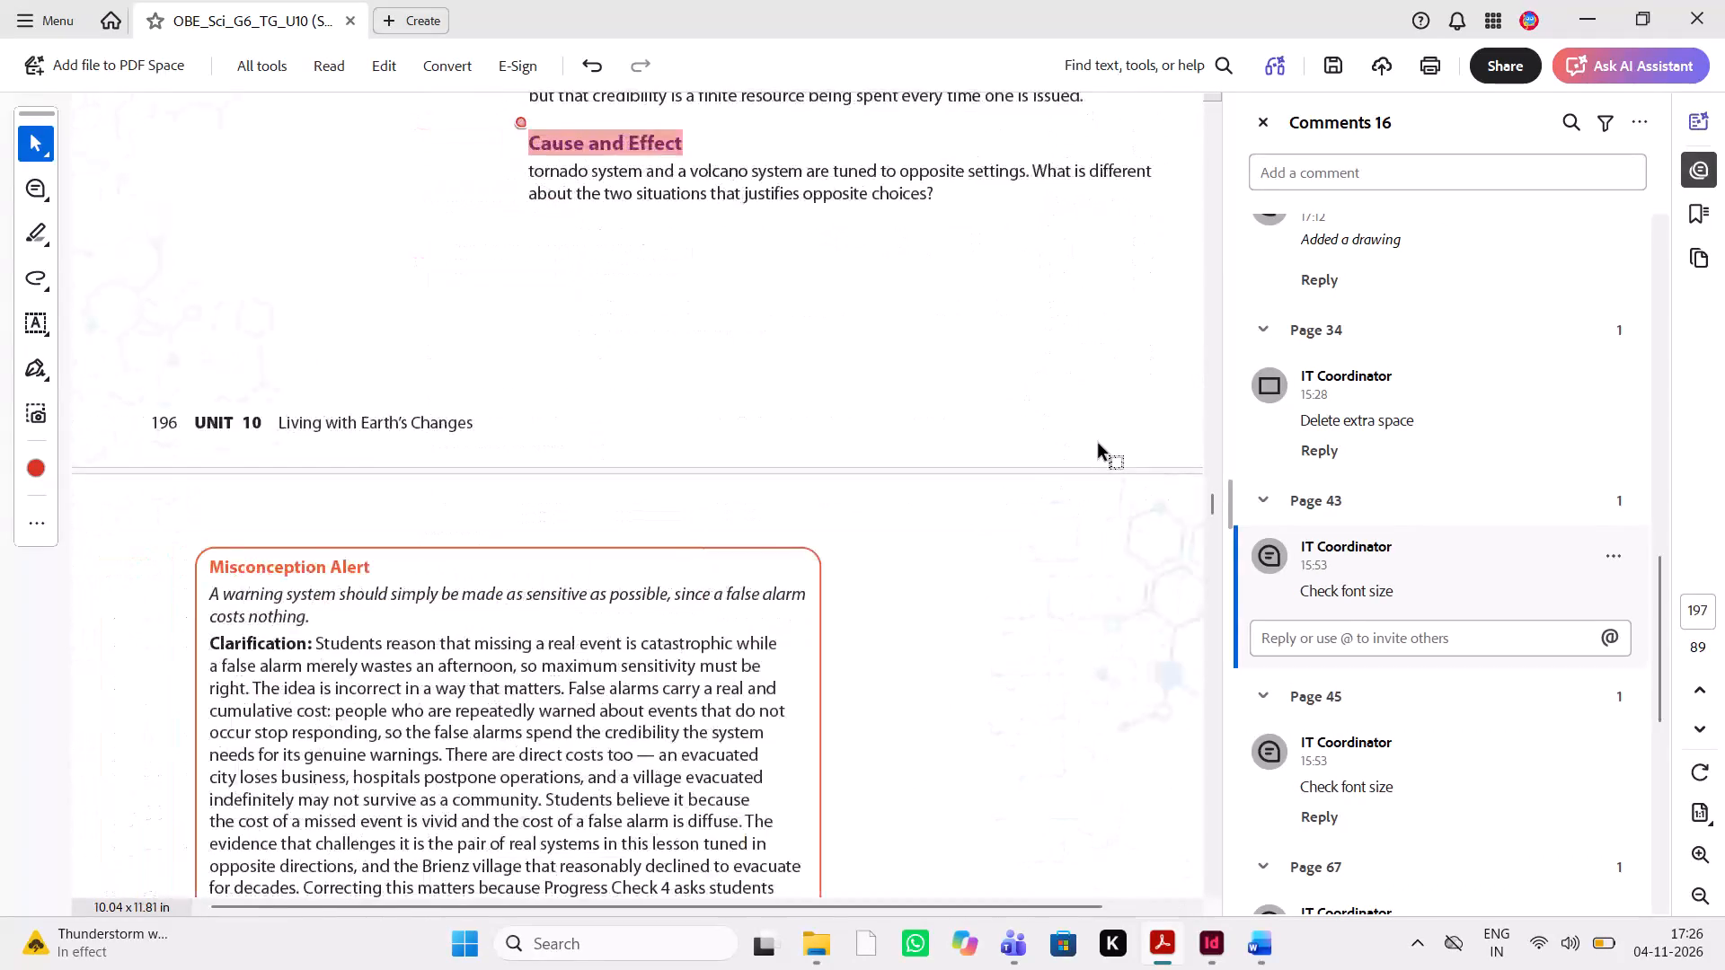
scroll(1100, 445, down, 1)
scroll(1100, 445, up, 9)
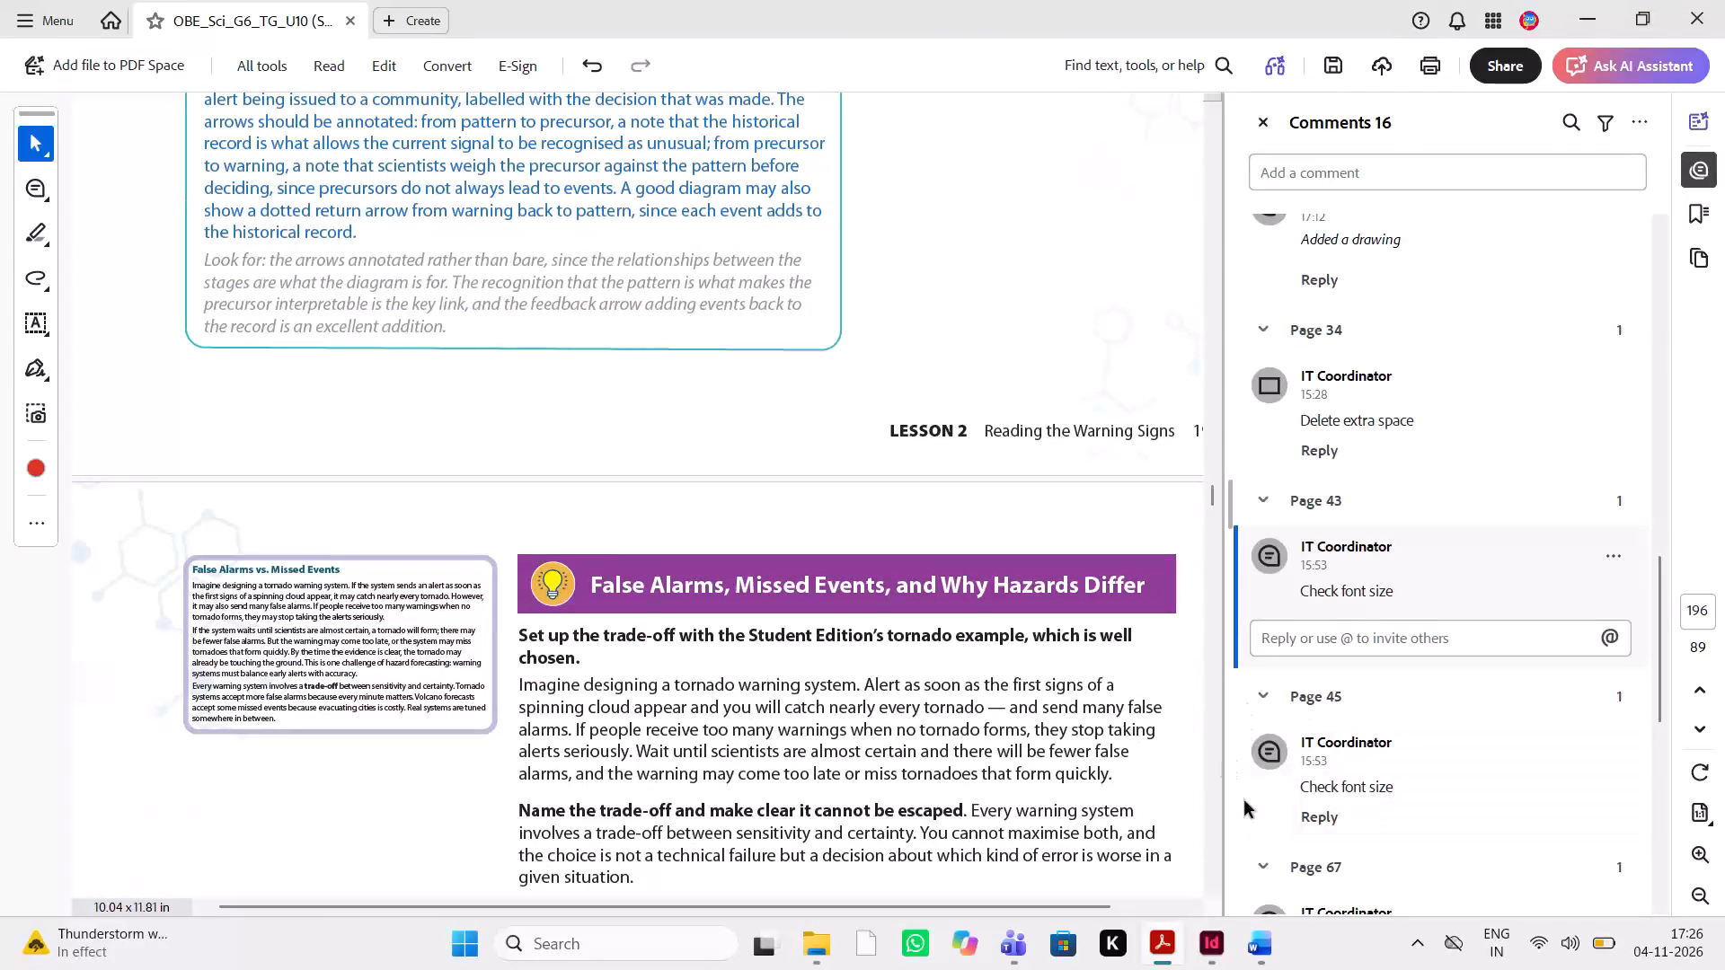
In InDesign, set the font size of the "Cause and Effect" heading on page 196 of the Lesson 2 document to 11 pt.
click(1213, 958)
scroll(820, 529, down, 5)
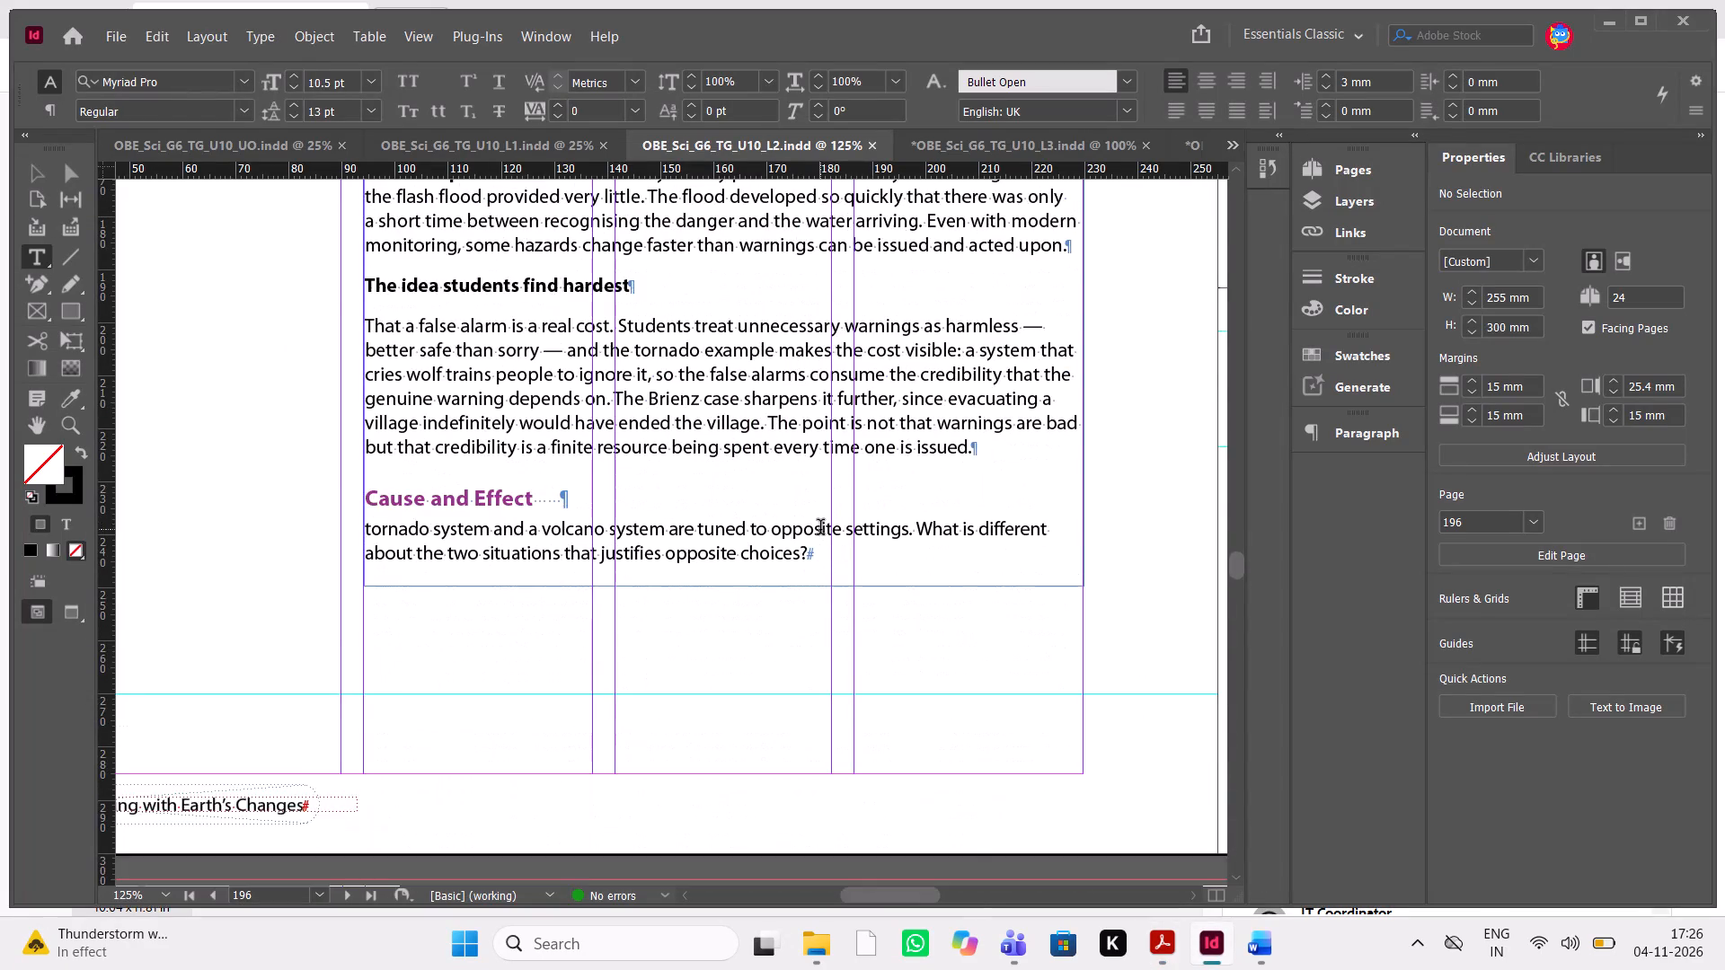
scroll(820, 529, down, 3)
scroll(820, 529, up, 1)
drag(553, 441, 327, 452)
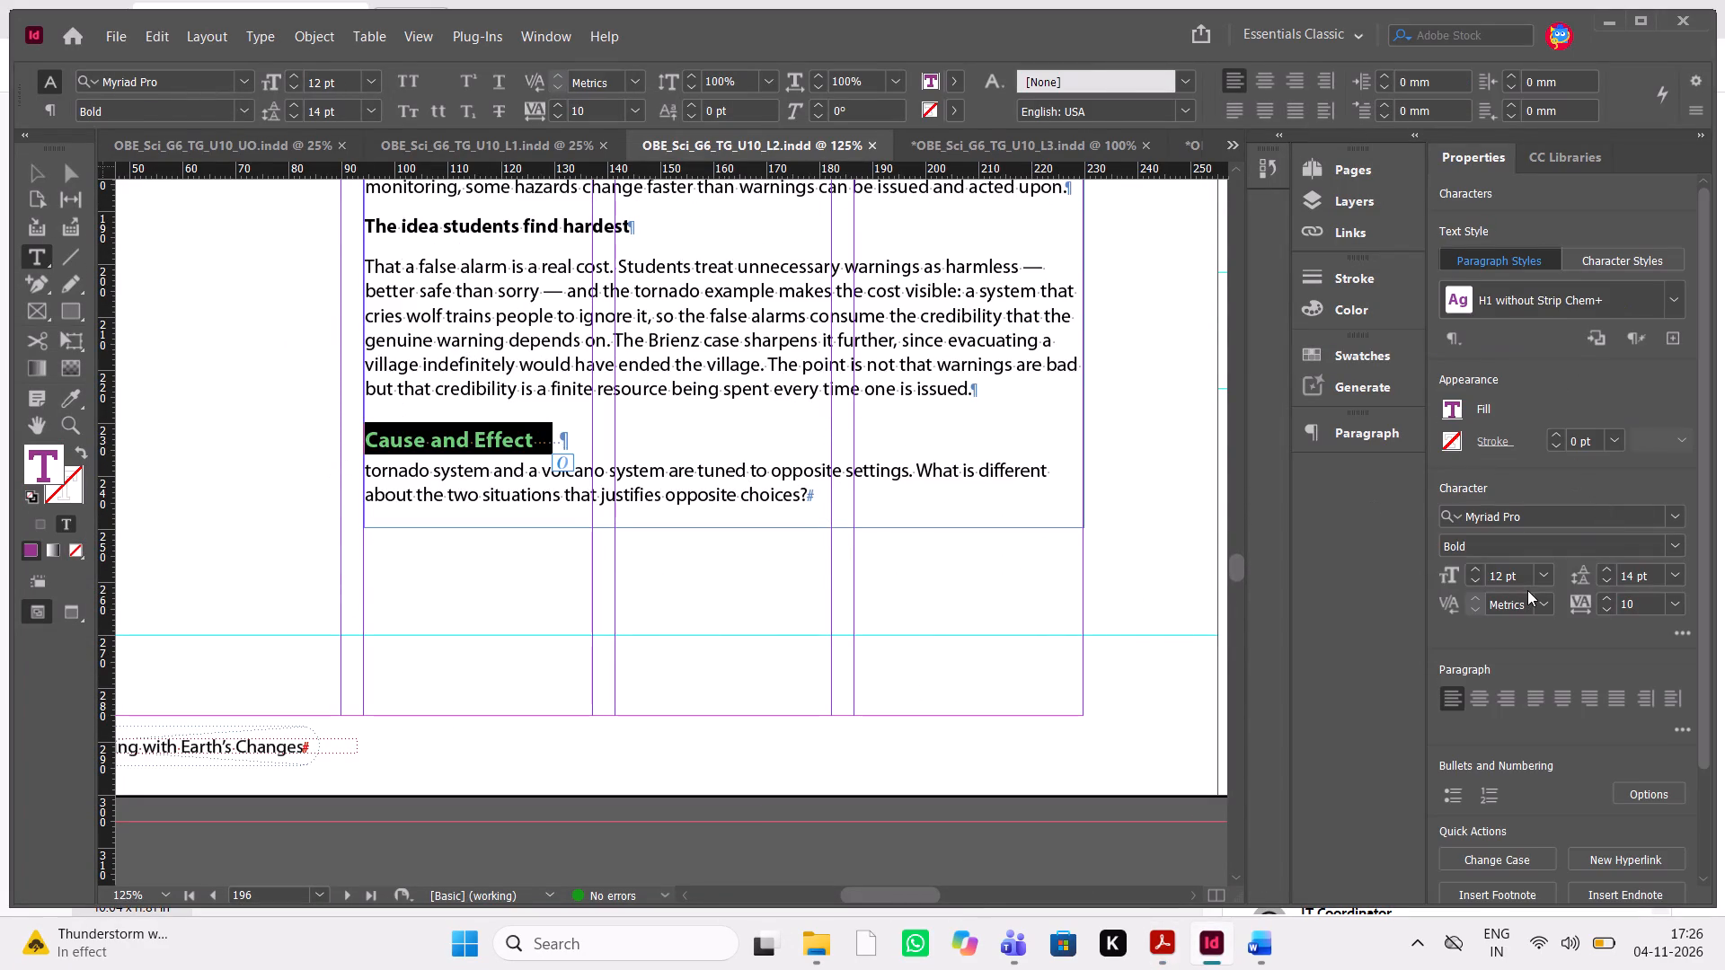
click(1546, 574)
click(1532, 337)
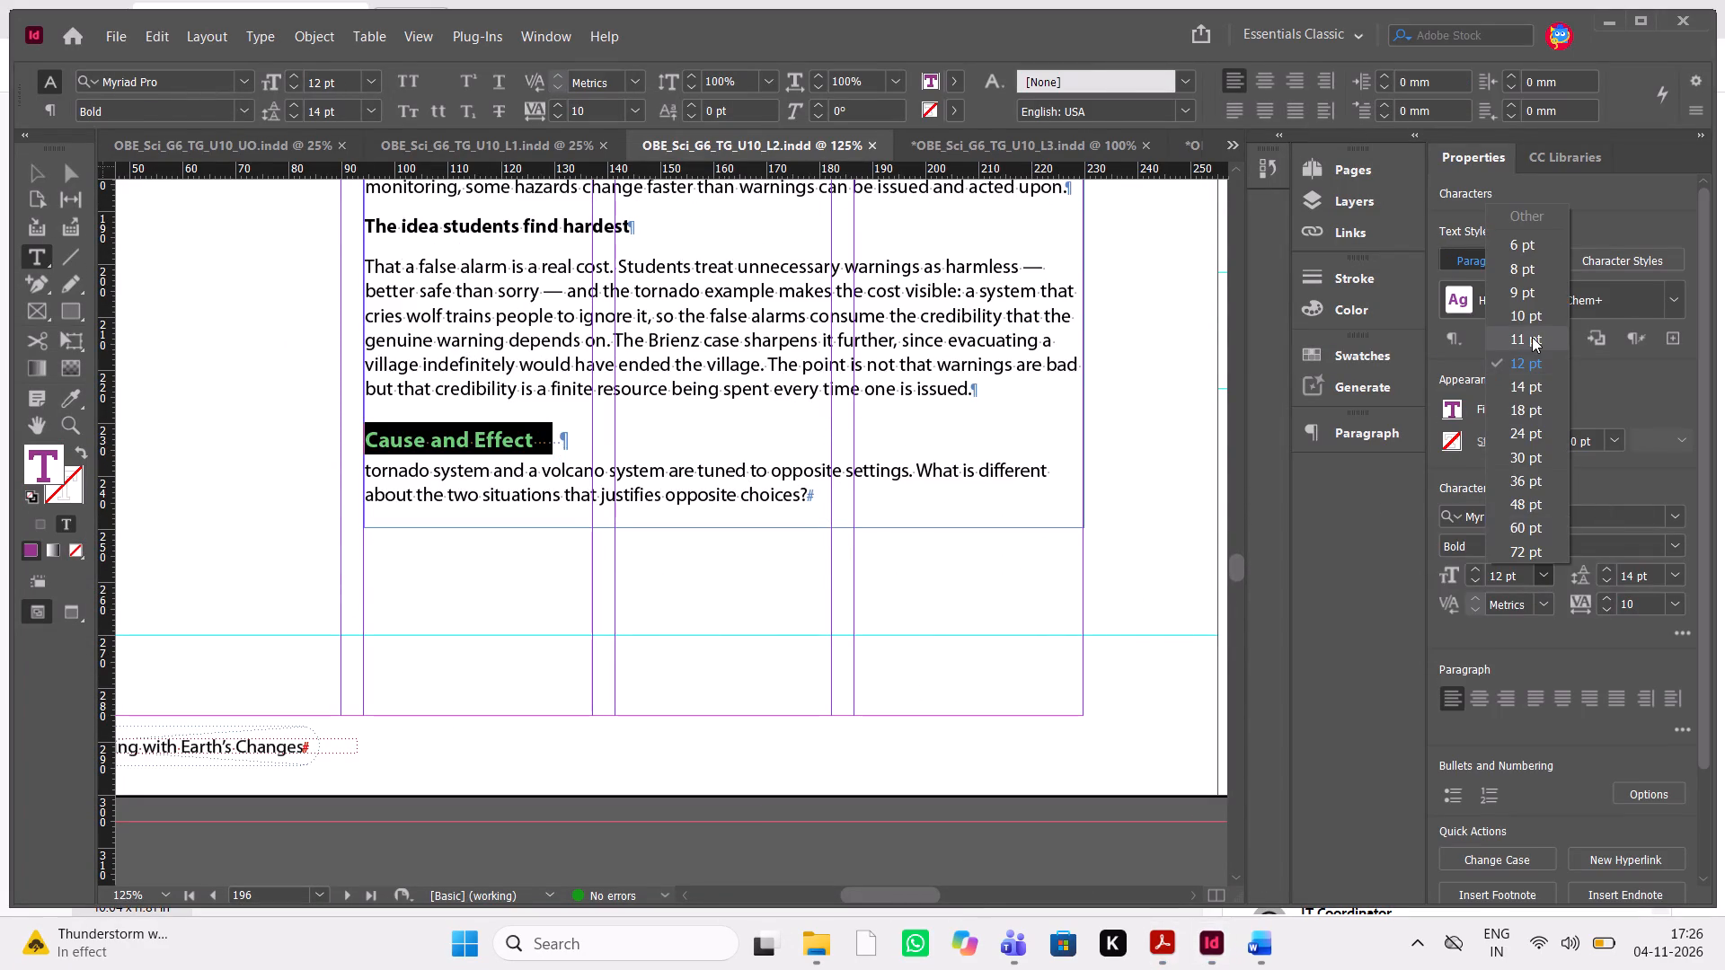
click(631, 410)
Set the font size of the "Systems and System Models" heading on page 194 to 11 pt.
scroll(631, 410, up, 1)
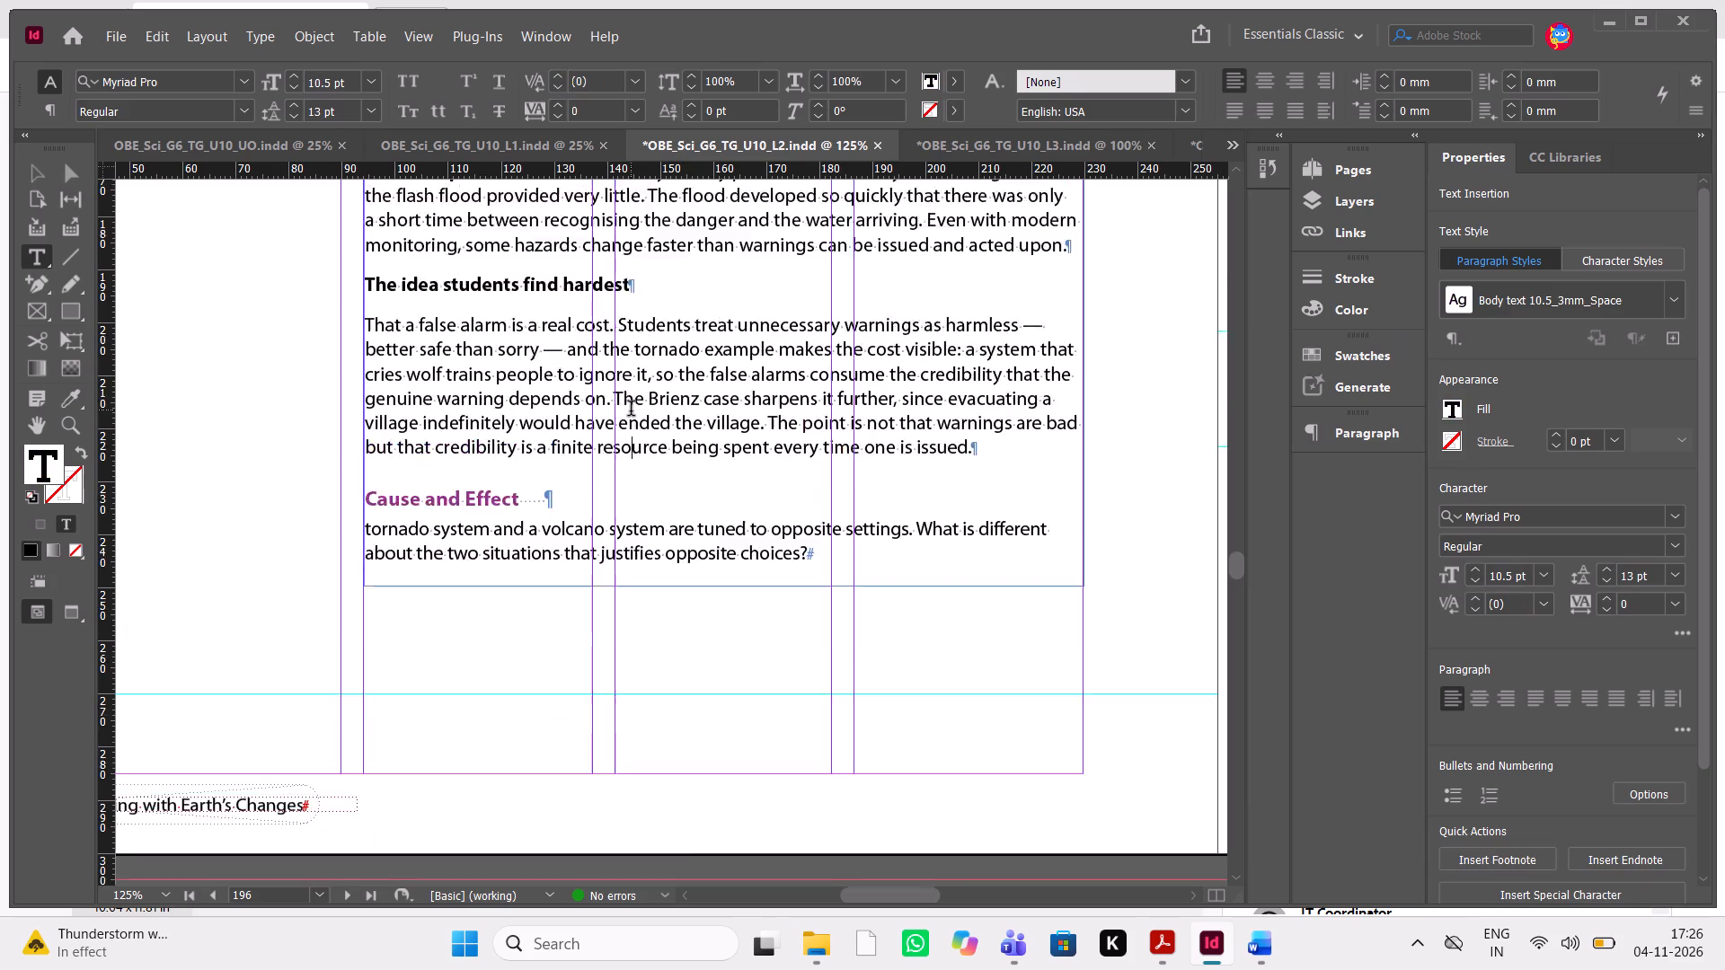
scroll(631, 410, up, 6)
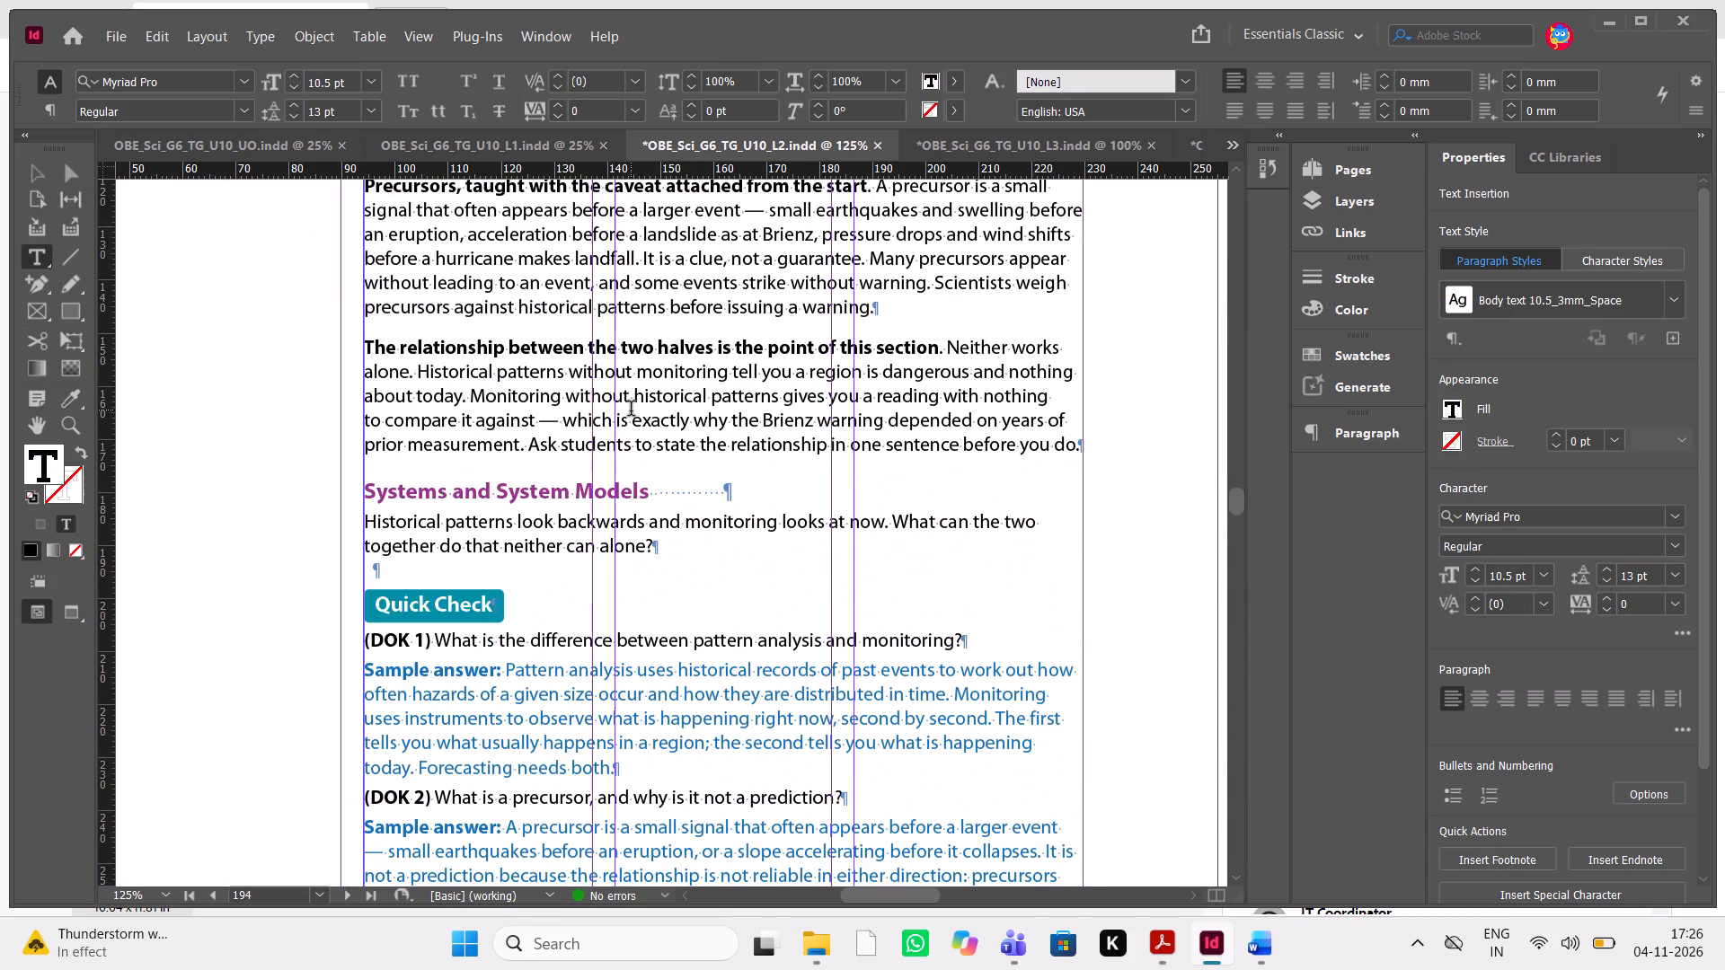
drag(657, 489, 333, 493)
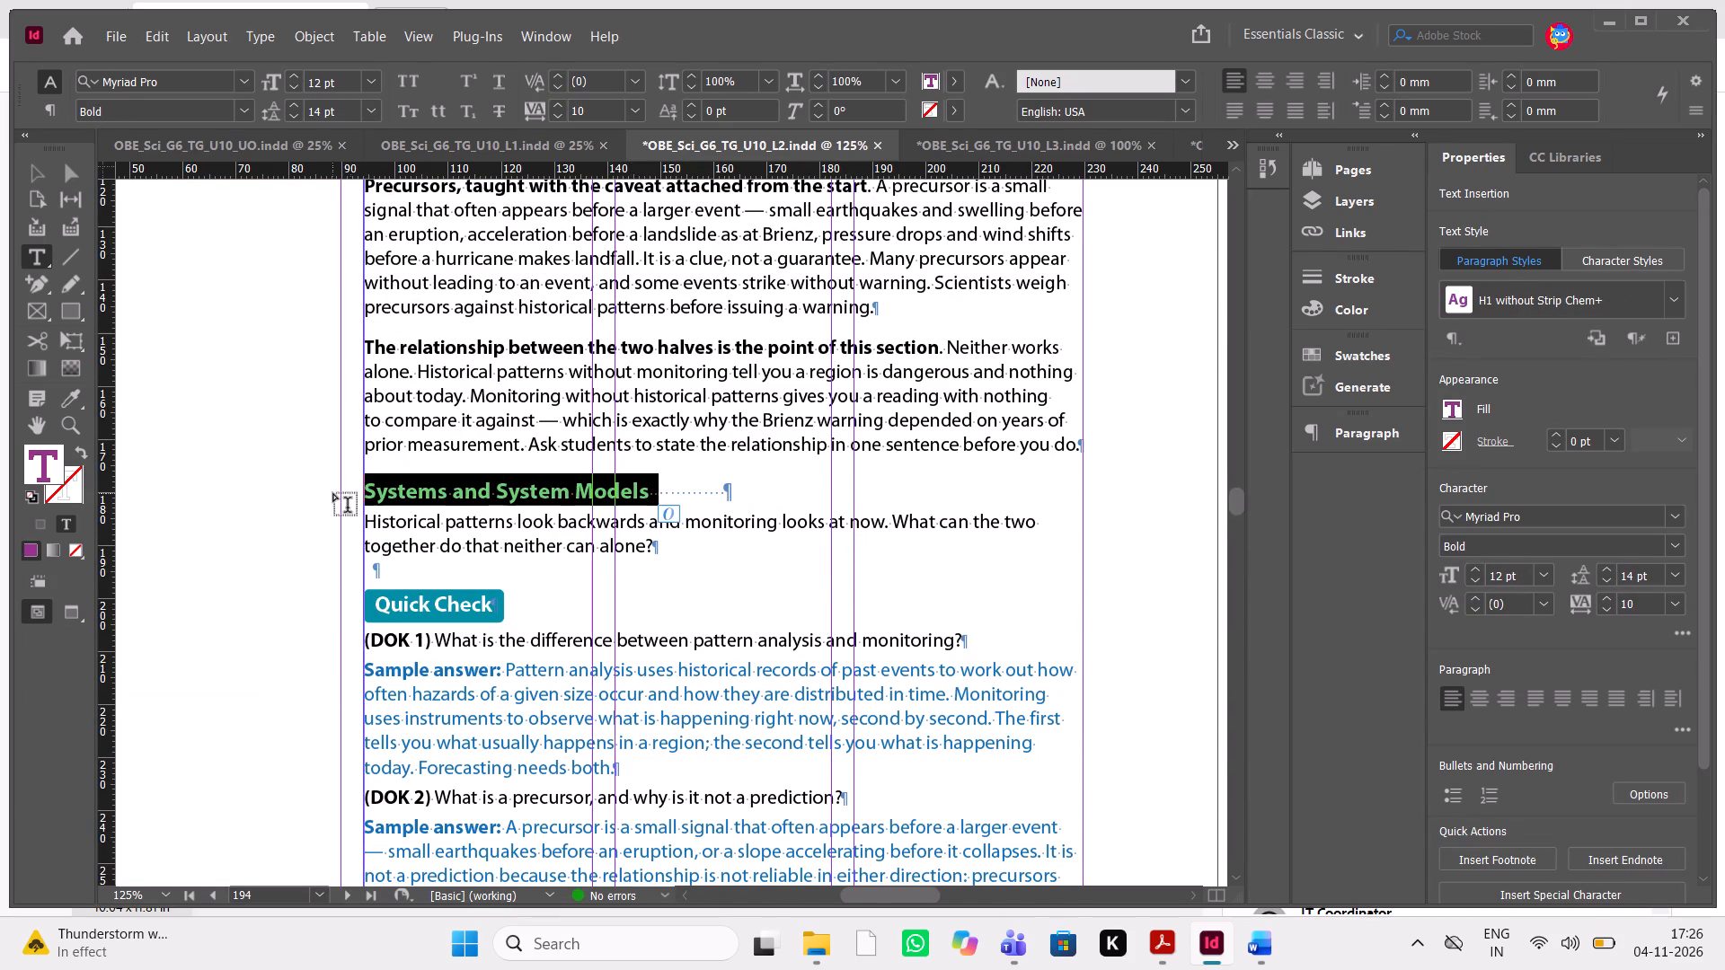
click(1545, 575)
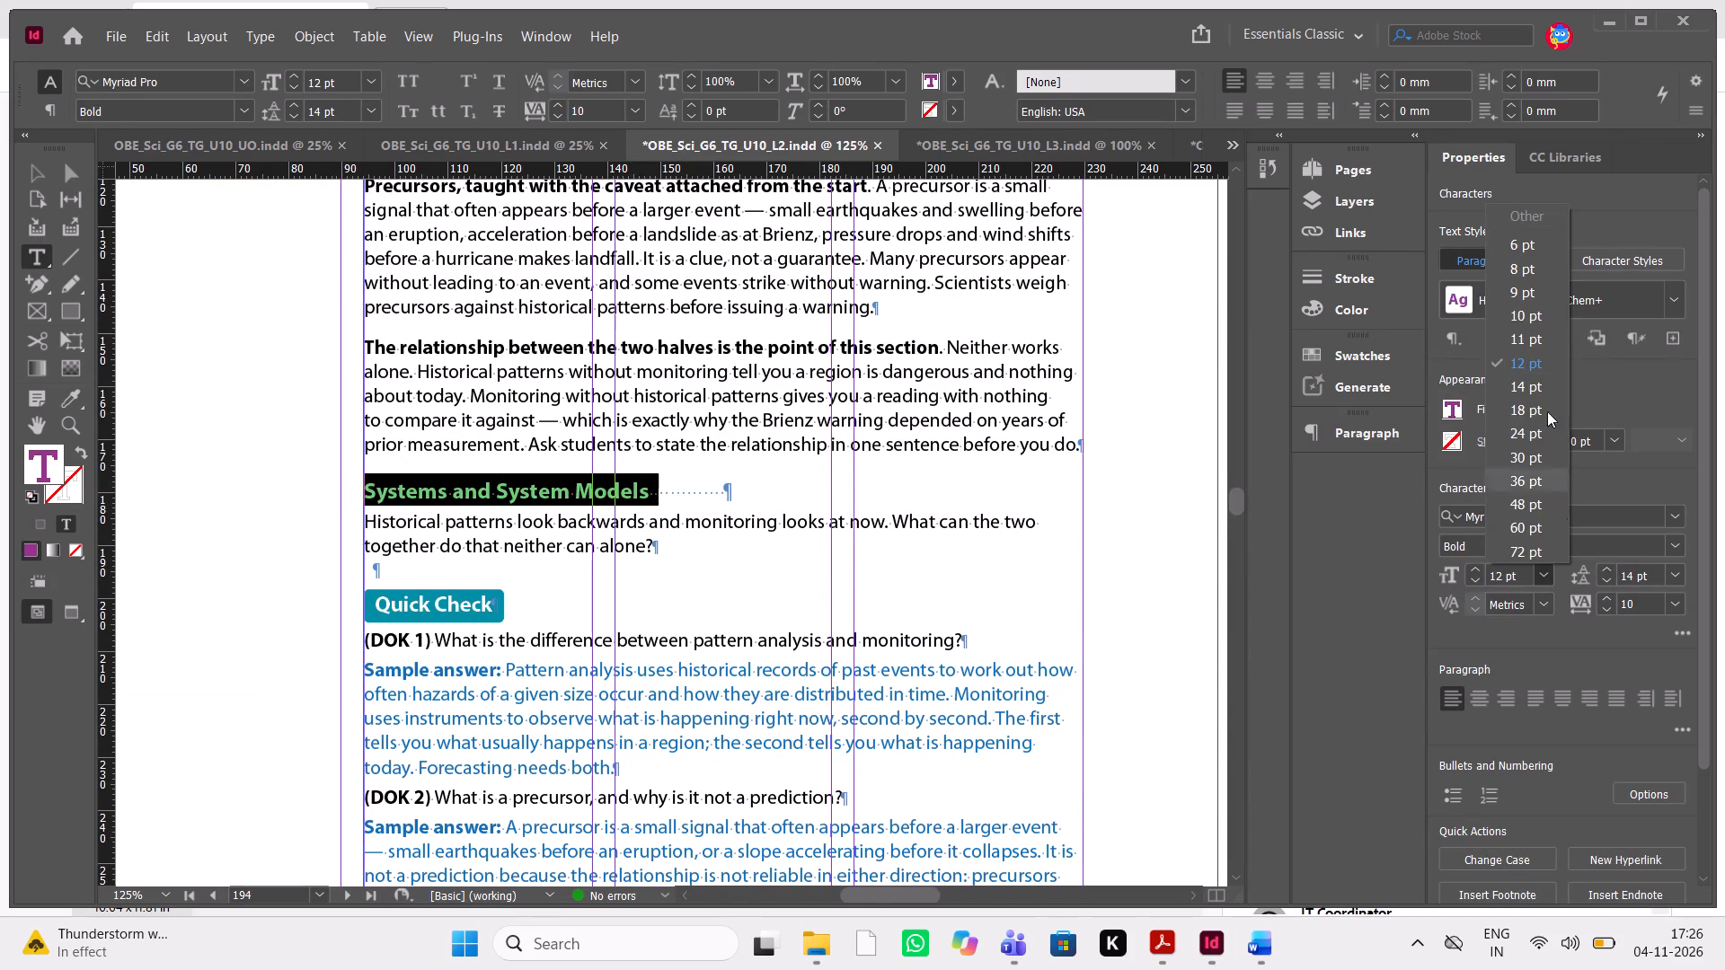
click(1523, 337)
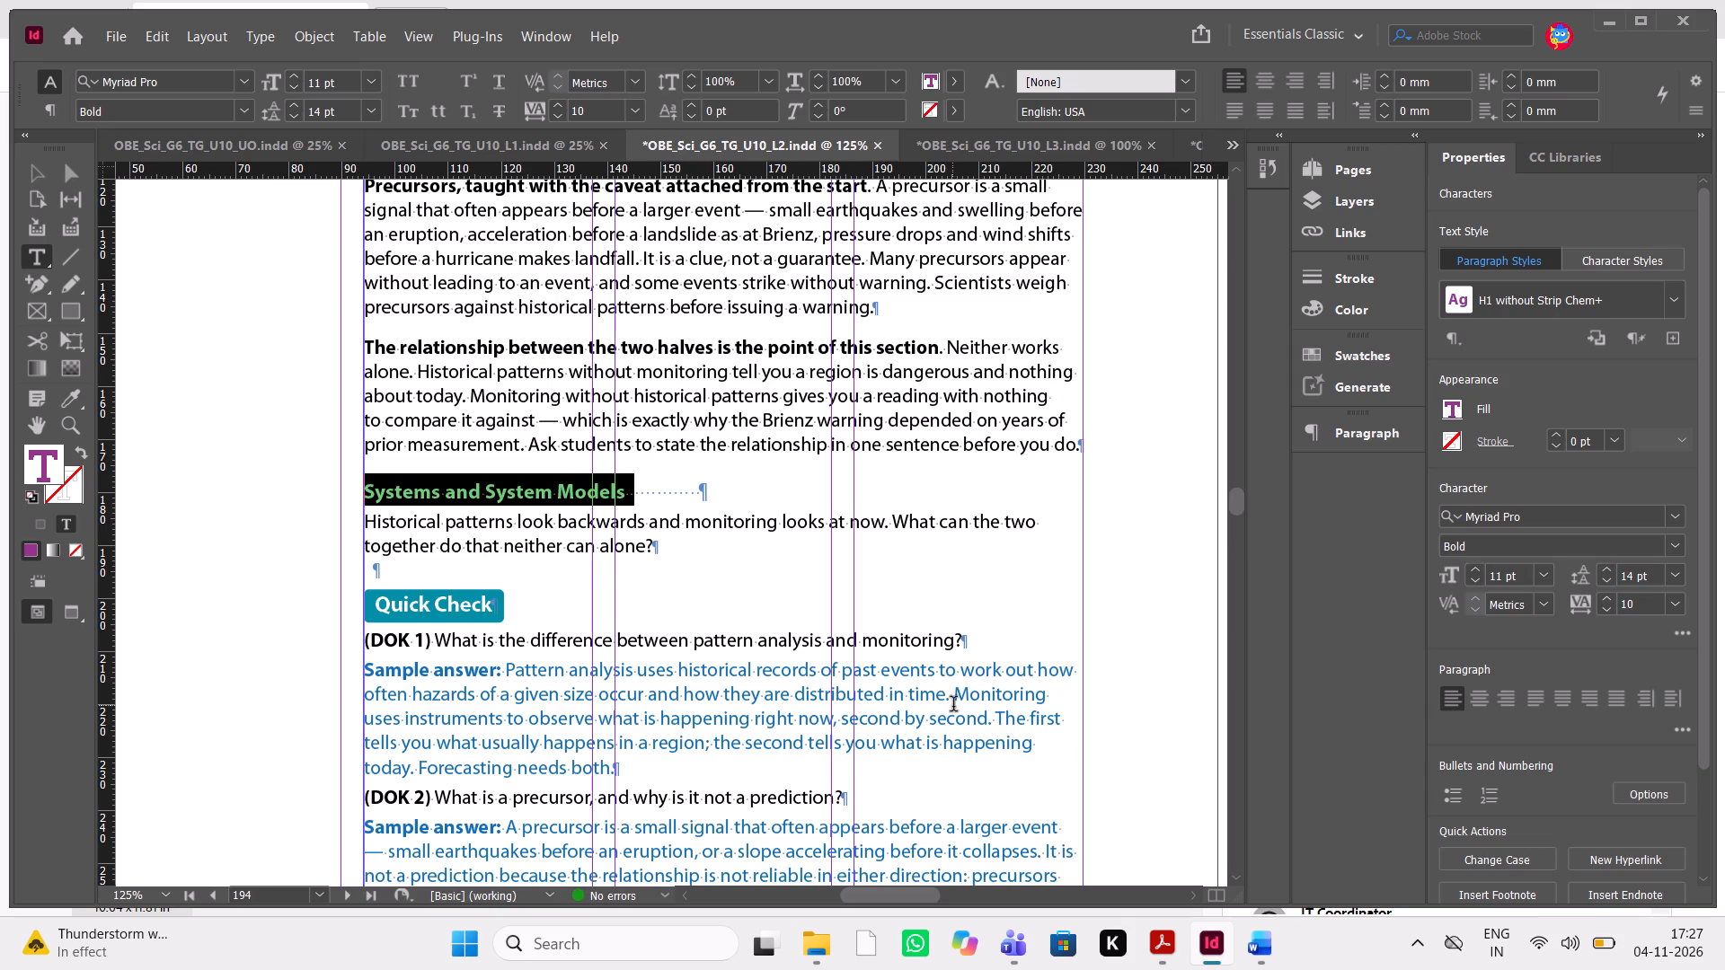
Look through the remaining Lesson 2 pages, from page 196 to the Lesson Check answers on pages 202 and 203, for other headings.
scroll(953, 706, left, 2)
scroll(953, 706, down, 7)
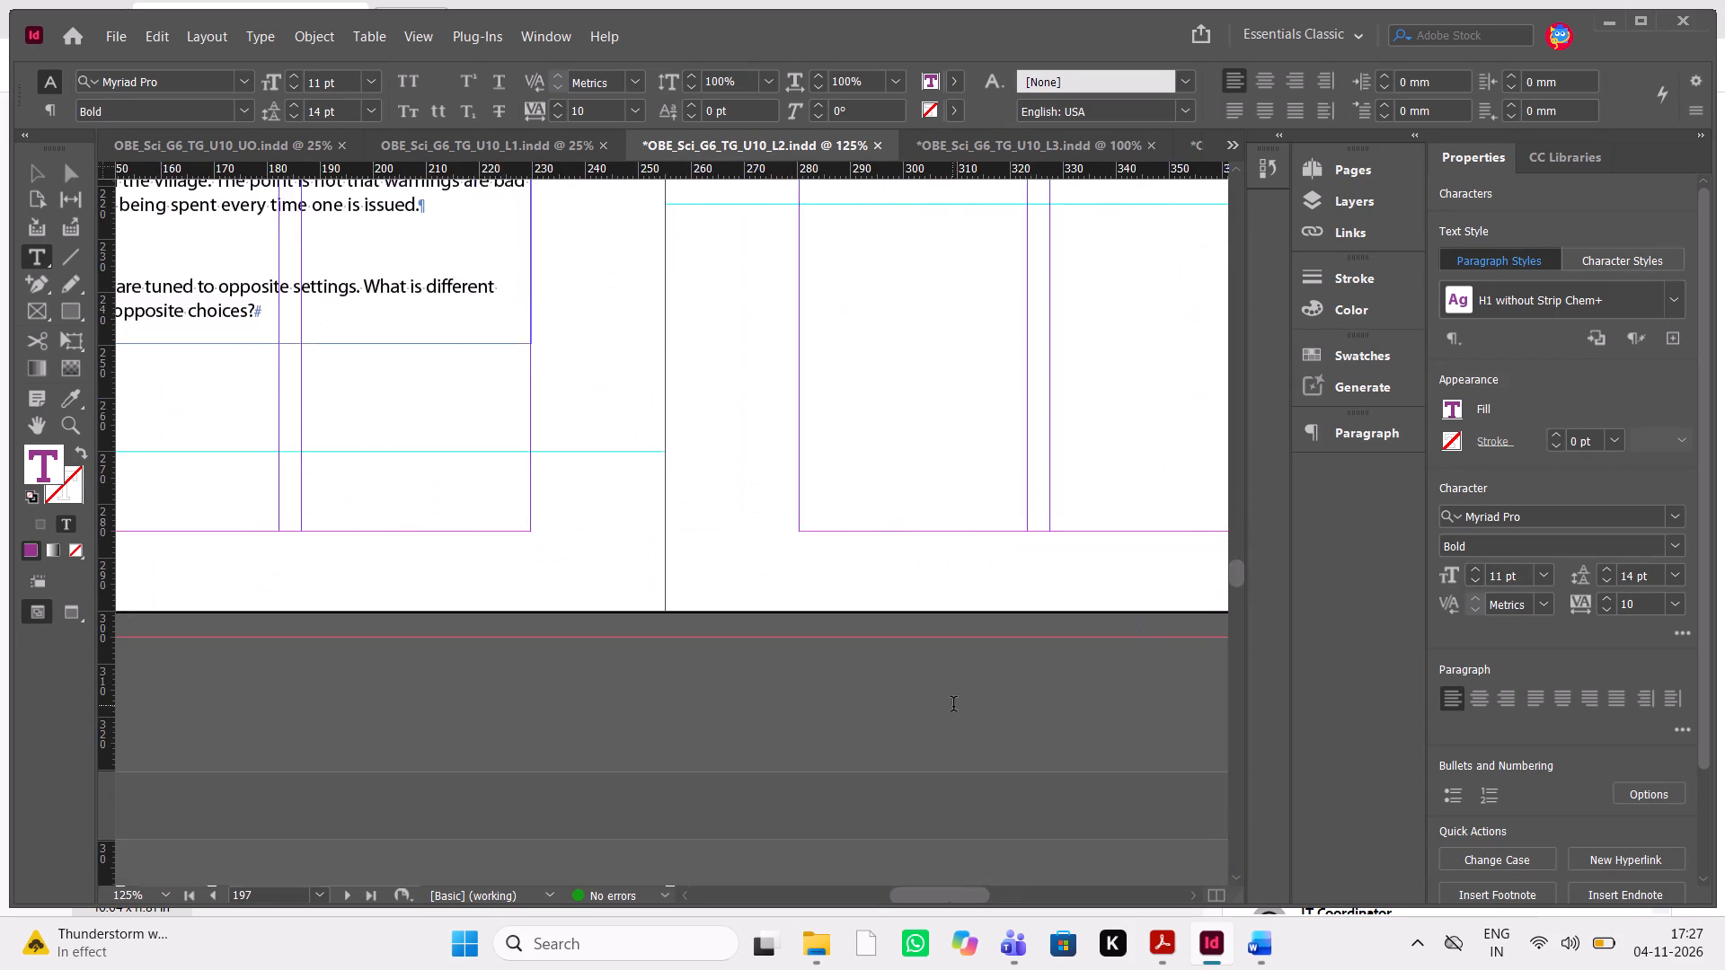
scroll(953, 706, down, 1)
scroll(953, 706, up, 2)
scroll(953, 706, down, 2)
scroll(953, 706, left, 1)
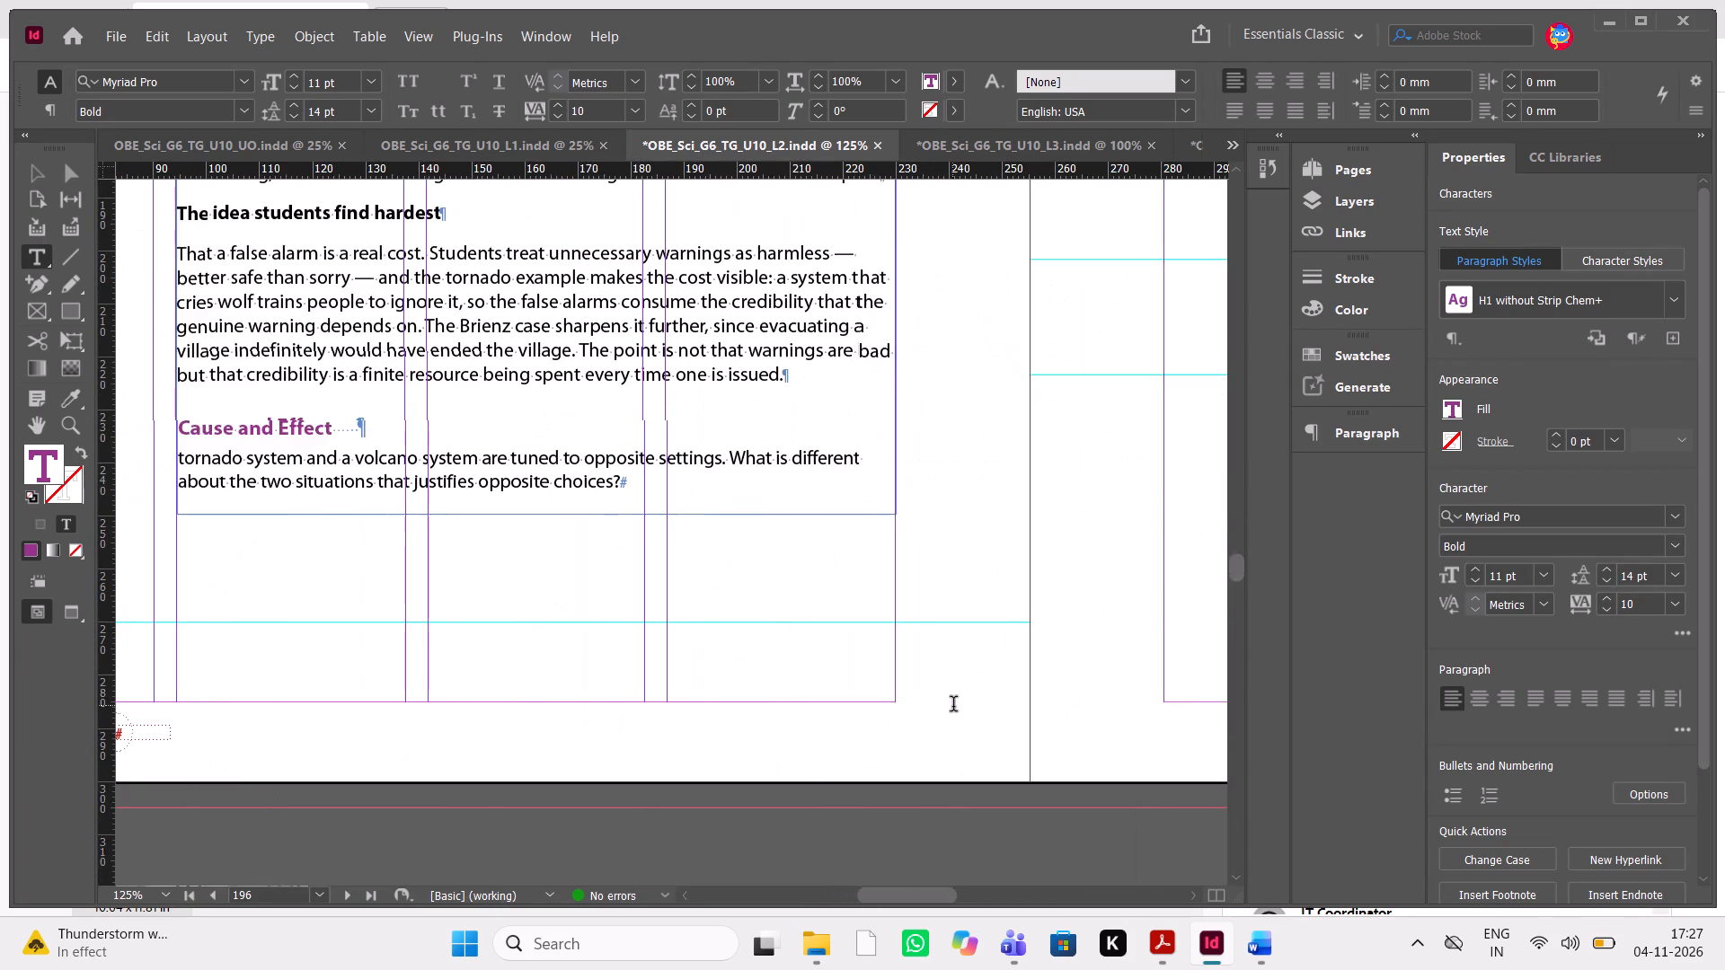
scroll(953, 706, down, 4)
scroll(953, 706, left, 1)
scroll(953, 706, down, 5)
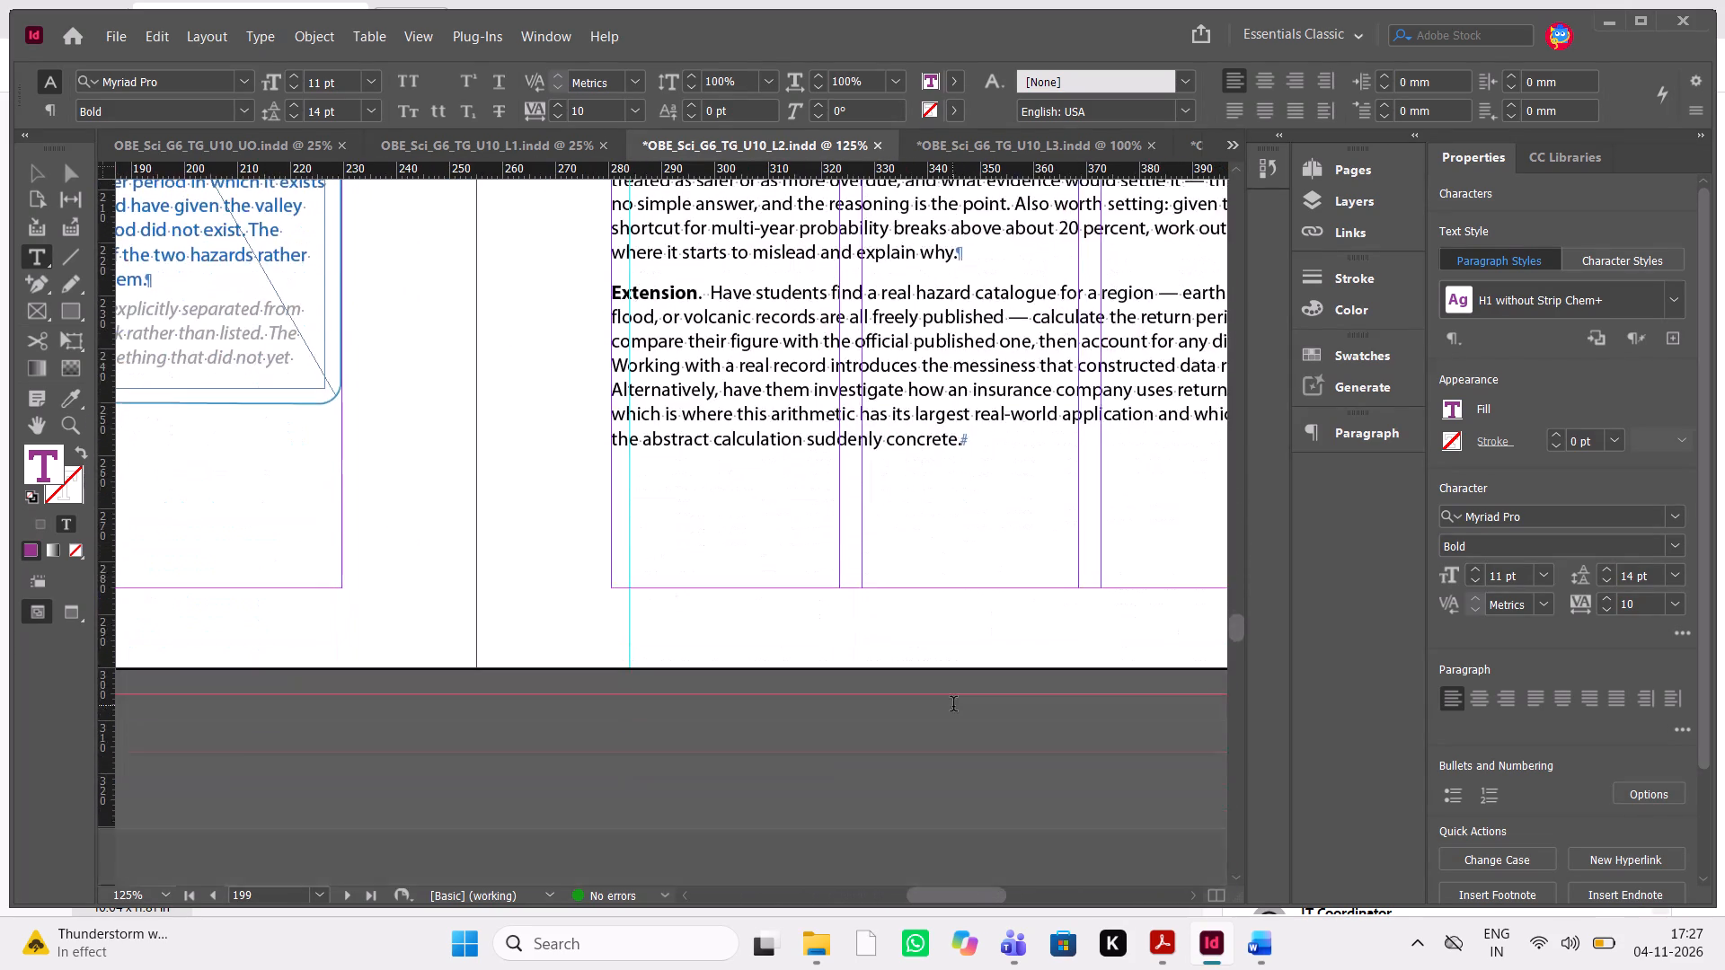
scroll(953, 706, down, 14)
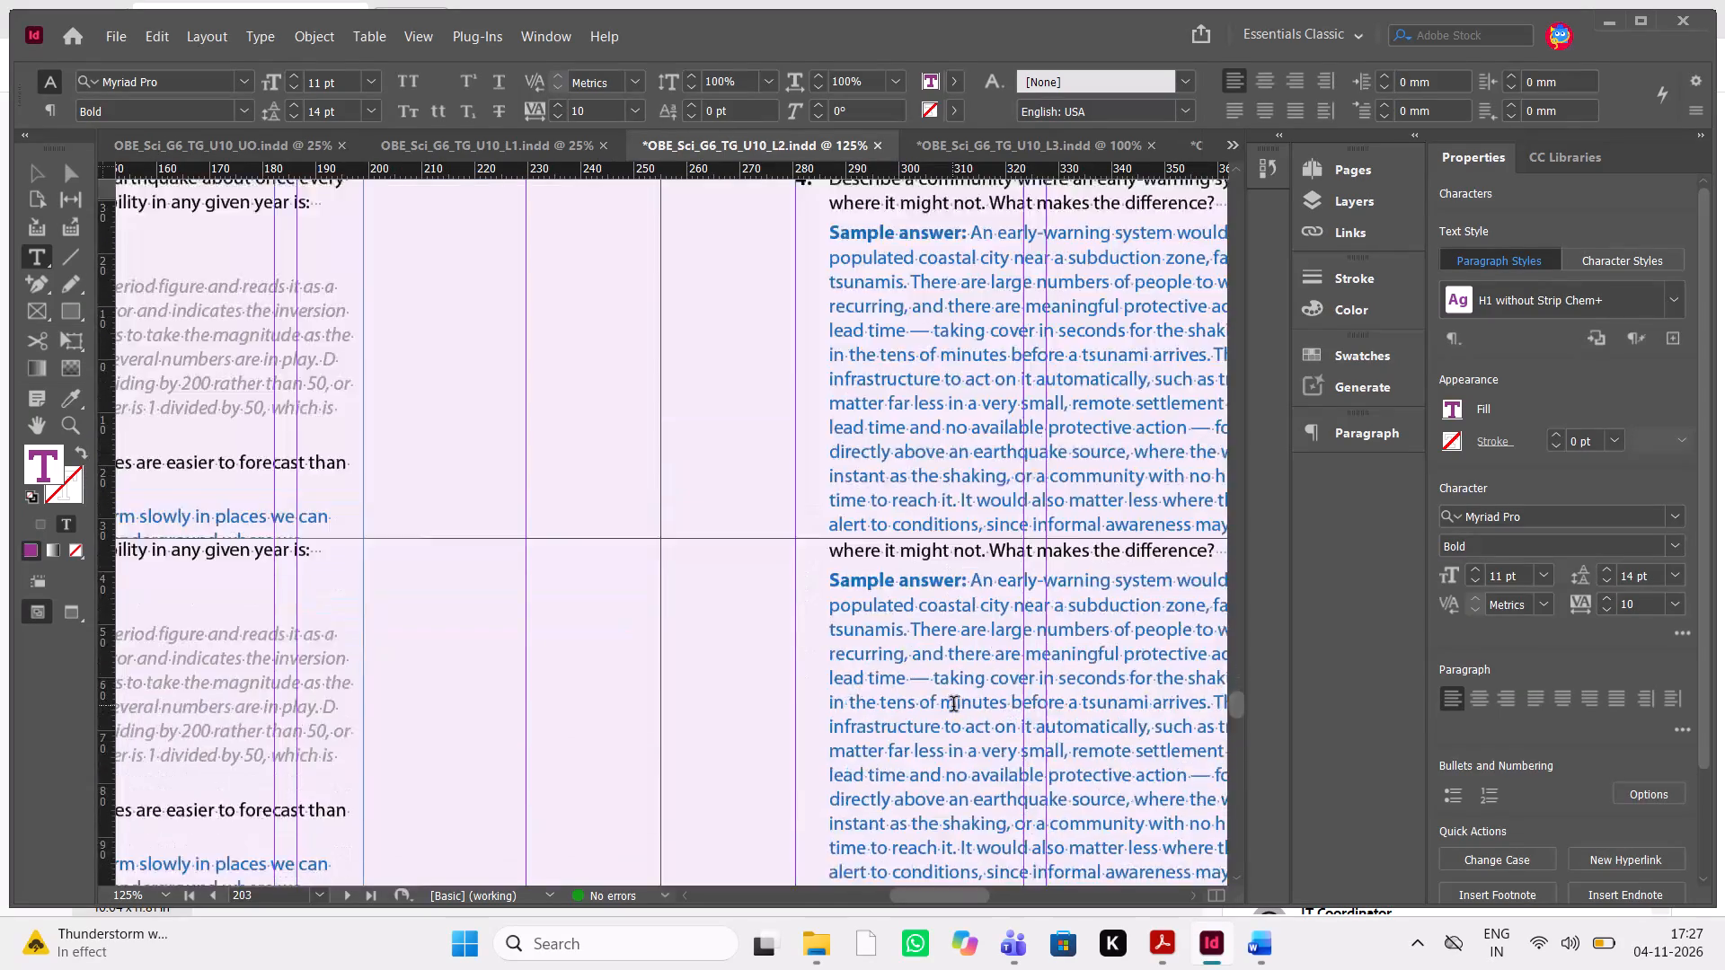
scroll(953, 706, down, 4)
scroll(953, 706, up, 3)
scroll(953, 706, right, 1)
scroll(953, 706, up, 1)
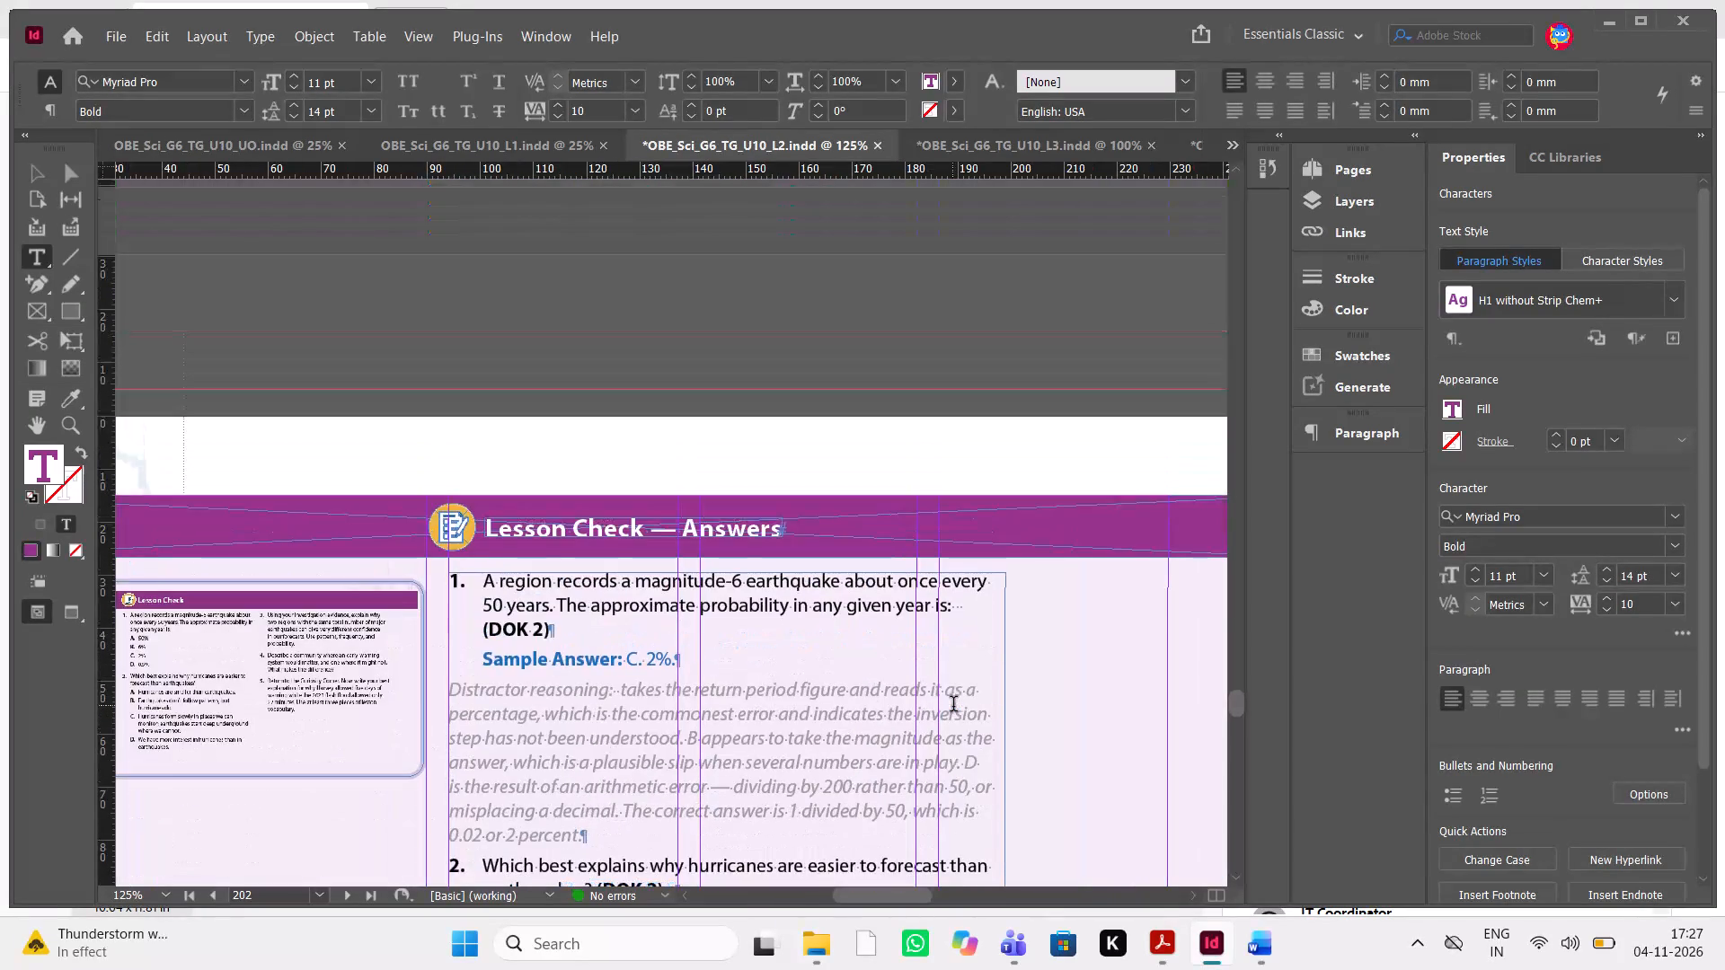
In Acrobat, check the Lesson 2 pages from the Lesson Check answers on page 202 back to the opener on page 184 for reviewer's markup.
click(1180, 963)
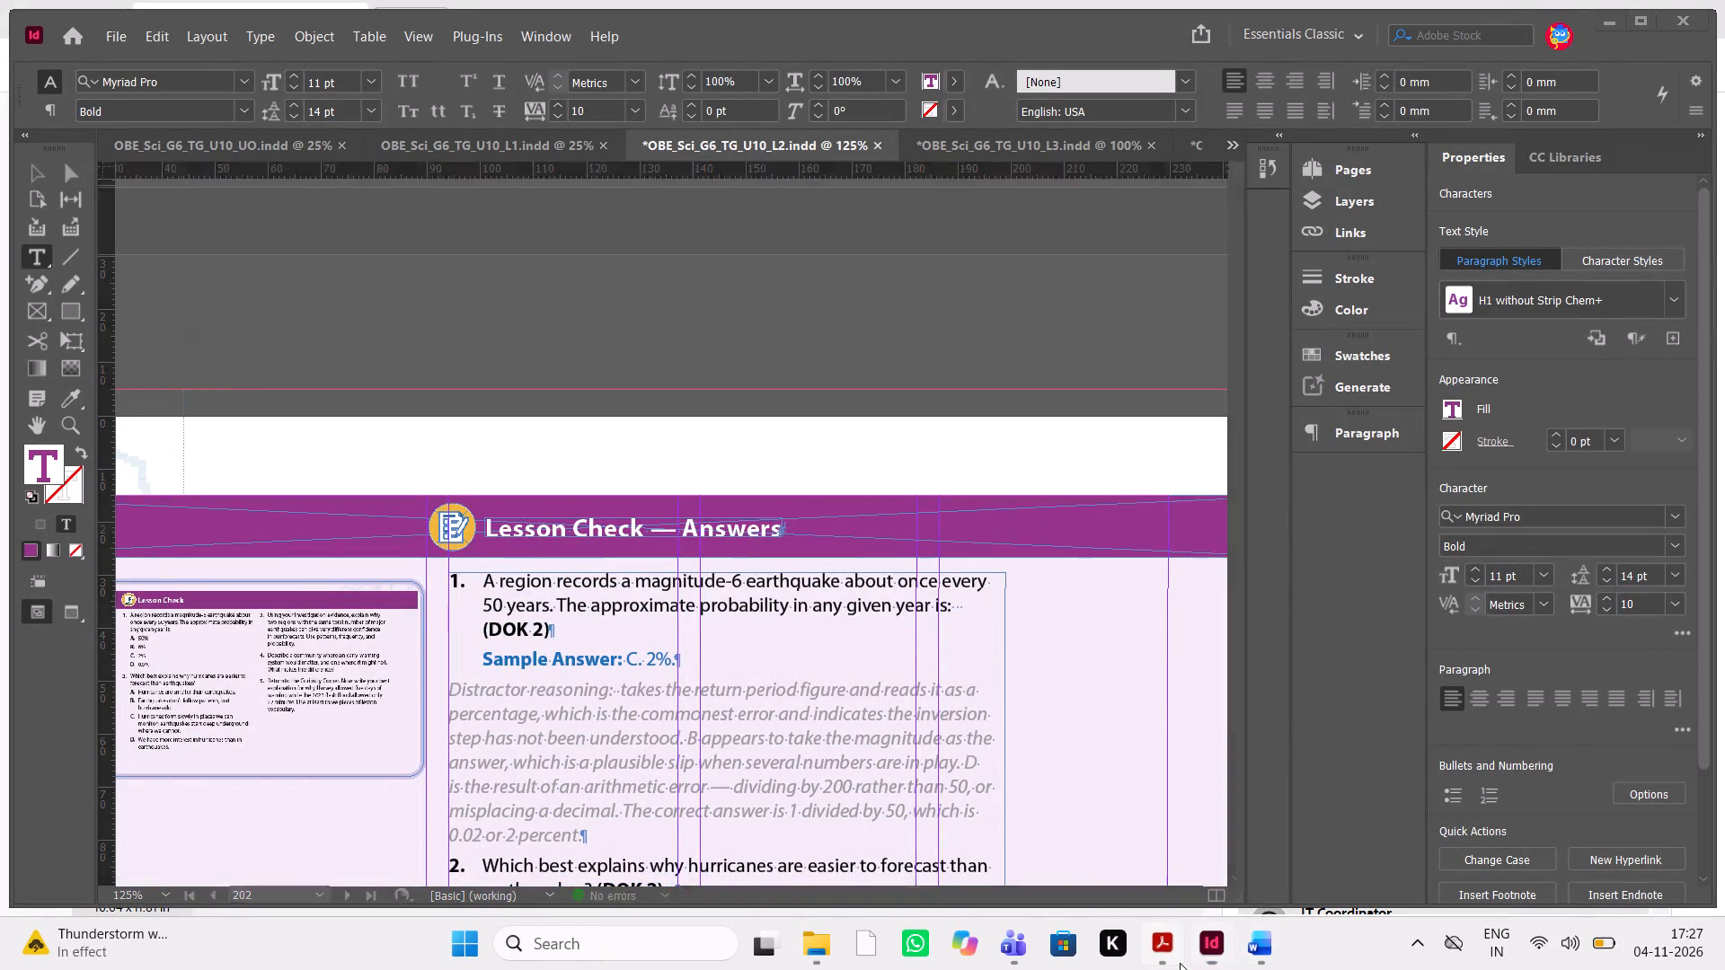
scroll(1105, 565, down, 9)
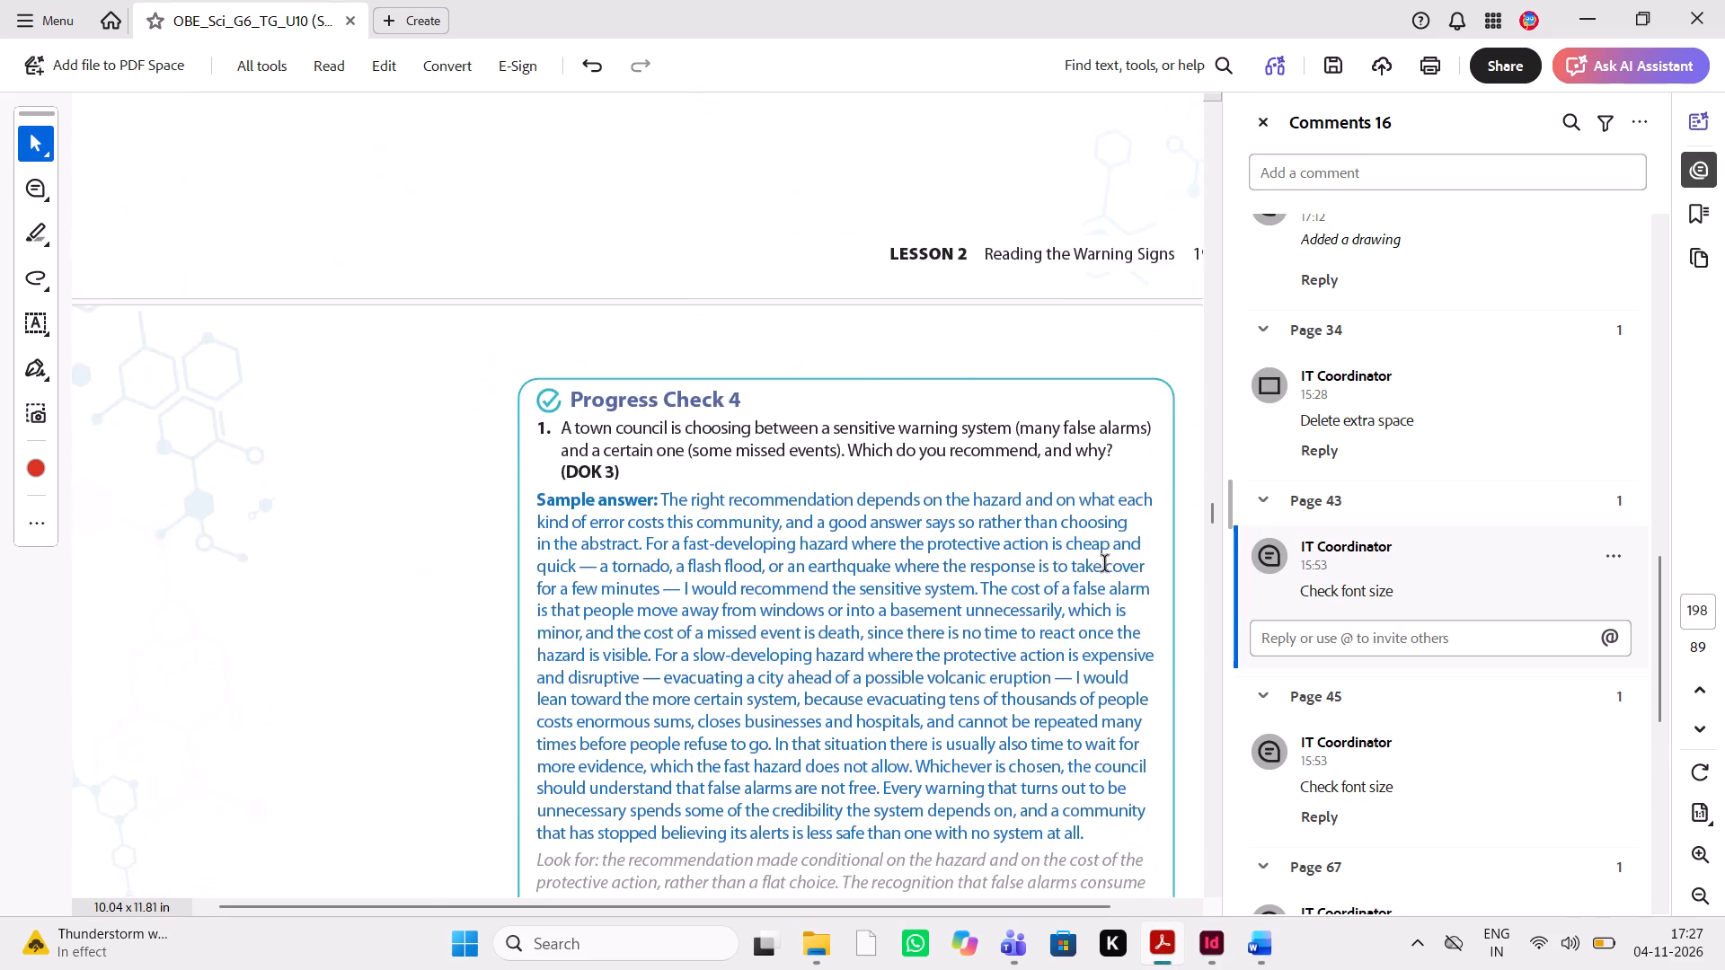
scroll(1105, 565, down, 15)
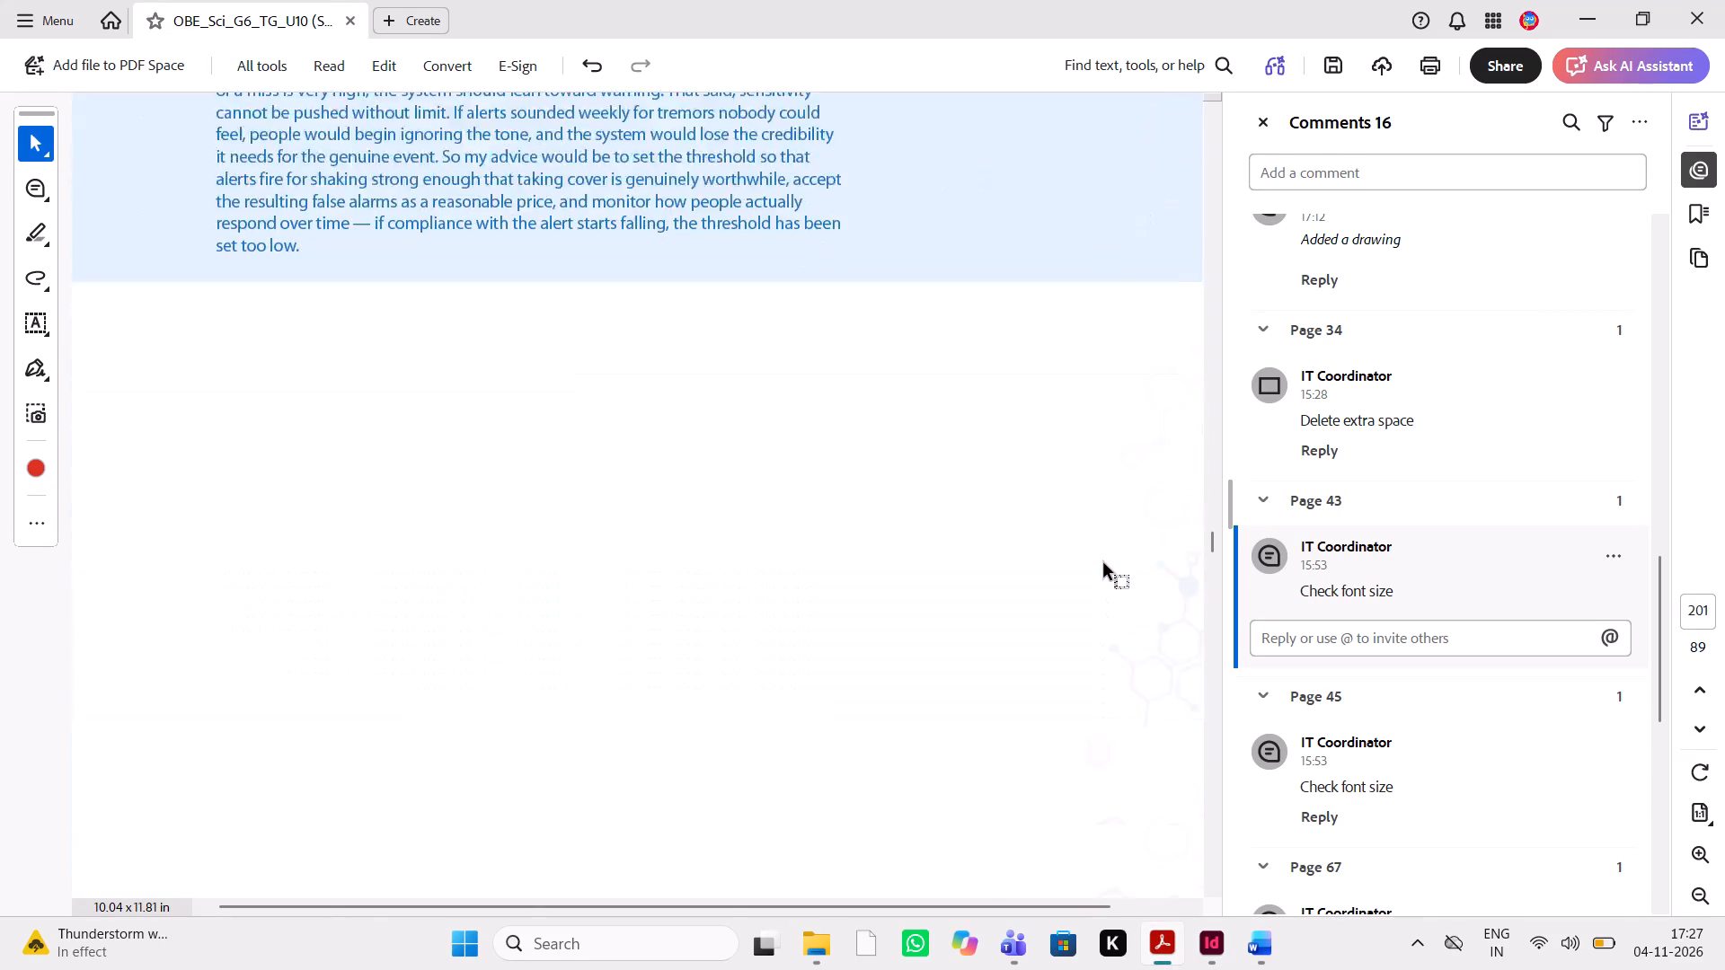
scroll(1105, 564, down, 4)
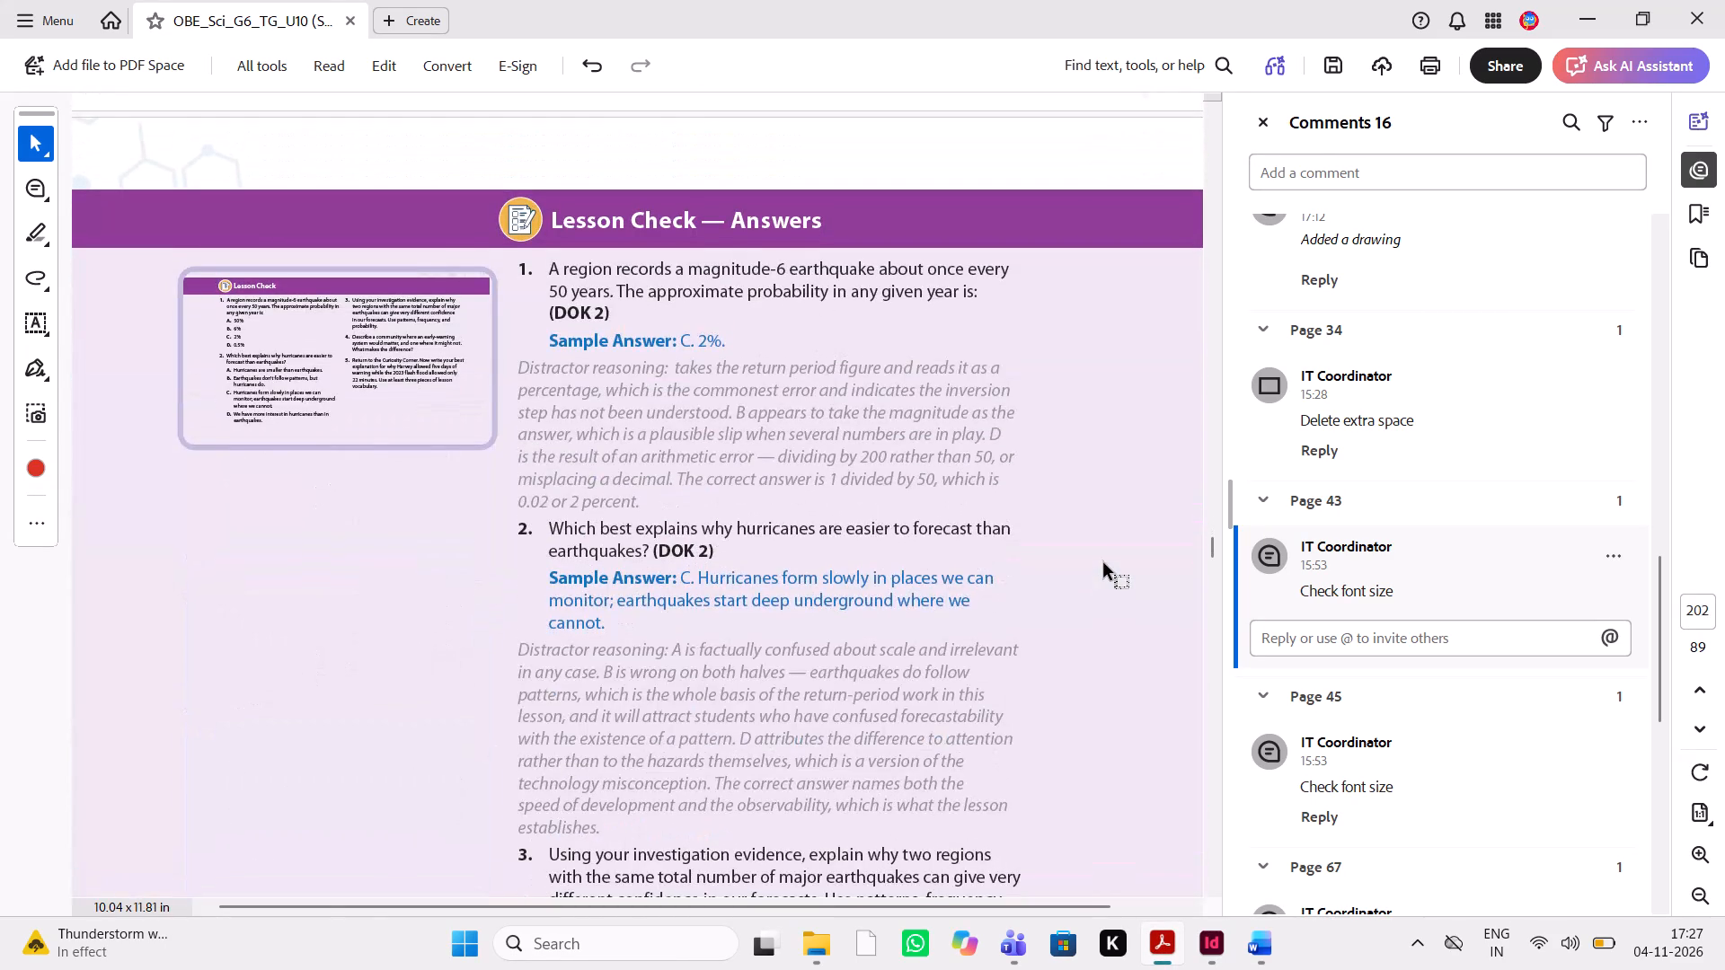
scroll(1105, 564, down, 4)
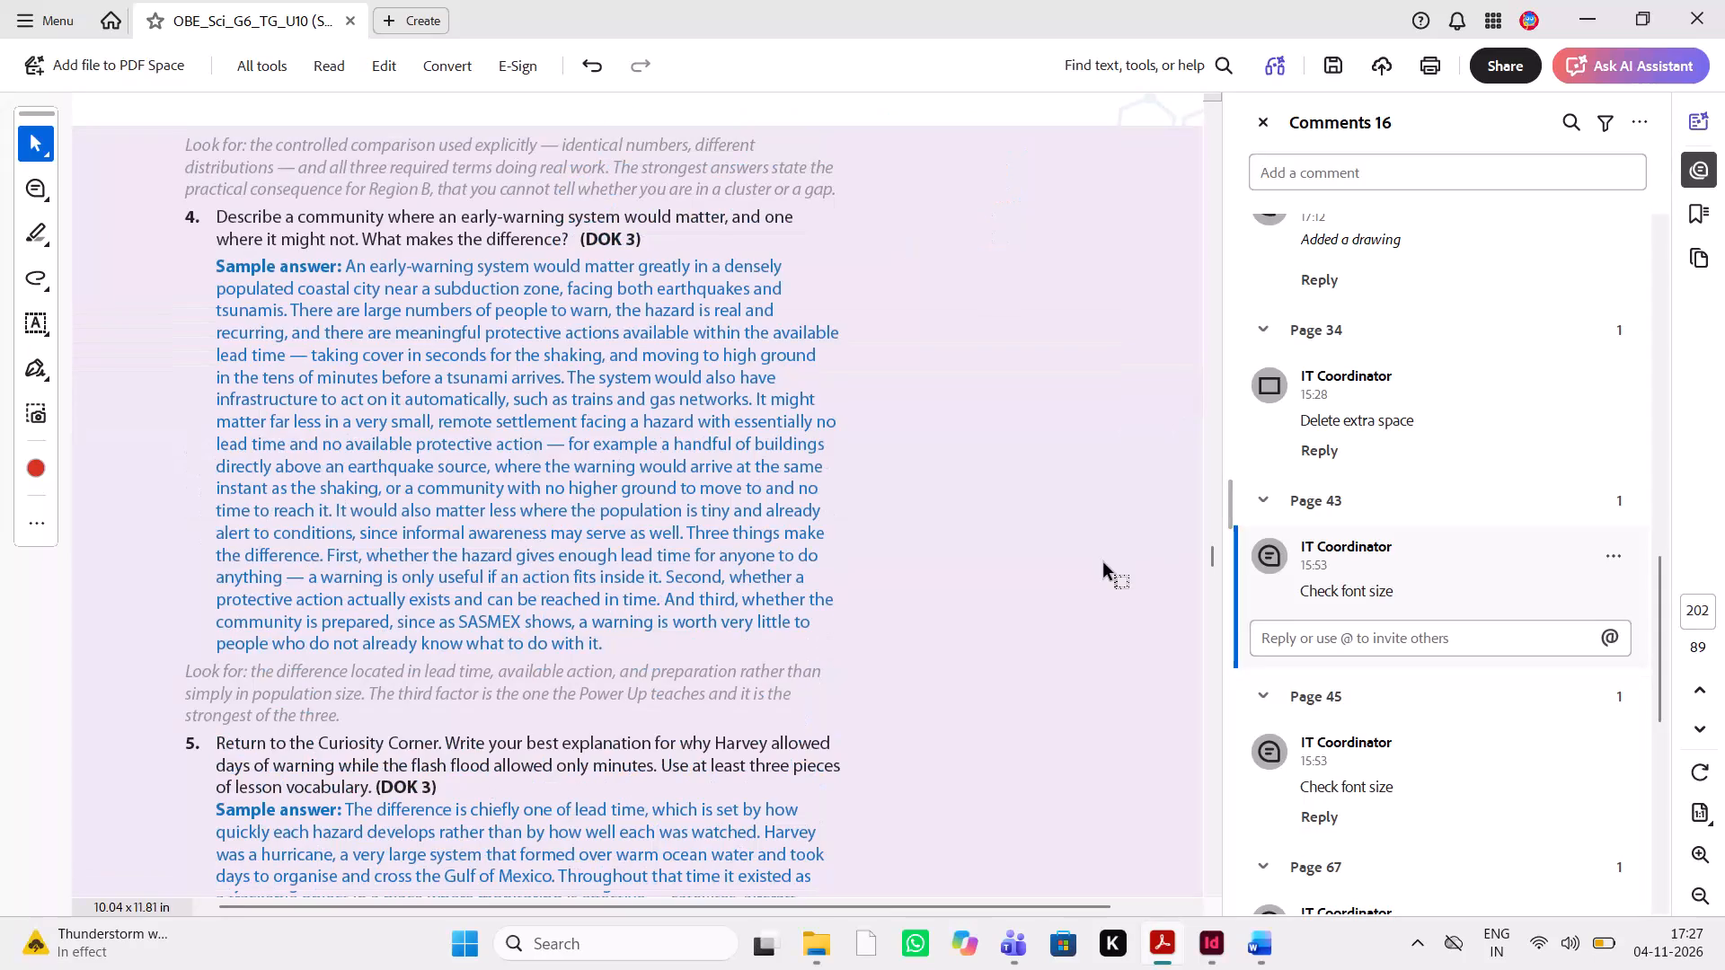
scroll(1105, 564, down, 1)
scroll(1105, 564, up, 10)
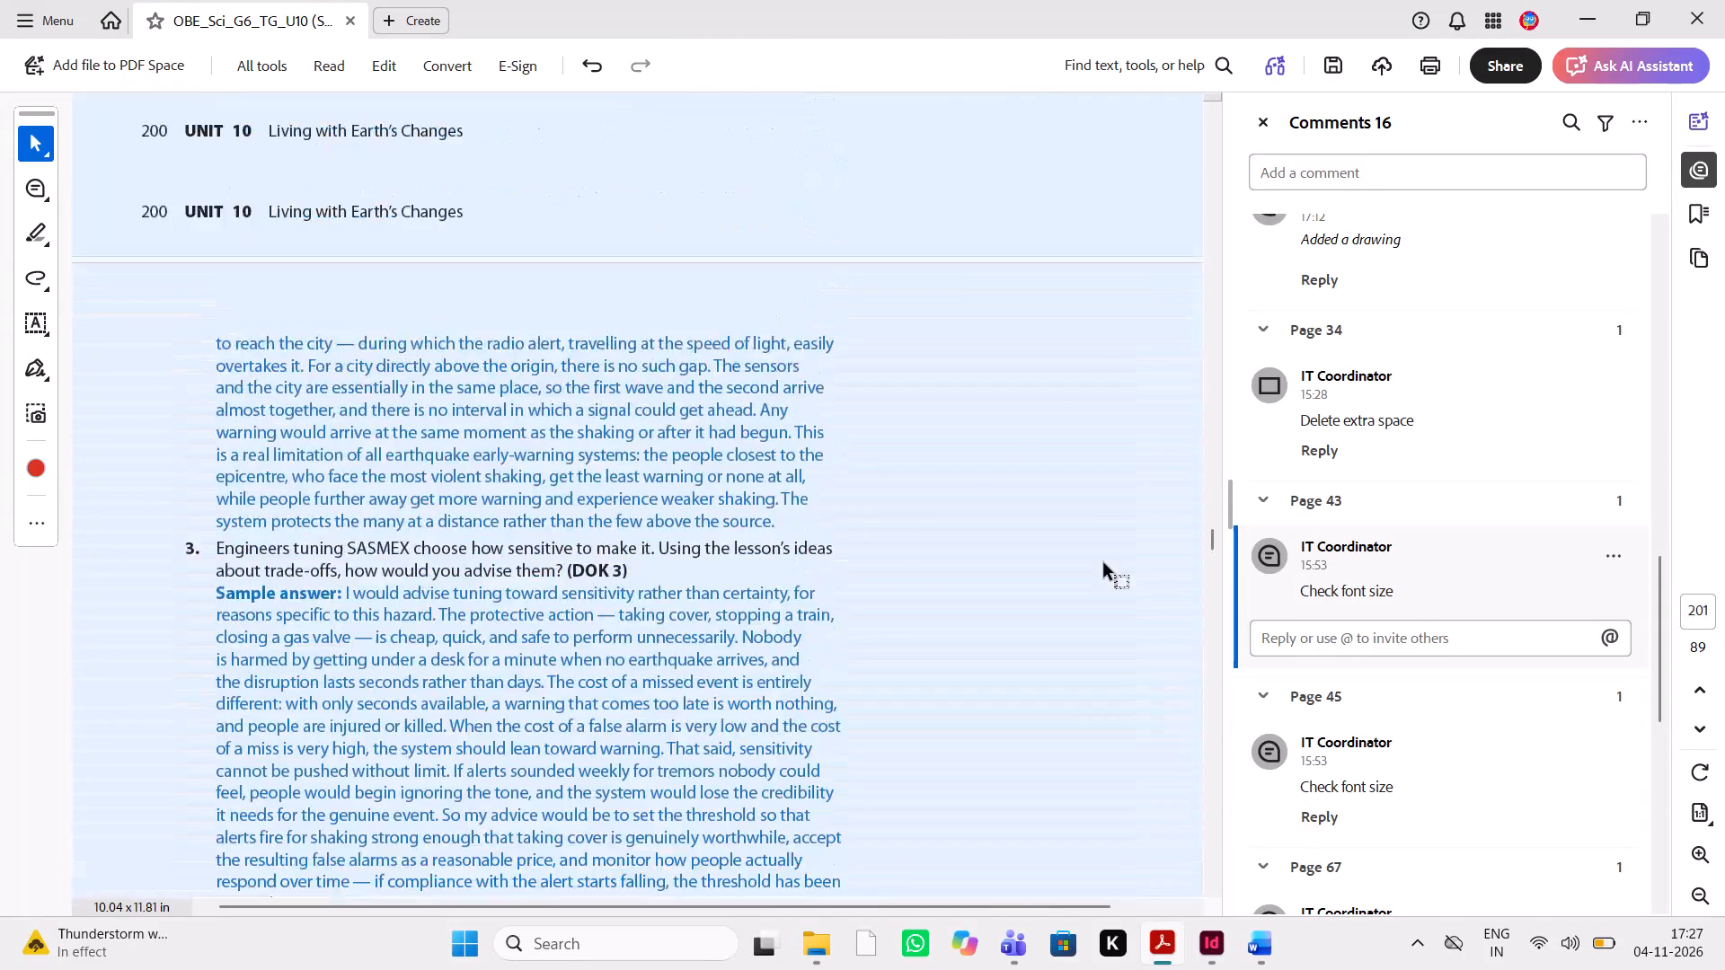
scroll(1105, 564, up, 14)
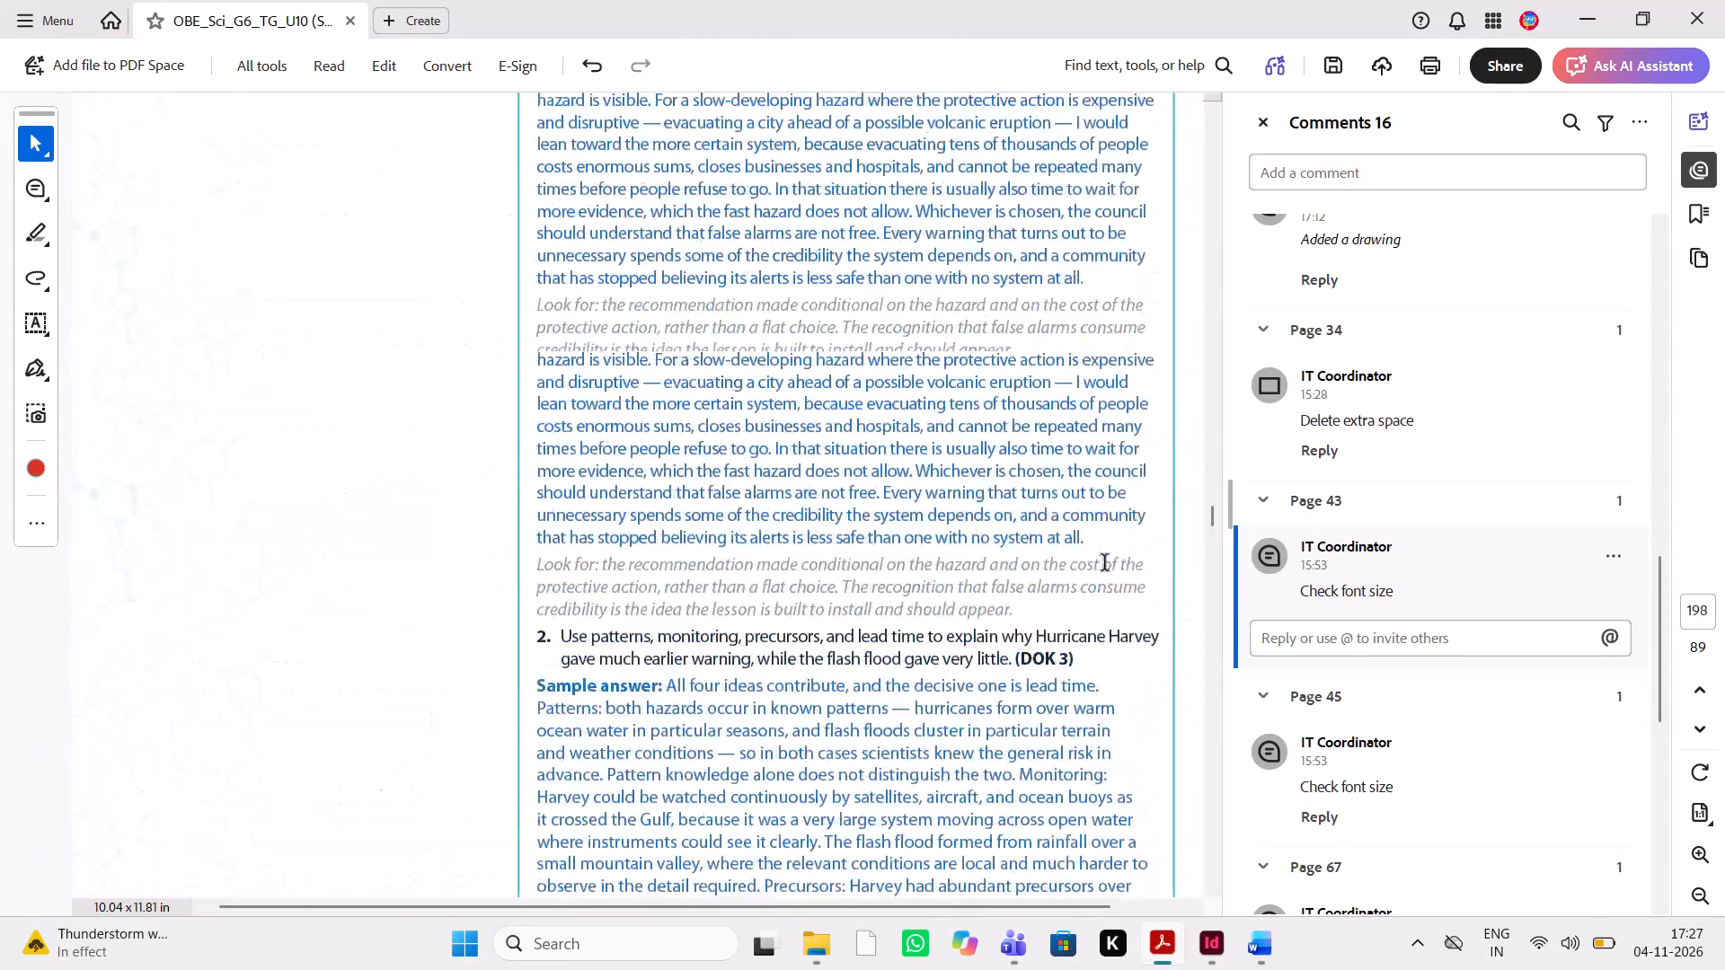
scroll(1105, 564, up, 13)
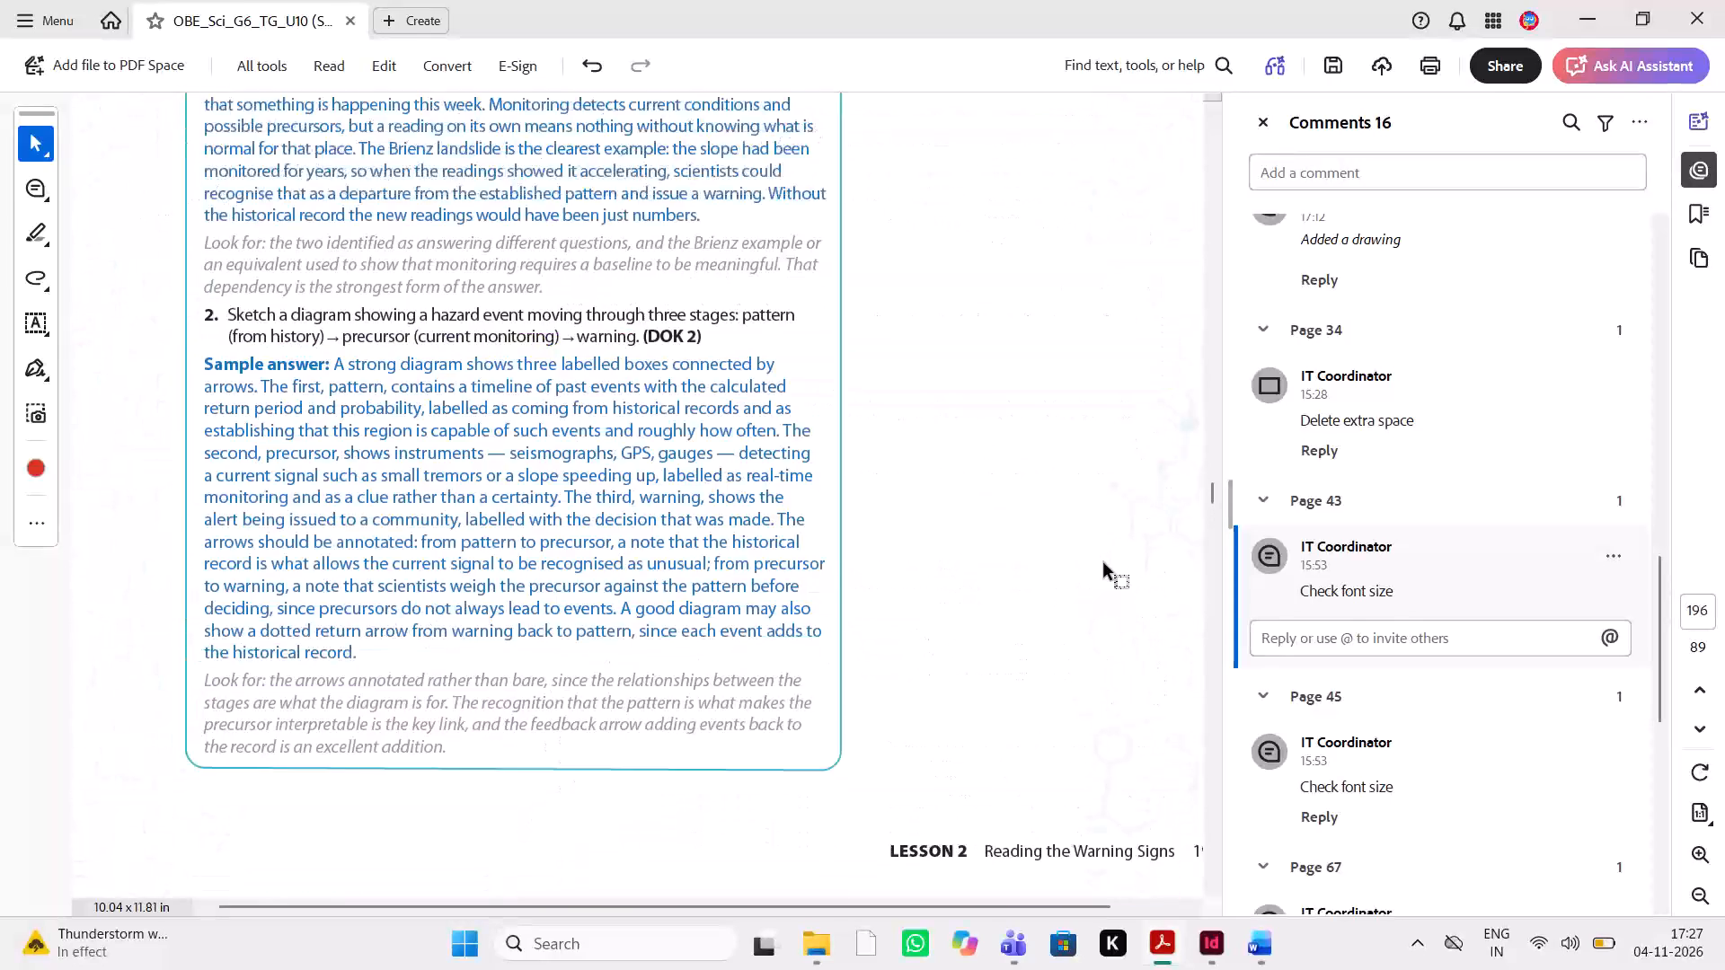
scroll(1105, 564, up, 9)
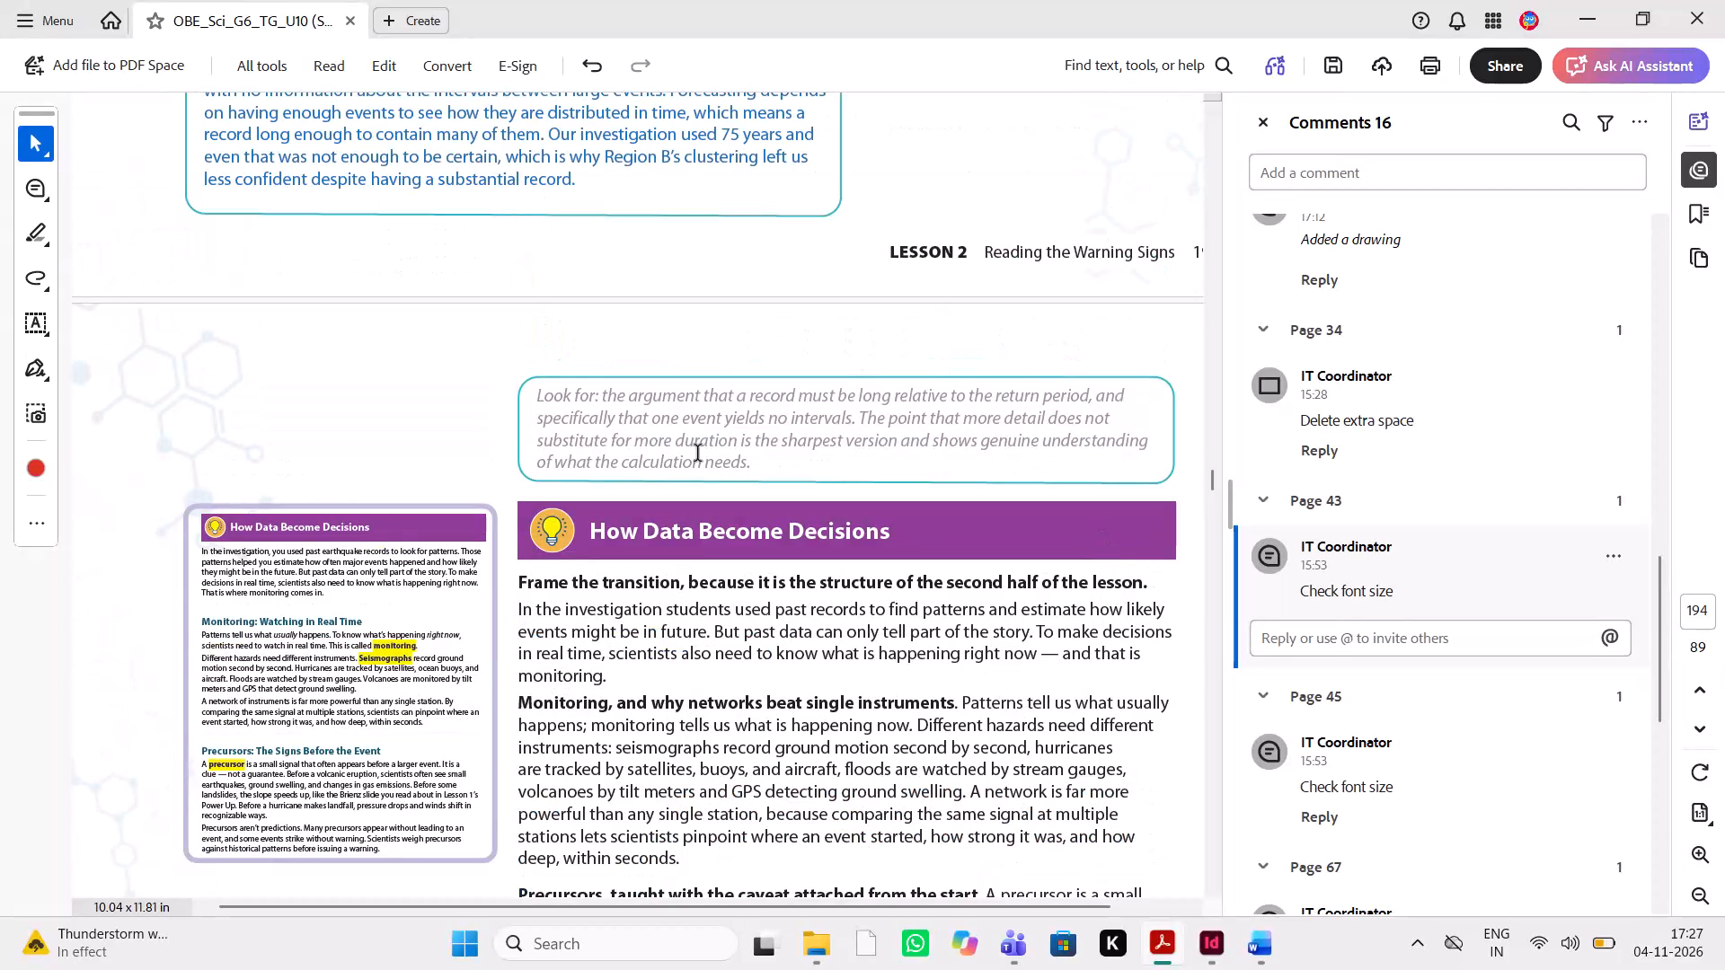
scroll(698, 454, up, 4)
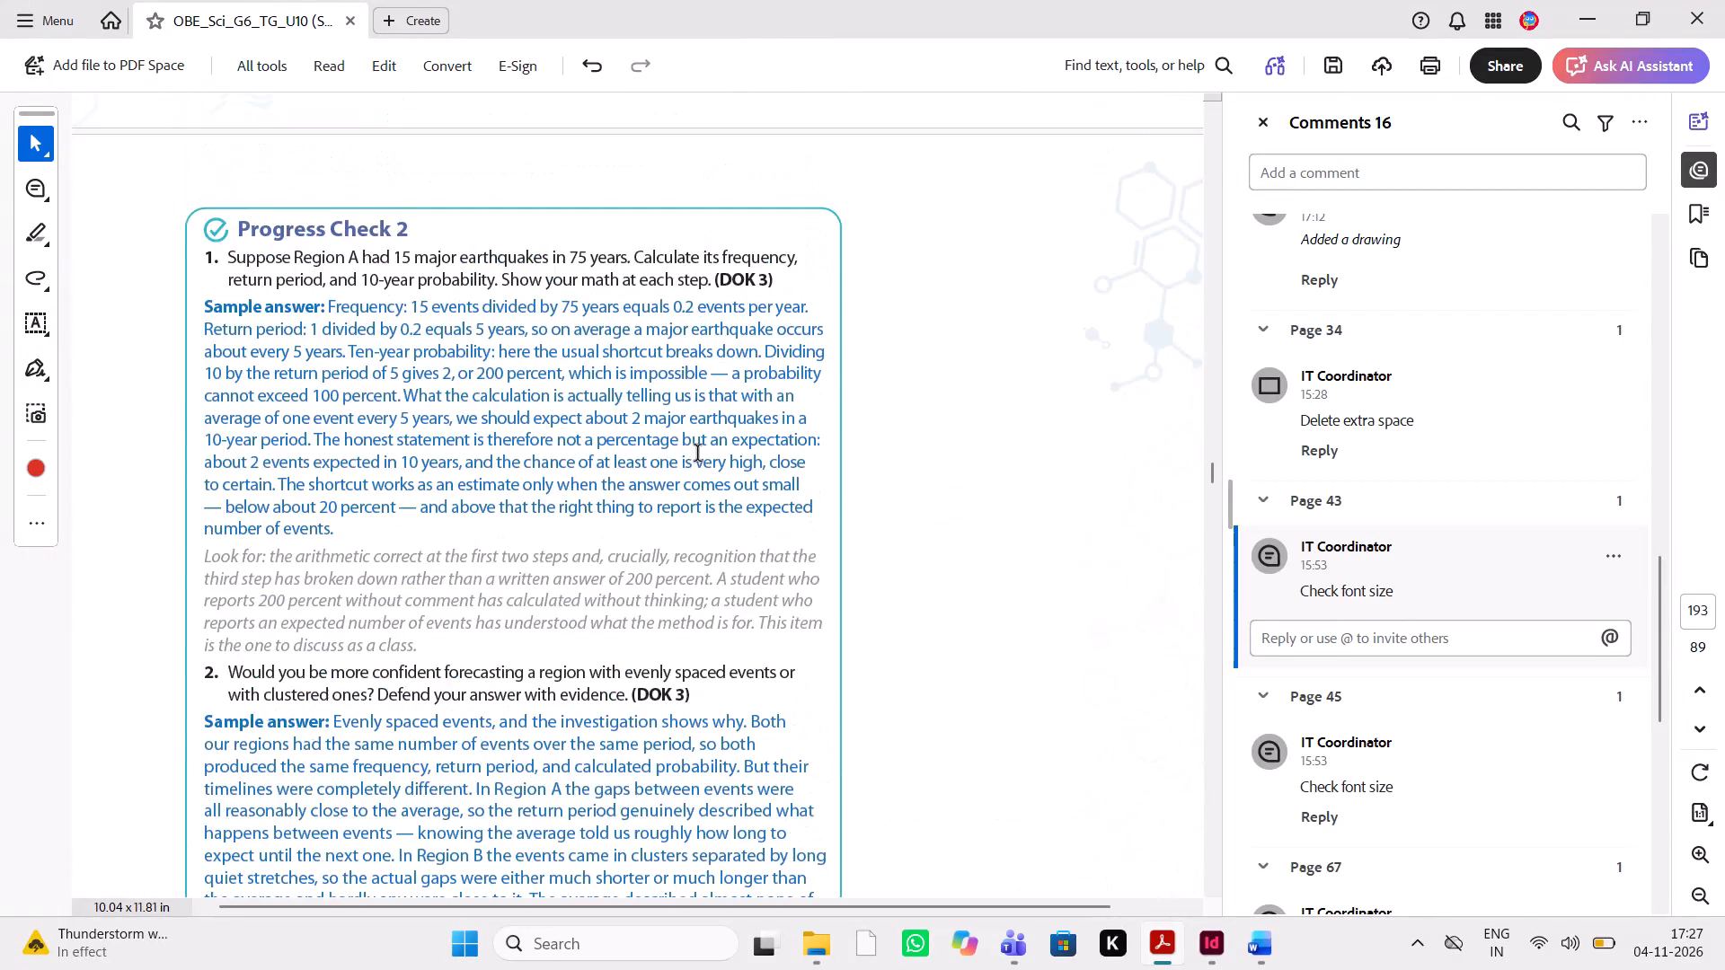
scroll(698, 454, up, 9)
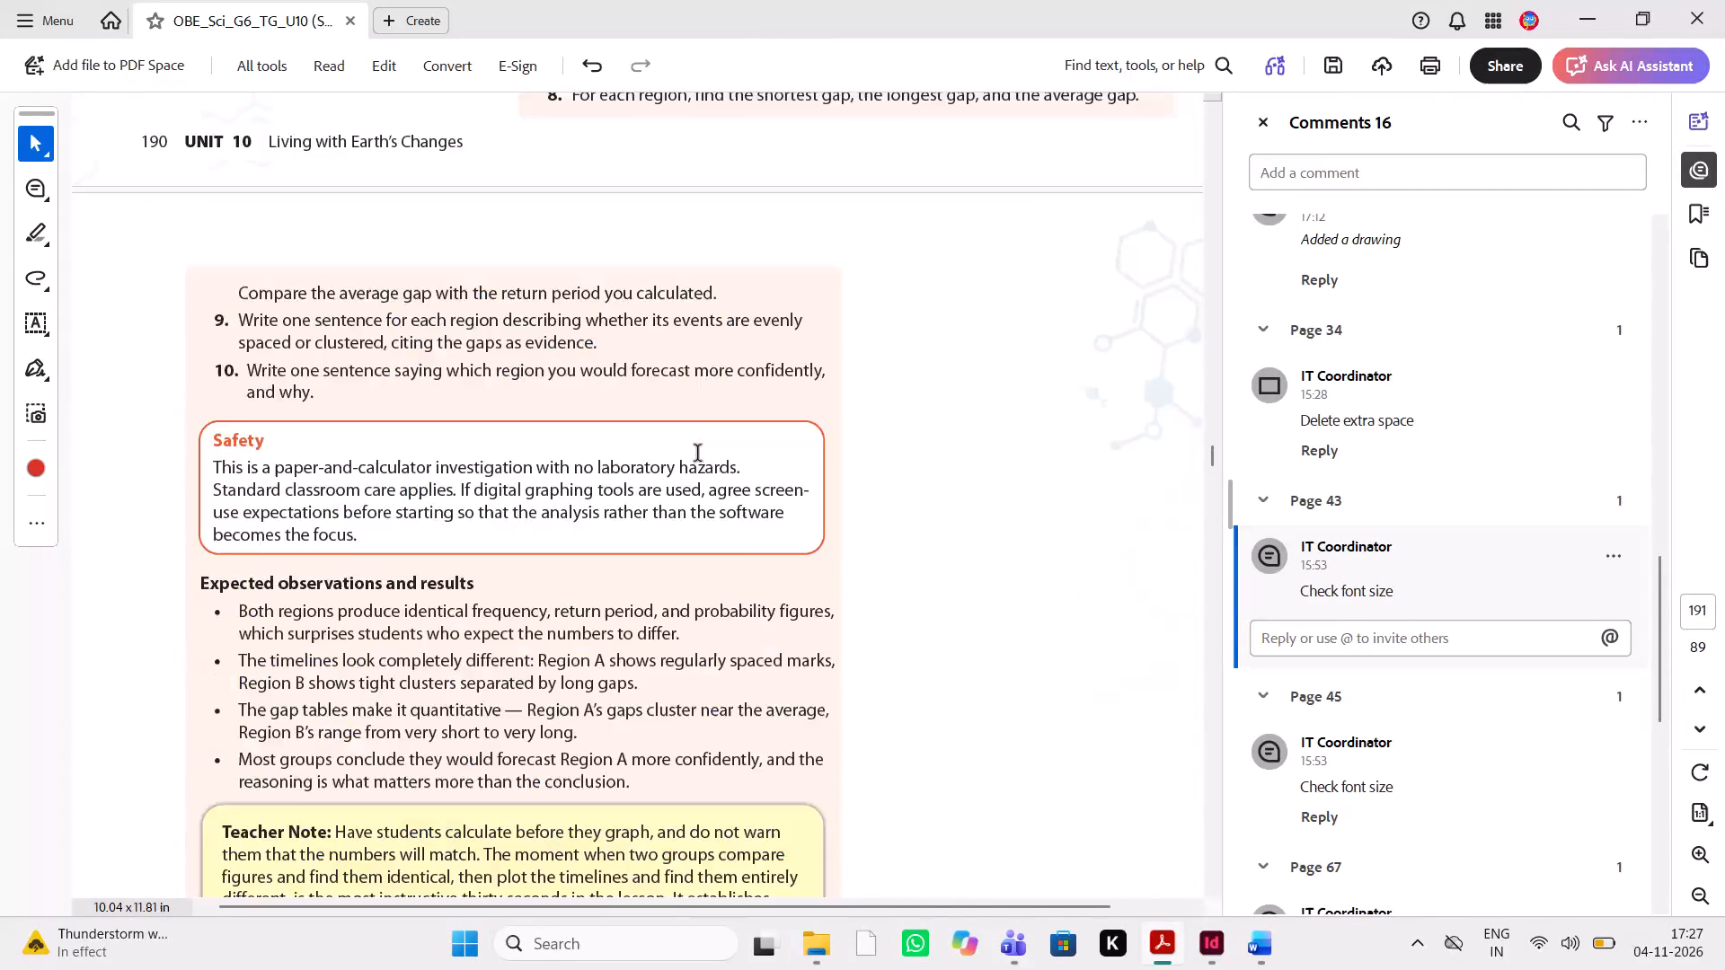
scroll(698, 454, up, 9)
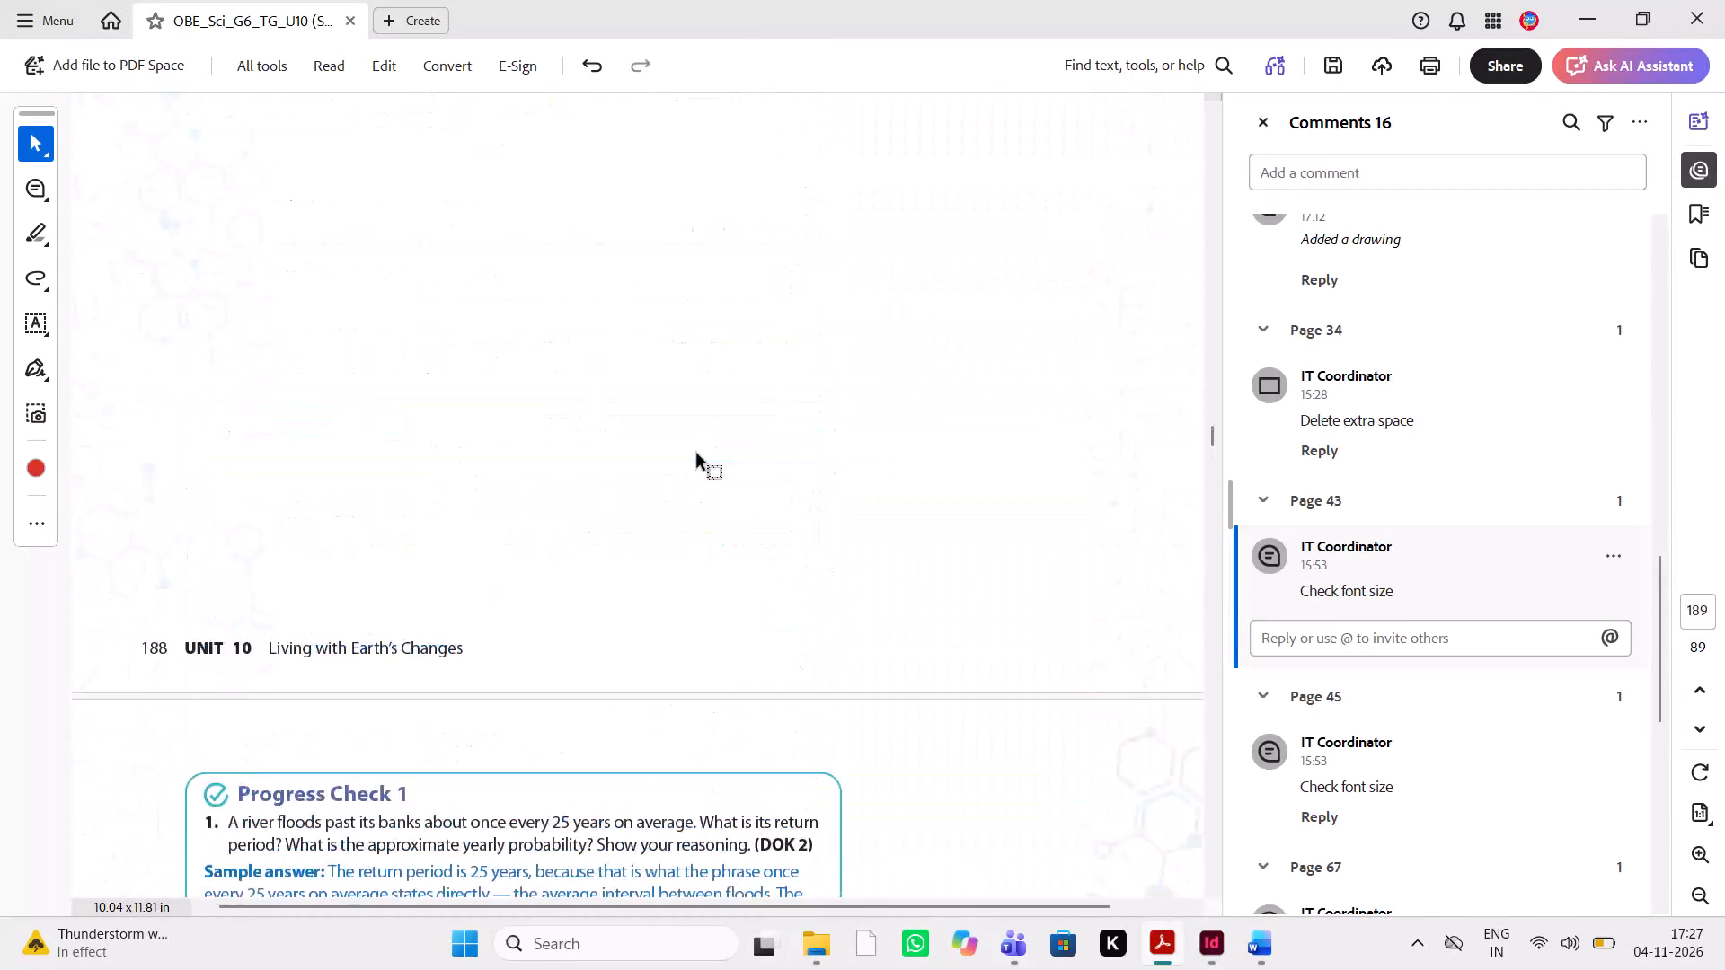
scroll(698, 454, up, 9)
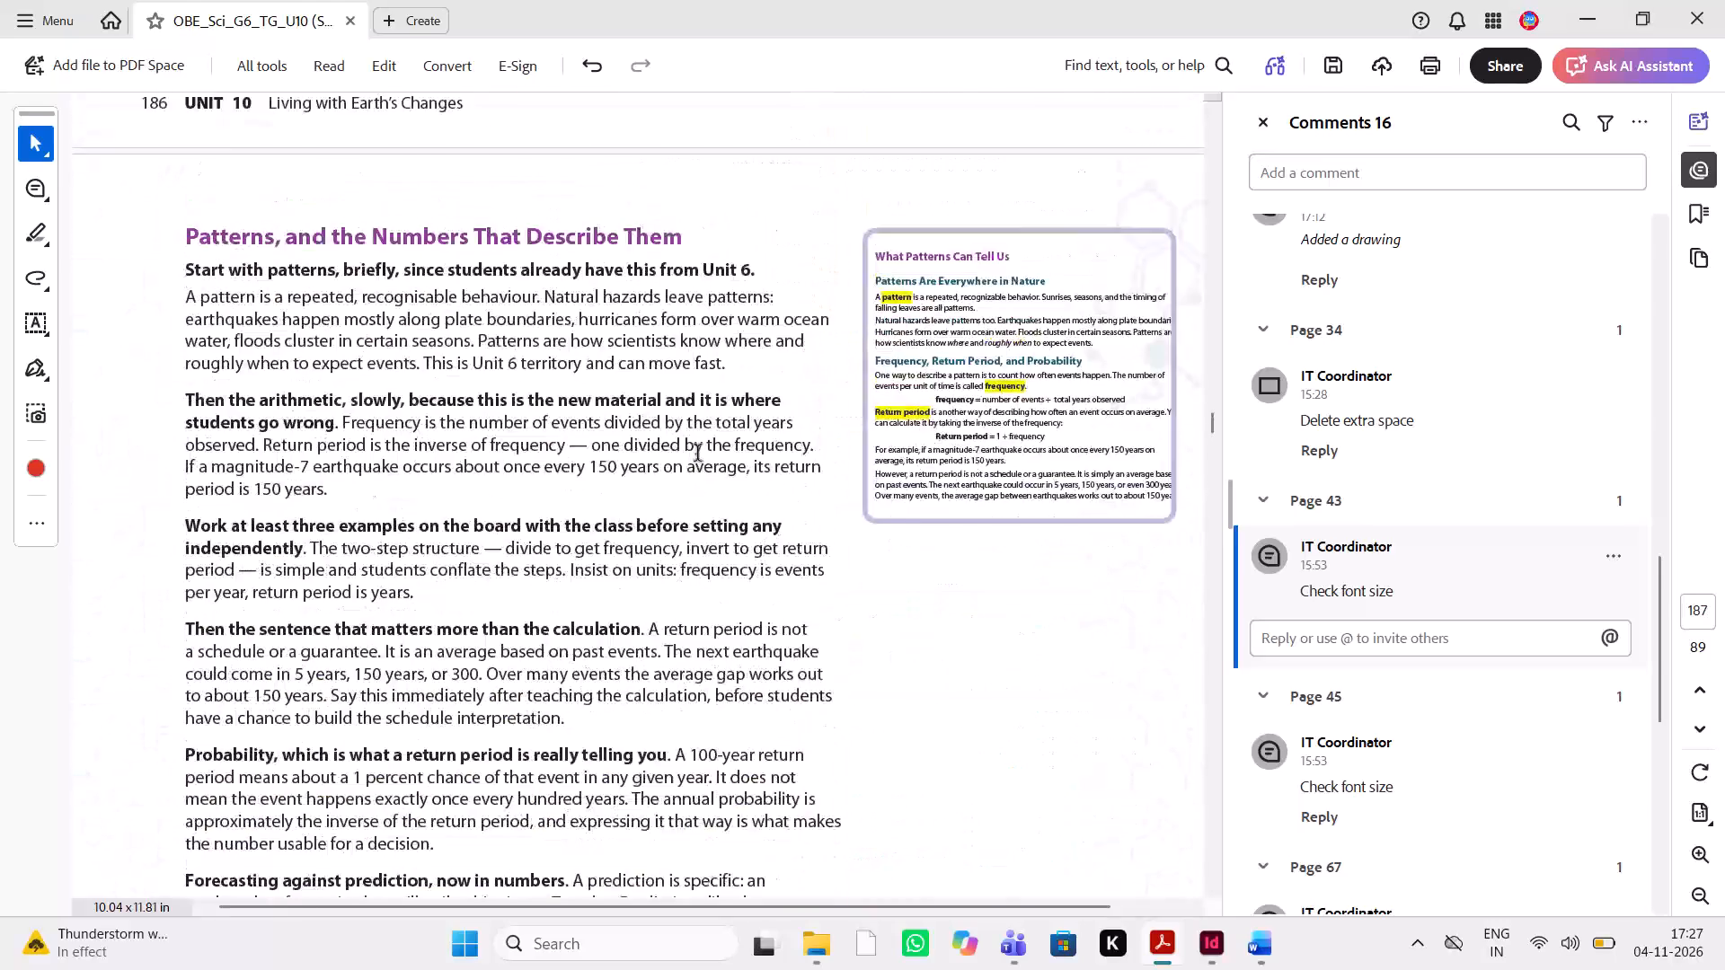
scroll(698, 454, up, 6)
scroll(698, 454, down, 1)
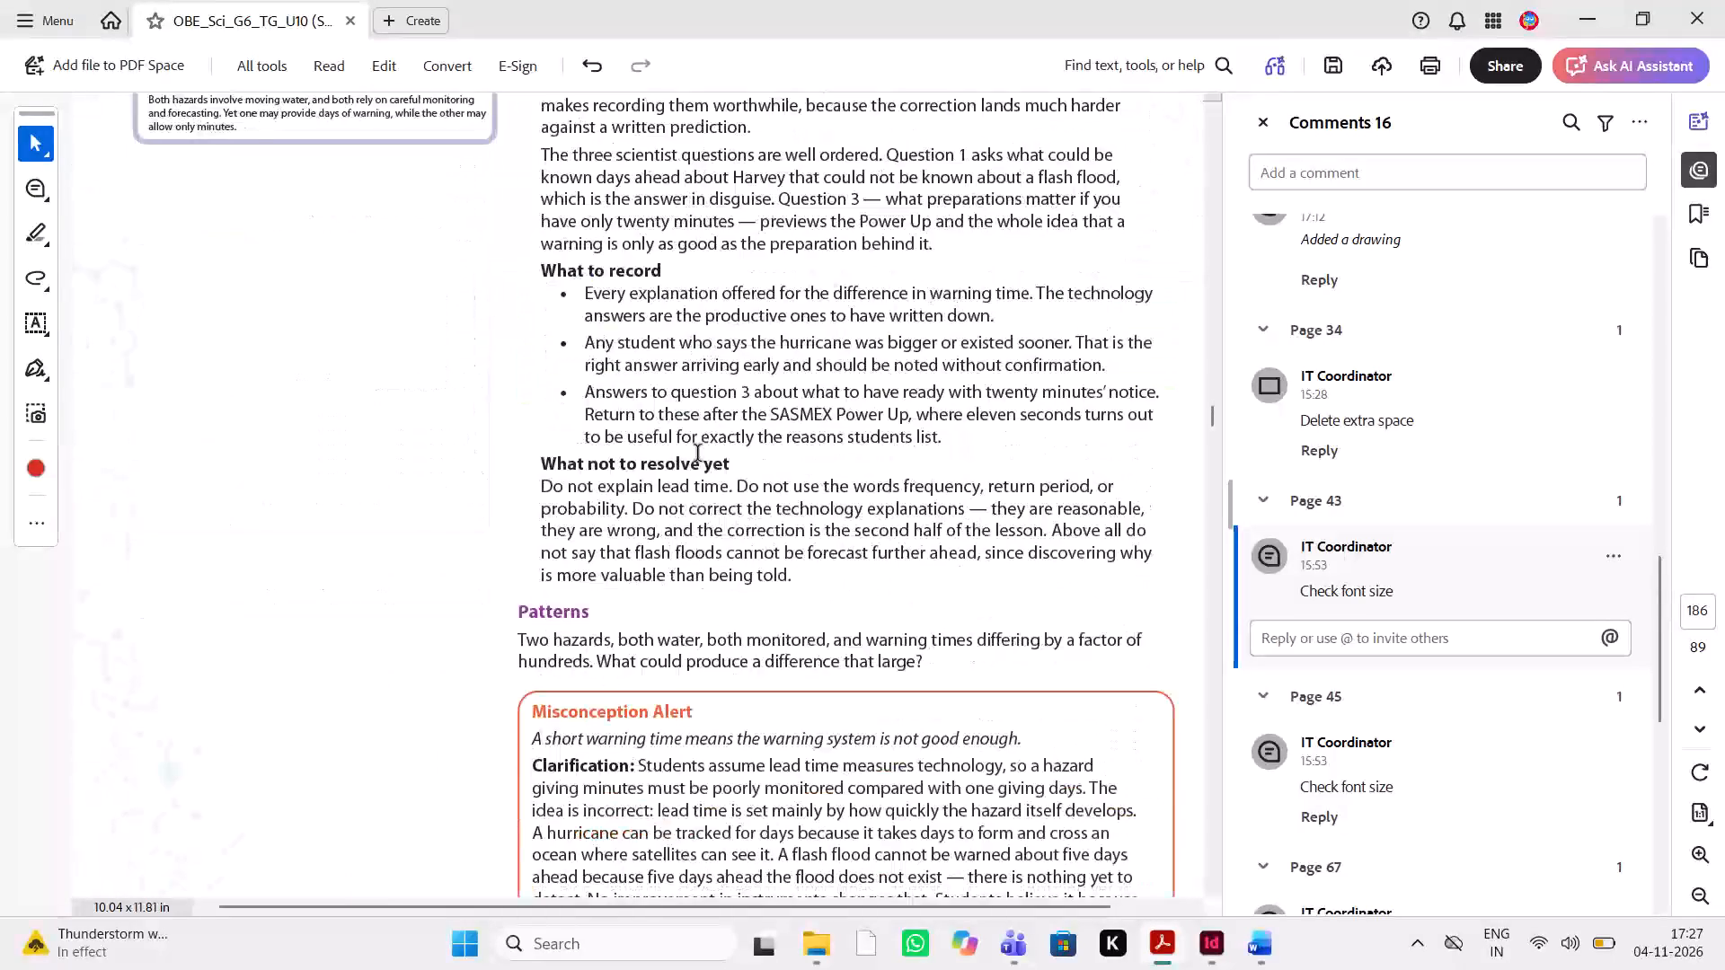
scroll(698, 454, up, 14)
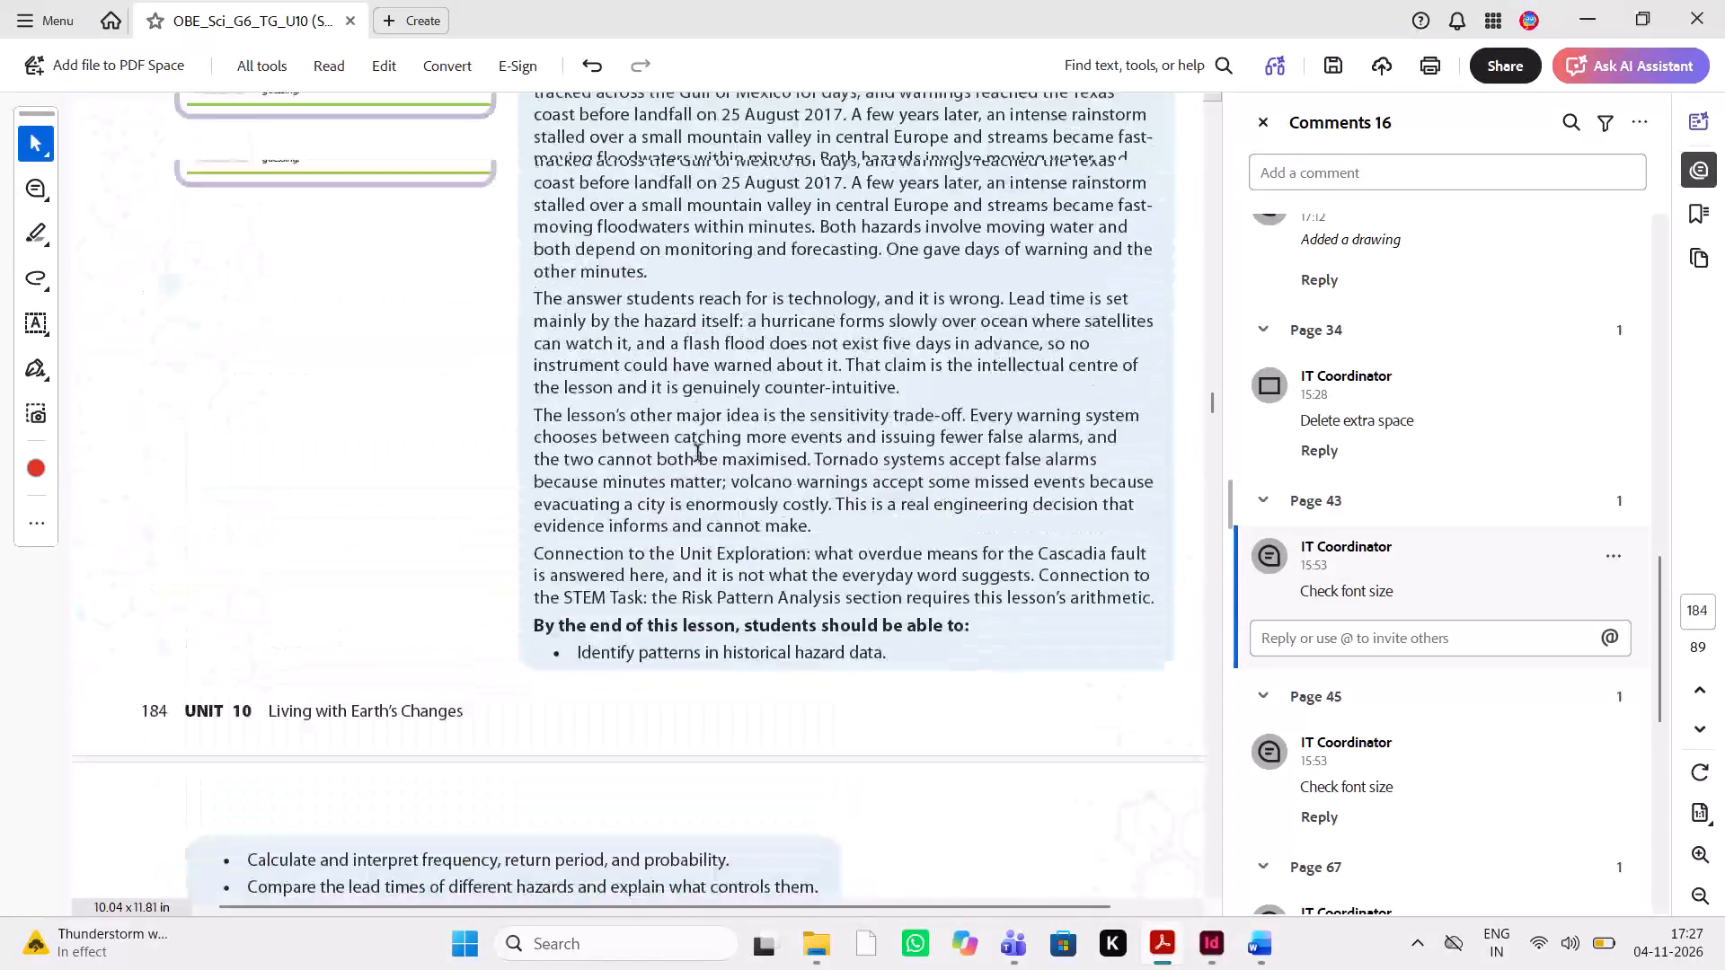
scroll(698, 454, up, 6)
In InDesign, shorten the light blue background box behind the three objectives atop page 185 to a height of 21.5 mm.
click(1214, 934)
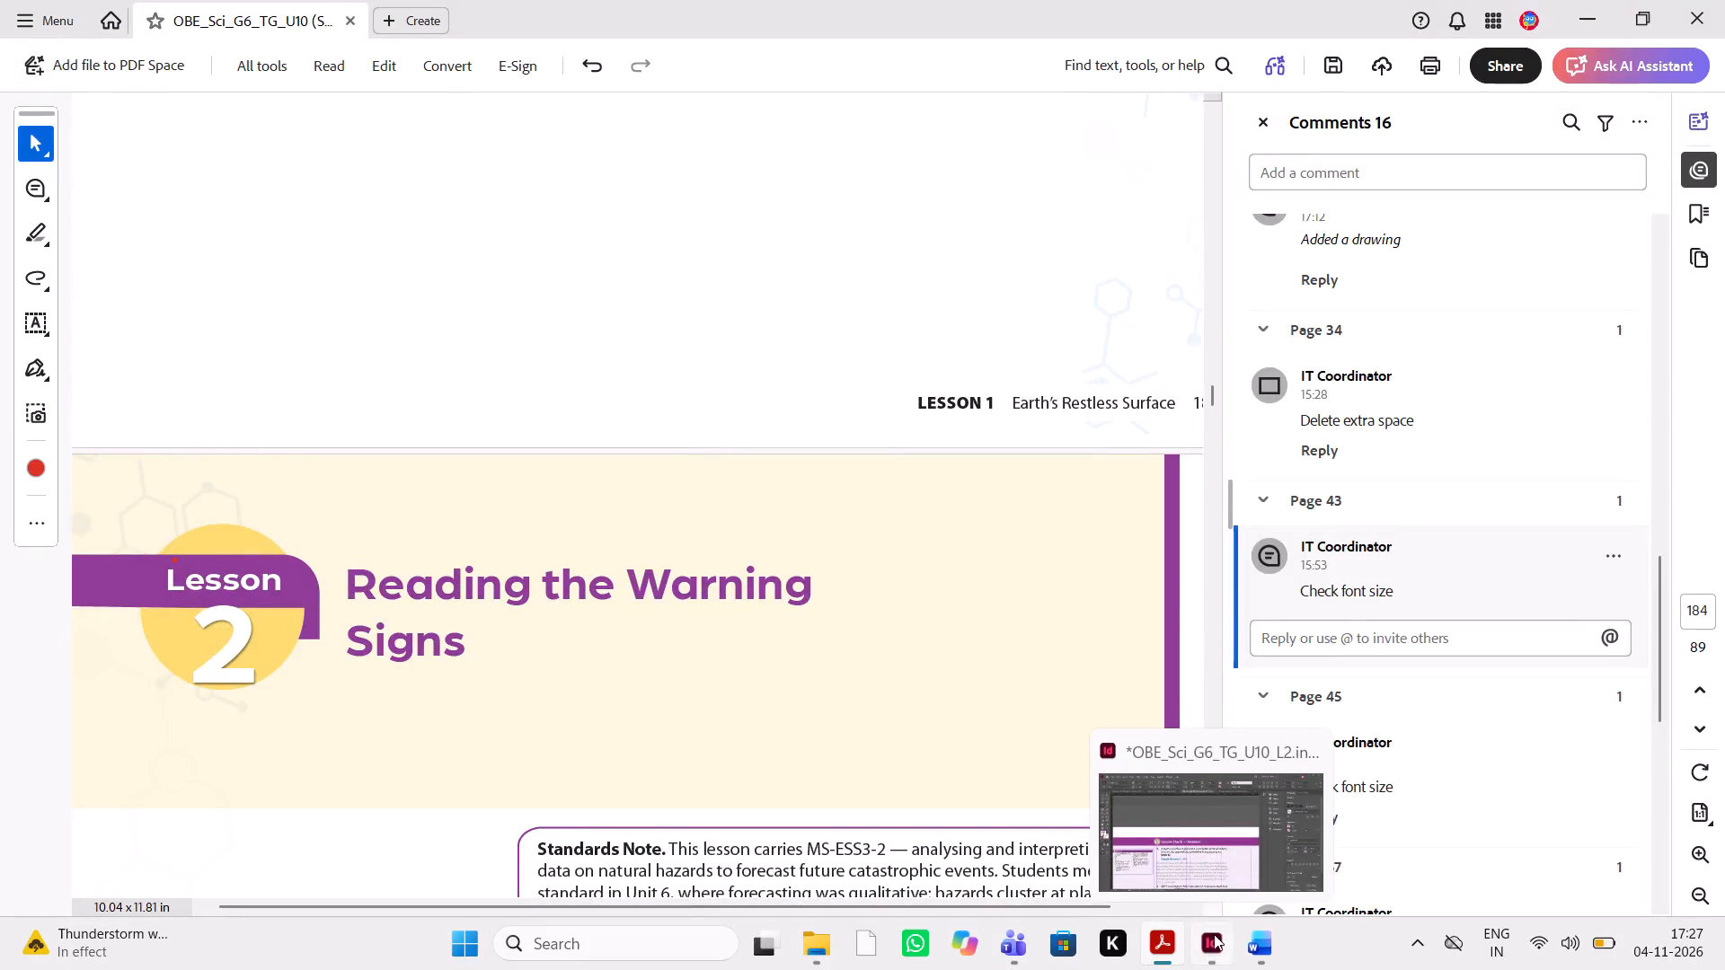
scroll(984, 601, up, 20)
scroll(984, 601, up, 20)
scroll(984, 601, up, 20)
scroll(984, 601, up, 5)
scroll(984, 601, down, 3)
scroll(984, 601, up, 3)
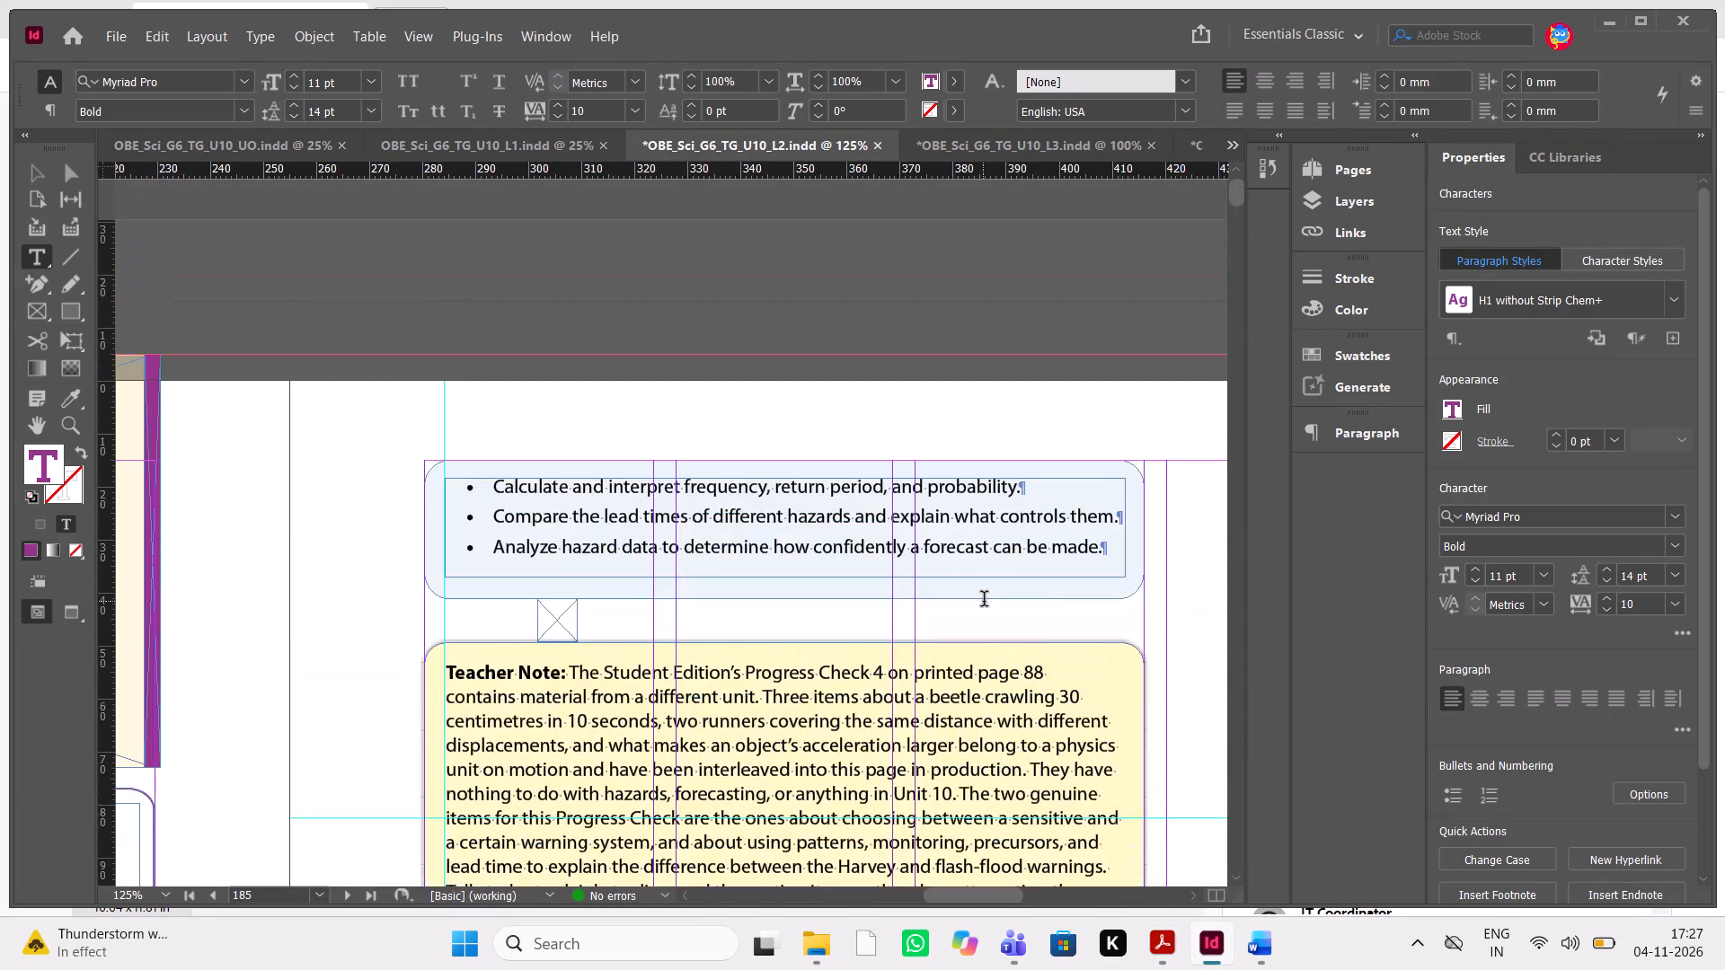
key(Escape)
click(1116, 589)
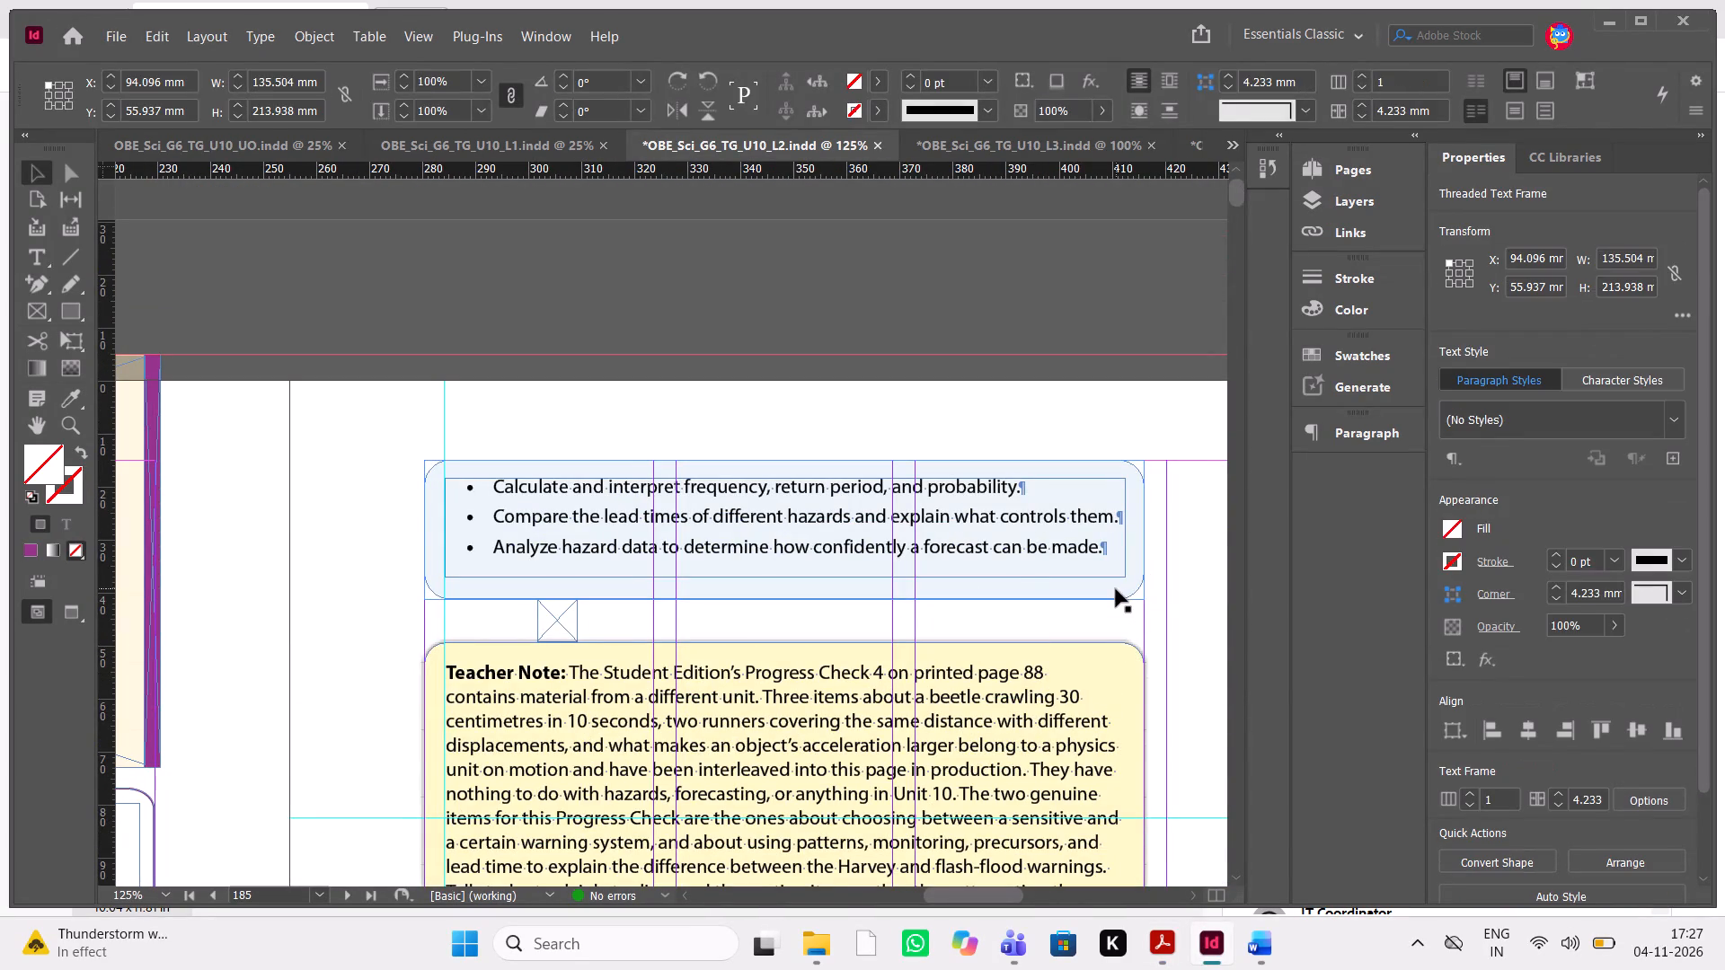
drag(786, 601, 776, 567)
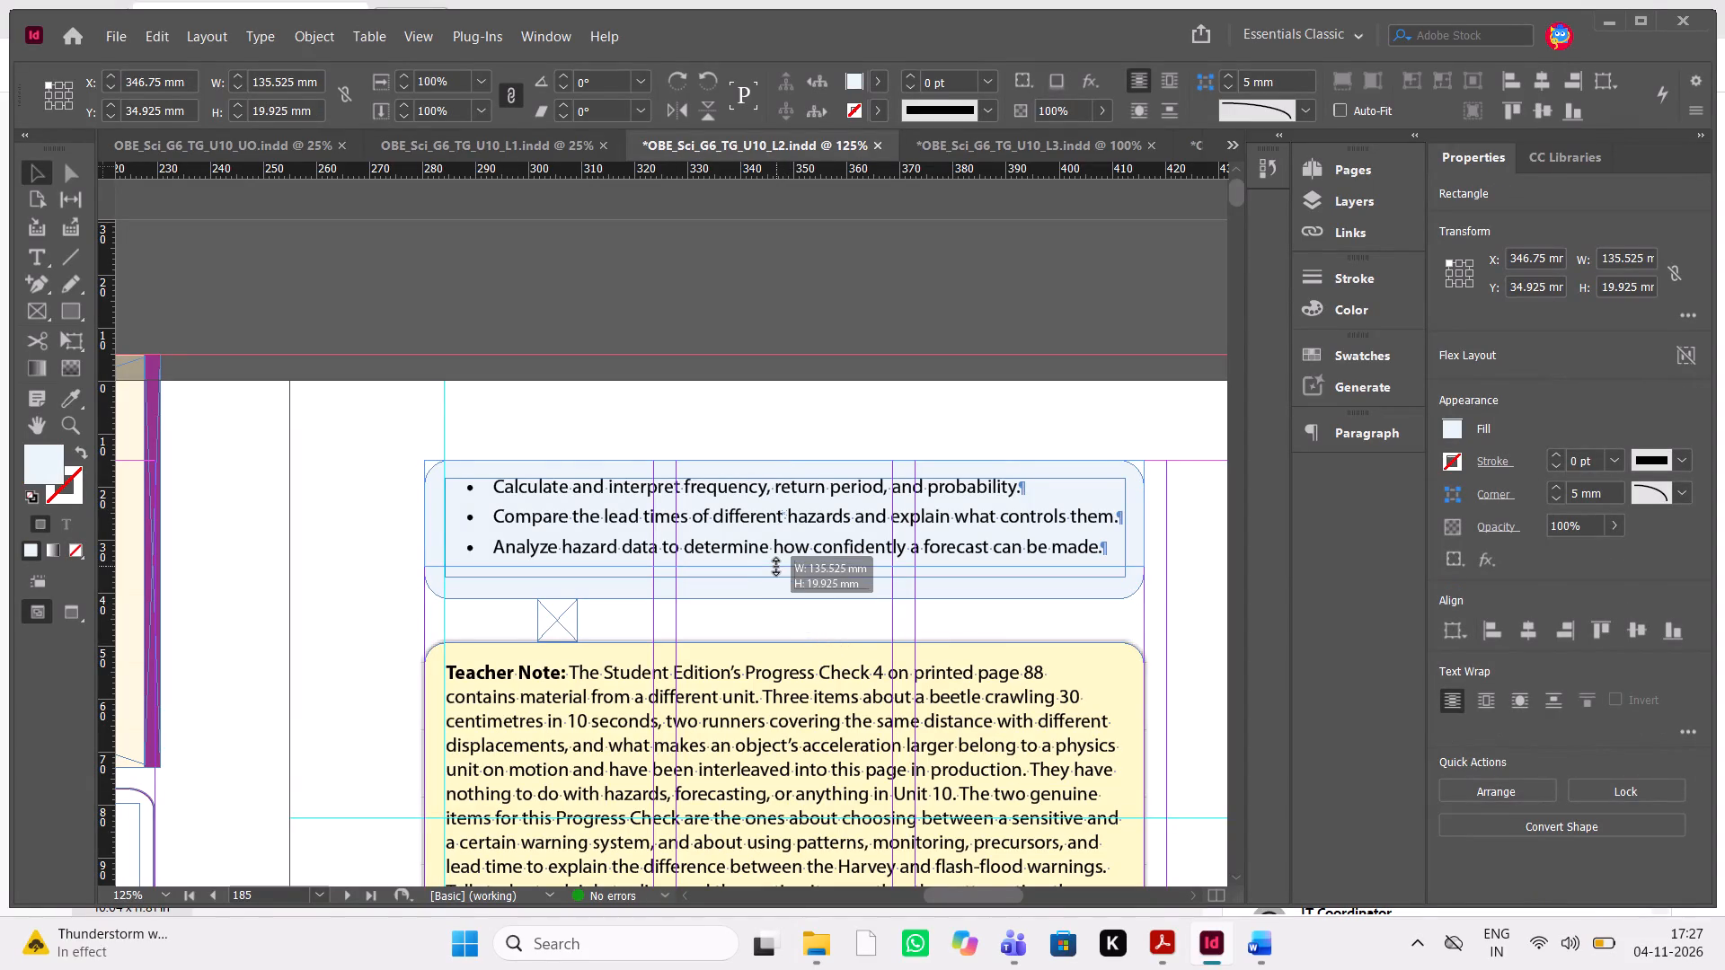
drag(776, 567, 778, 576)
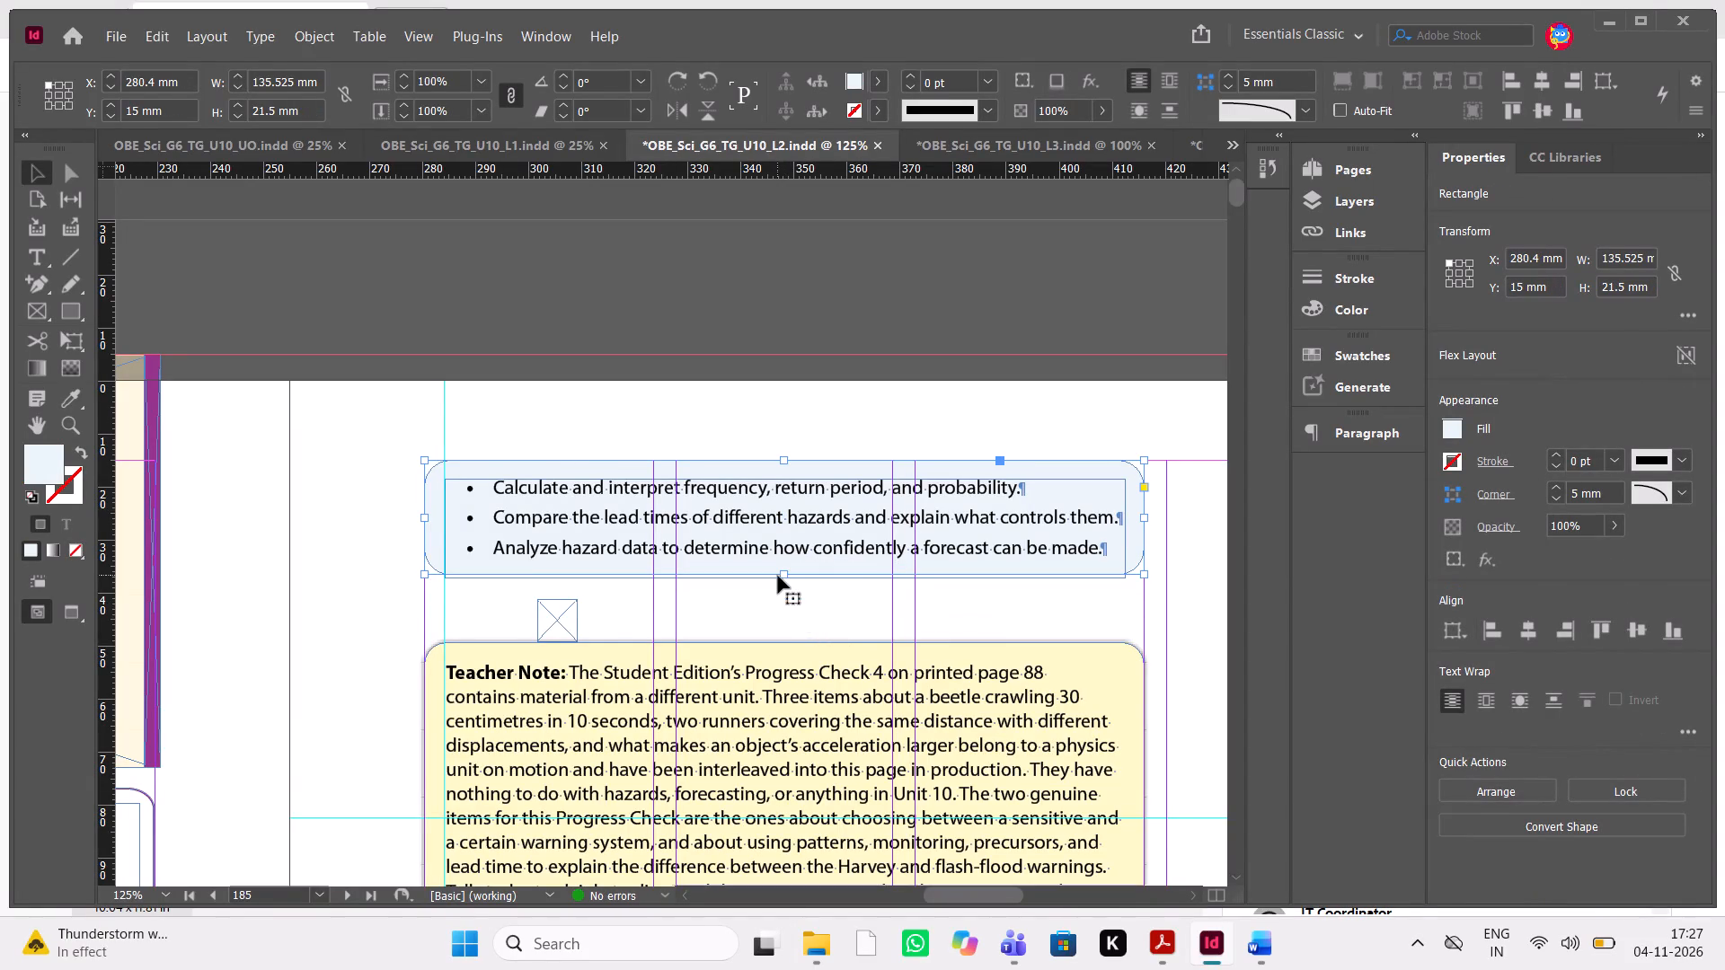
click(421, 426)
key(2)
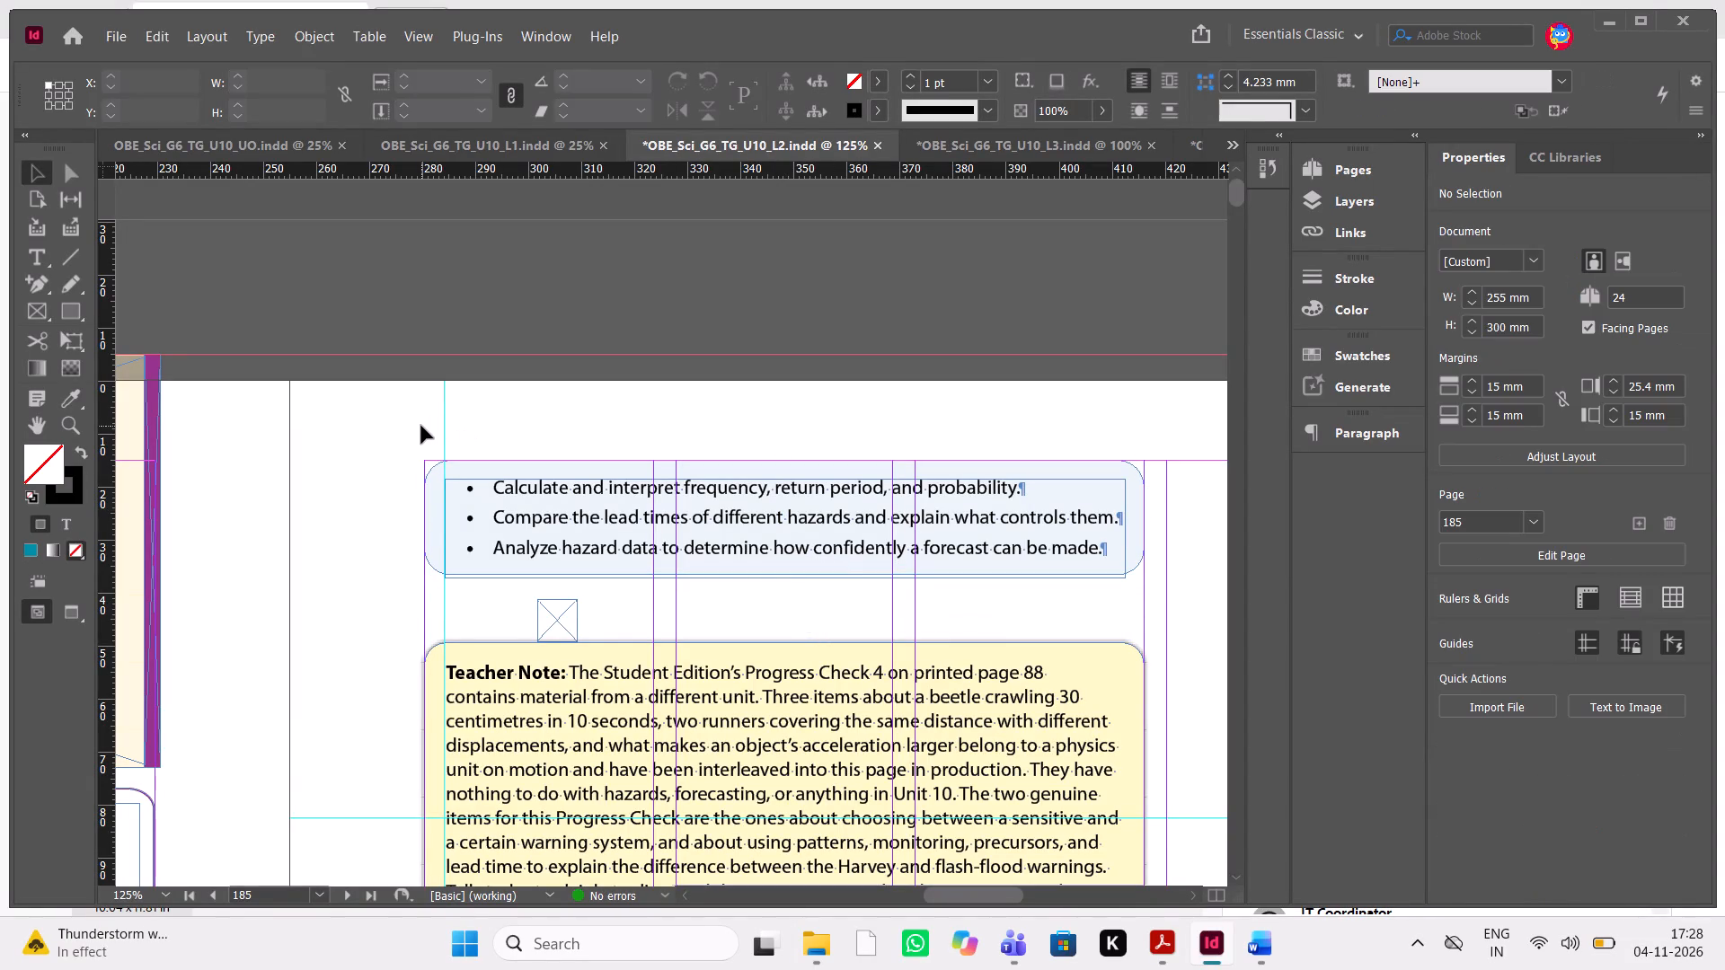
key(w)
key(w)
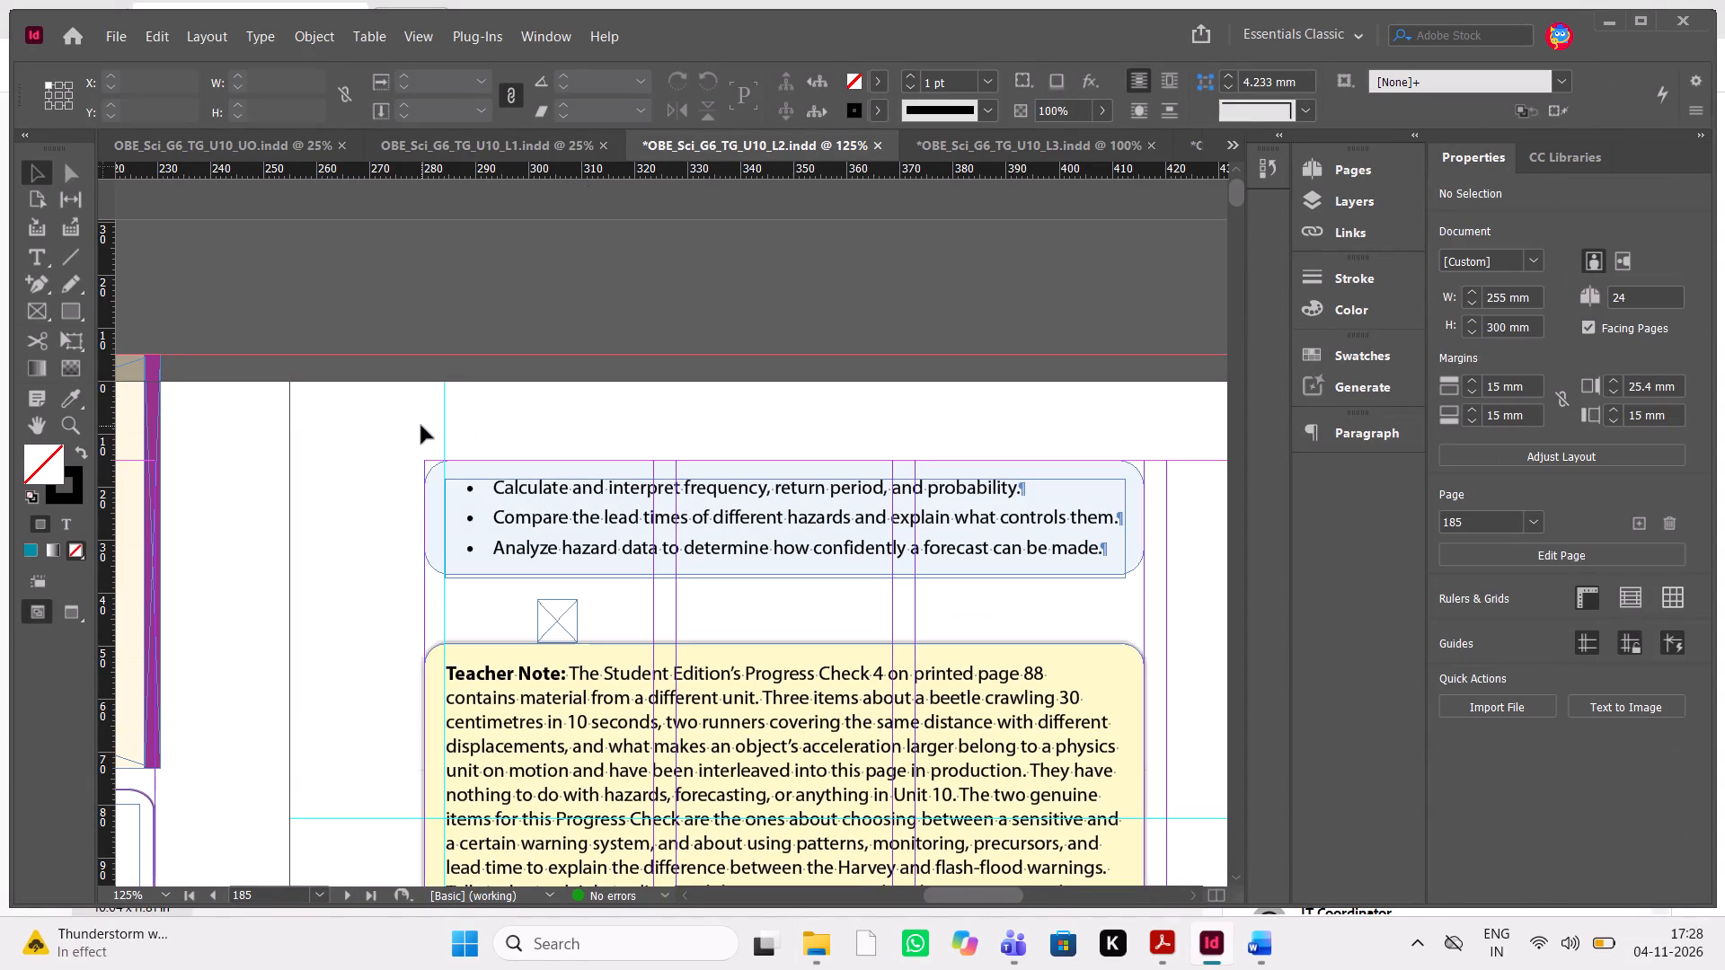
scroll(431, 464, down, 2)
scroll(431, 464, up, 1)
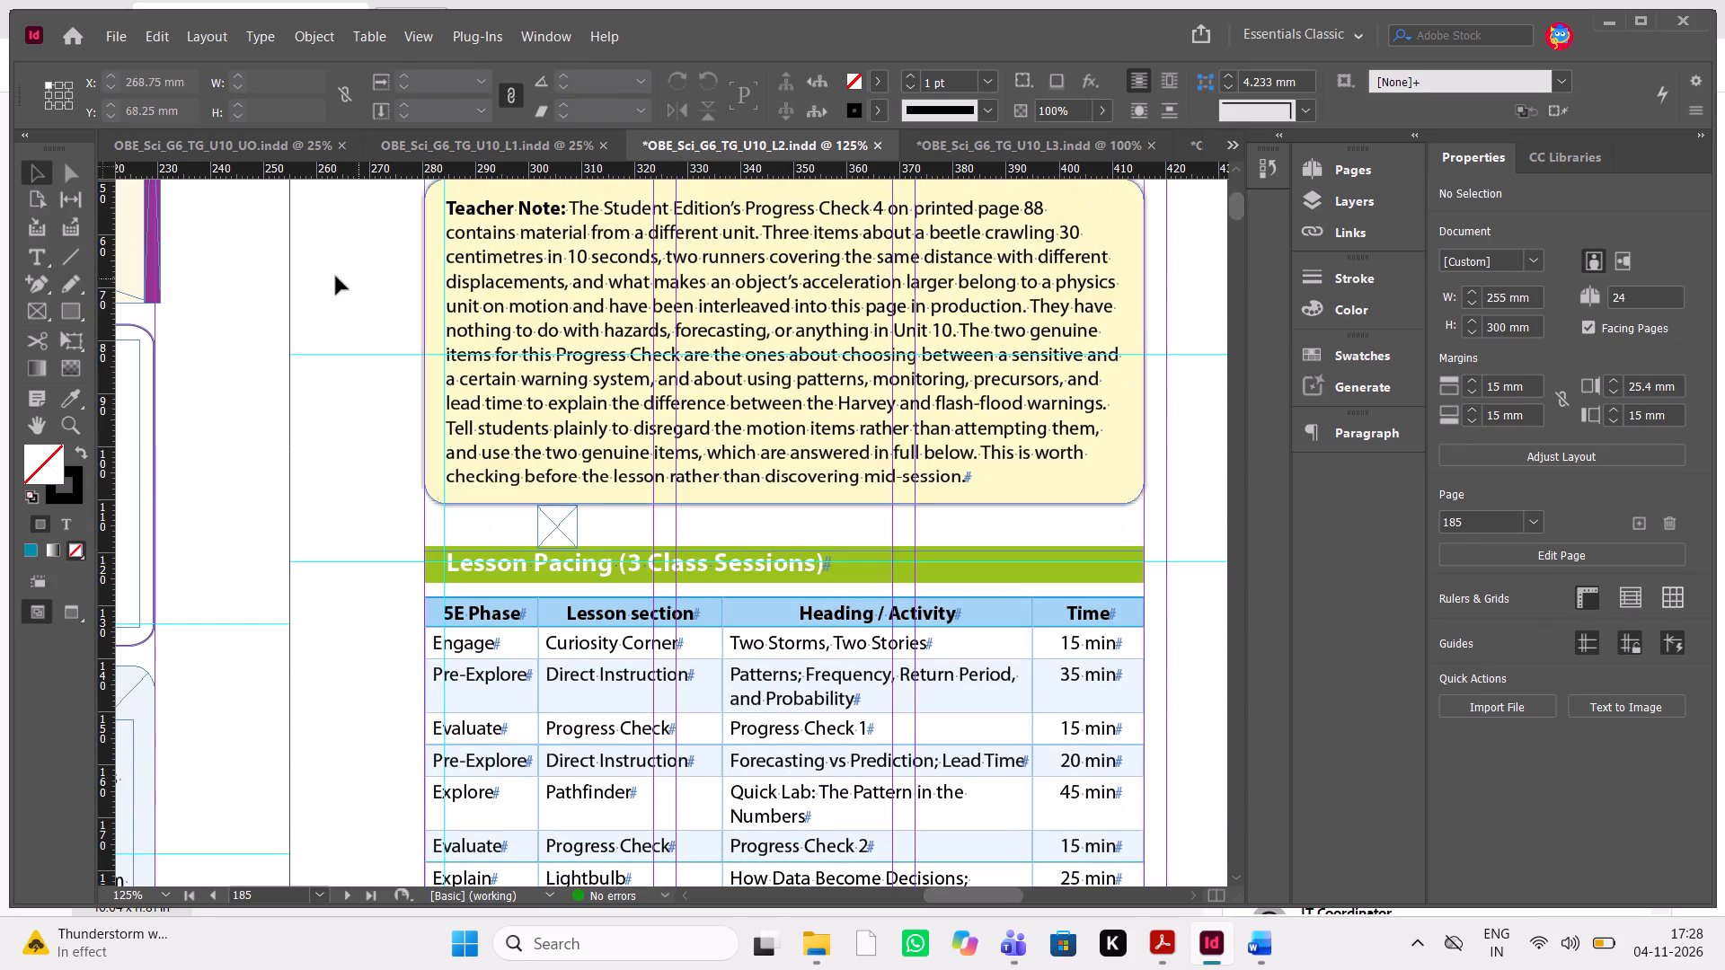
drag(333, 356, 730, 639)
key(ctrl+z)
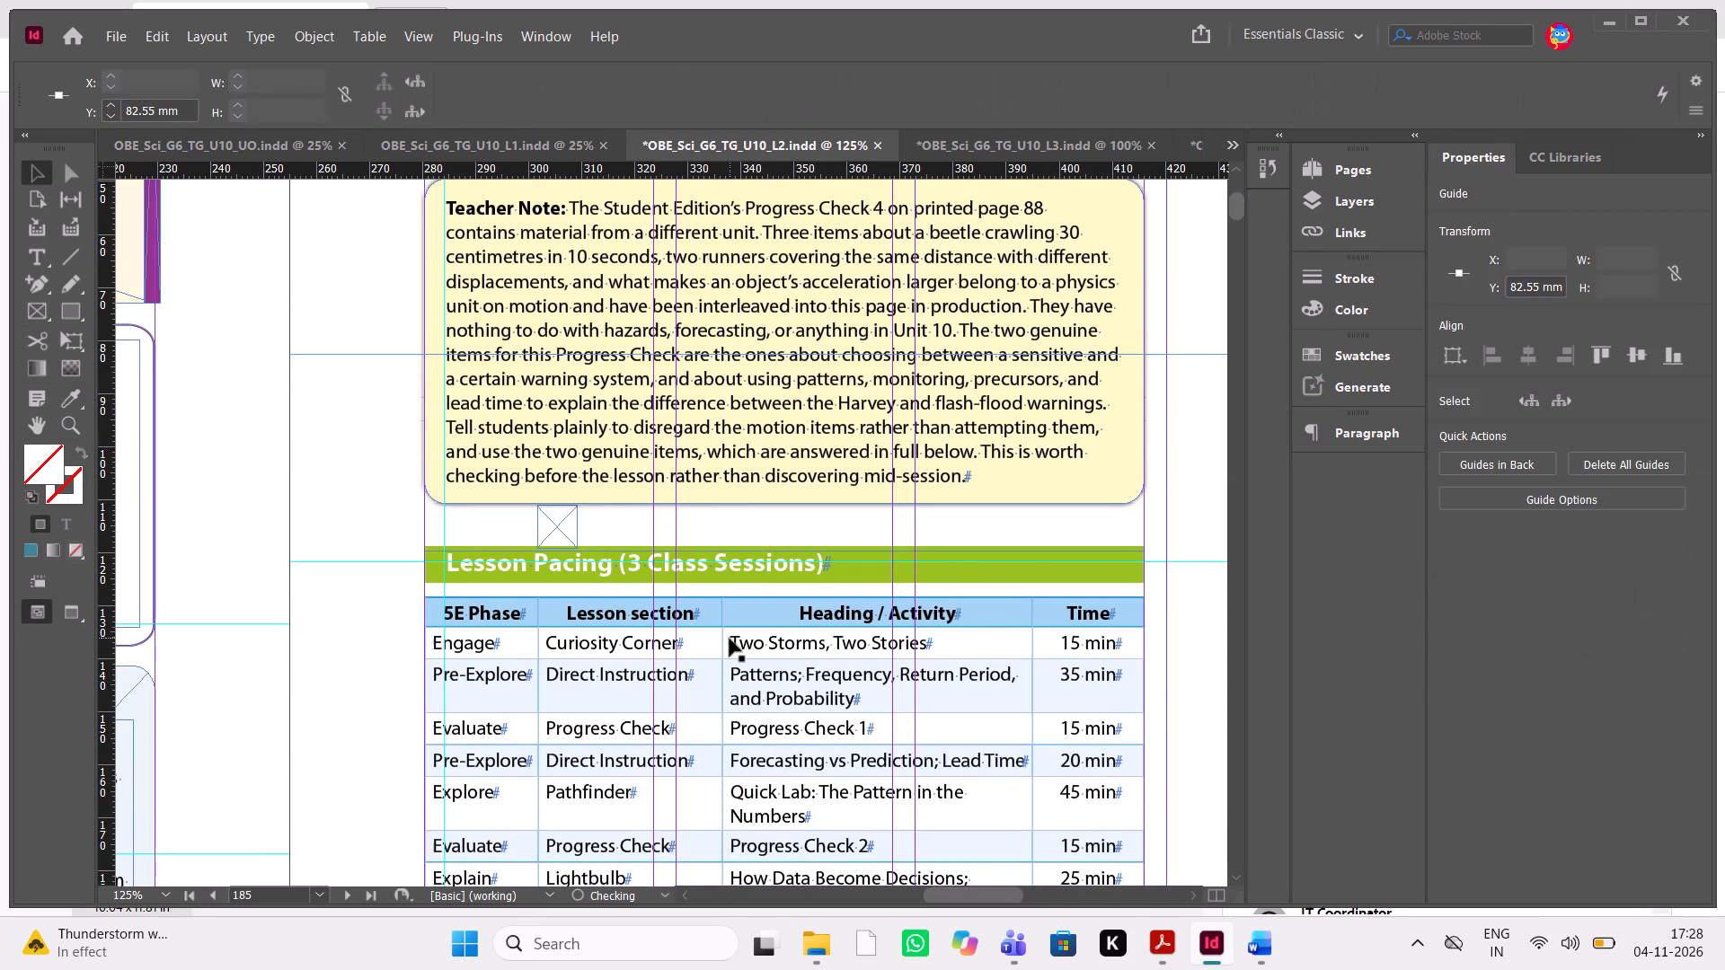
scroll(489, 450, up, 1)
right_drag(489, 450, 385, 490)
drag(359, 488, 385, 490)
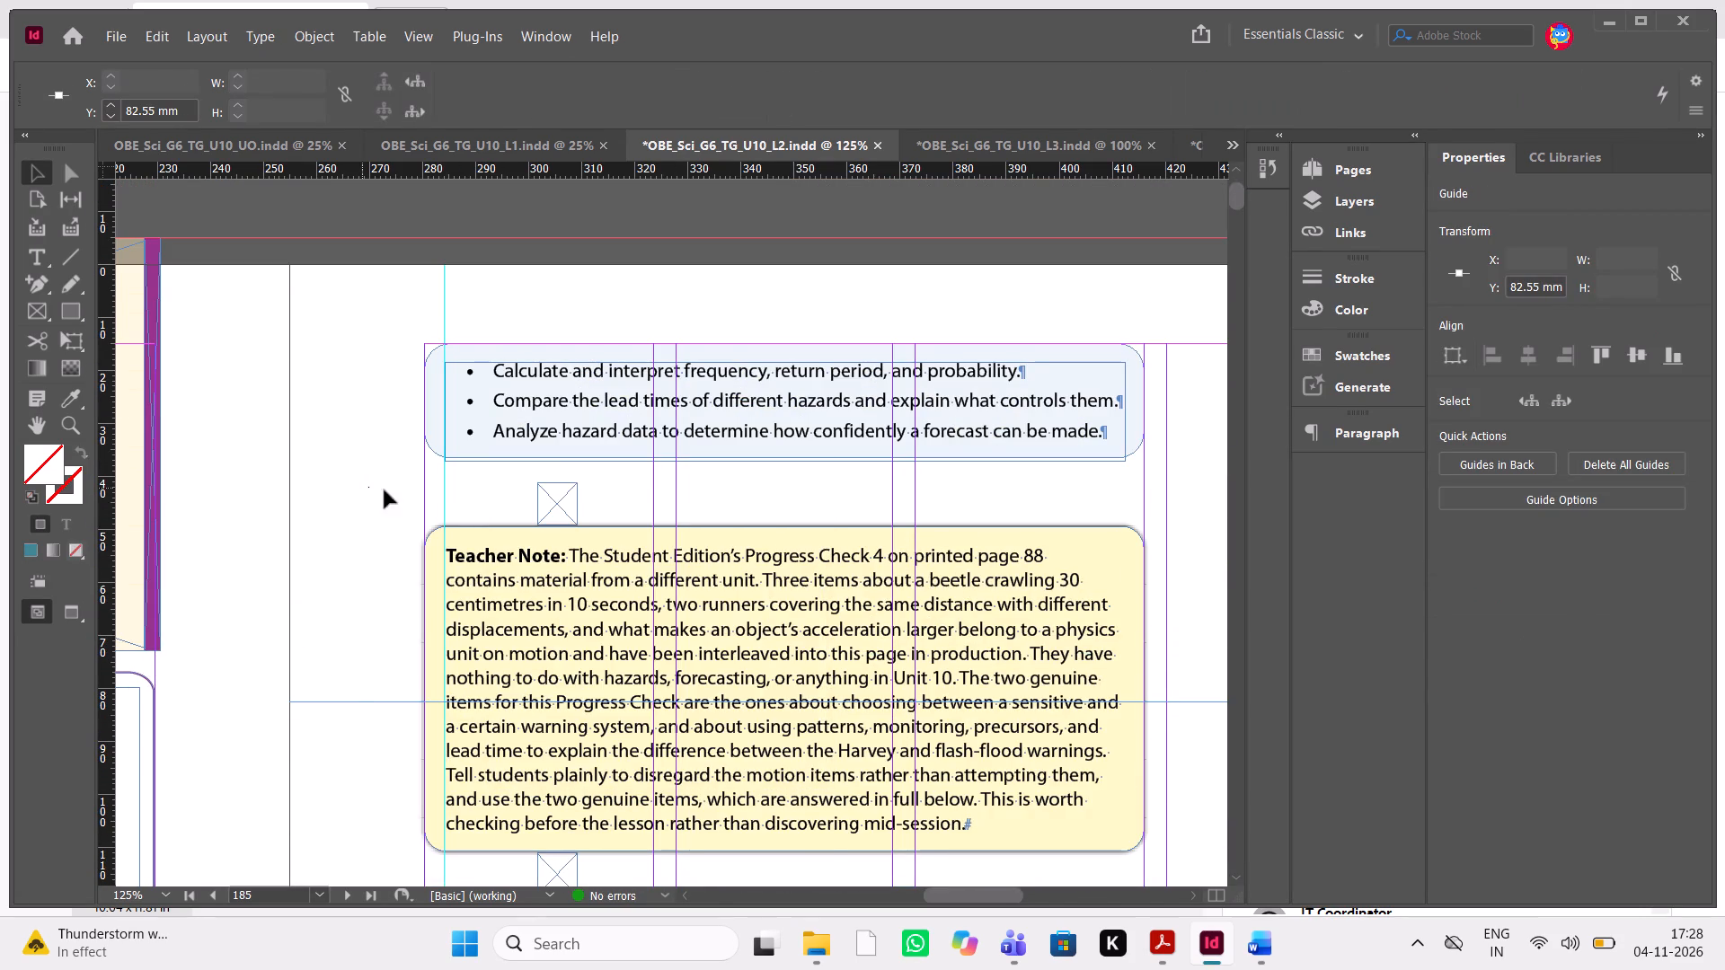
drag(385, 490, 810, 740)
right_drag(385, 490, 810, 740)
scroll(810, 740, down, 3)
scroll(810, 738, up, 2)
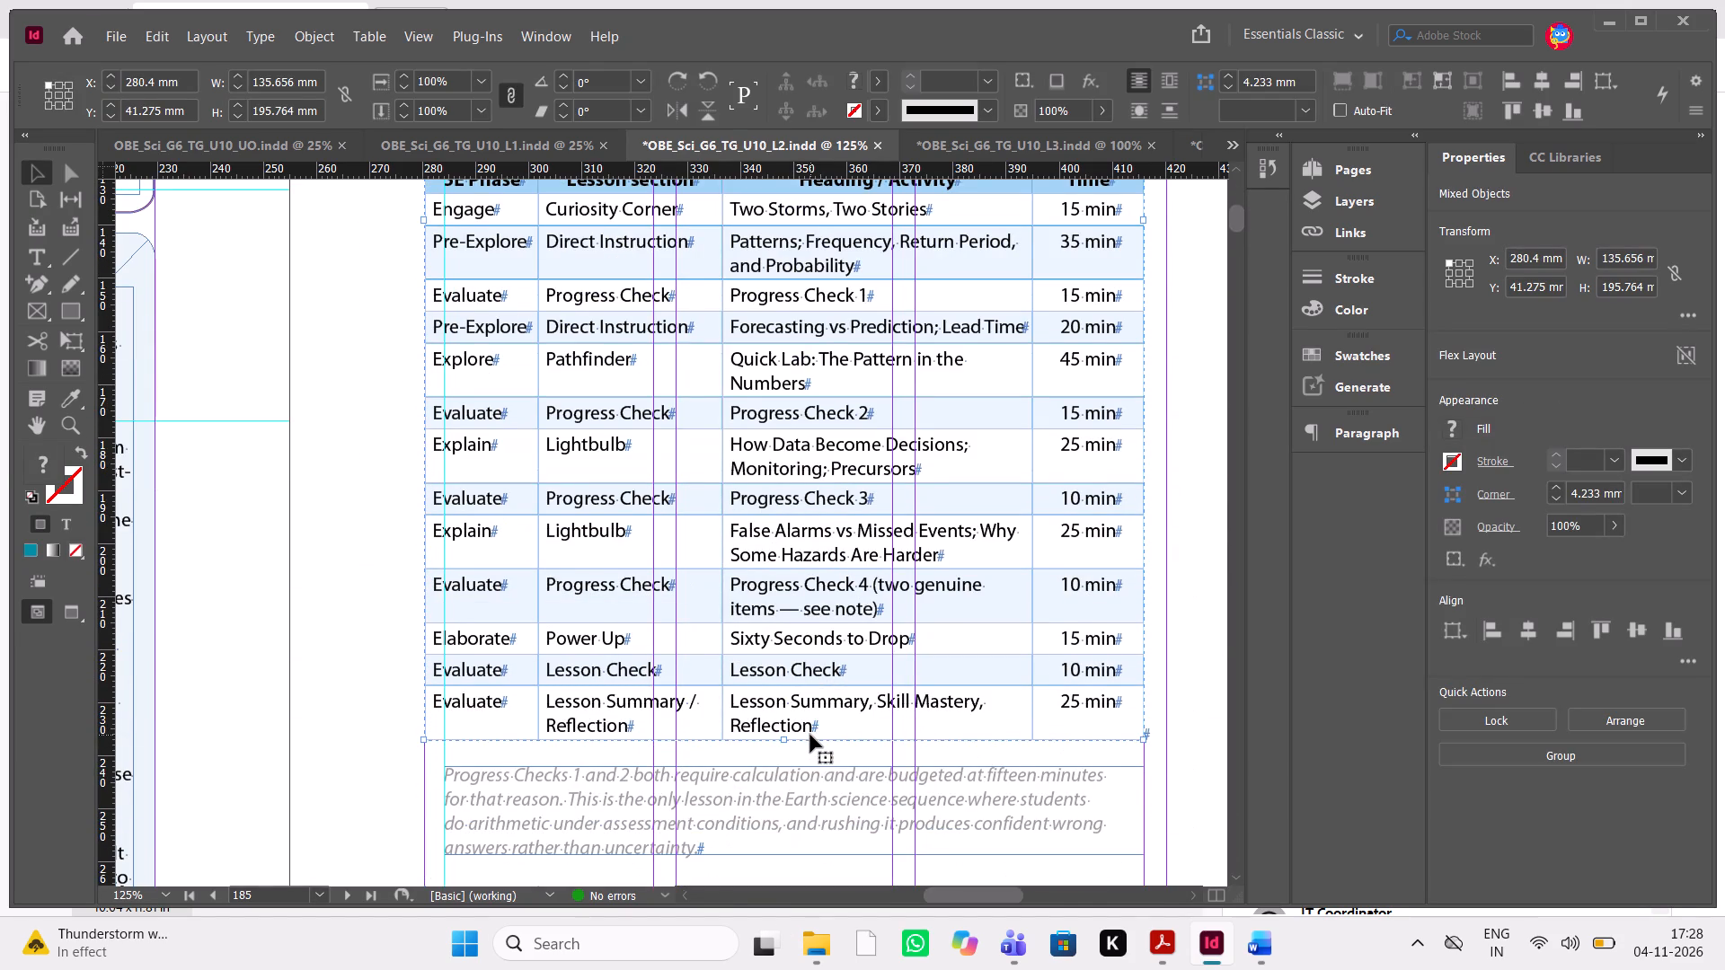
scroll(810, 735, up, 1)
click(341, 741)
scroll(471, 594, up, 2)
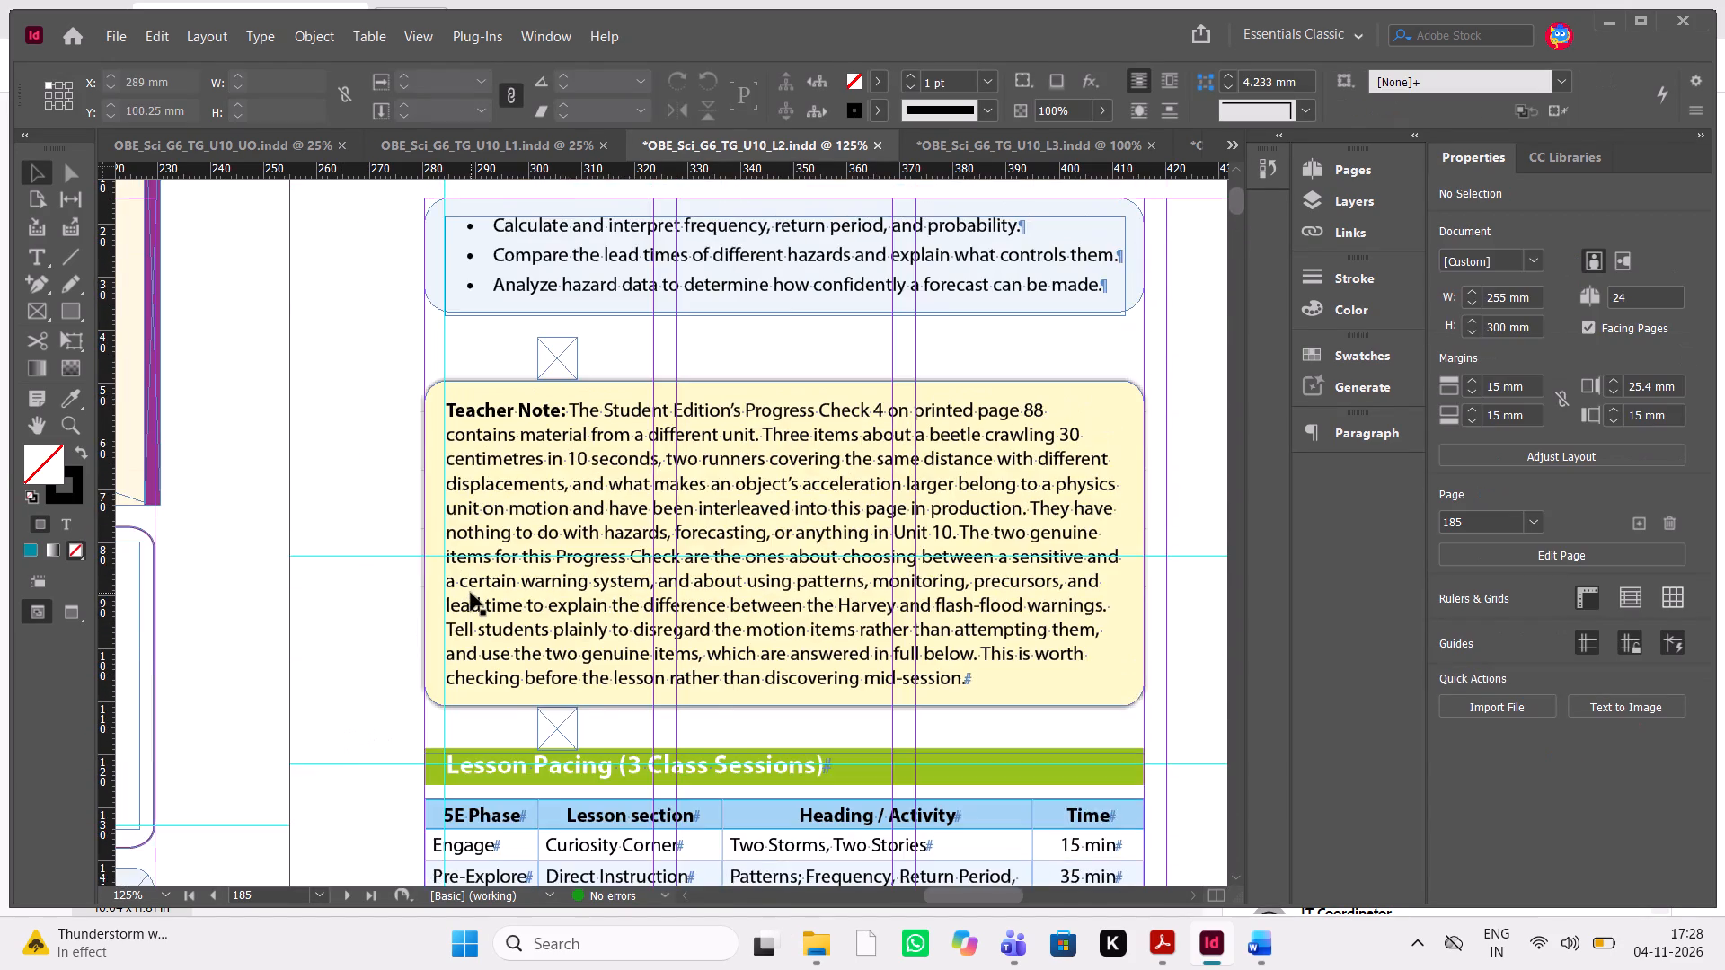
Move the Teacher Note box, Lesson Pacing banner, table and closing italic note on page 185 up together to Y 36.525 mm.
scroll(471, 593, up, 1)
drag(336, 470, 793, 940)
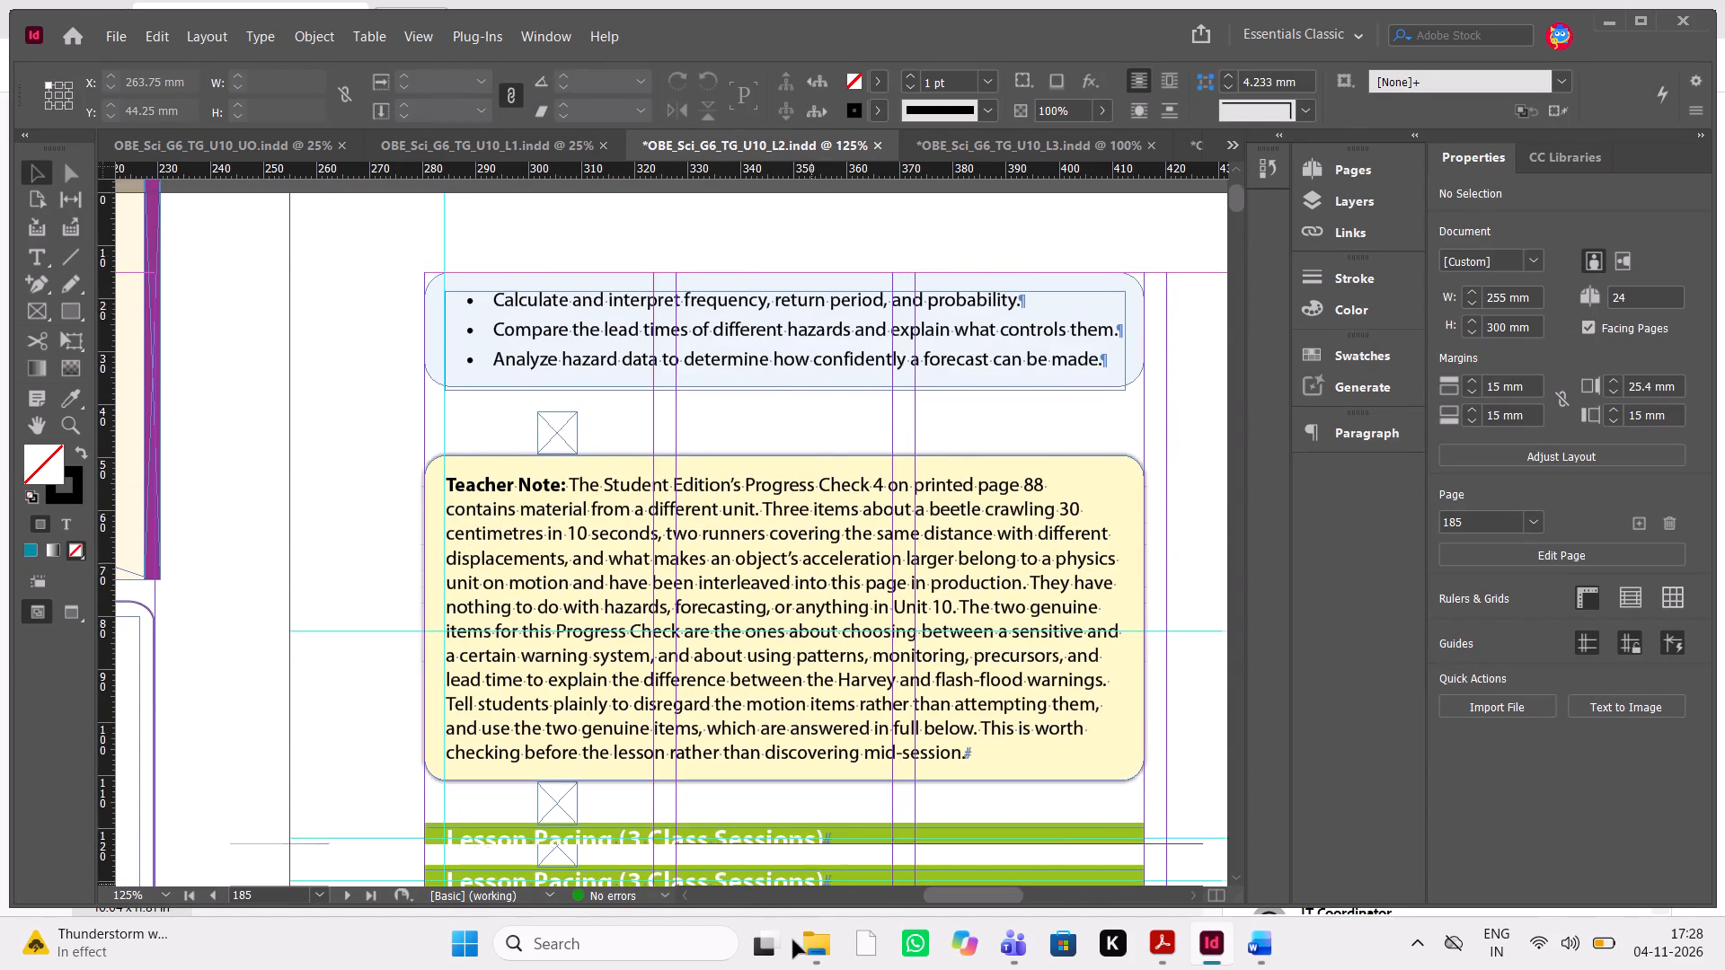
drag(793, 940, 812, 538)
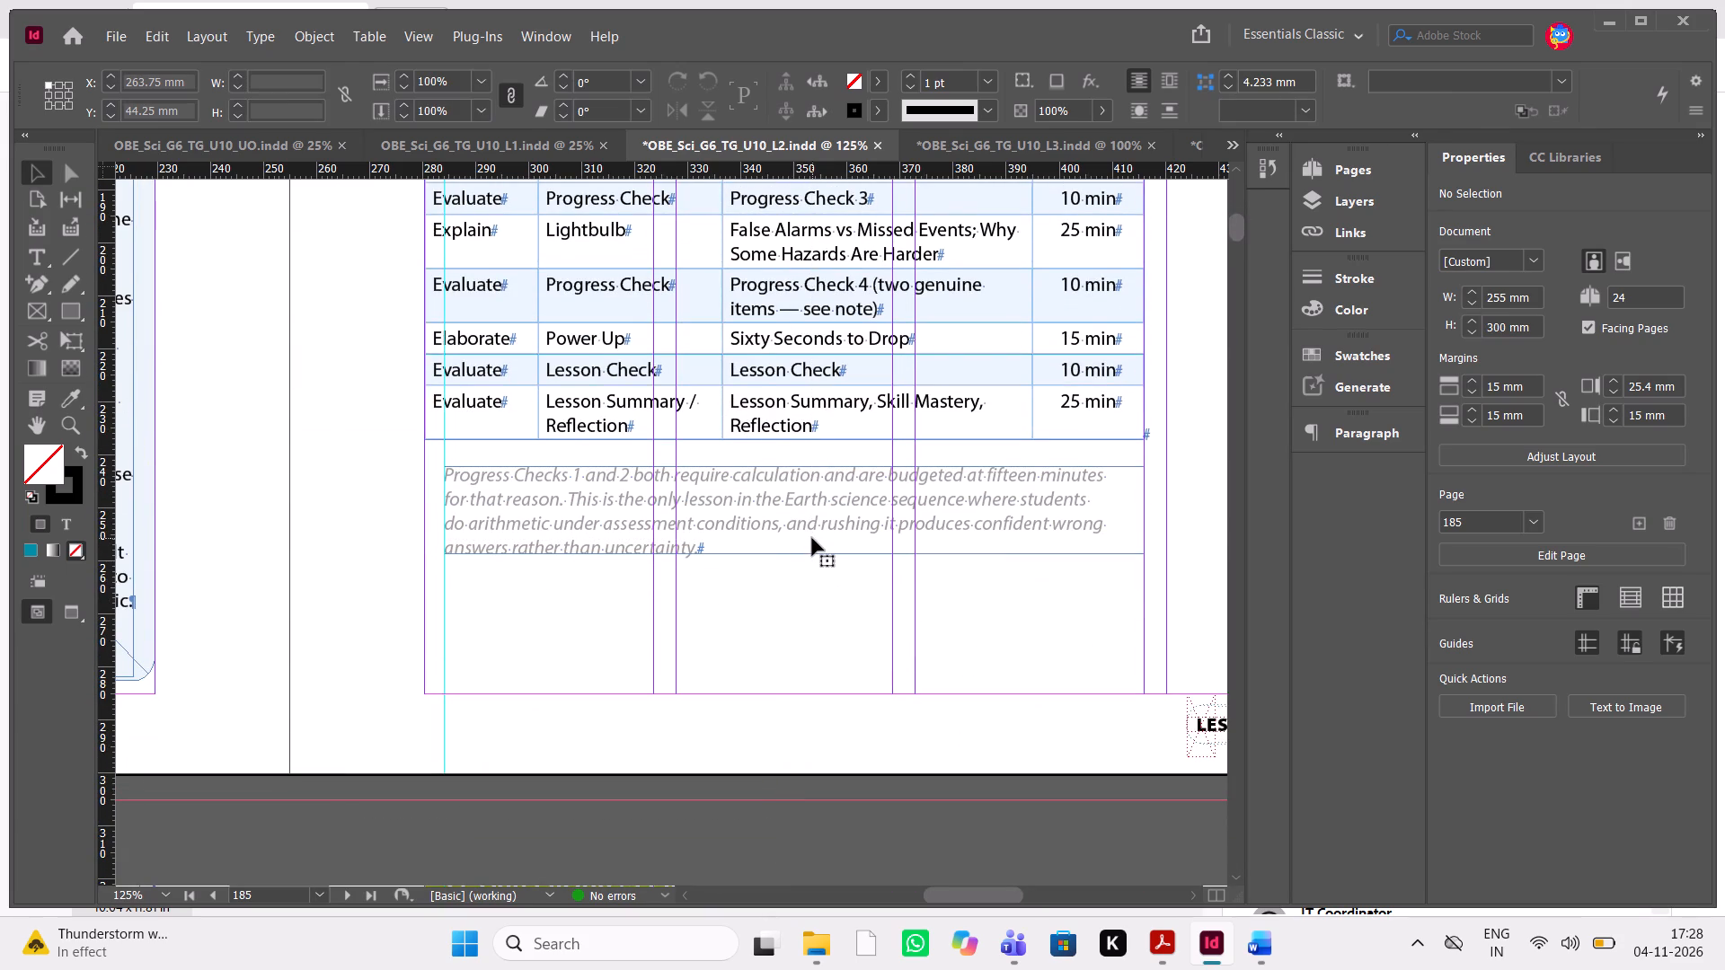
scroll(812, 538, up, 3)
key(Return)
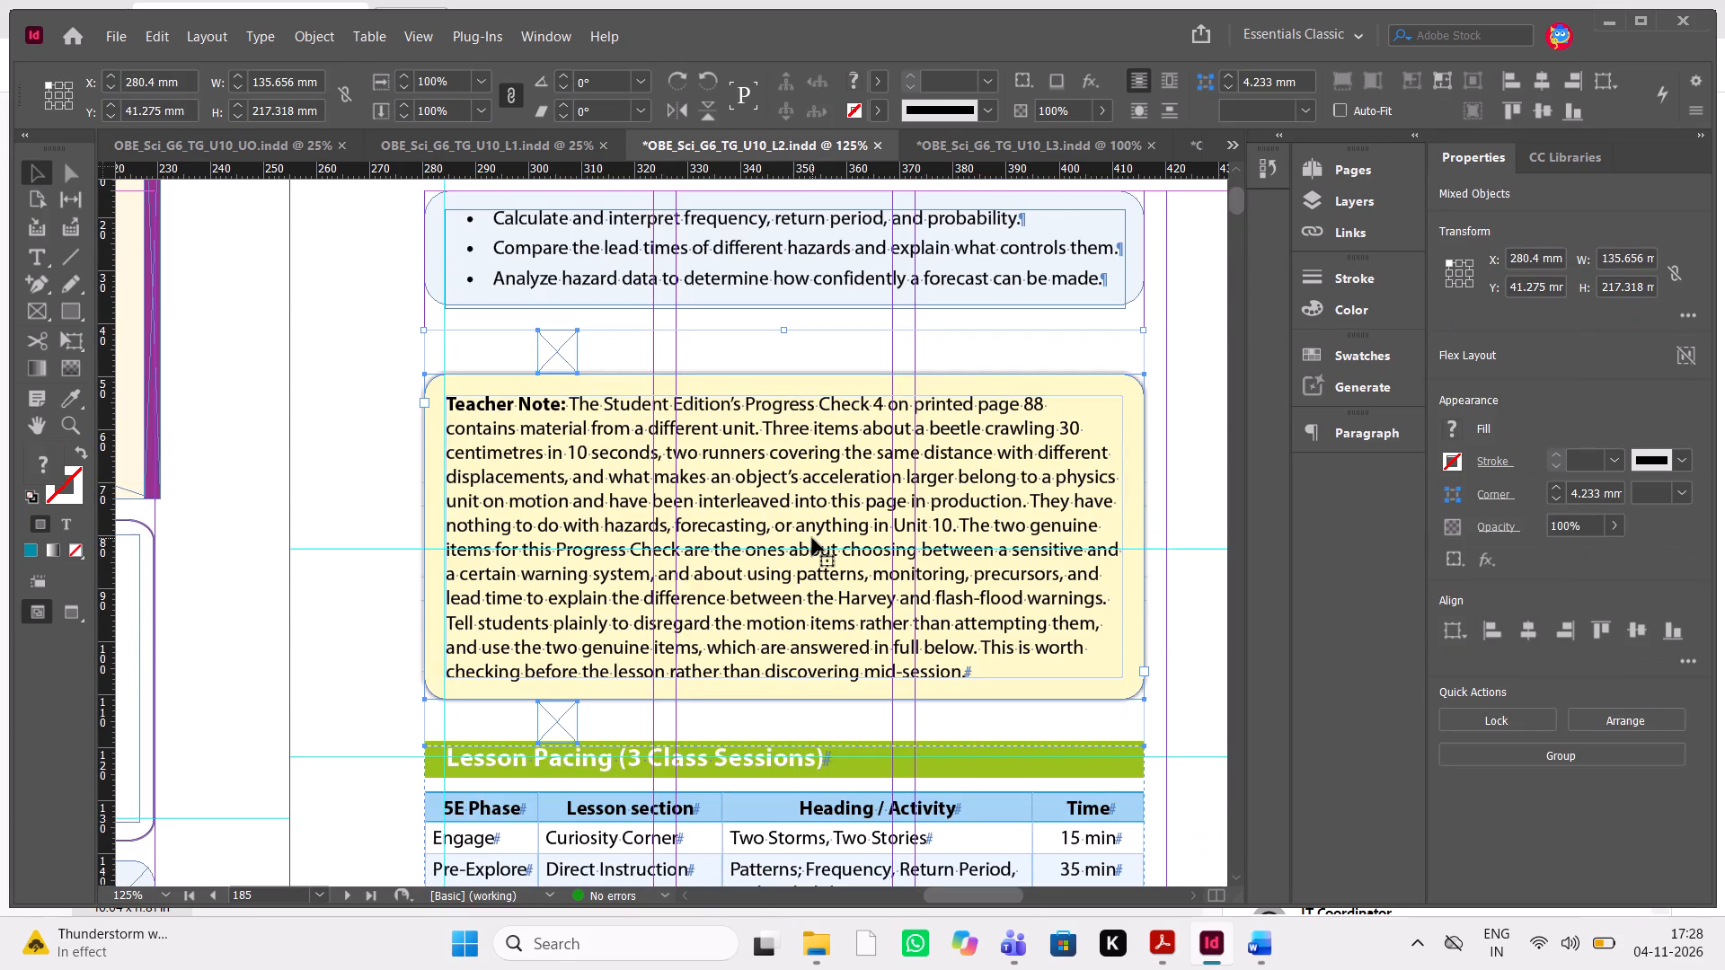
key(shift+Up)
key(shift+Up)
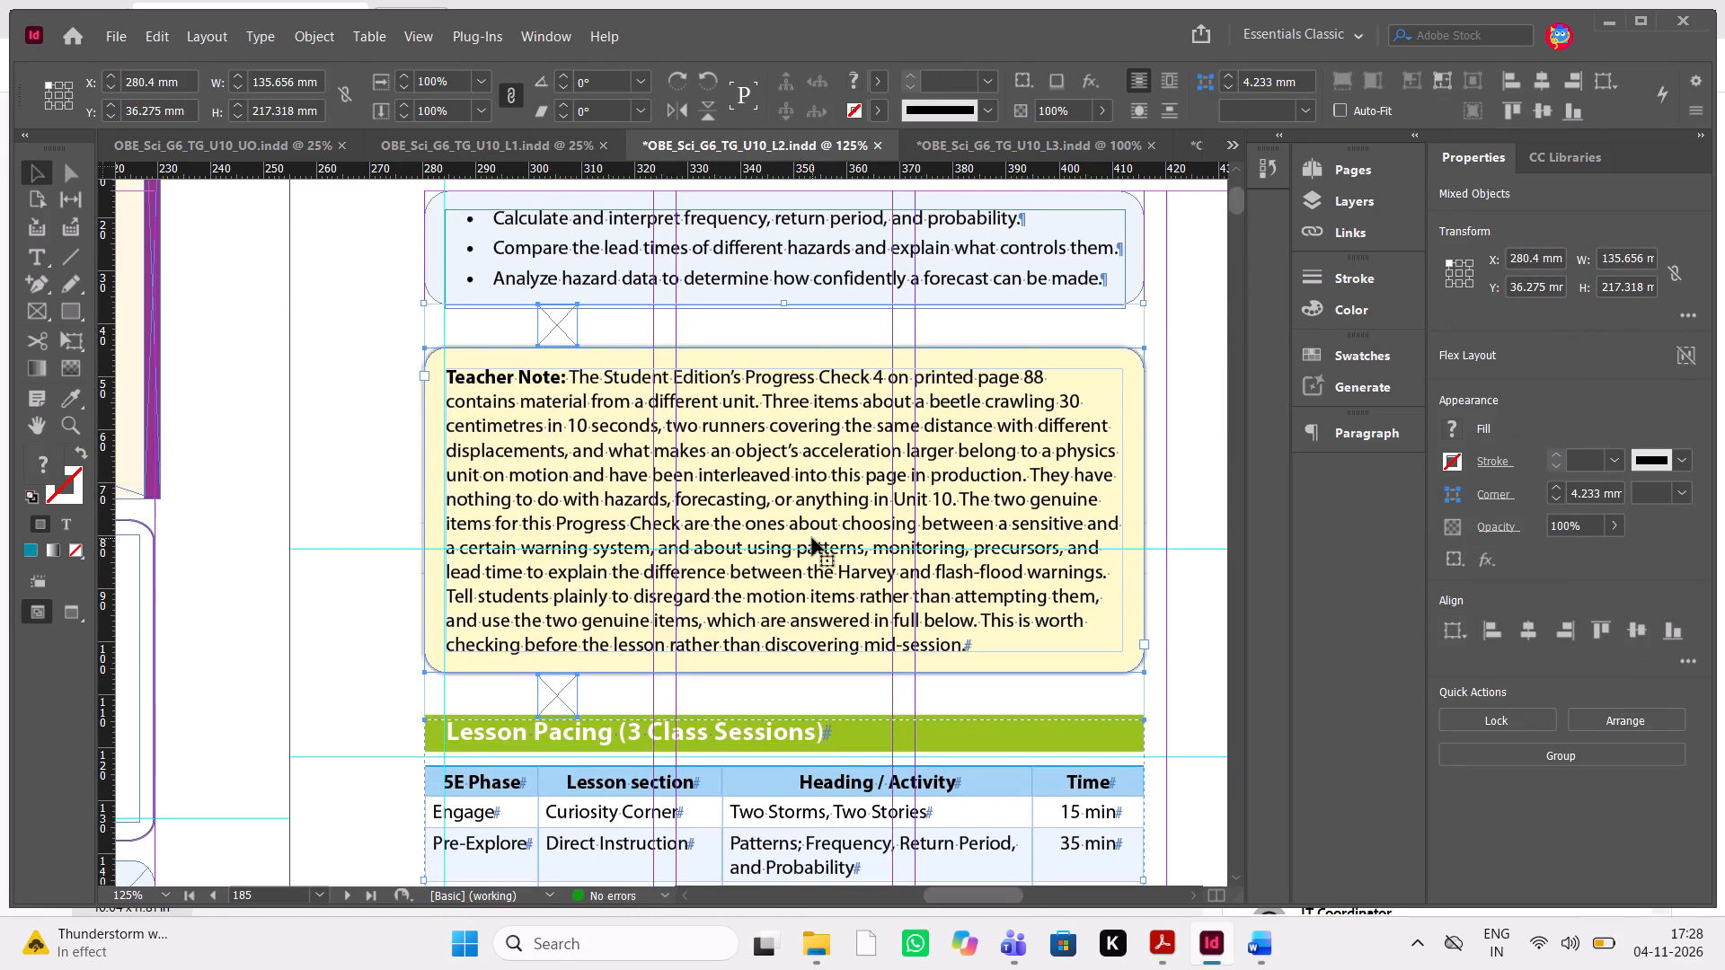
key(Down)
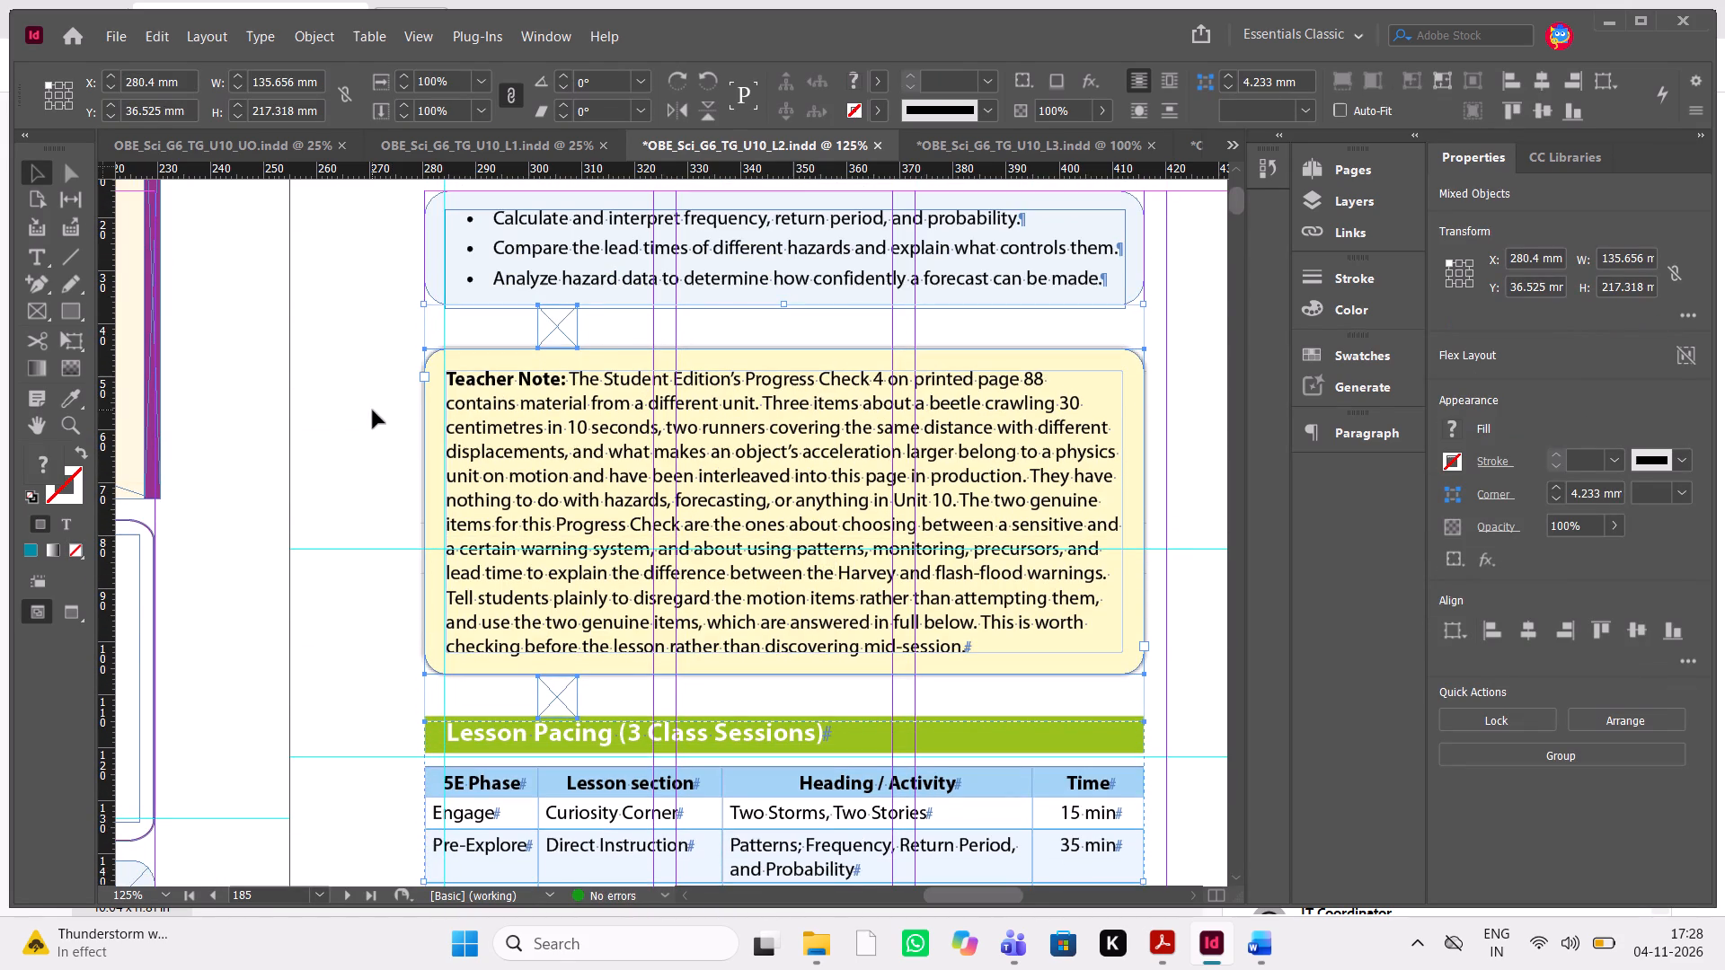
click(373, 410)
text(wwww)
Look over pages 186 and 187 of Lesson 2, checking the Two Storms banner, Curiosity Corner boxes and Patterns heading.
scroll(373, 410, down, 4)
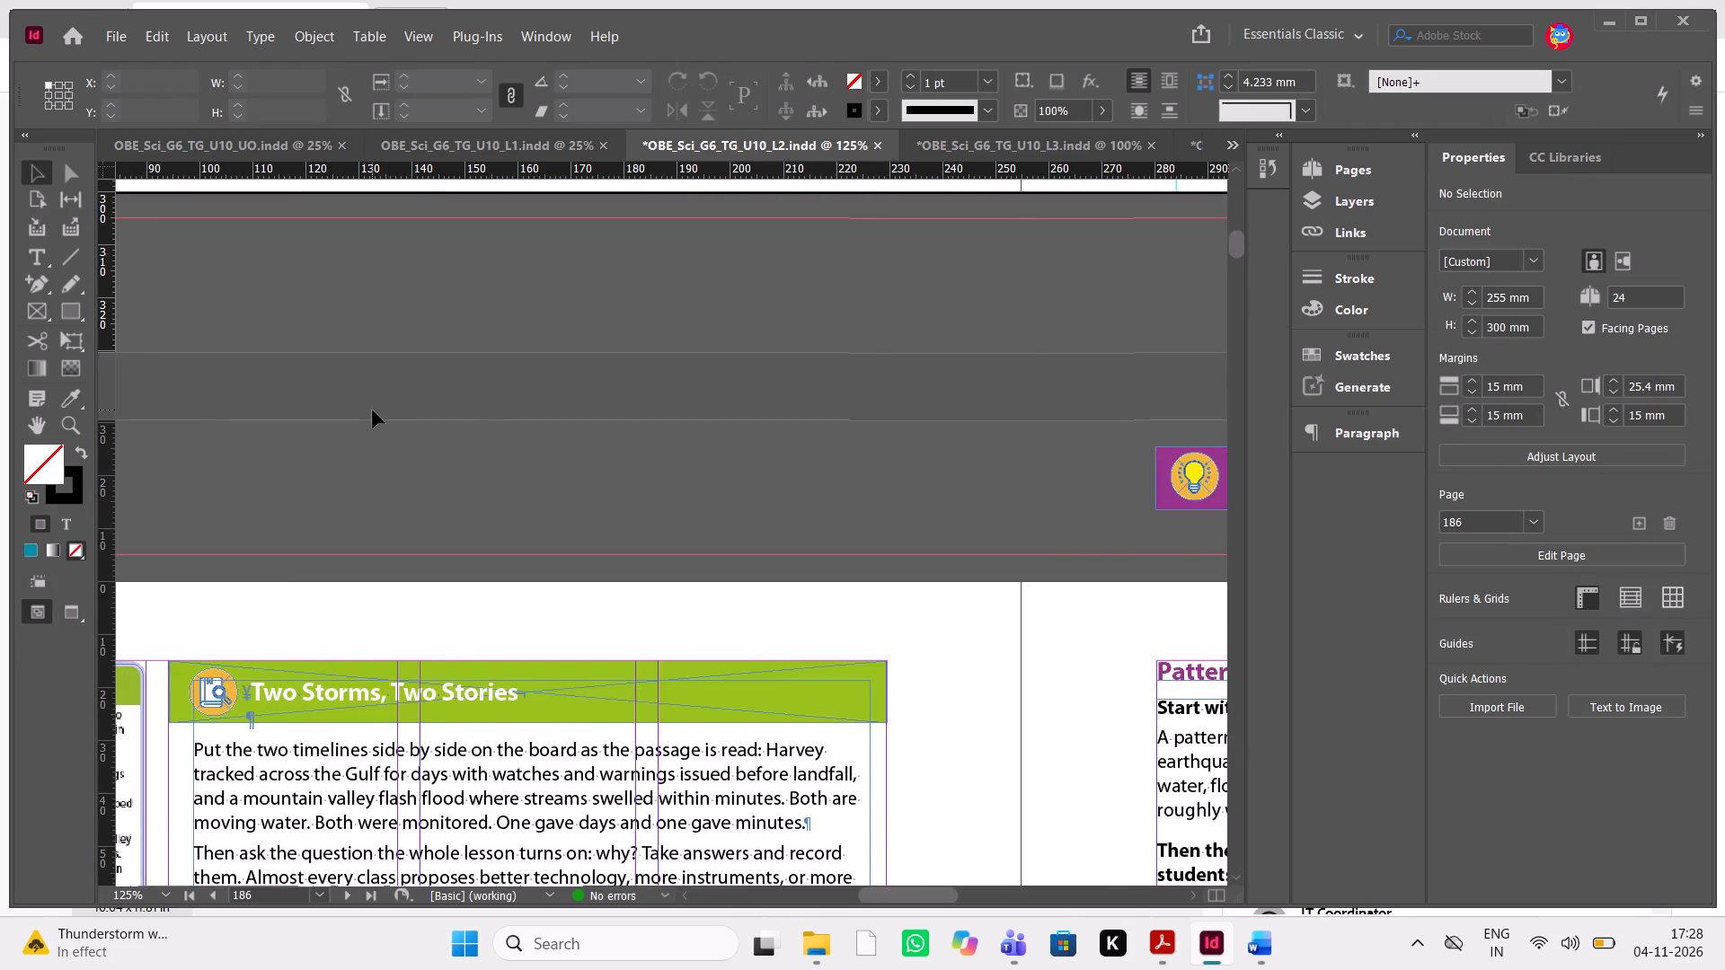
scroll(373, 410, down, 2)
scroll(373, 410, up, 2)
scroll(373, 410, down, 1)
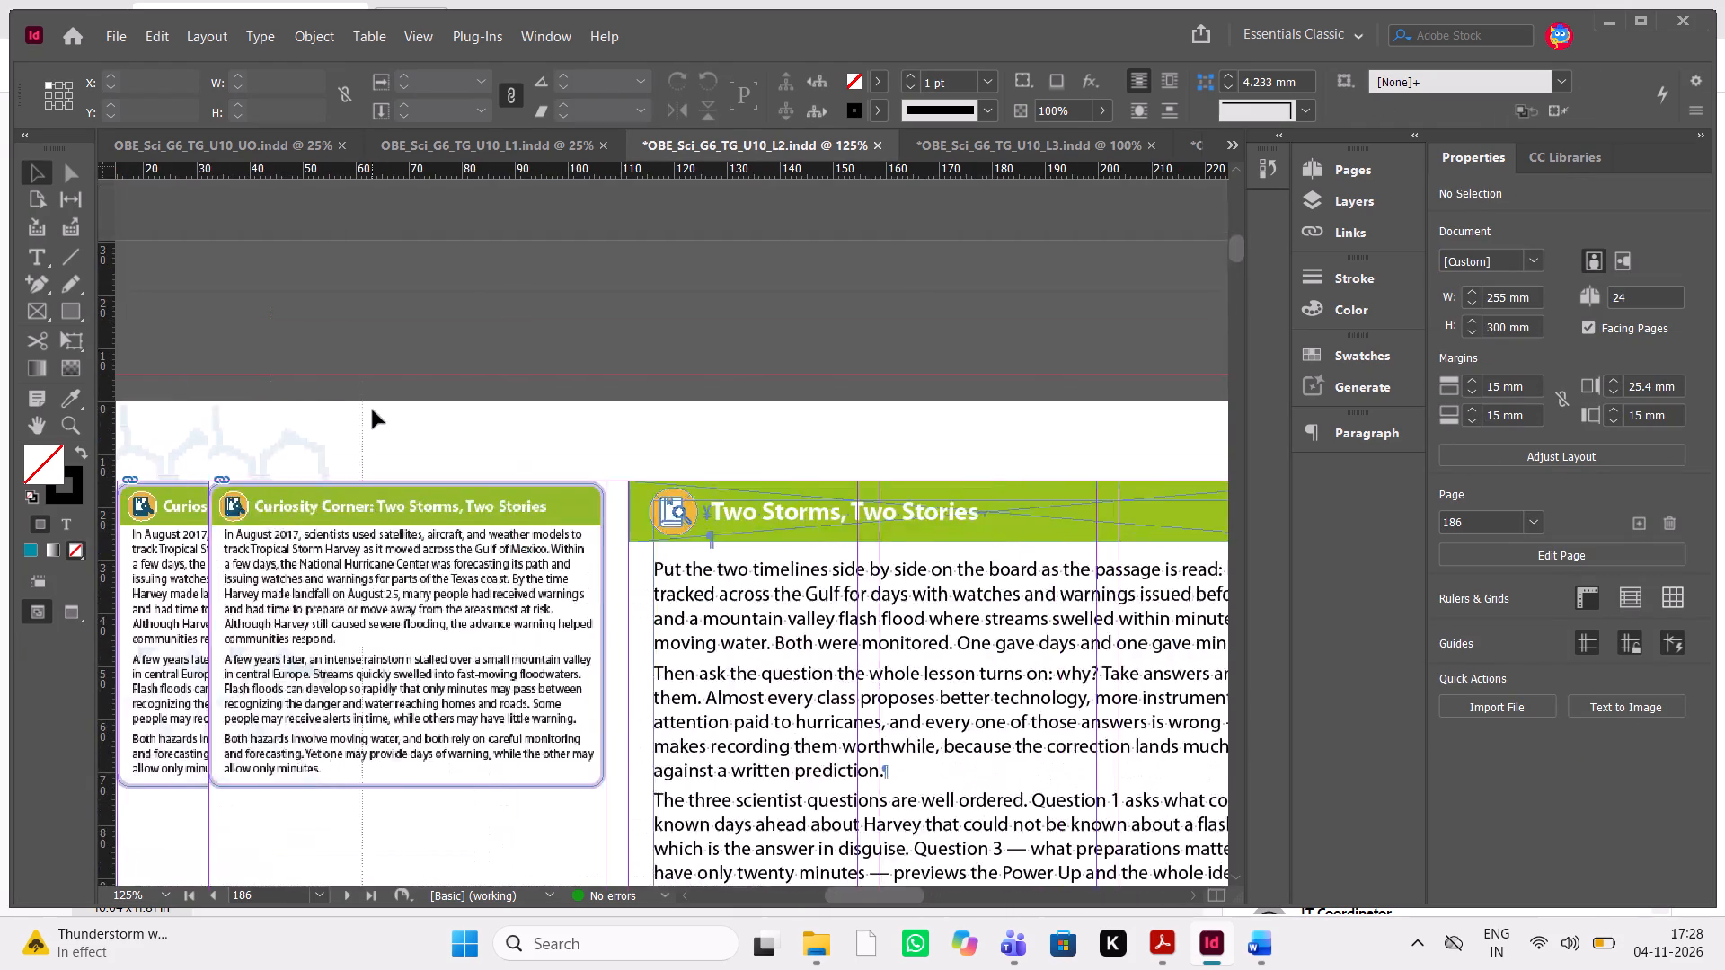
scroll(373, 410, down, 1)
scroll(373, 410, left, 2)
scroll(373, 410, down, 3)
scroll(373, 410, up, 2)
scroll(373, 410, right, 1)
scroll(373, 410, up, 1)
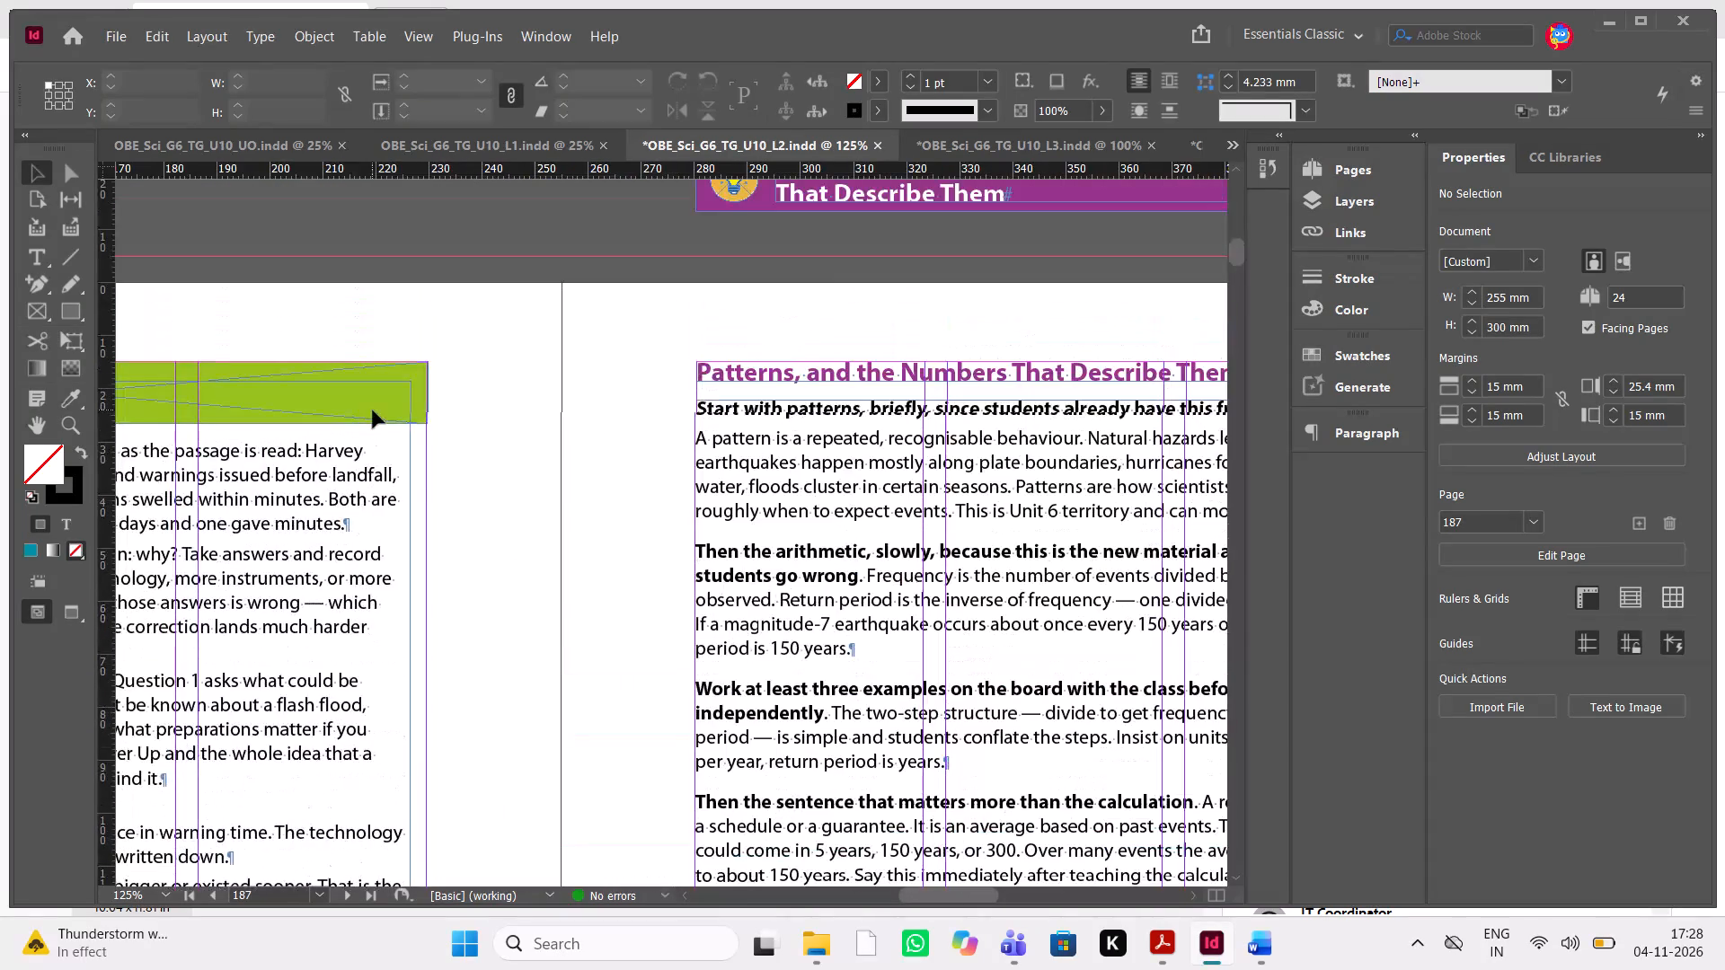
Close the File Explorer window showing the OBE_Sci_G6_TG_U10_UC Folder and return to the Lesson 2 document in InDesign.
key(ctrl+Tab)
key(alt+Tab)
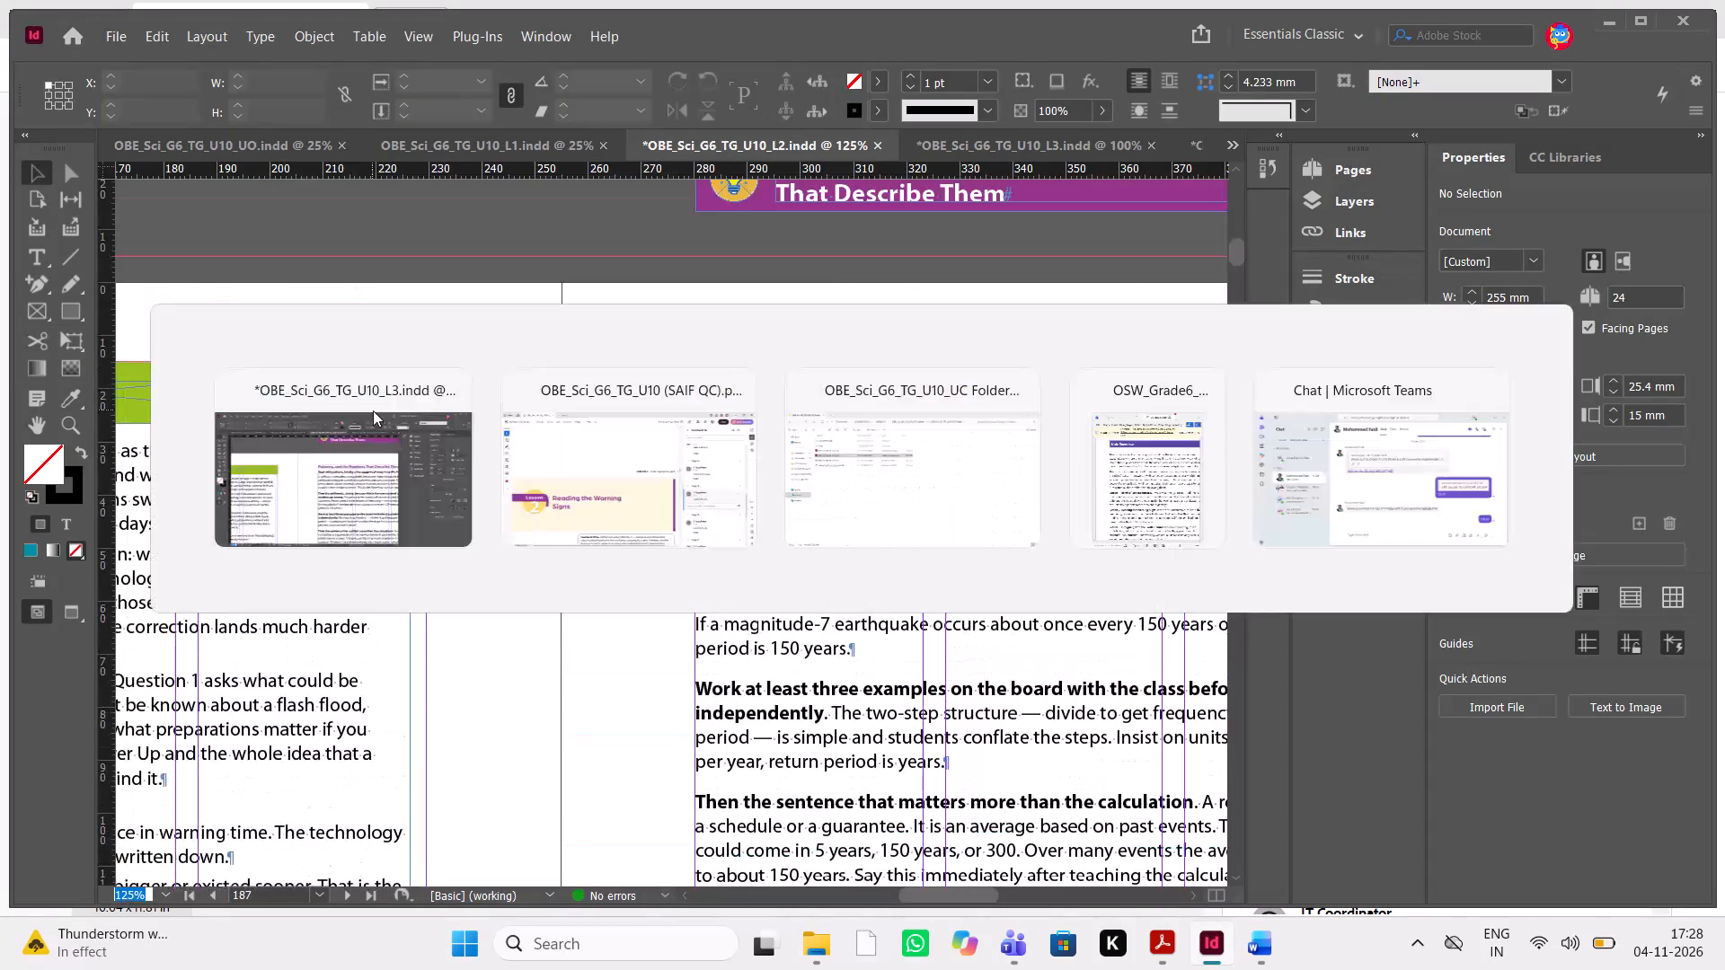
key(alt+Tab)
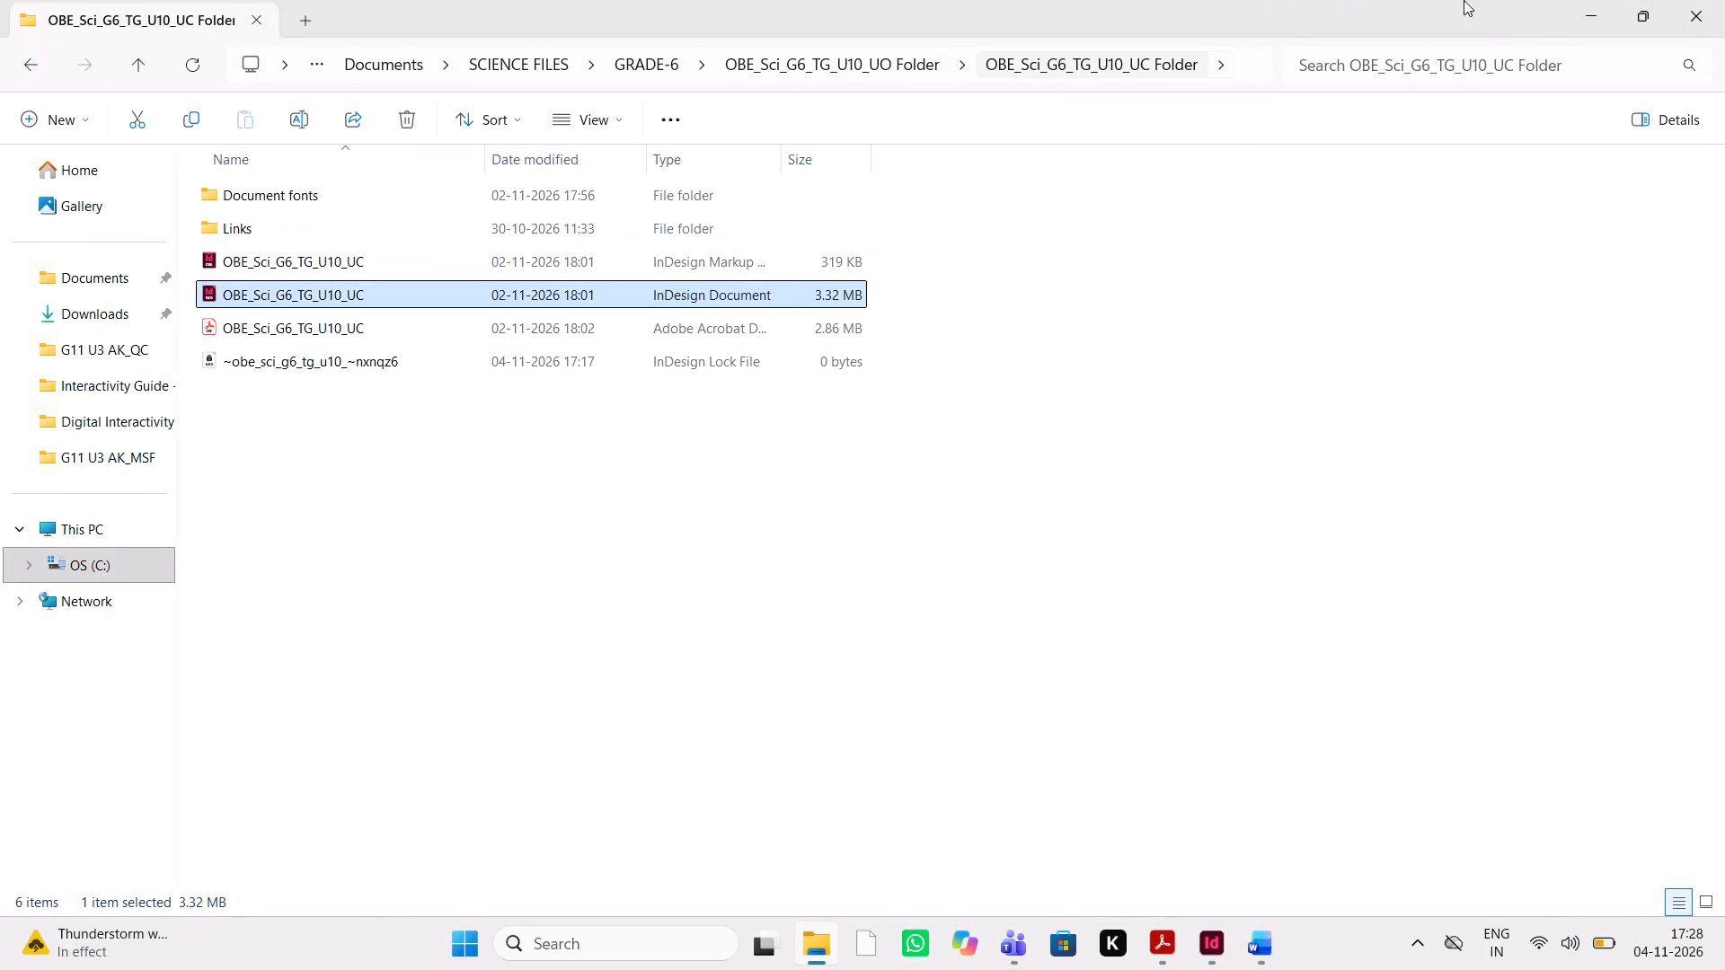
click(1698, 4)
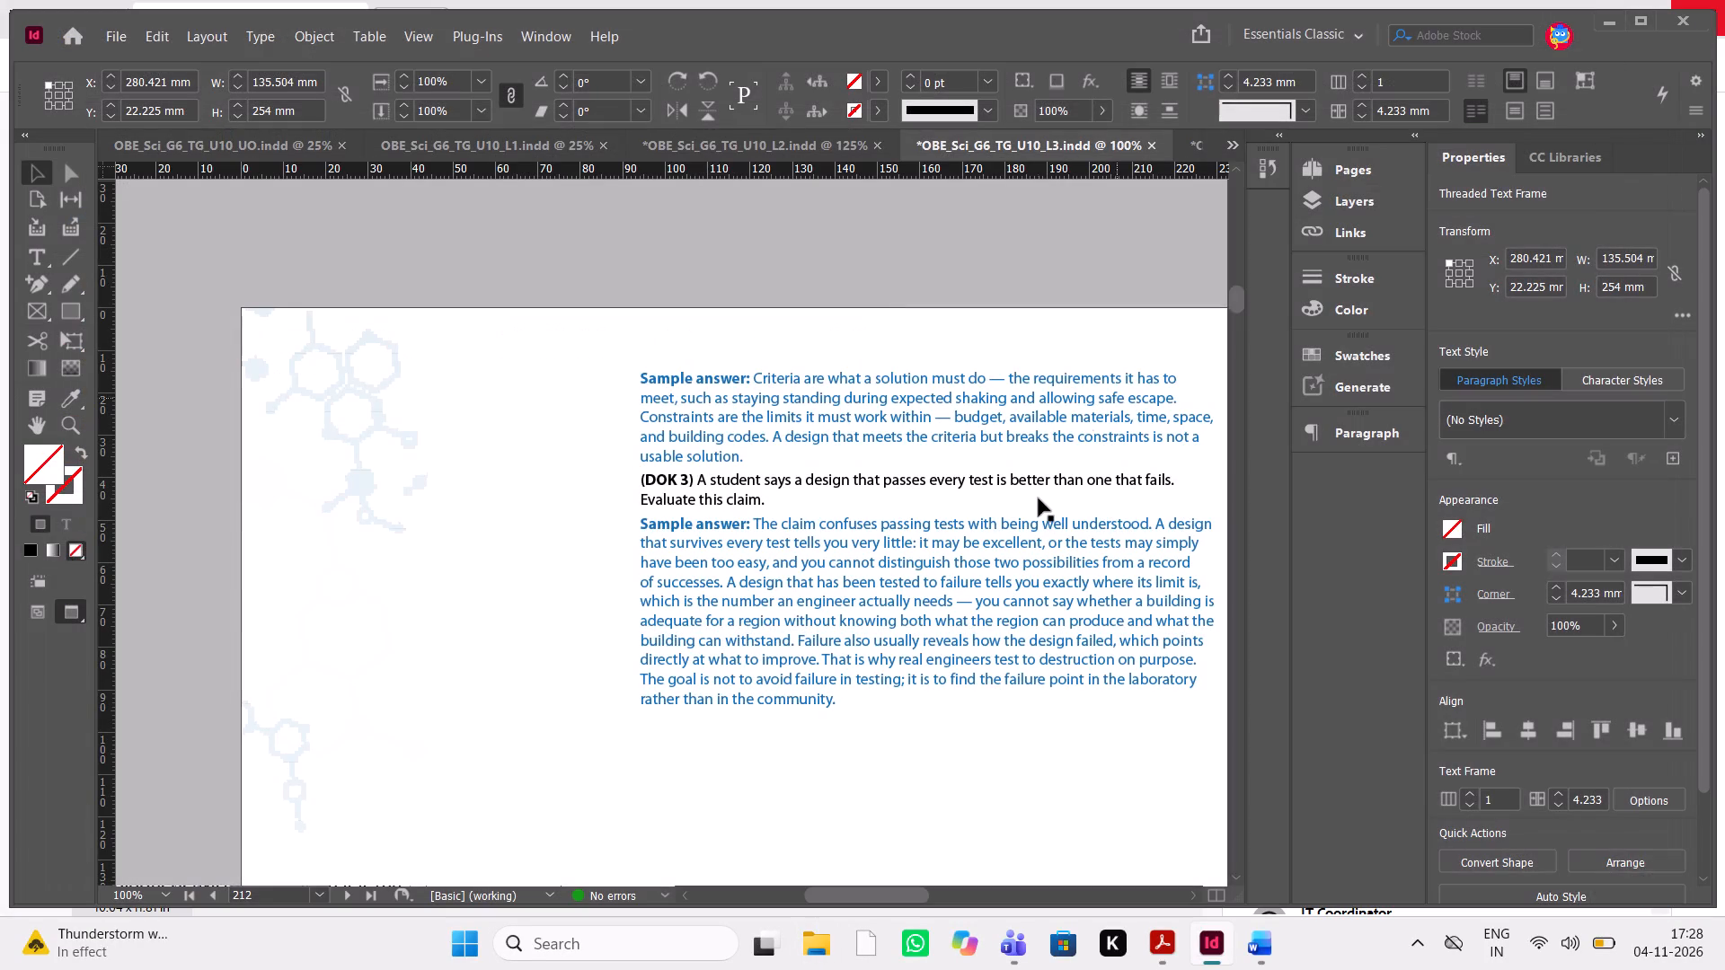
click(789, 152)
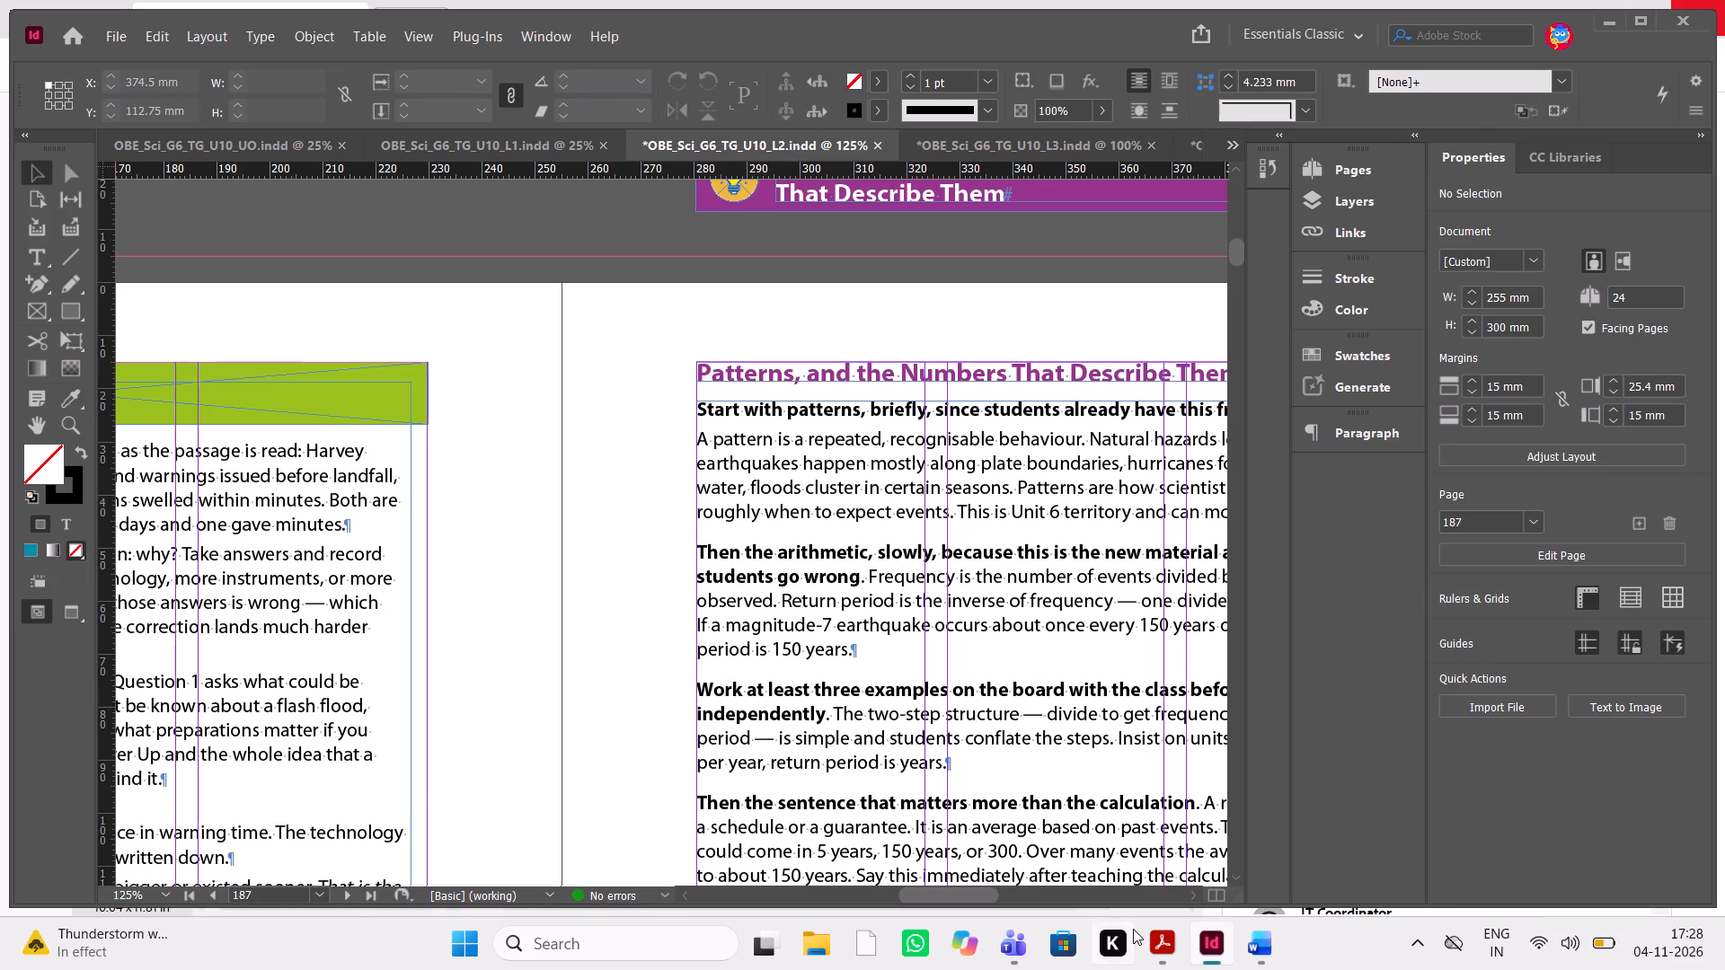
In Acrobat, review the comments for PDF pages 45, 67 and 70 and examine the marked Cause and Effect heading on page 196.
drag(1133, 929, 1113, 949)
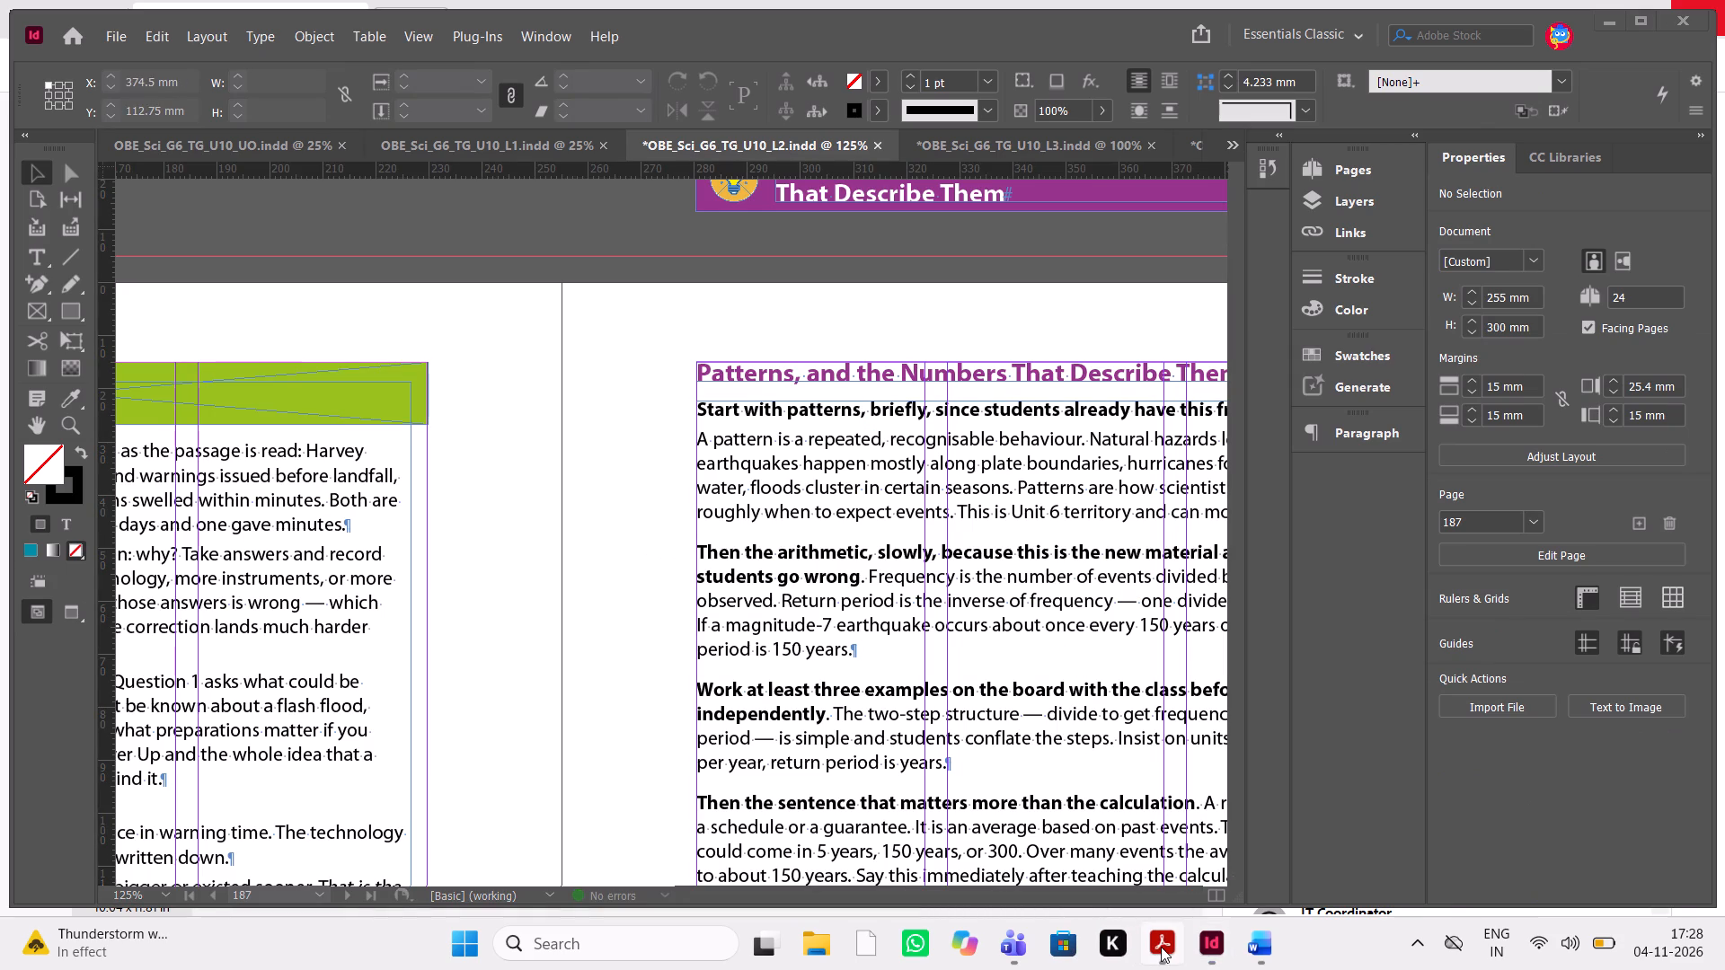
click(1161, 947)
click(1384, 780)
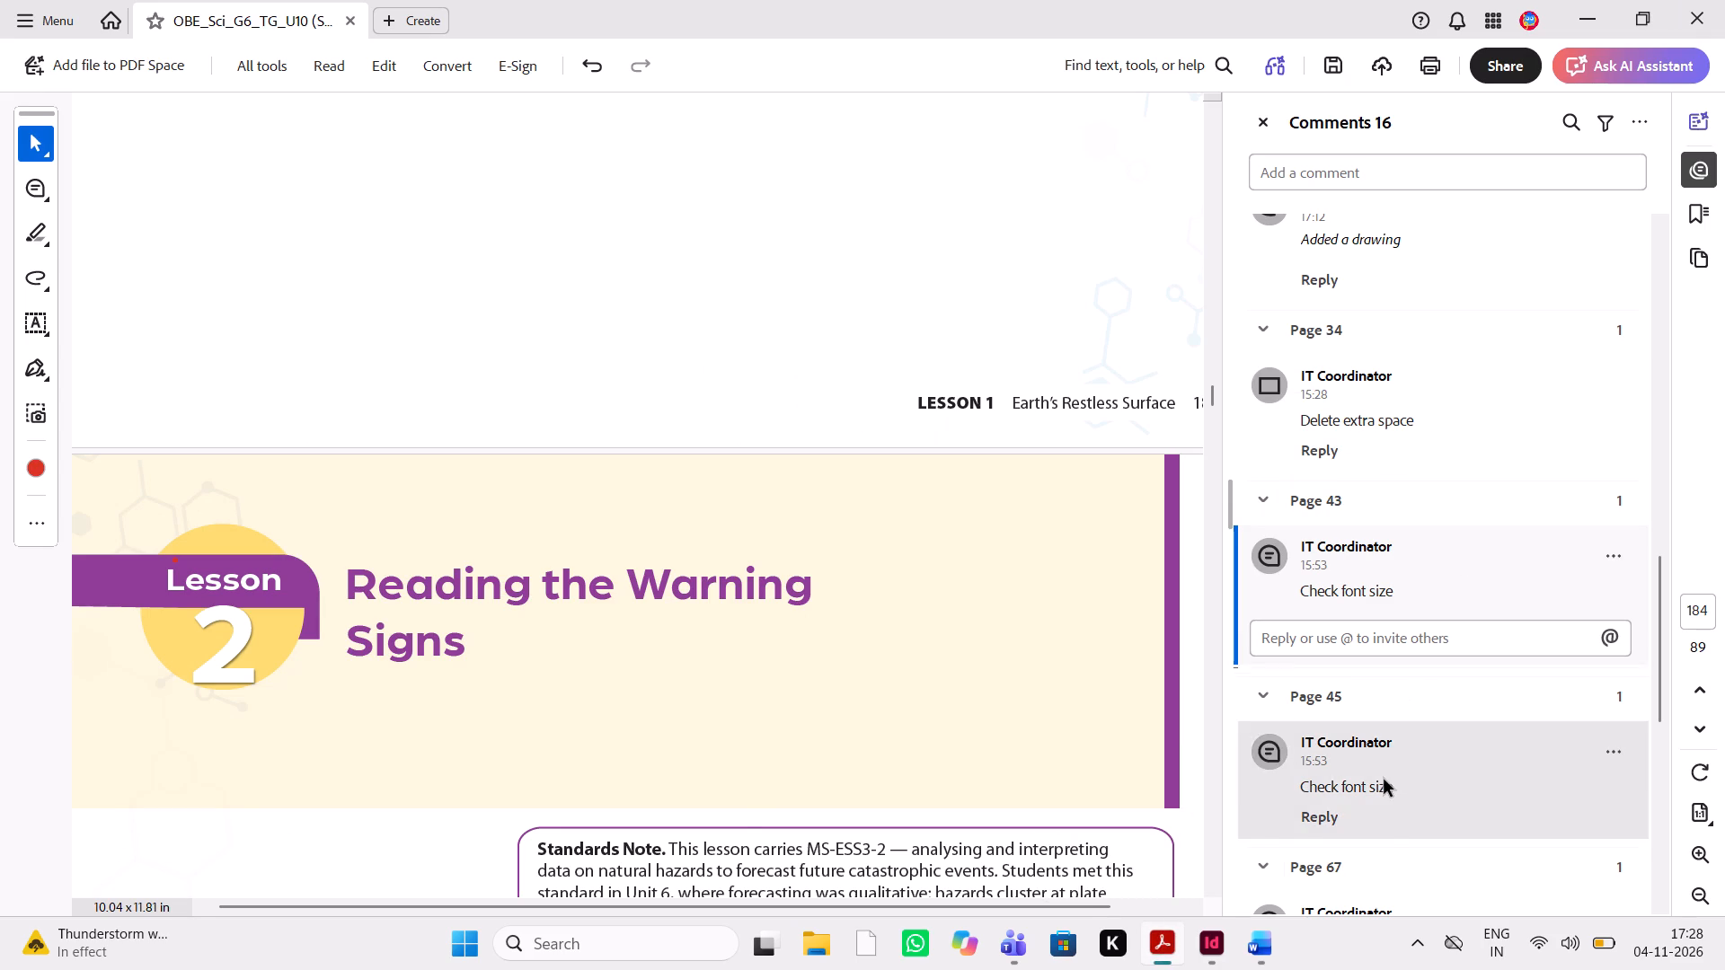
scroll(1384, 780, down, 2)
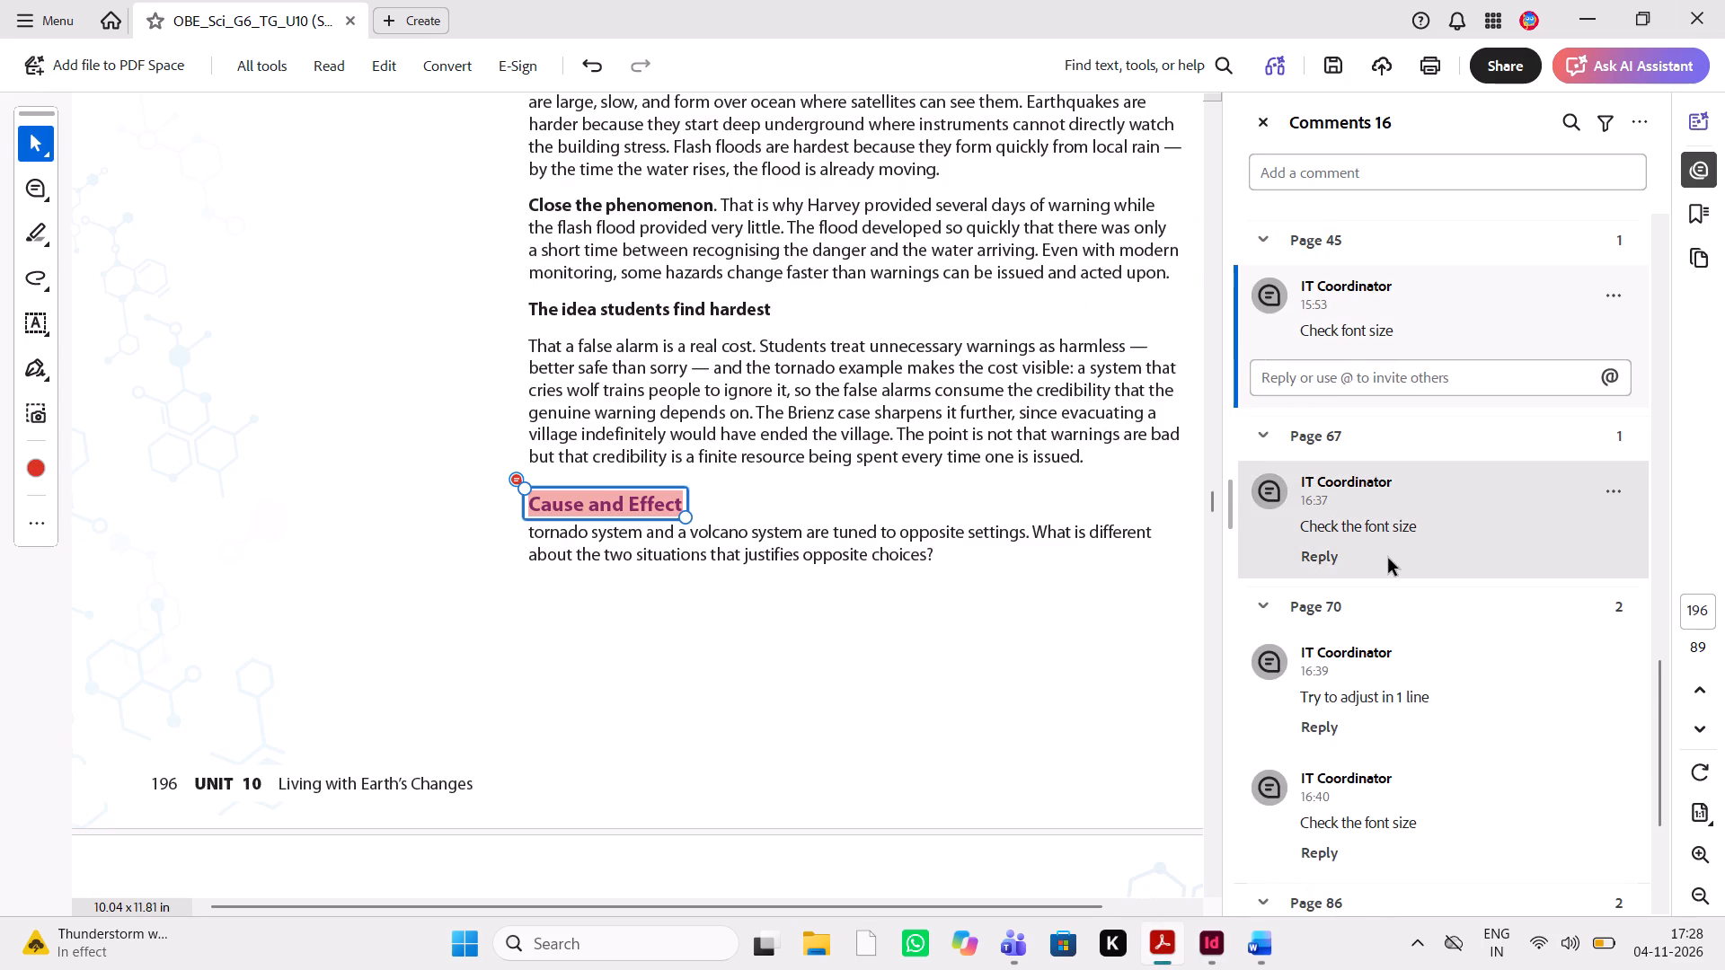
click(1387, 559)
click(1382, 666)
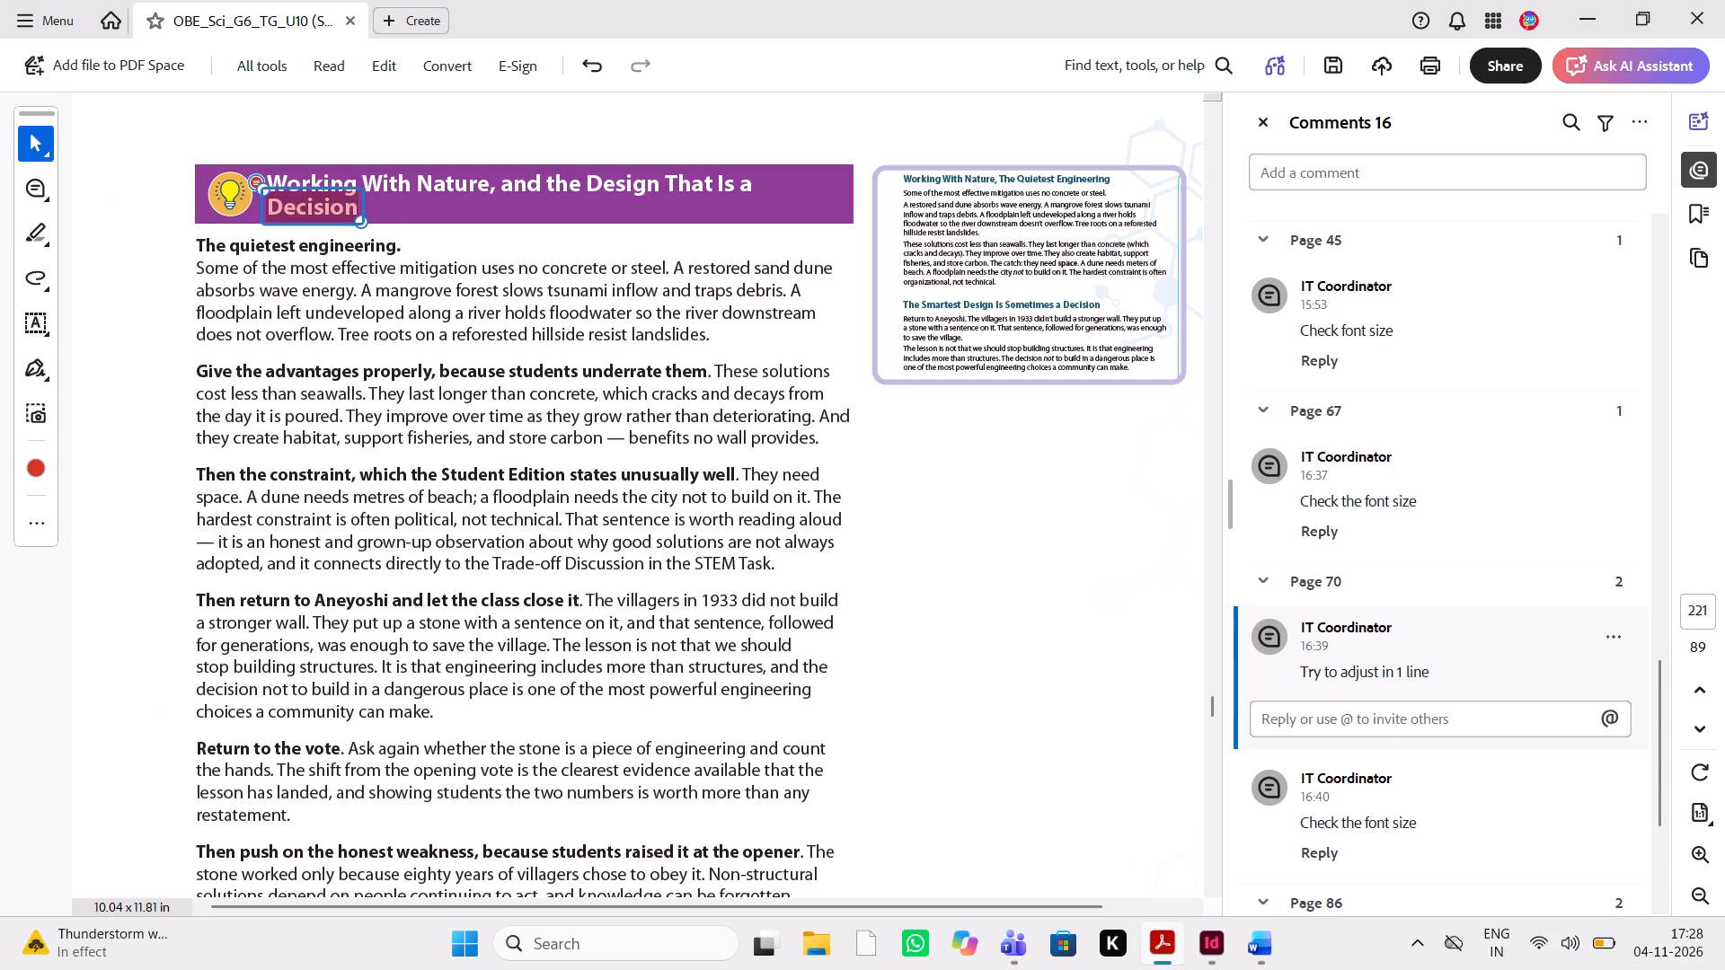
click(1417, 489)
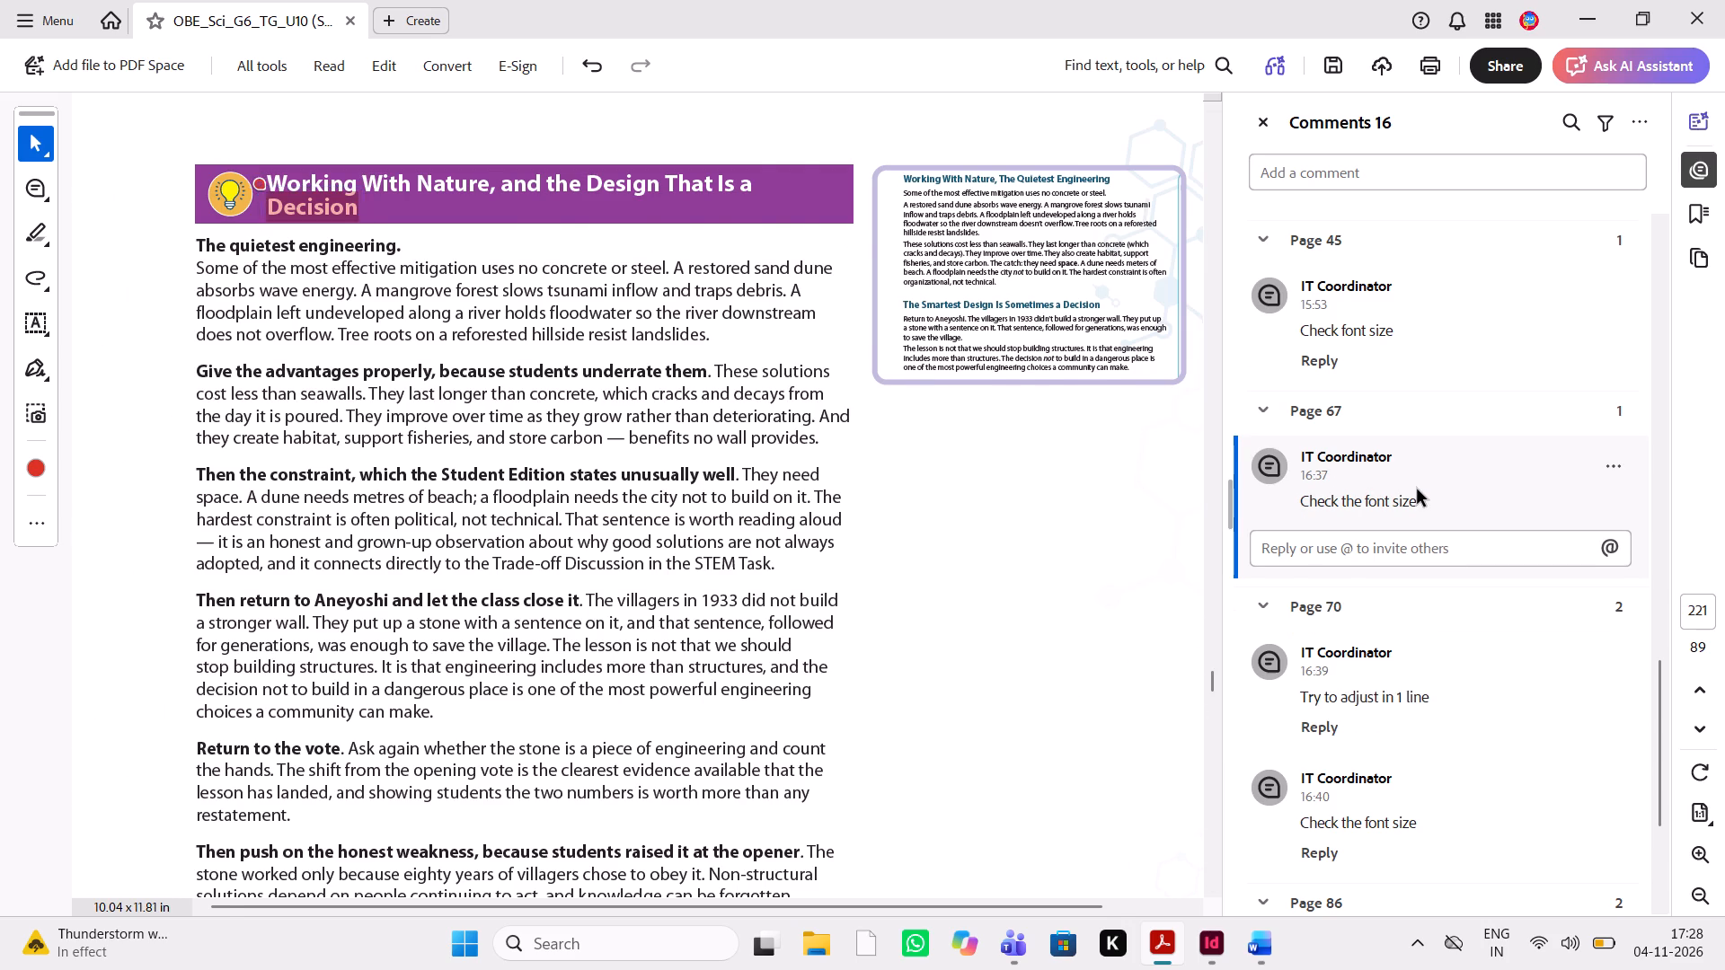
click(1419, 652)
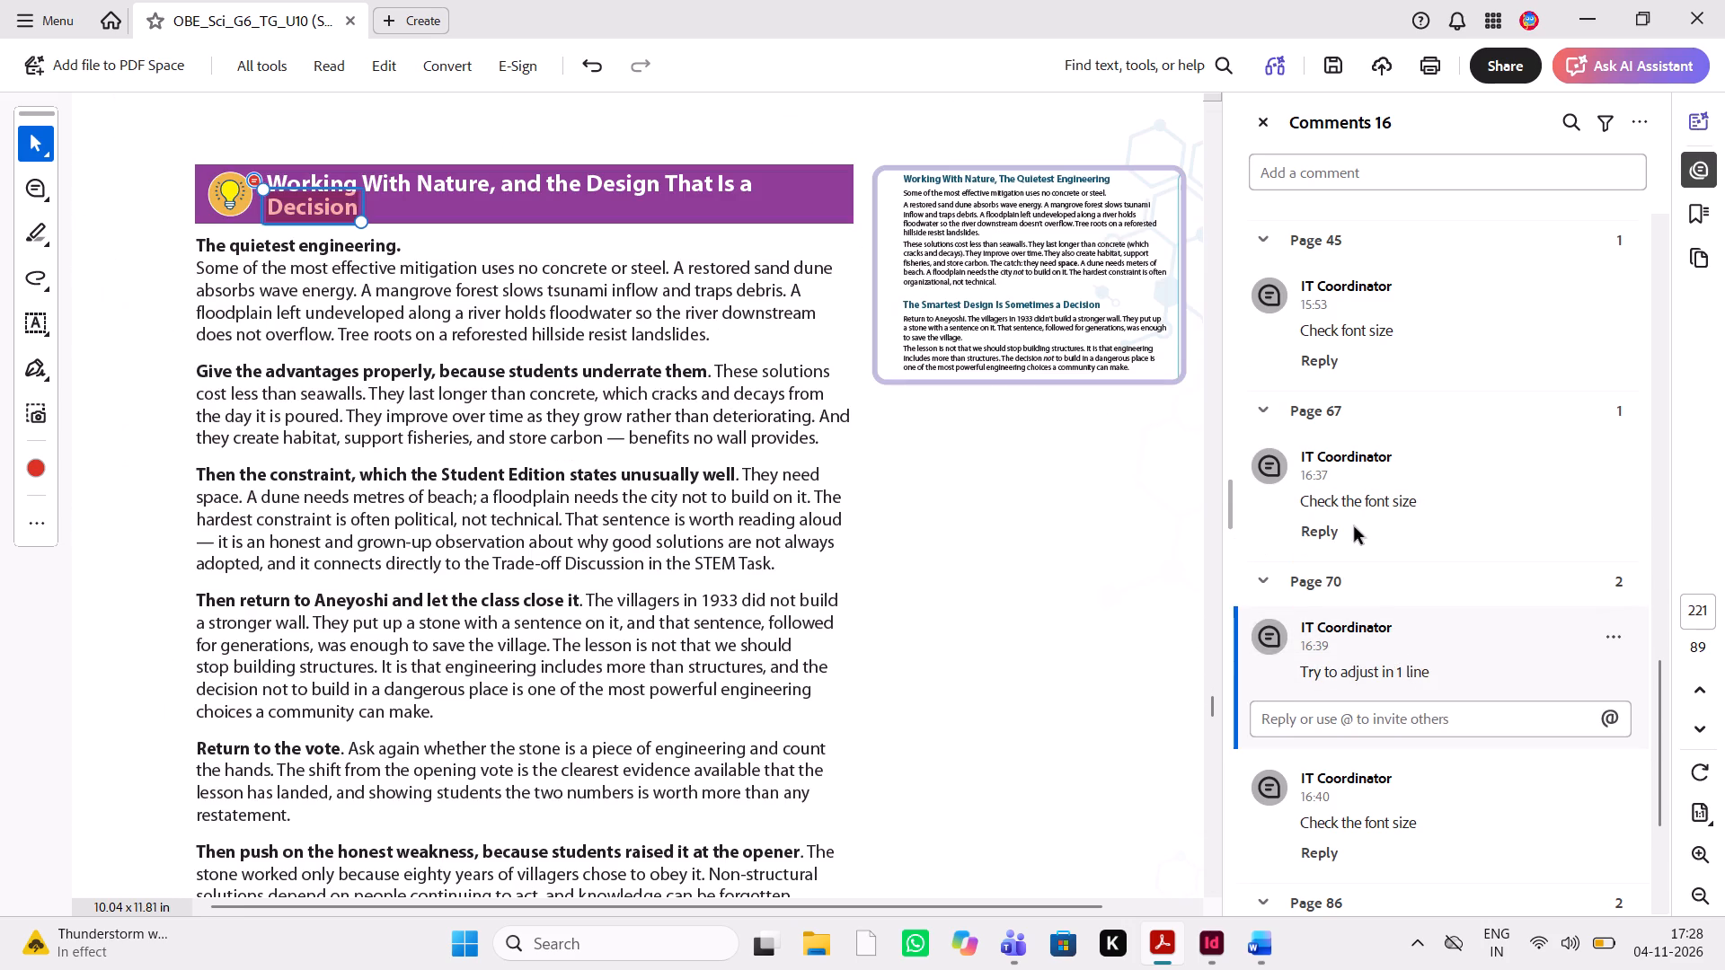
click(1434, 308)
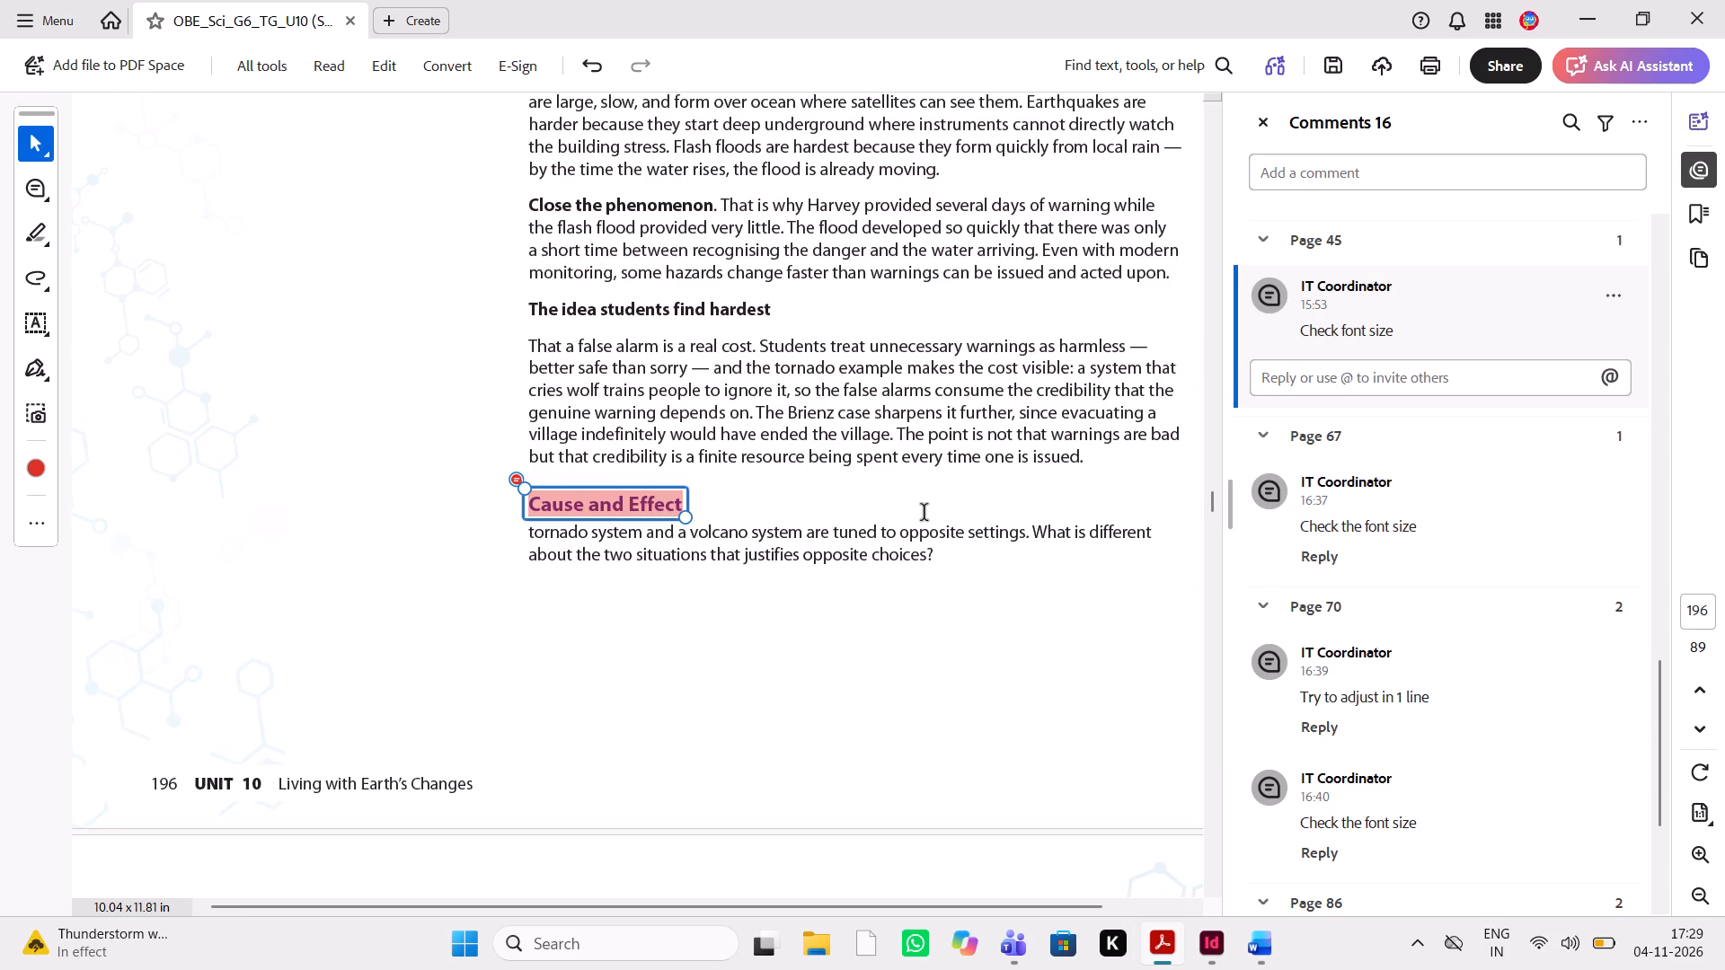
scroll(924, 514, up, 3)
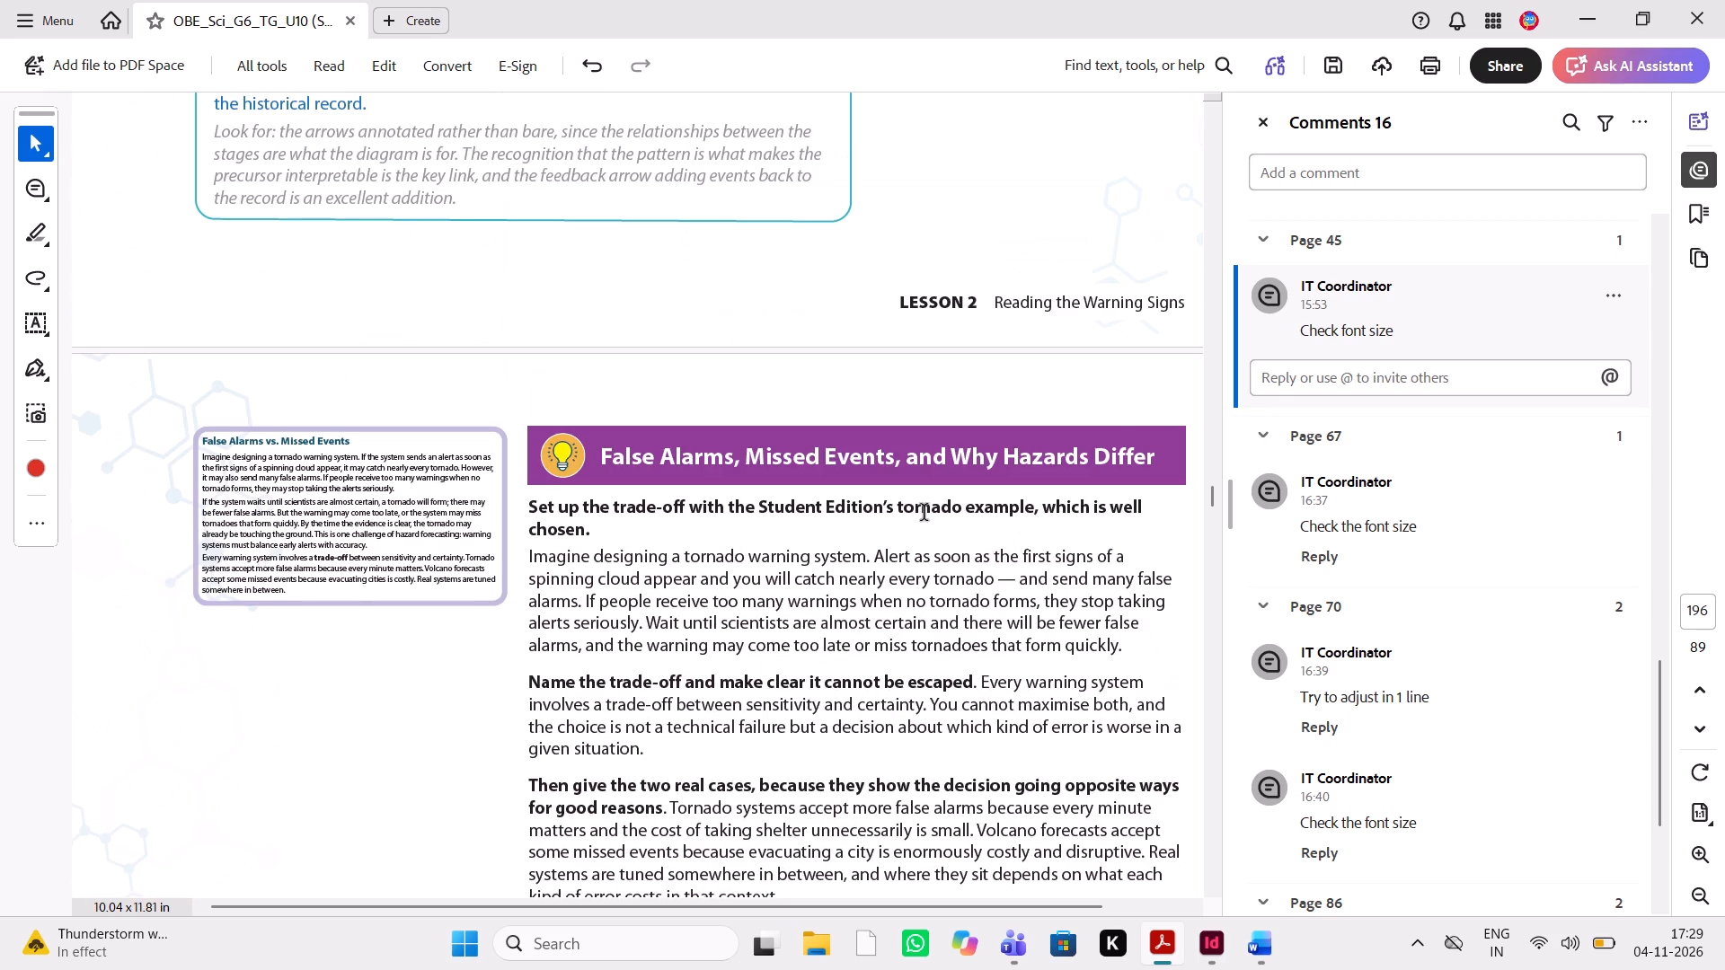
scroll(924, 514, down, 4)
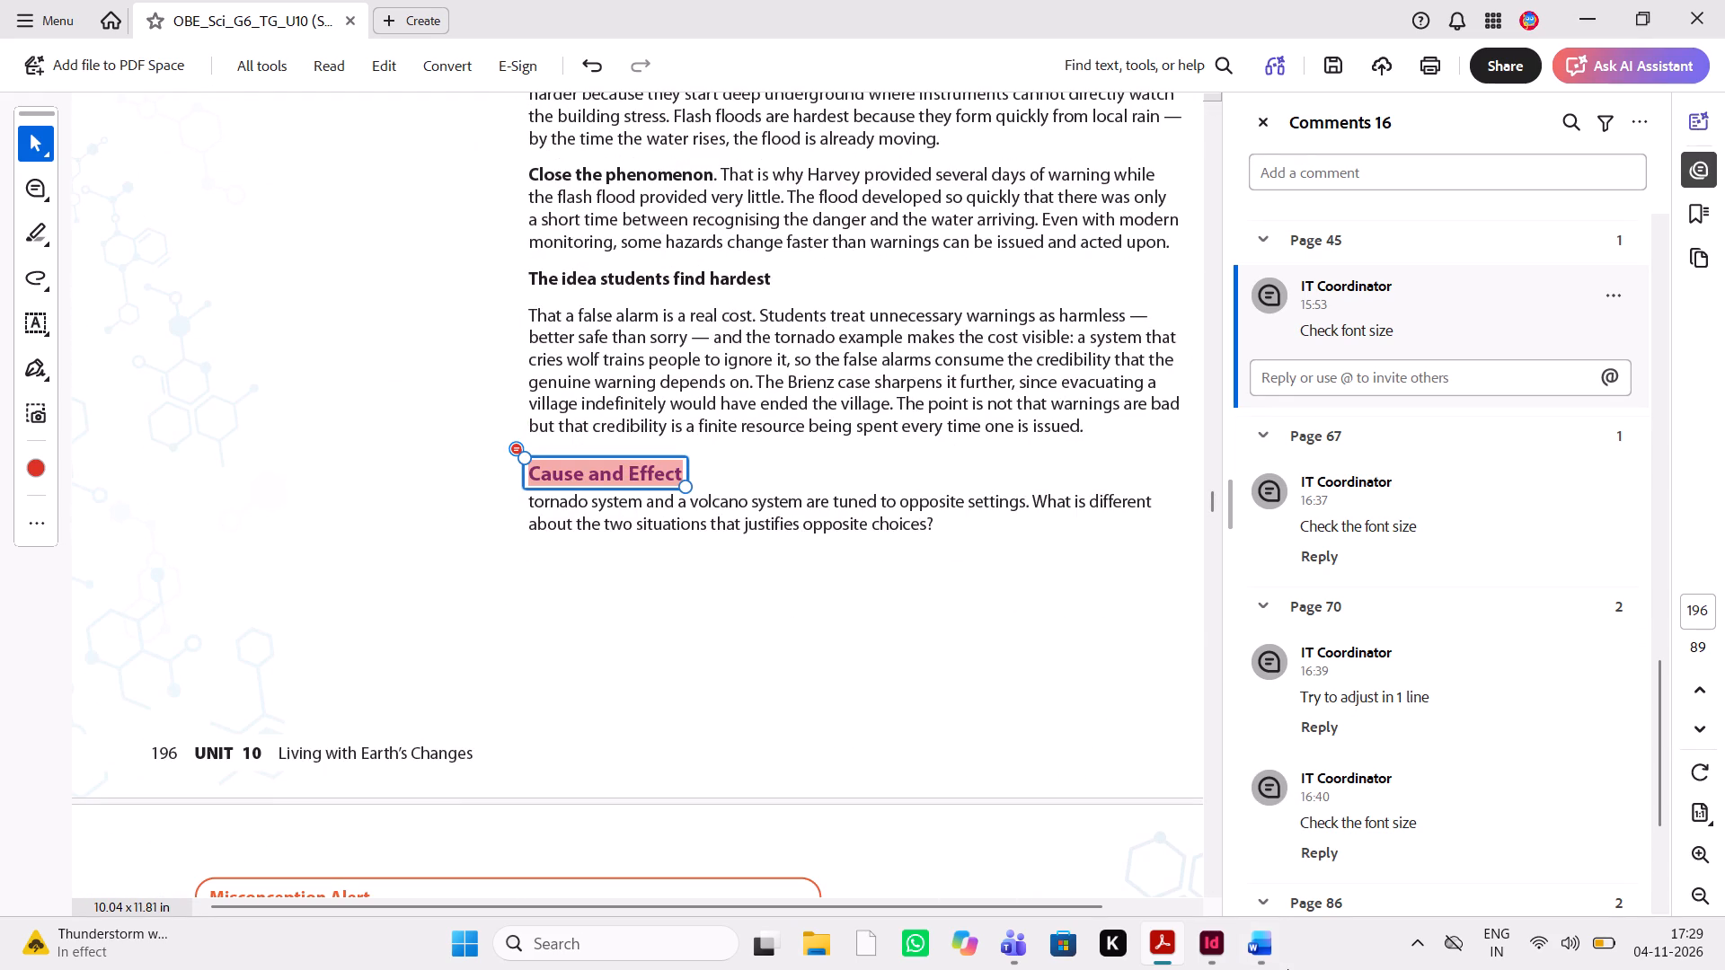
In InDesign, set the Patterns heading on page 186, including its trailing space, to a font size of 11 pt.
click(1226, 940)
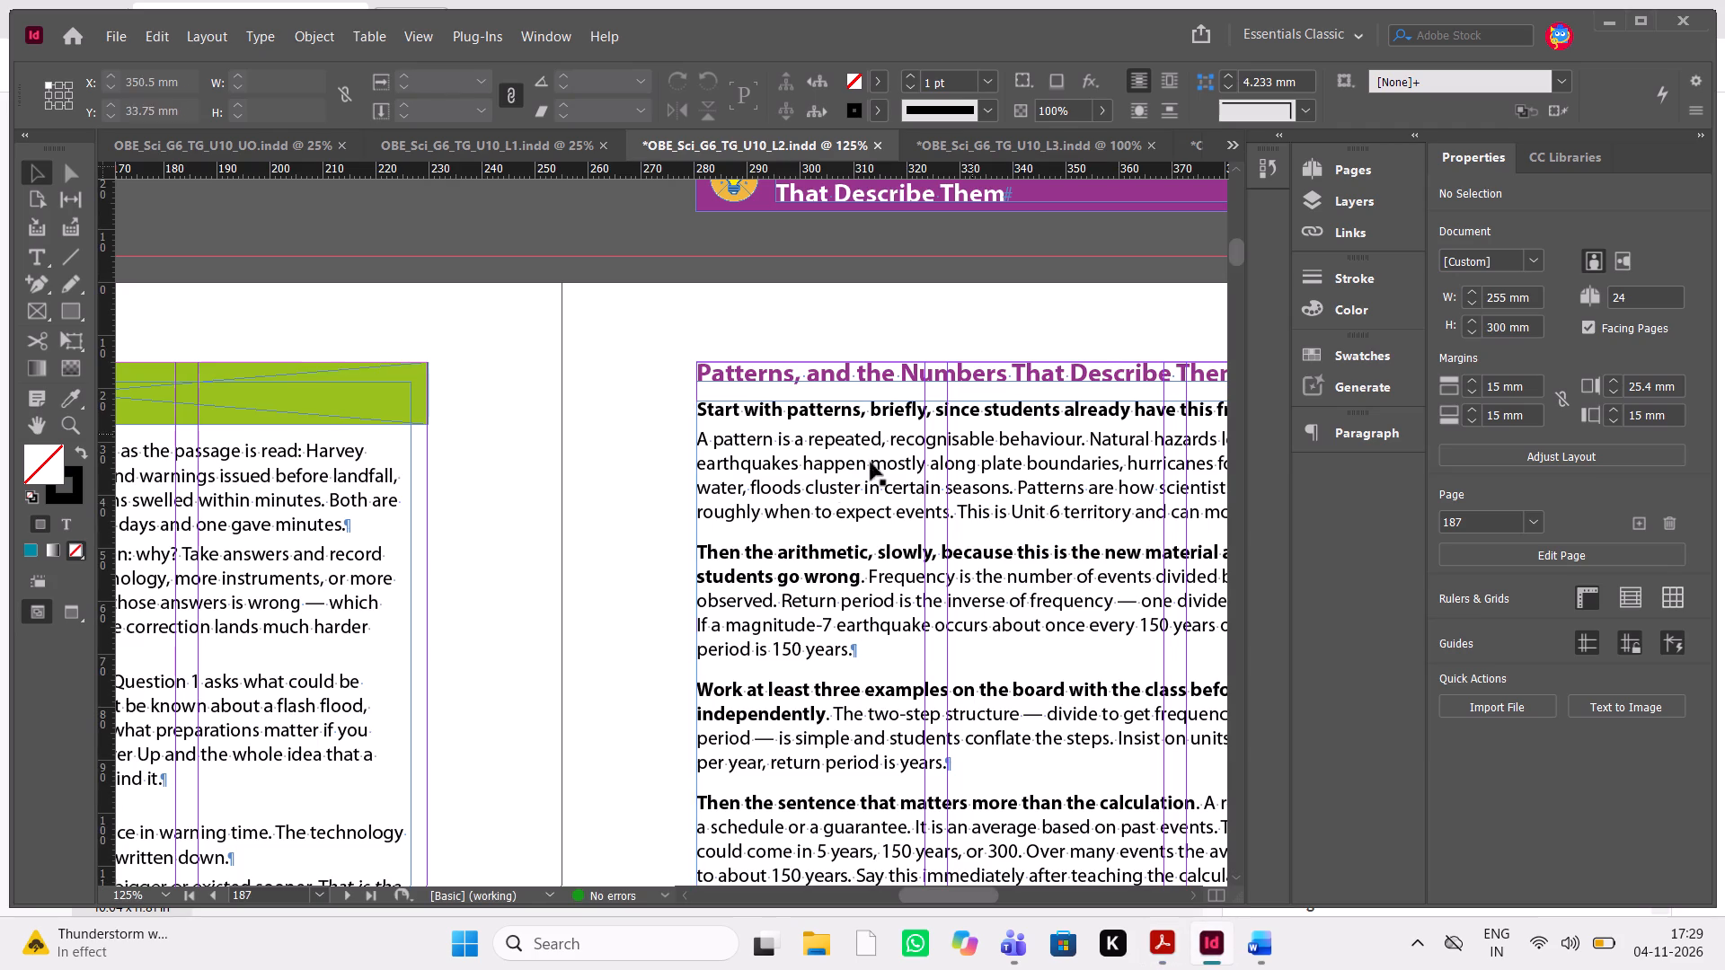
scroll(840, 504, up, 2)
scroll(840, 504, right, 1)
scroll(840, 504, up, 3)
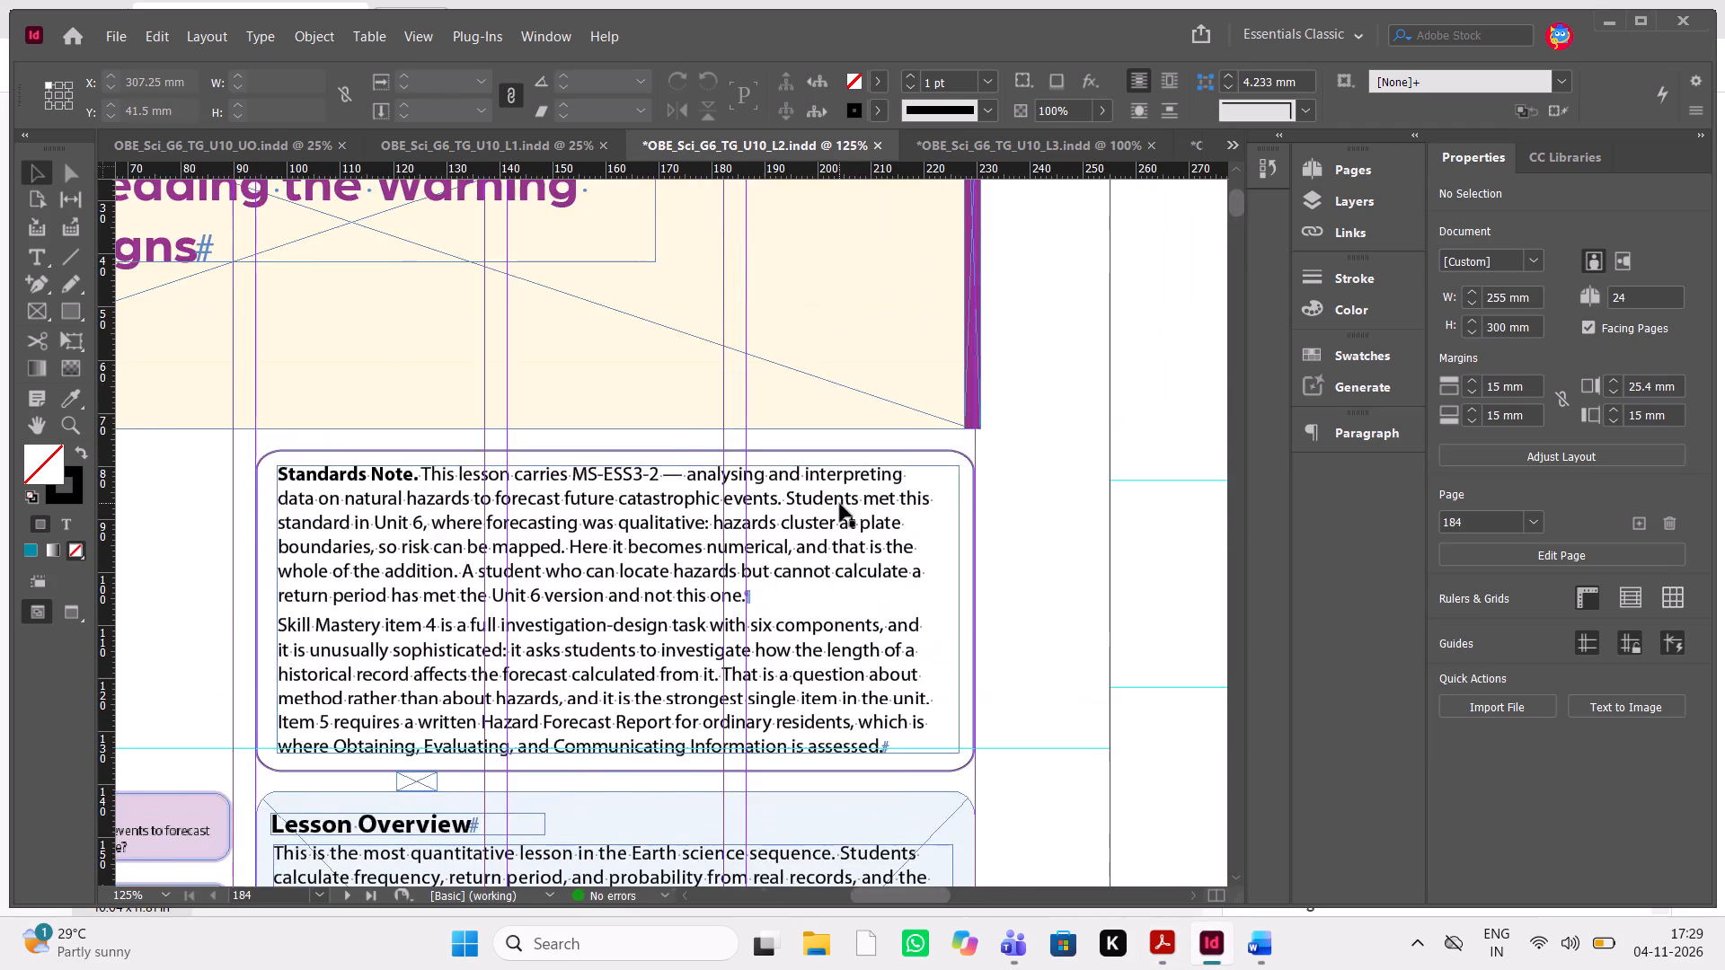
scroll(840, 504, right, 2)
scroll(840, 504, up, 2)
scroll(840, 504, down, 5)
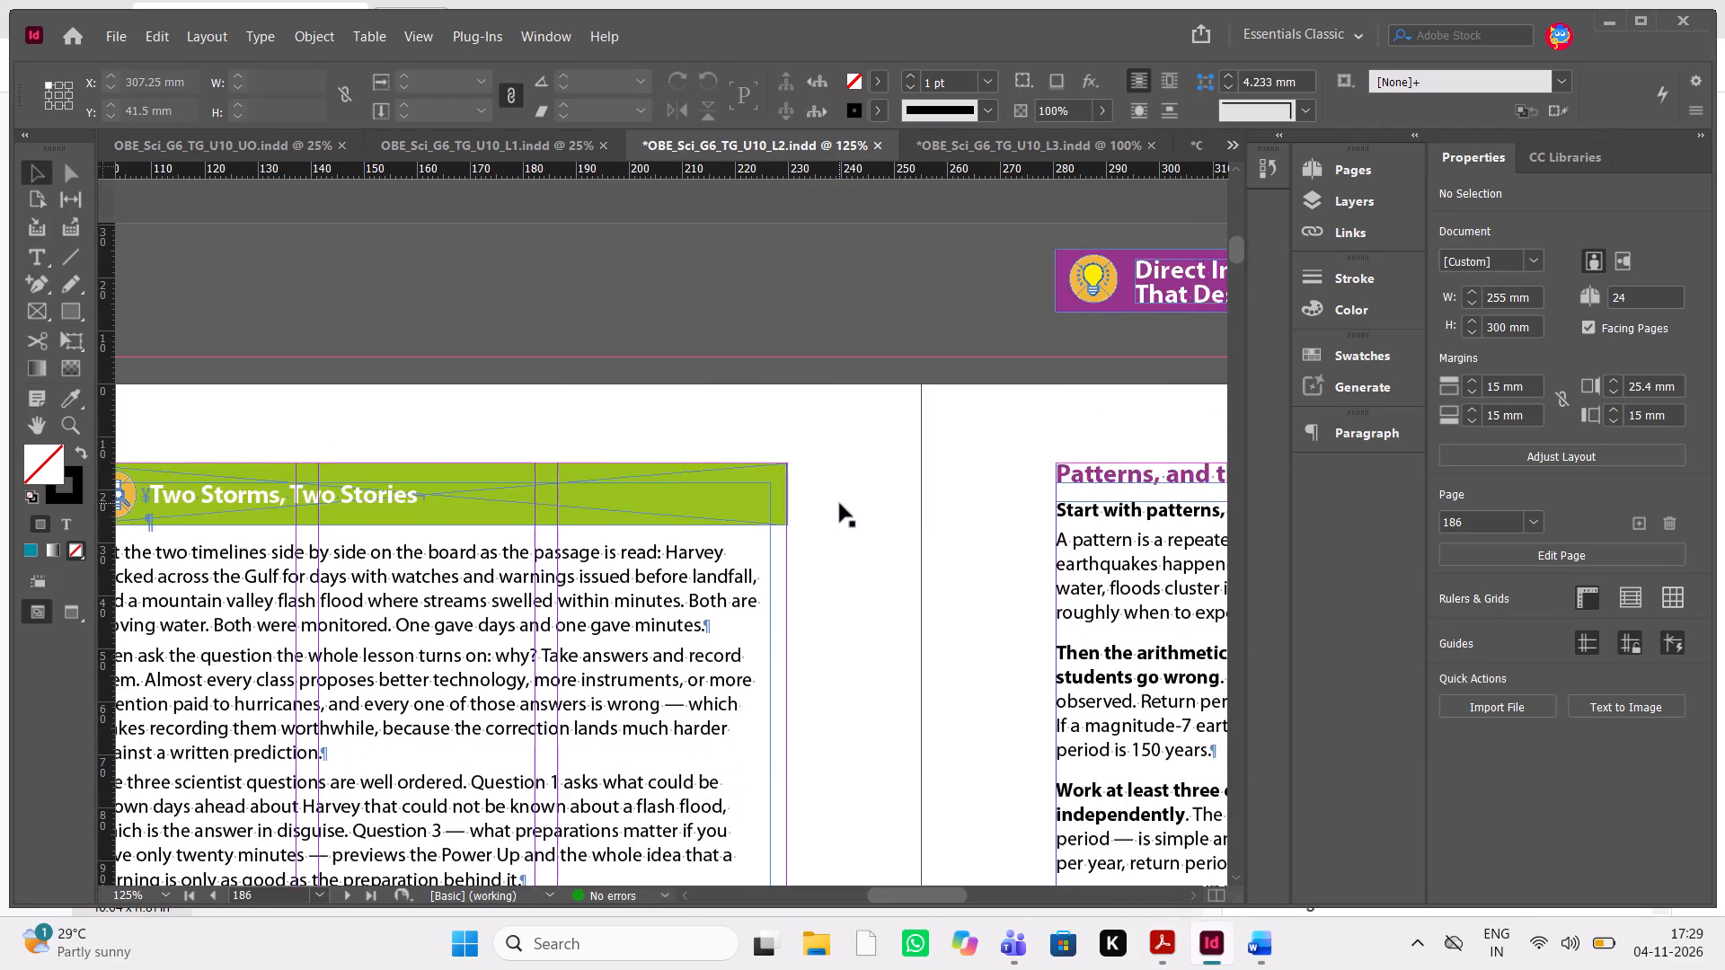
scroll(840, 504, down, 3)
scroll(840, 504, left, 1)
scroll(840, 504, down, 2)
scroll(840, 504, up, 1)
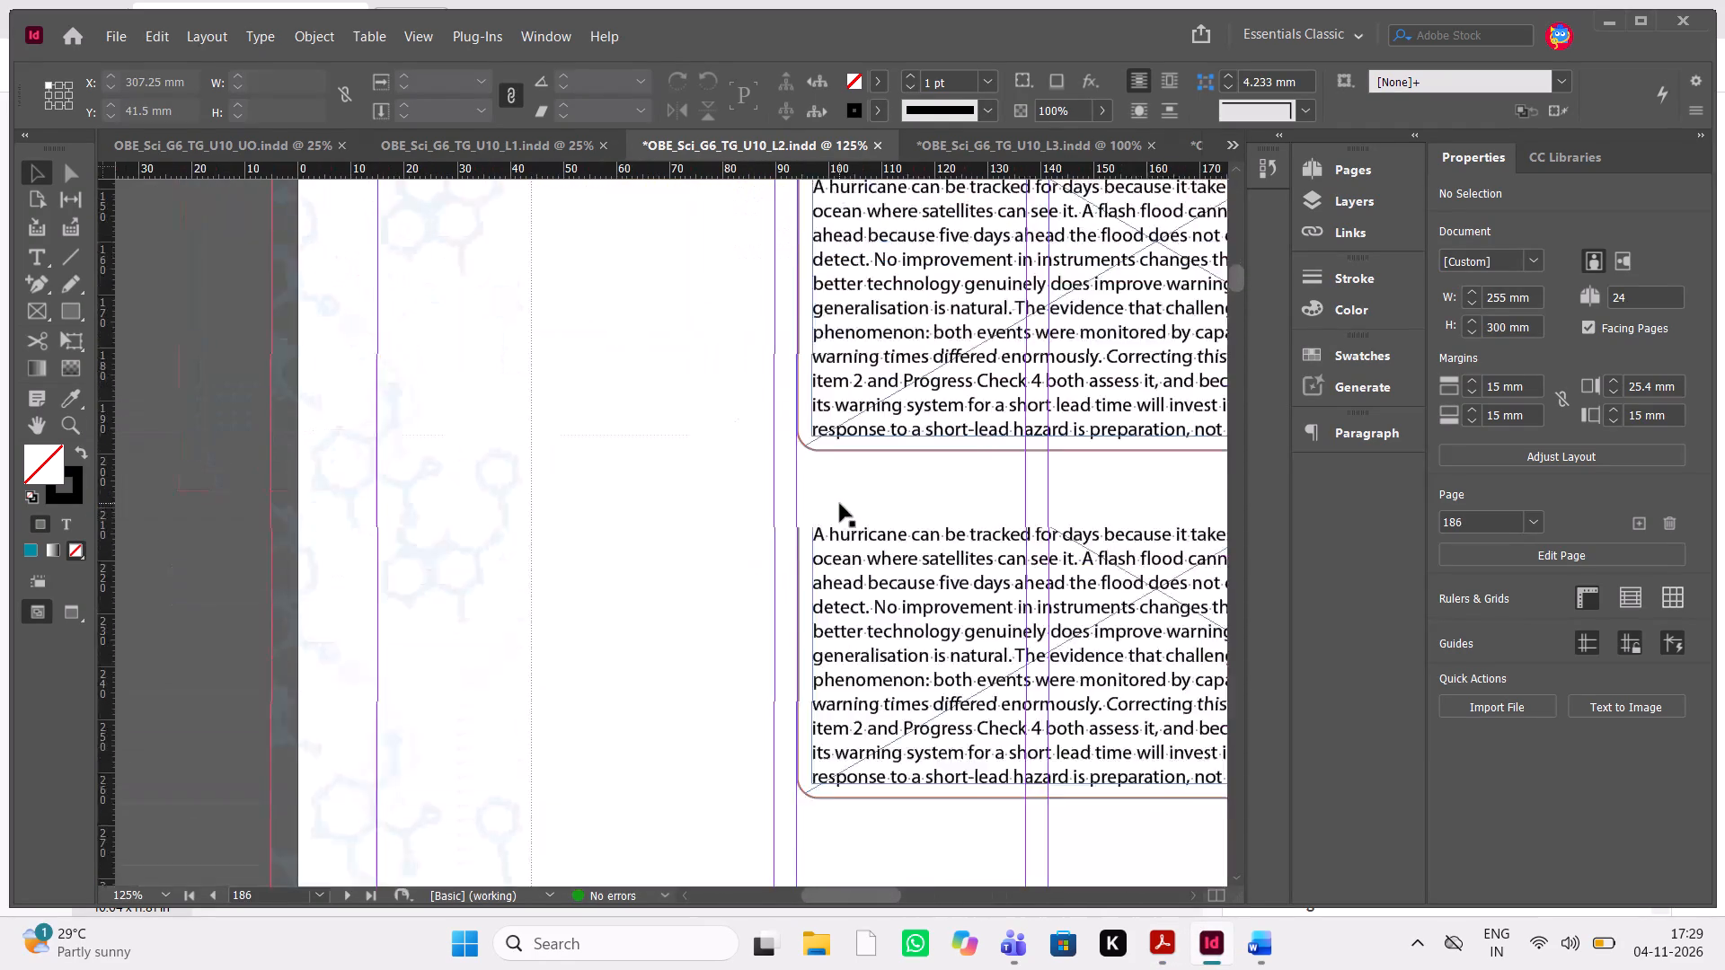
scroll(840, 504, up, 2)
scroll(840, 504, right, 1)
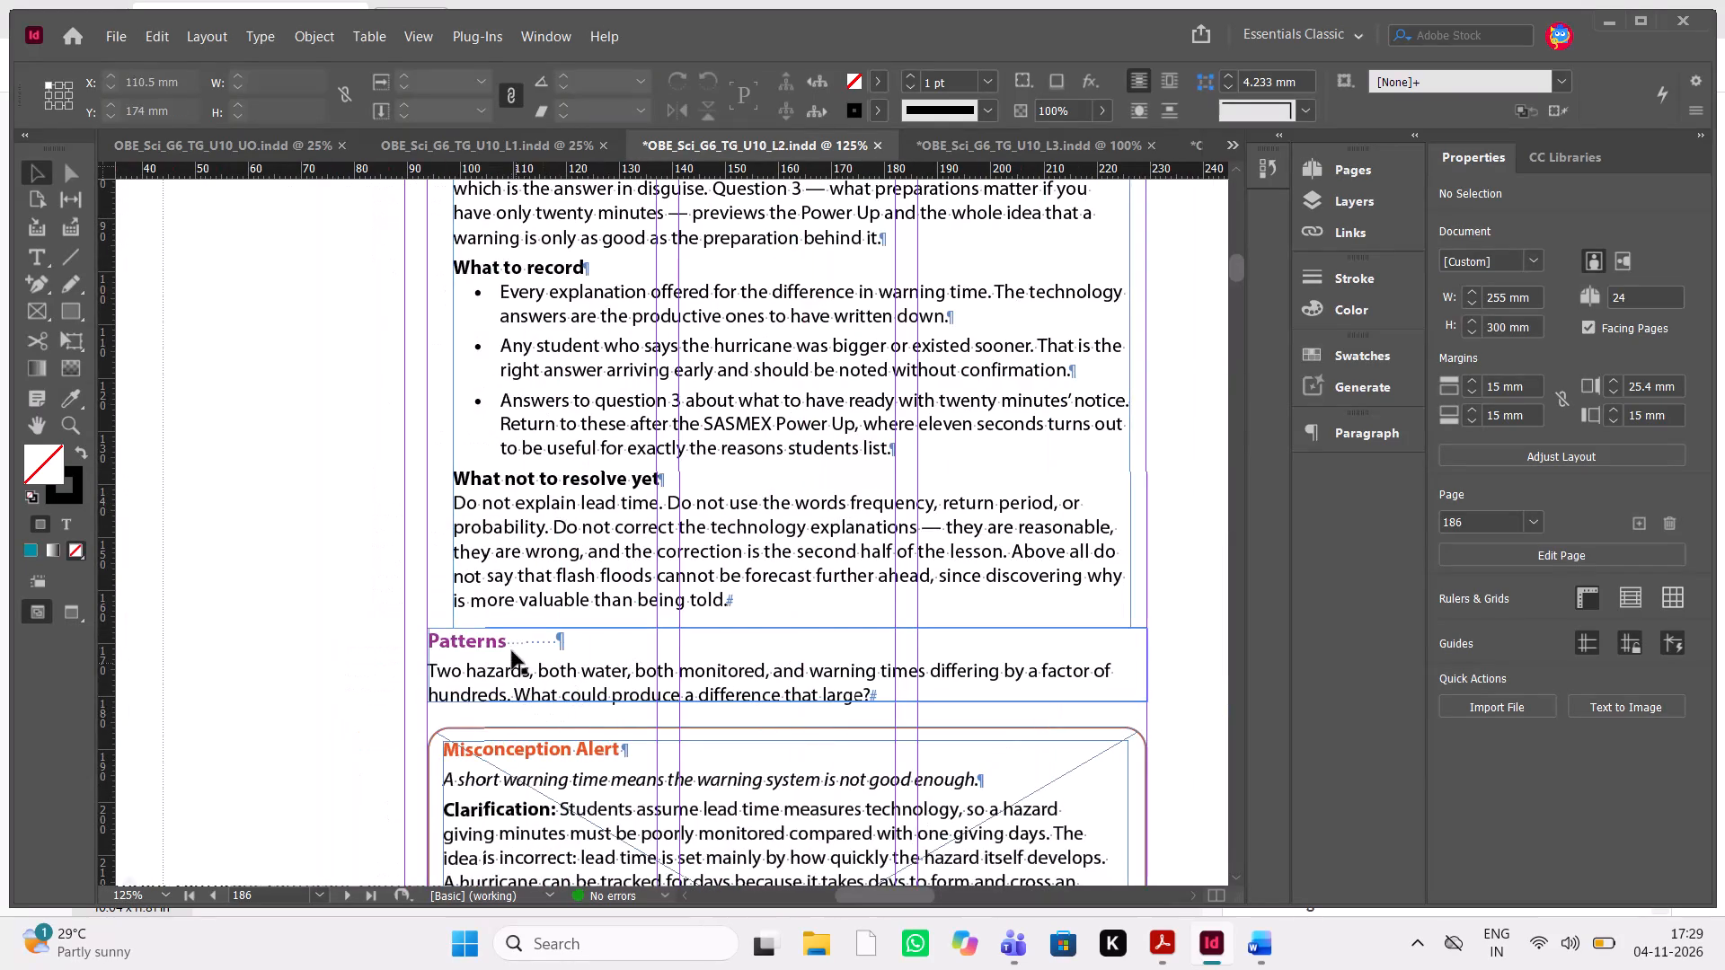
double_click(511, 648)
drag(545, 628, 489, 641)
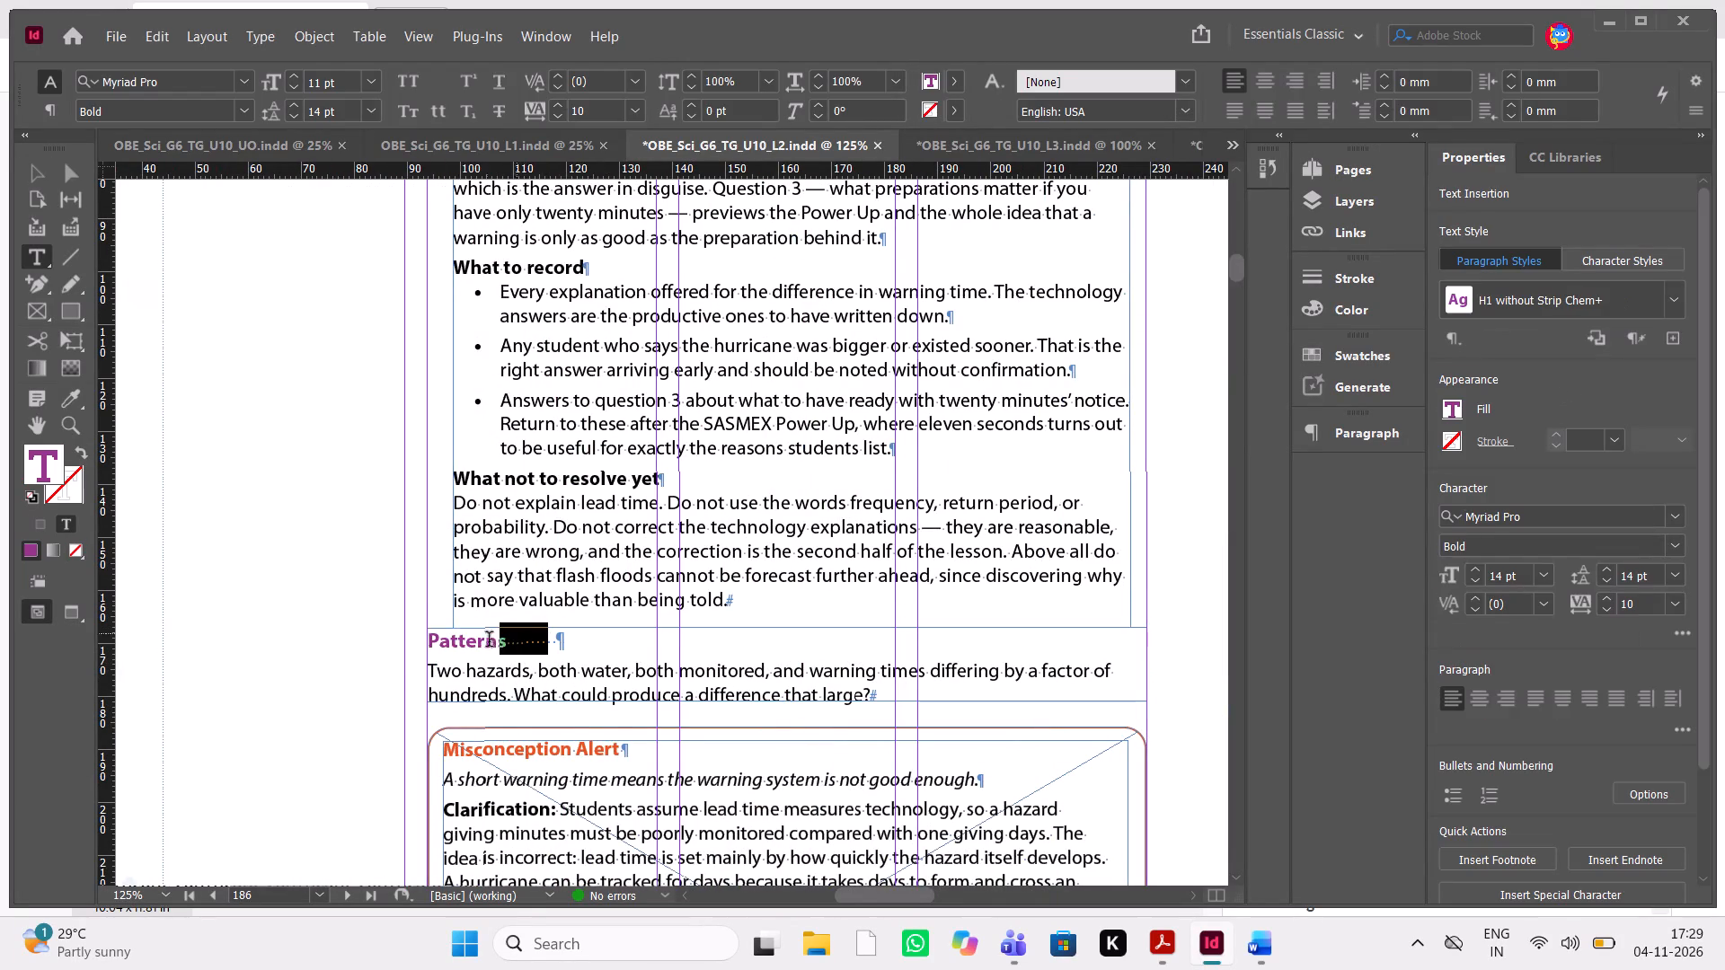
drag(489, 641, 393, 651)
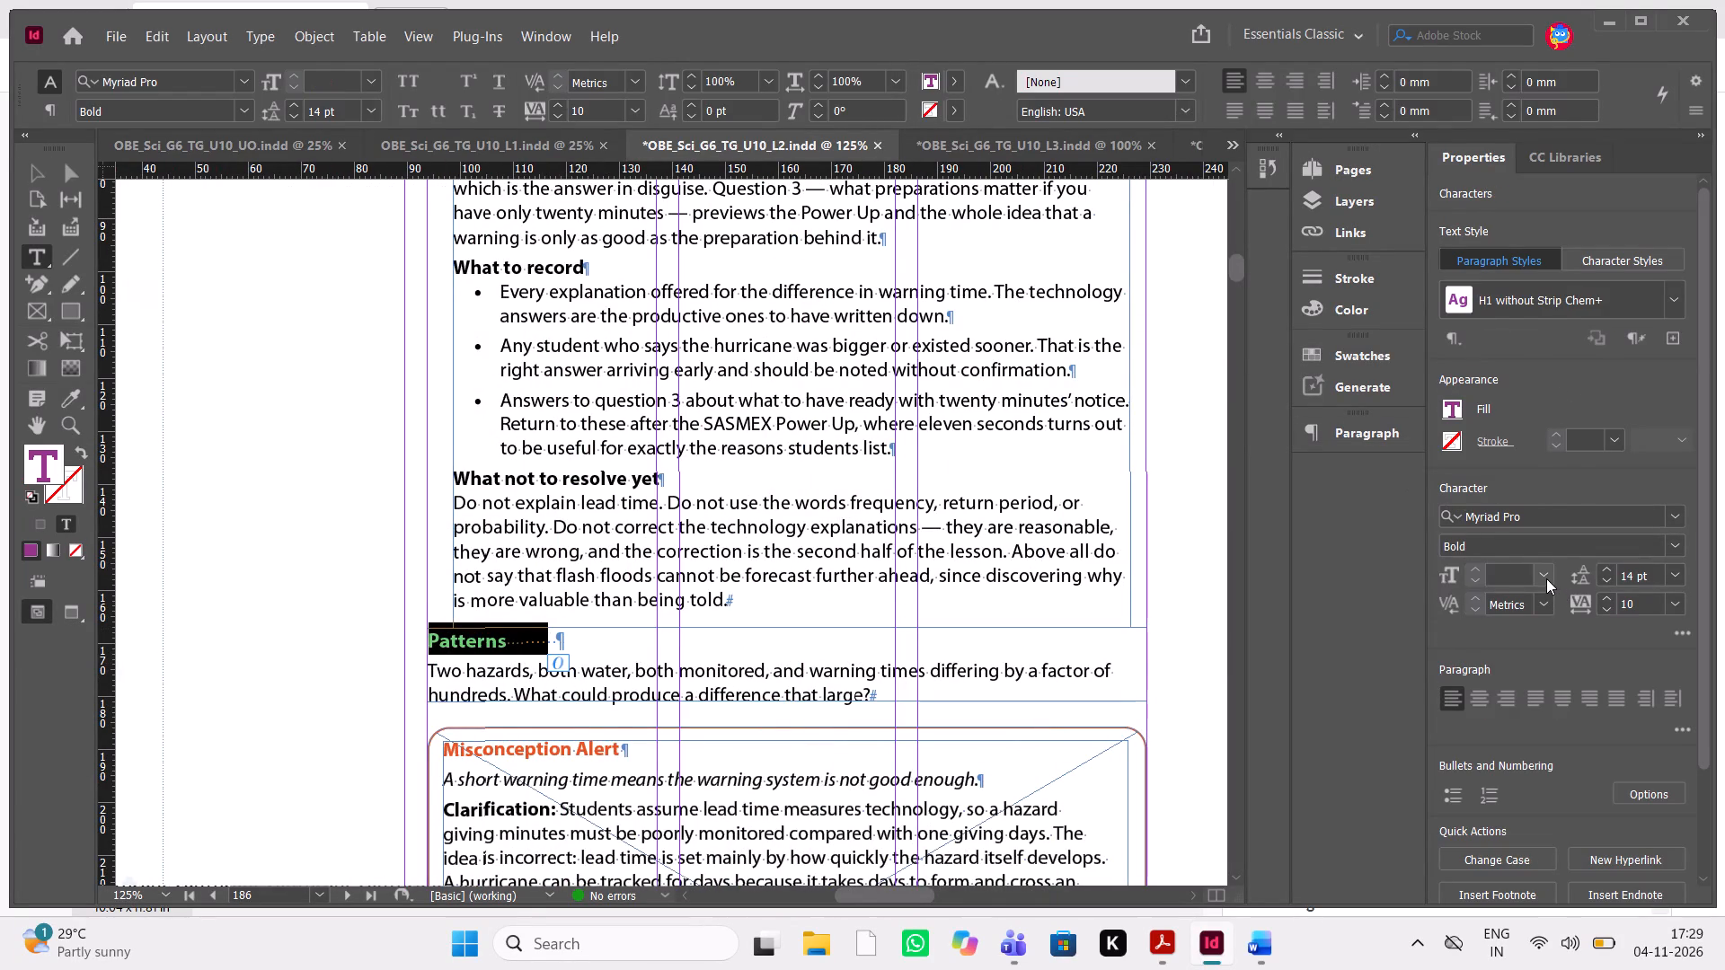
click(1546, 578)
click(1516, 347)
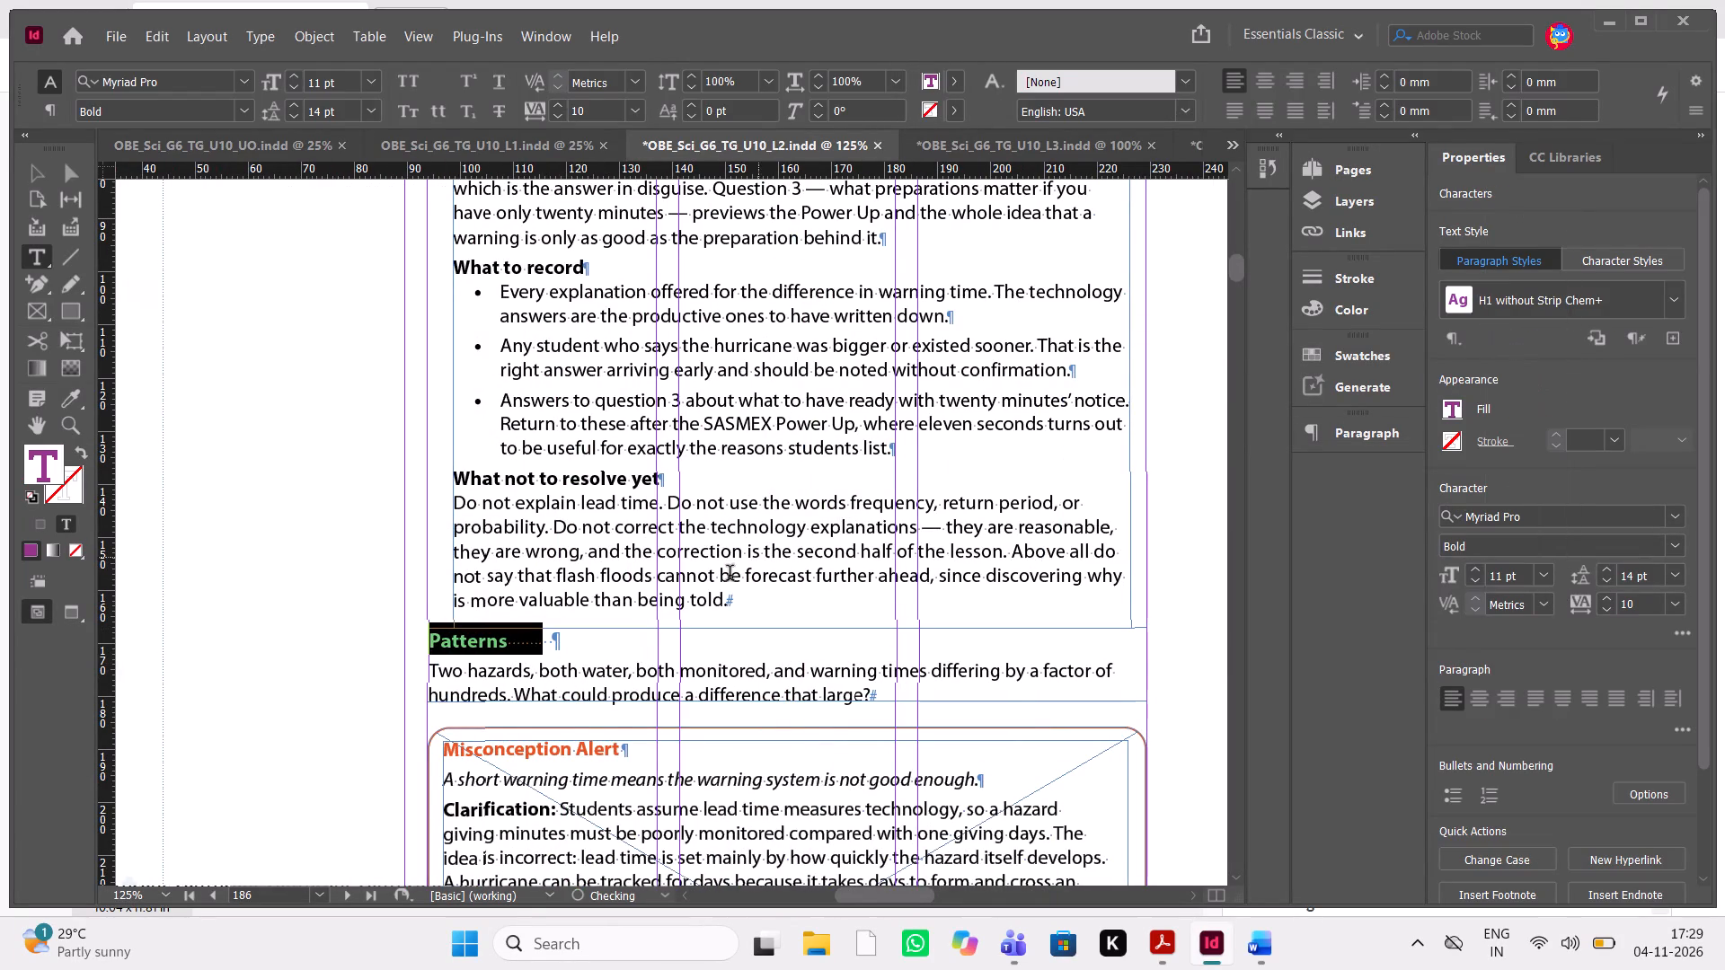
click(686, 627)
Look through the following Lesson 2 pages up to page 194 for other small purple headings.
scroll(686, 627, left, 9)
scroll(686, 627, down, 4)
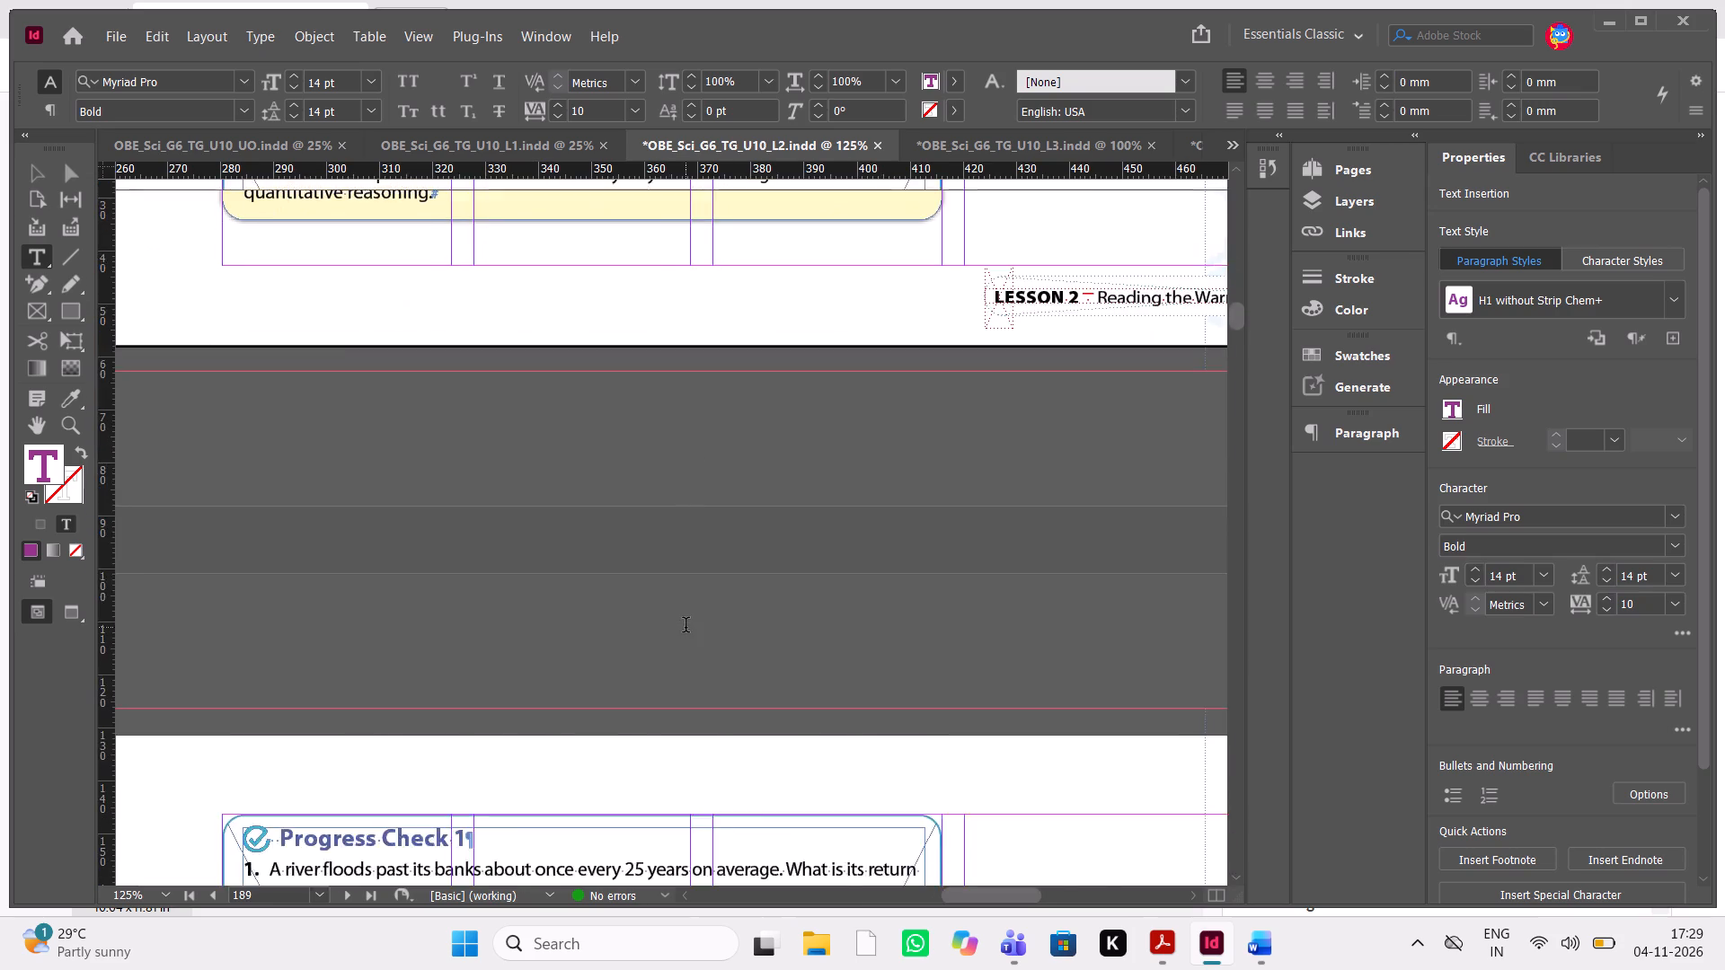
scroll(686, 627, down, 7)
scroll(686, 627, left, 2)
scroll(686, 627, down, 7)
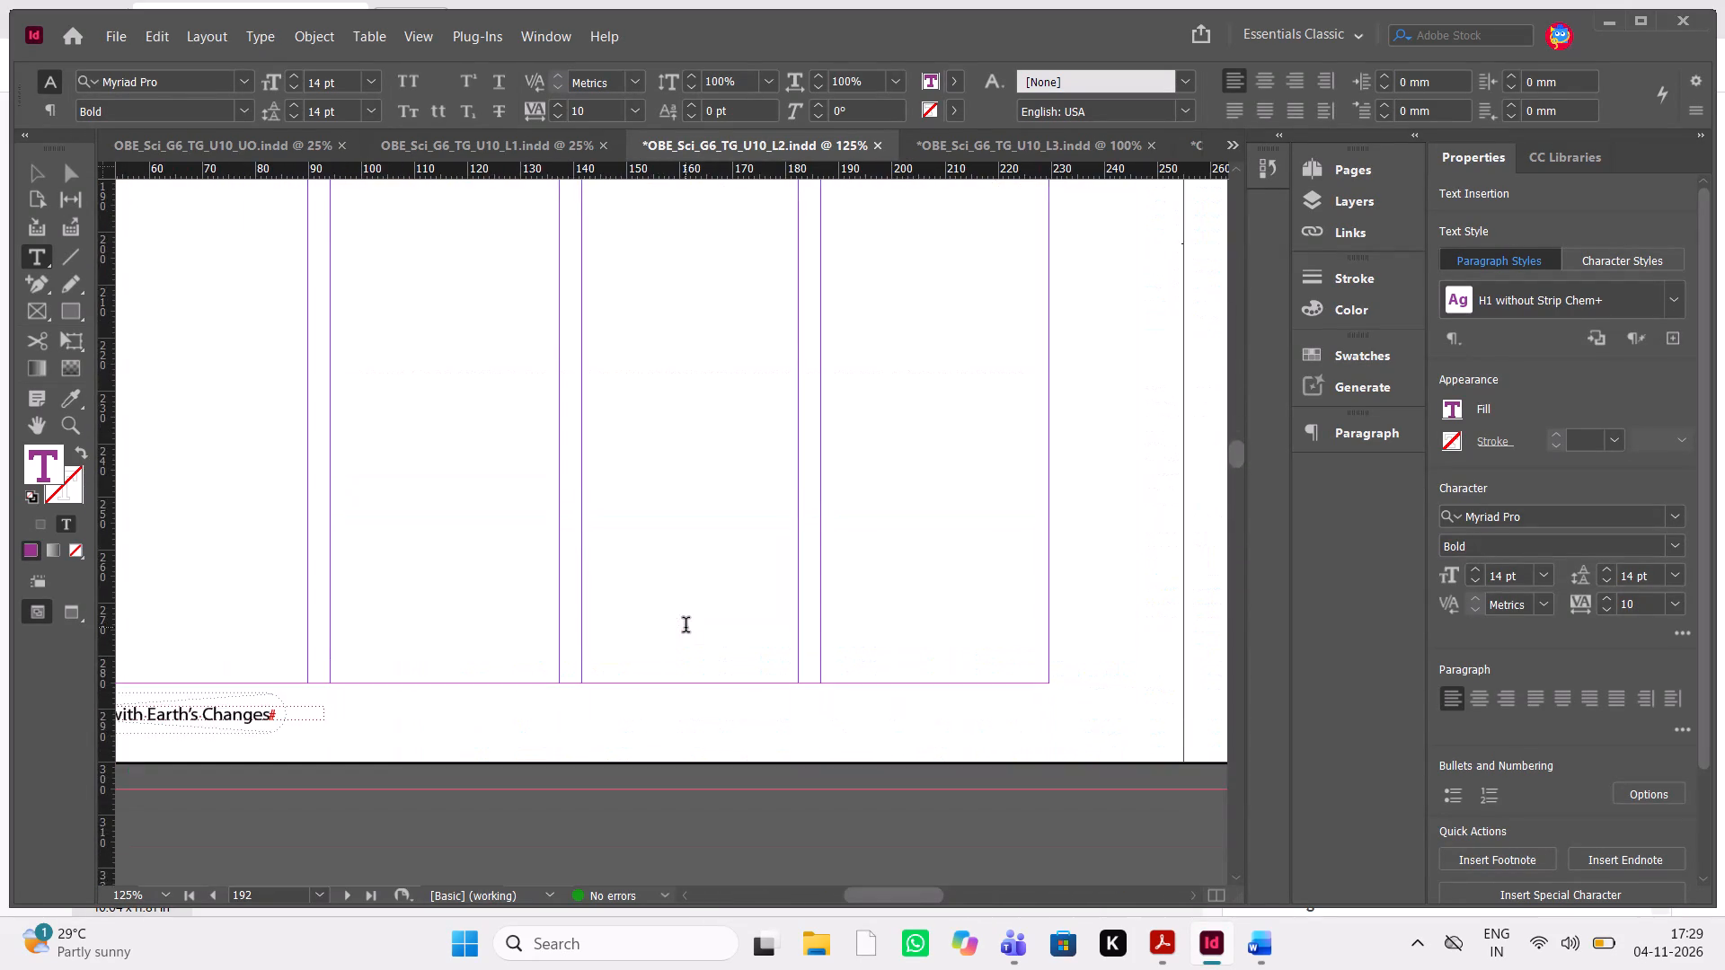
scroll(686, 627, down, 3)
Following the page 1 comment in Acrobat, copy the Estimated unit length text from "at 45 minutes" to "at the end." out of the Word manuscript.
click(1152, 930)
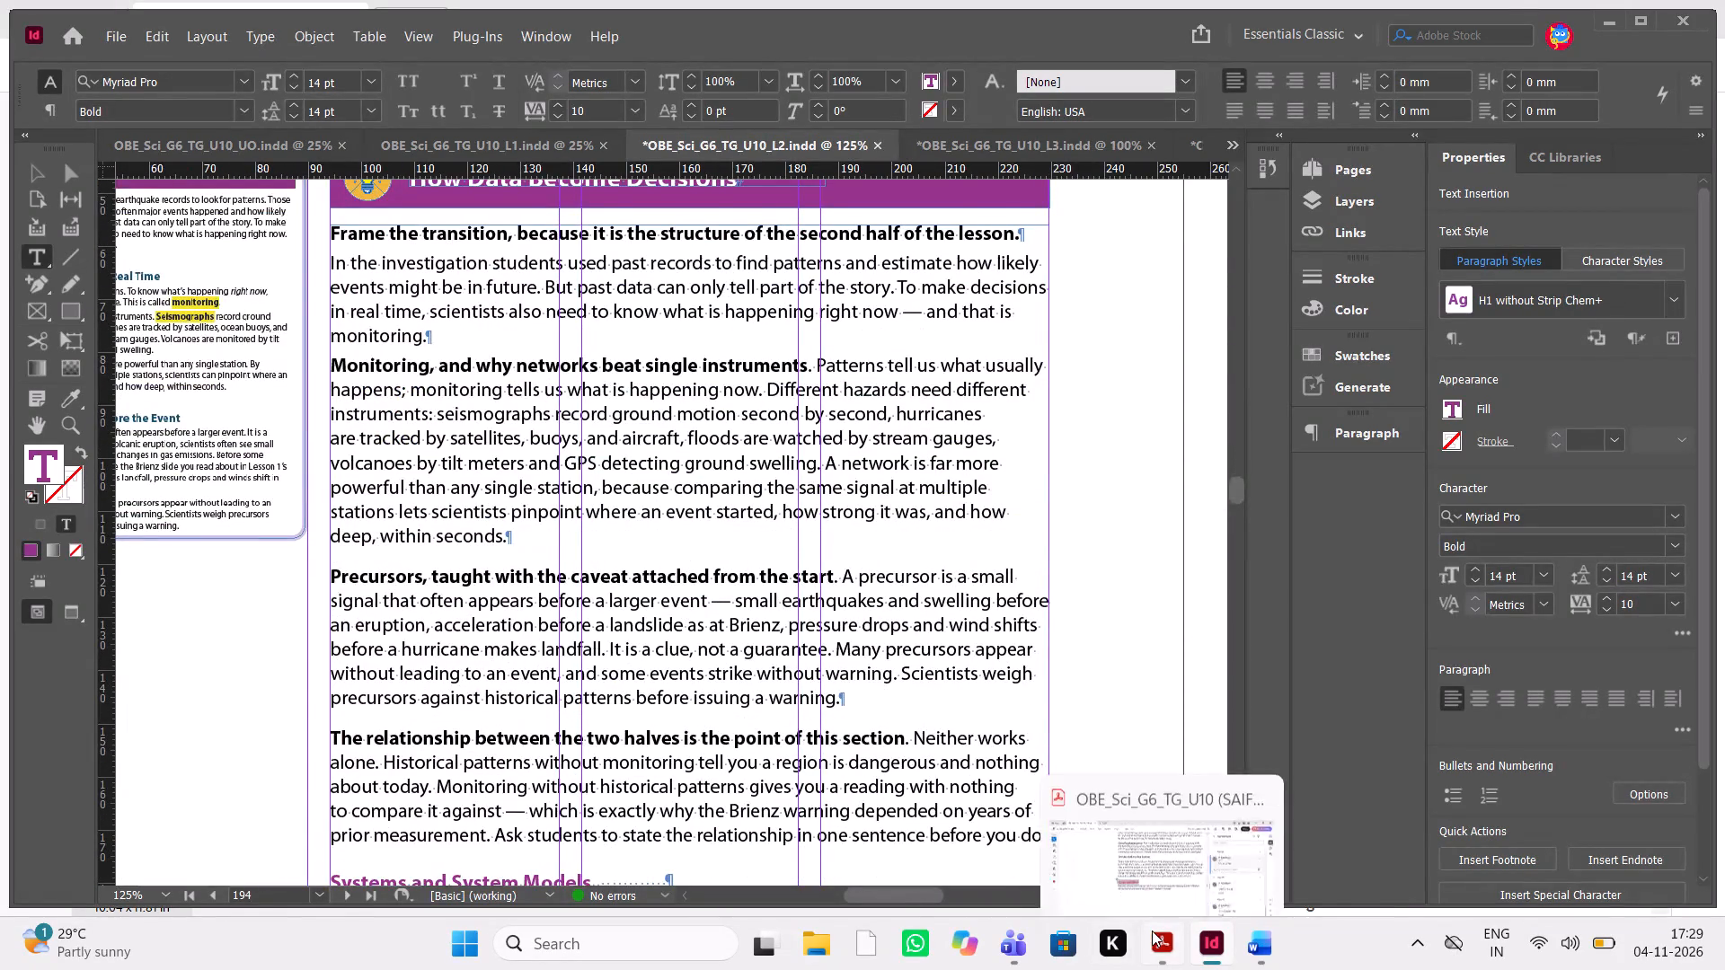
scroll(1431, 338, up, 20)
scroll(1431, 338, up, 7)
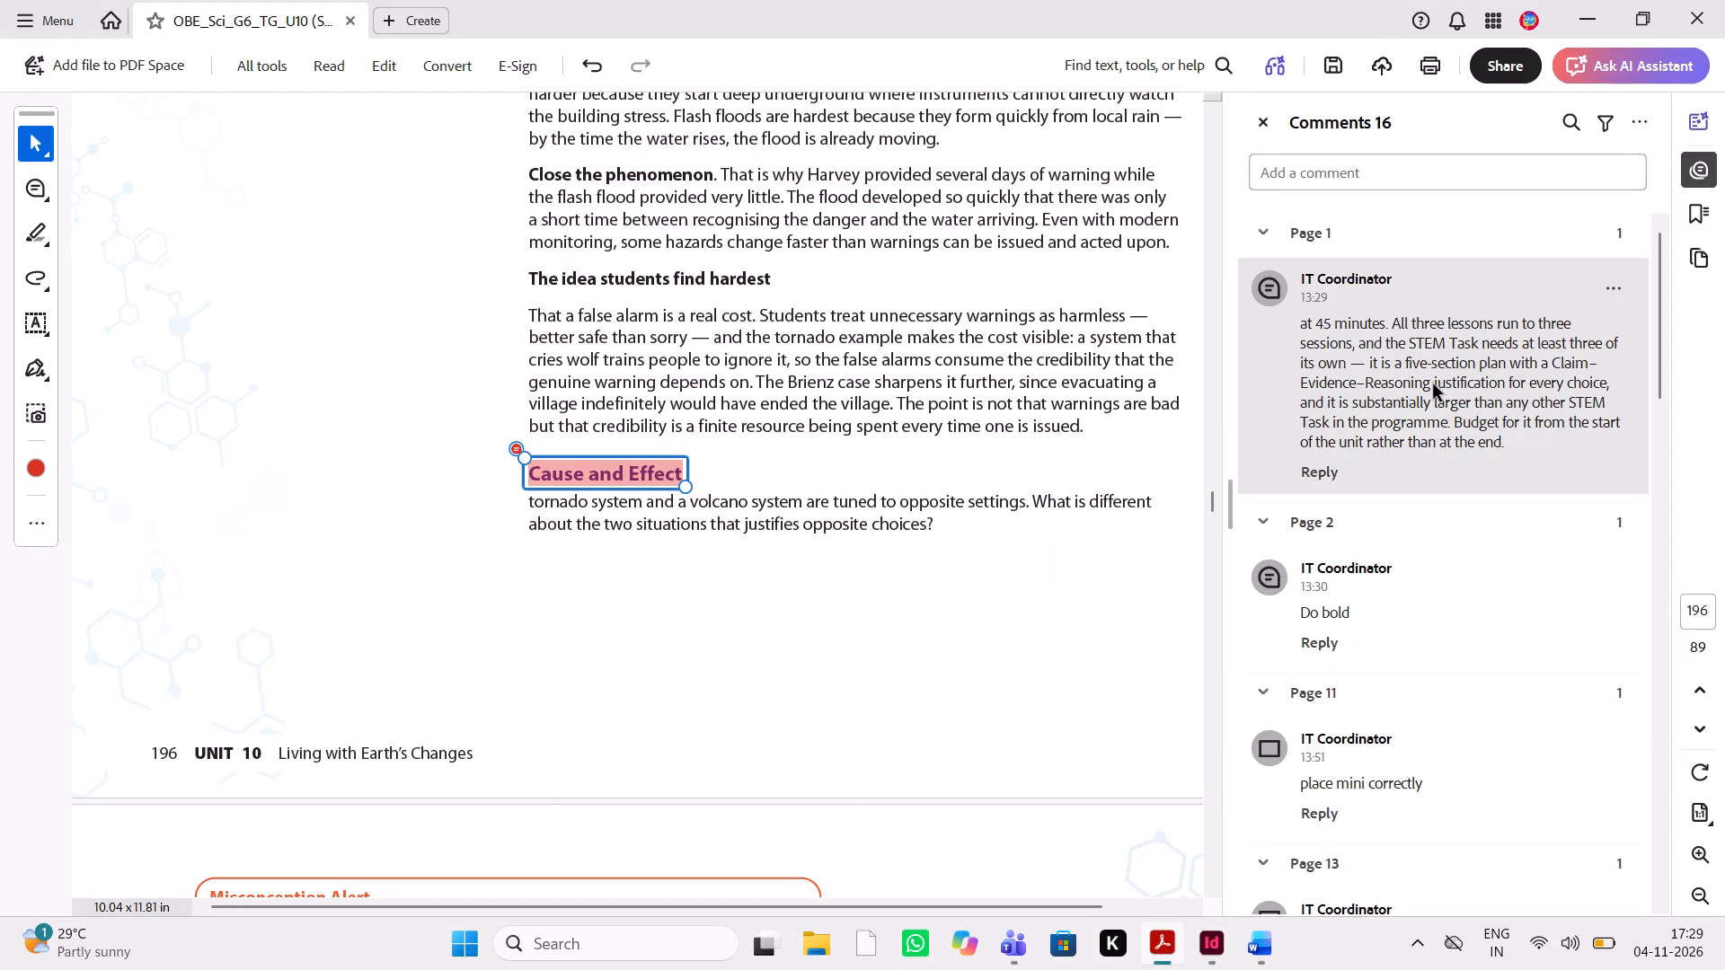
click(1433, 384)
click(1278, 957)
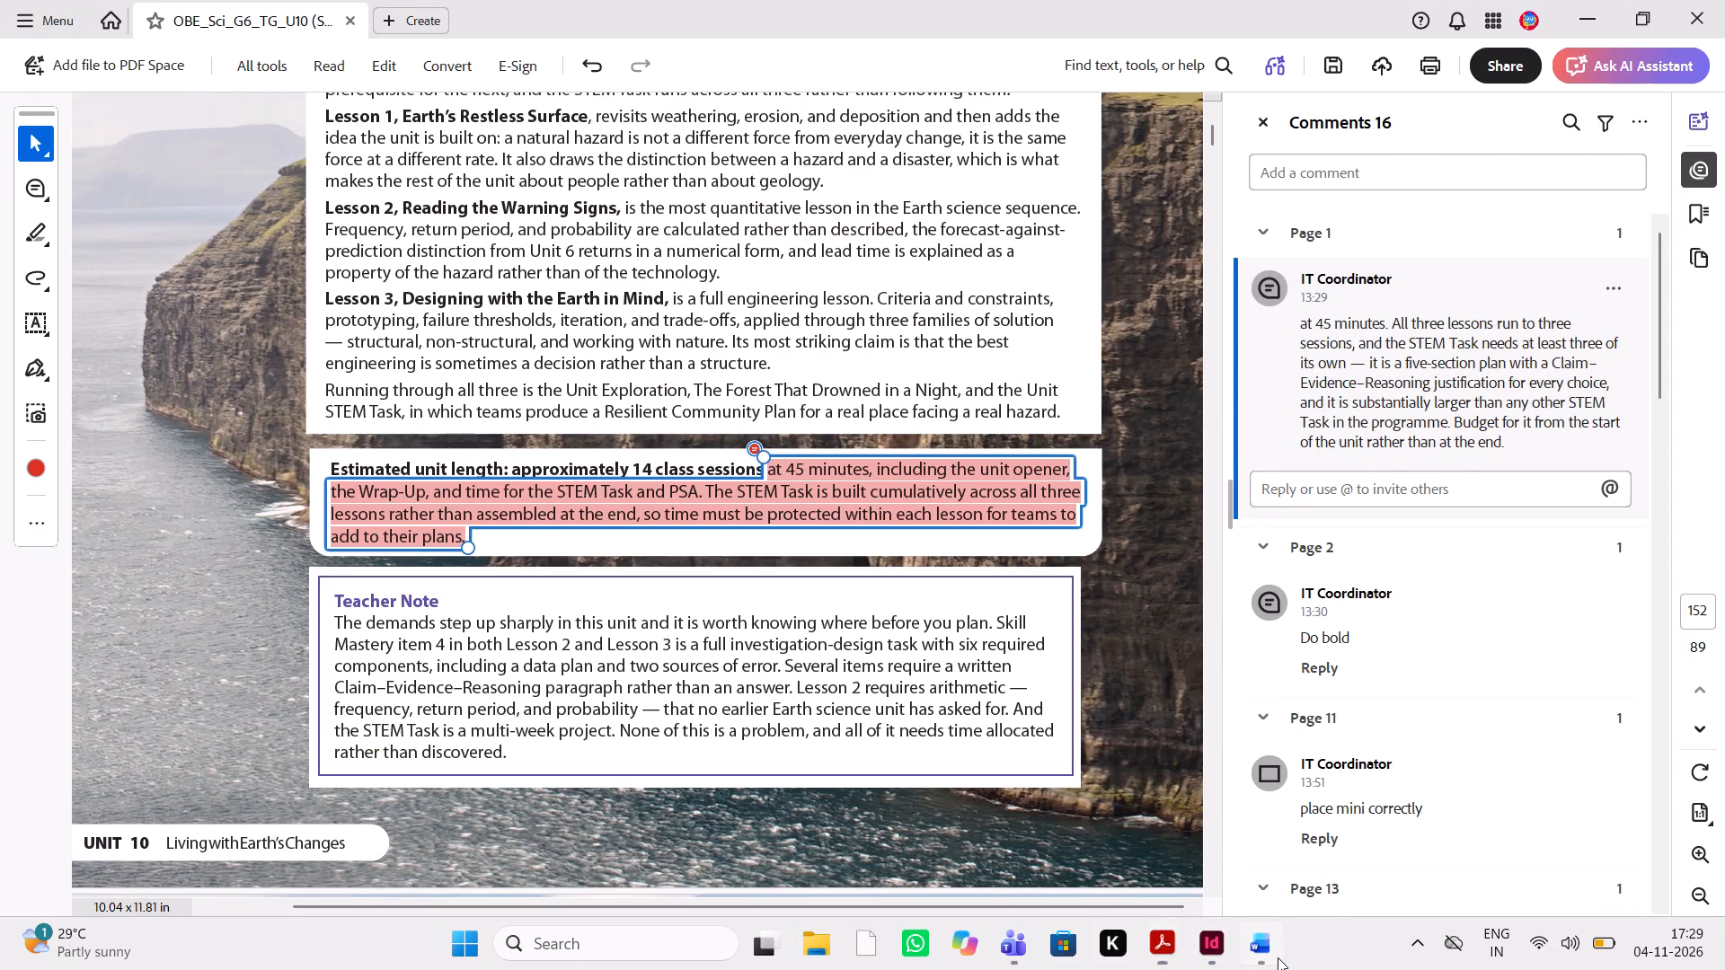
scroll(1384, 543, down, 2)
scroll(1384, 543, up, 1)
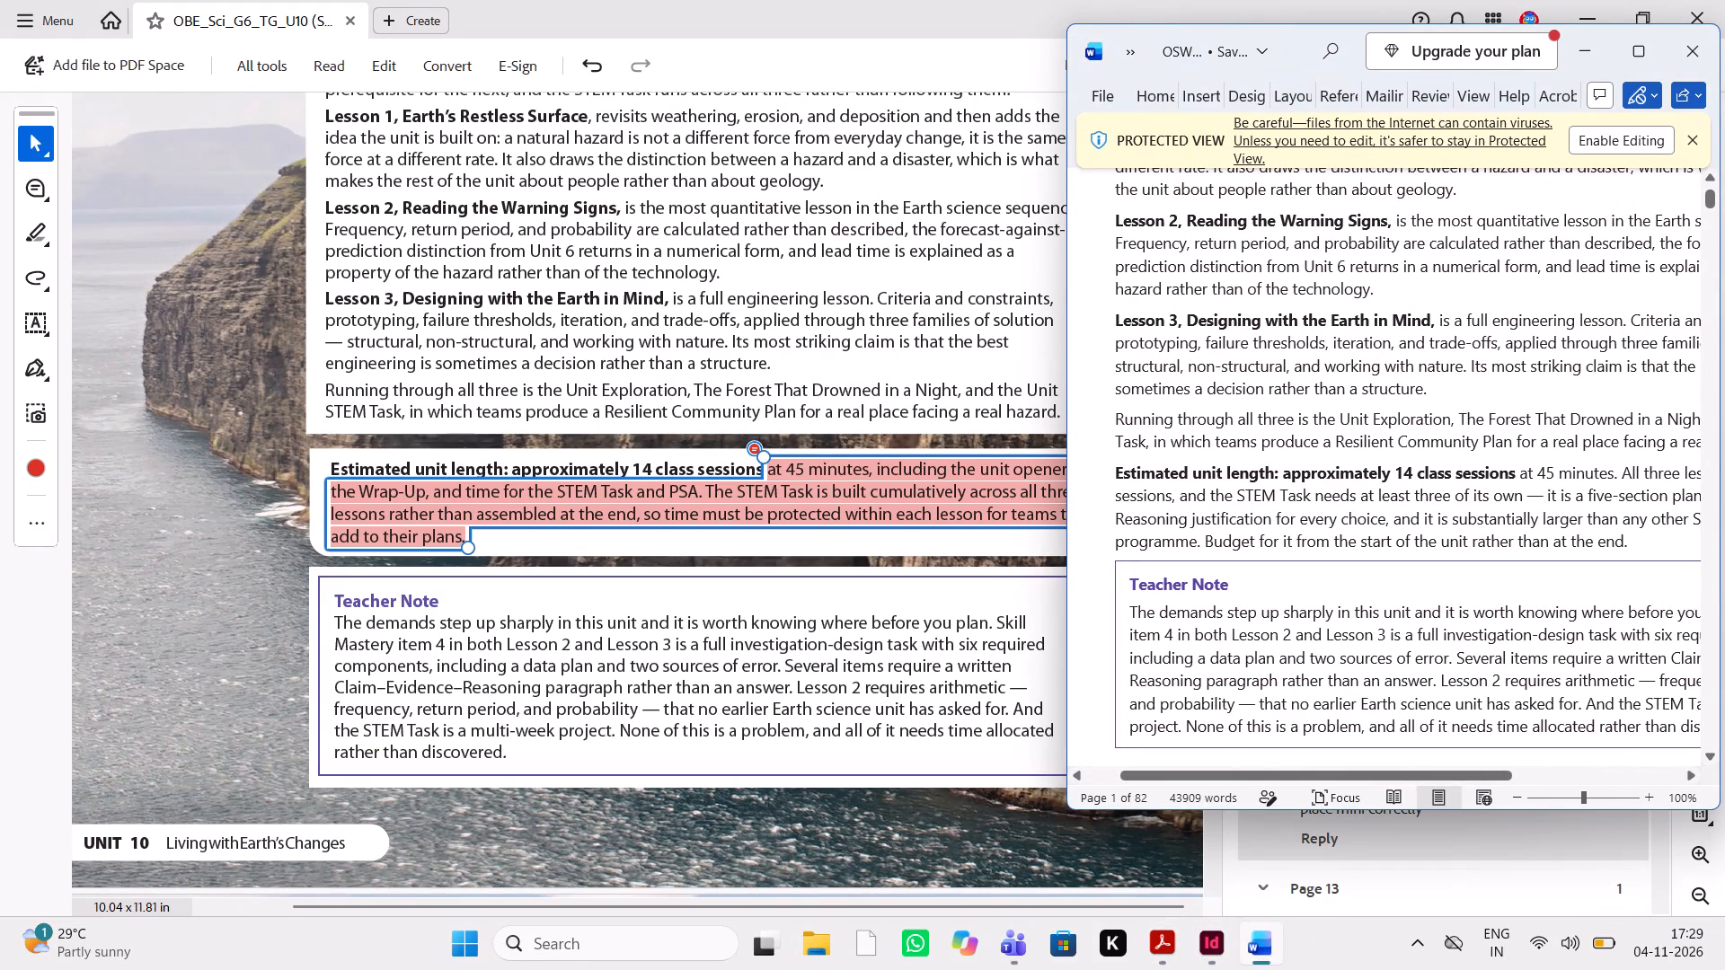
drag(1635, 541, 1520, 503)
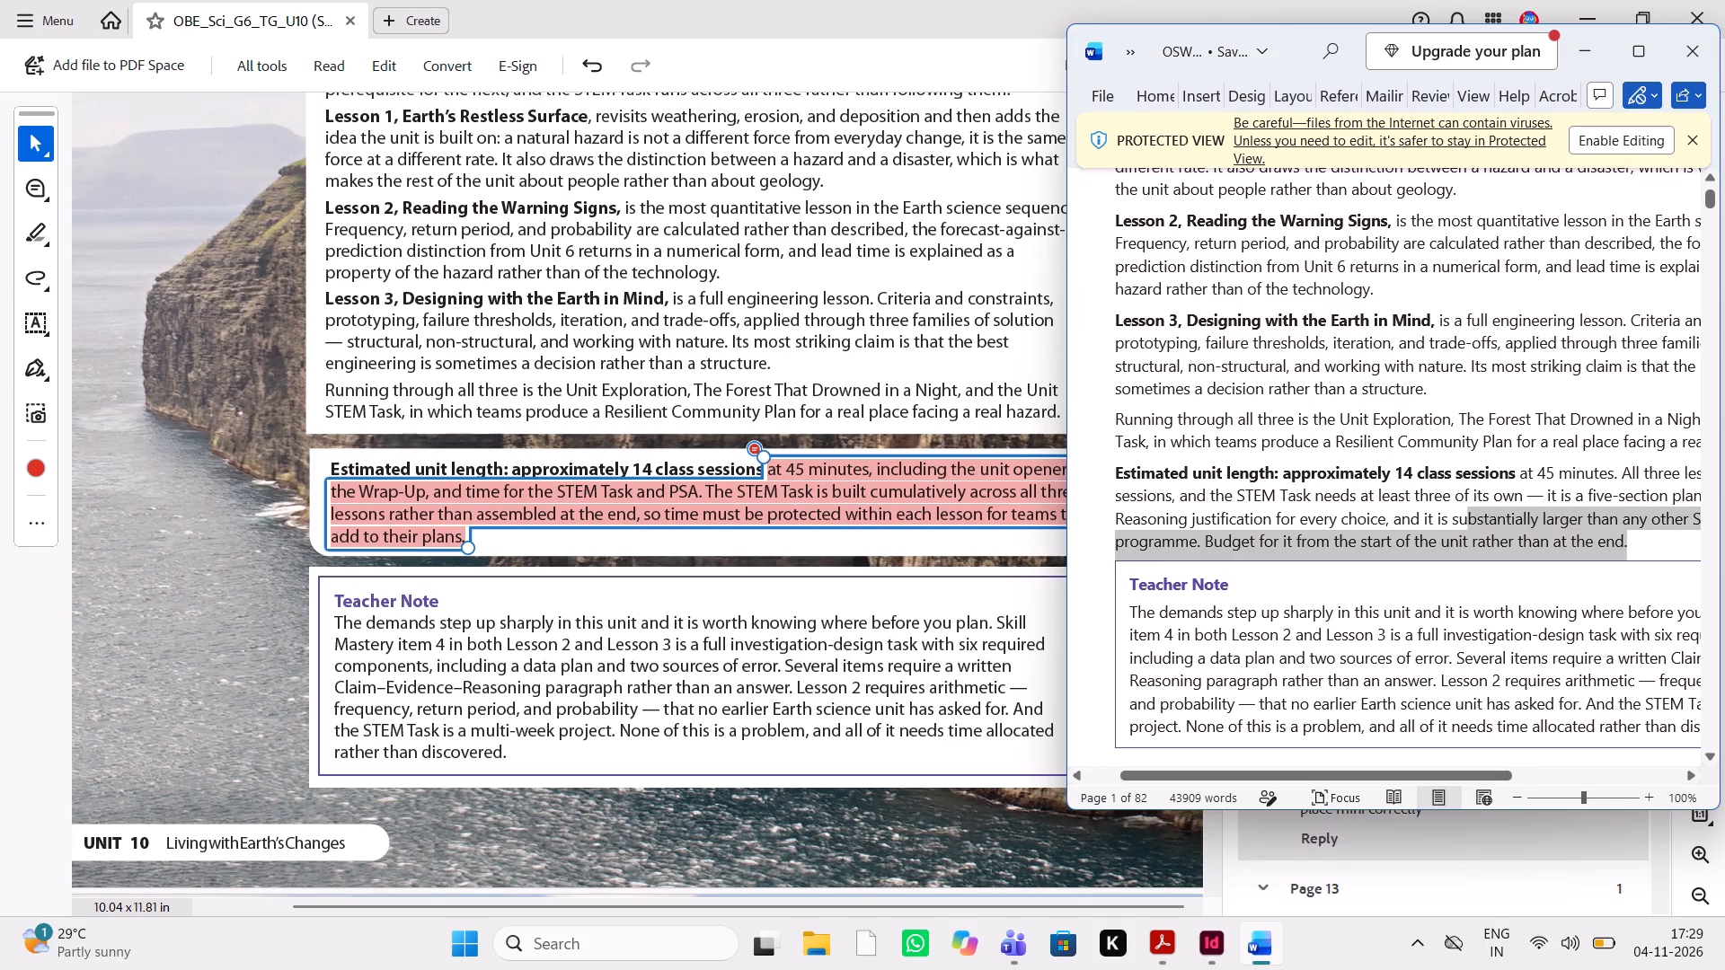
drag(1520, 503, 1527, 480)
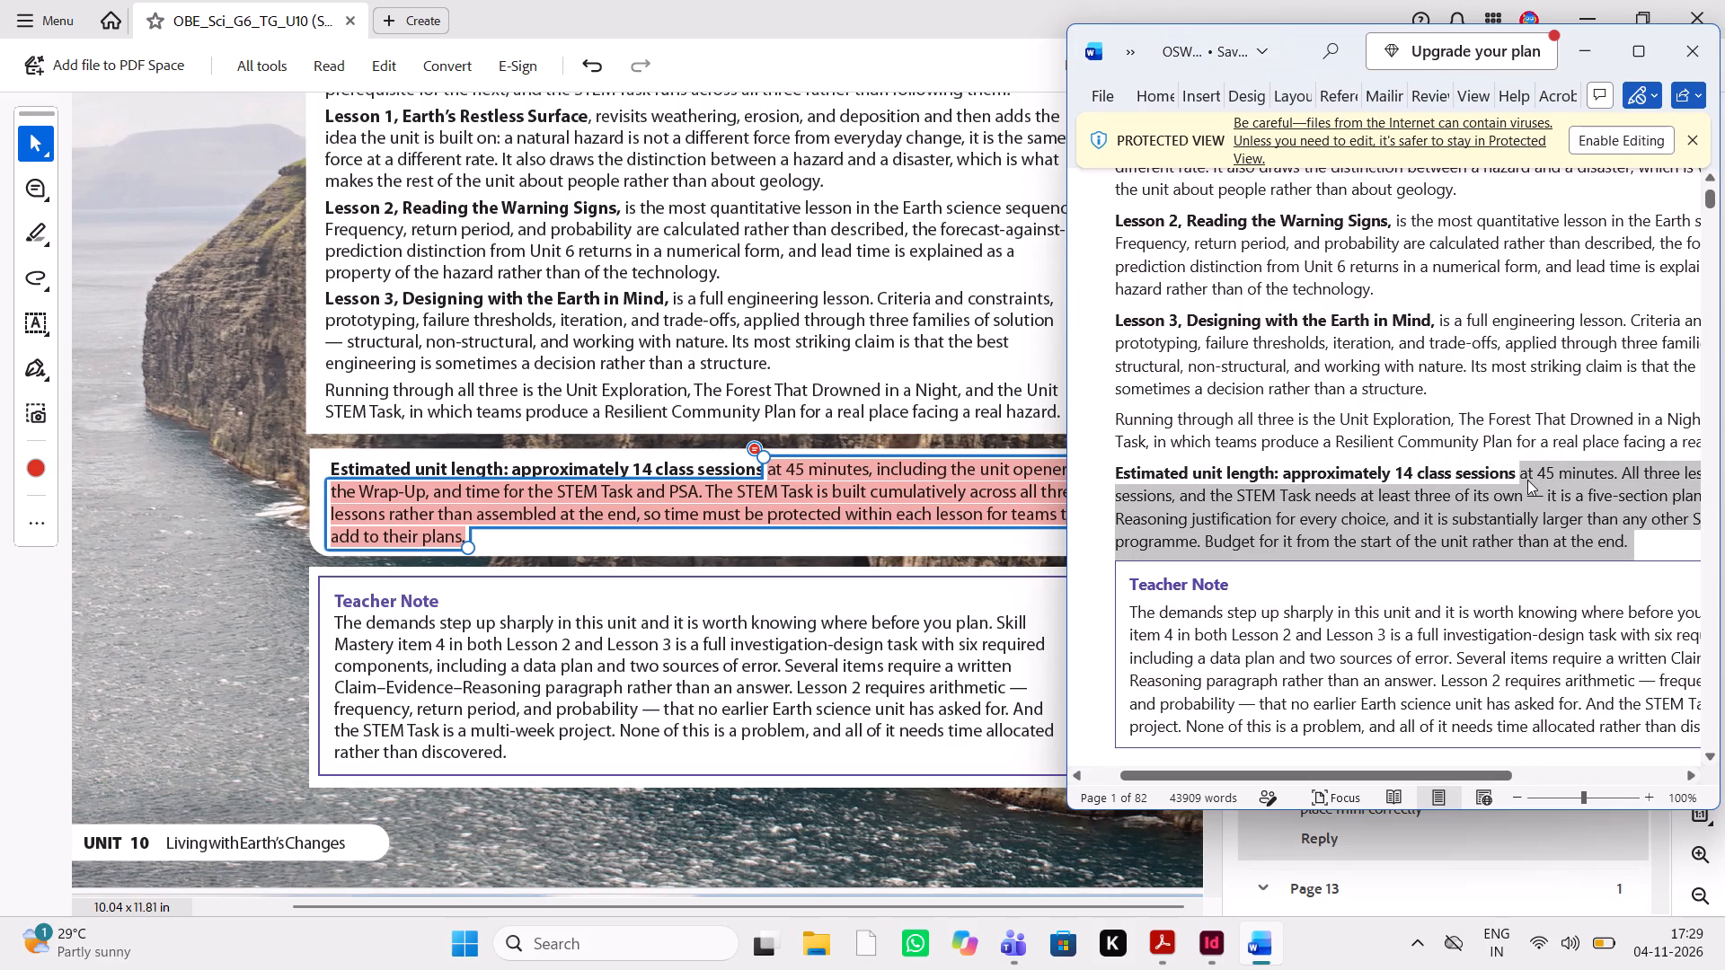
key(ctrl+c)
key(ctrl+c)
In InDesign's unit opener layout, replace the page 152 Estimated unit length text from "at 45 minutes" onward with the copied manuscript text.
click(1205, 956)
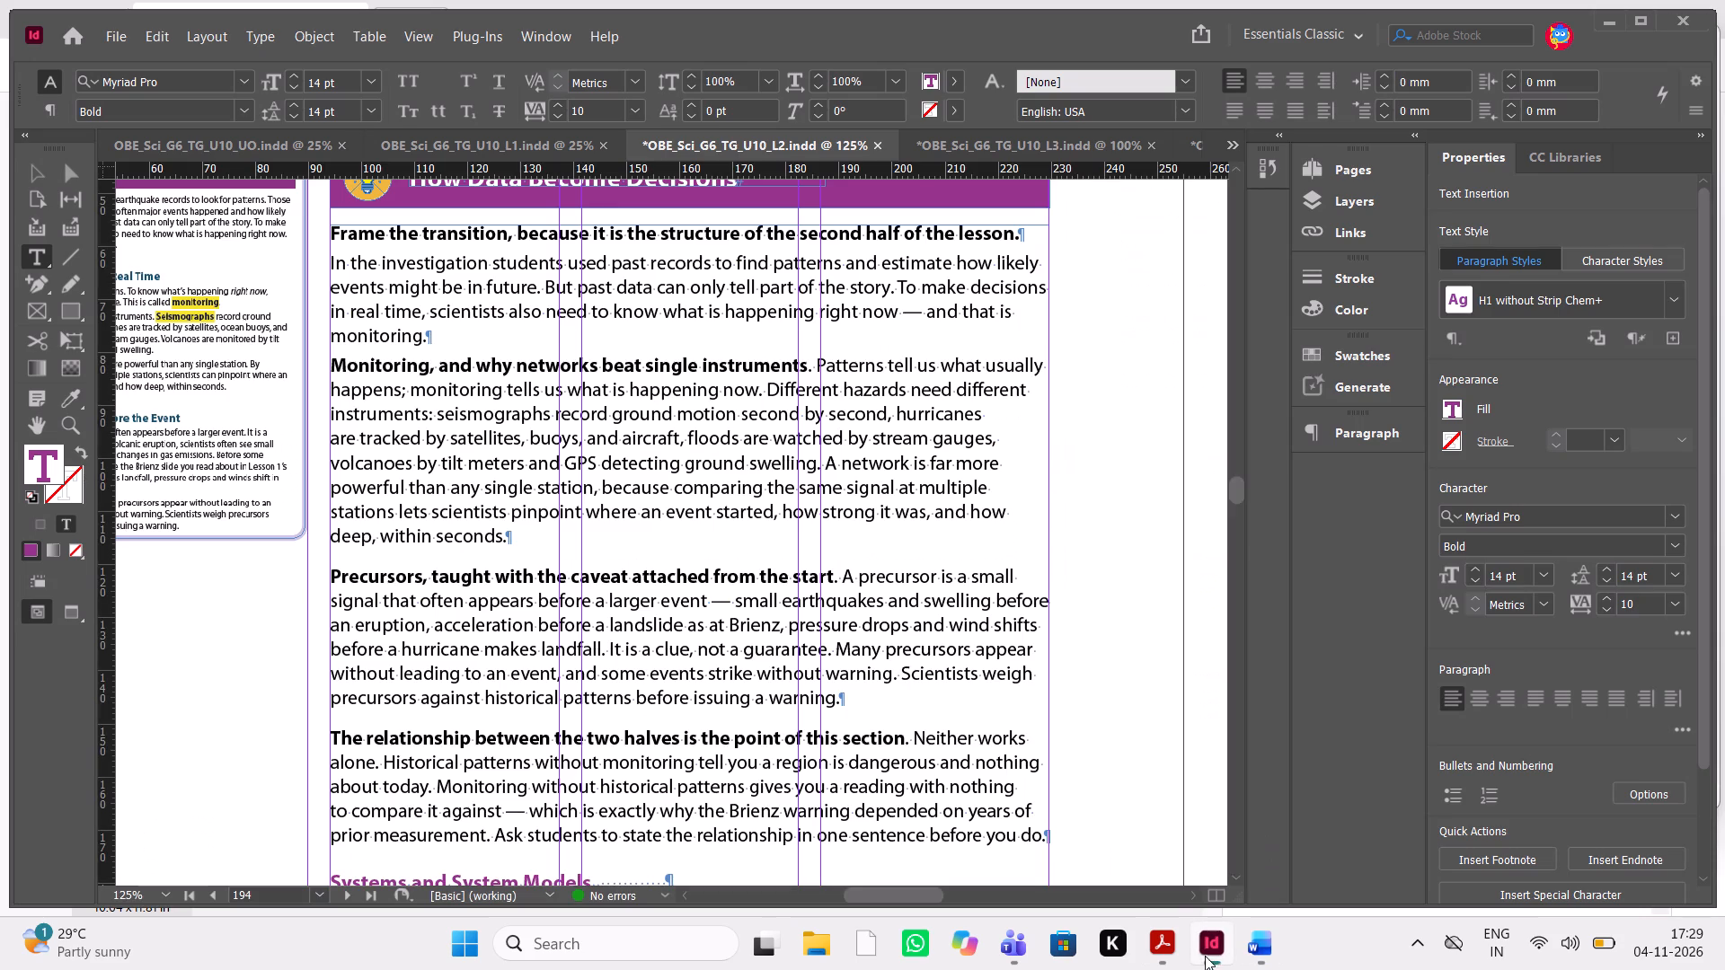
scroll(836, 644, up, 20)
scroll(836, 644, up, 20)
scroll(836, 644, up, 20)
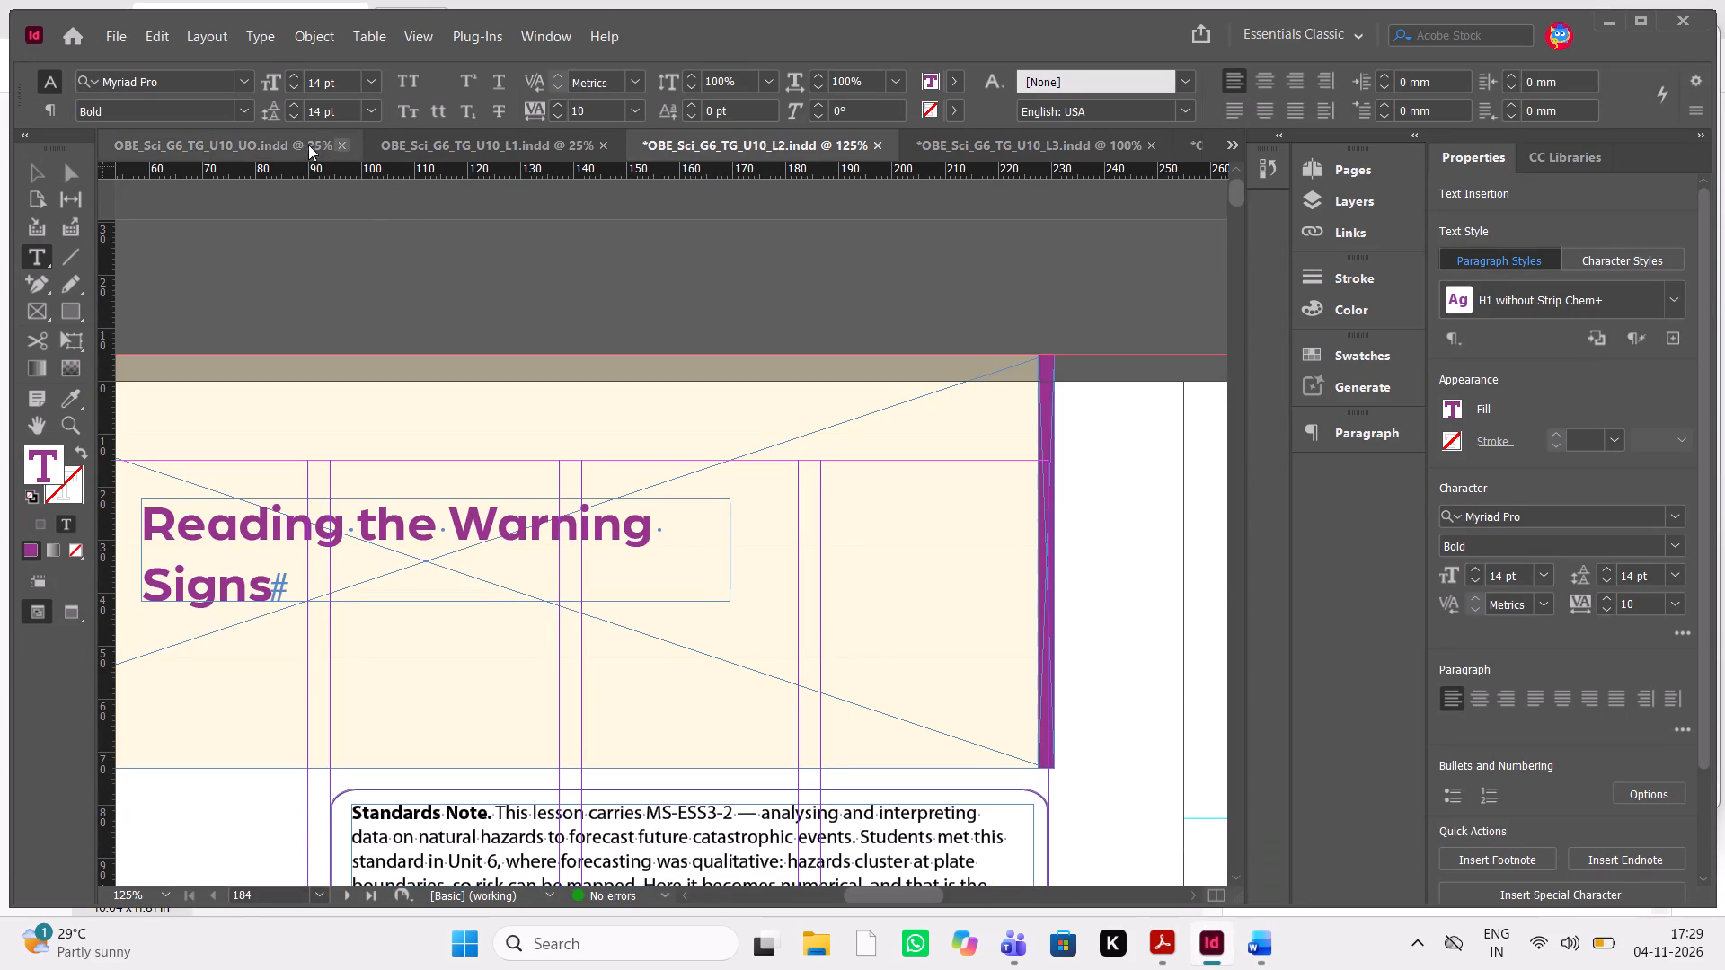
click(315, 148)
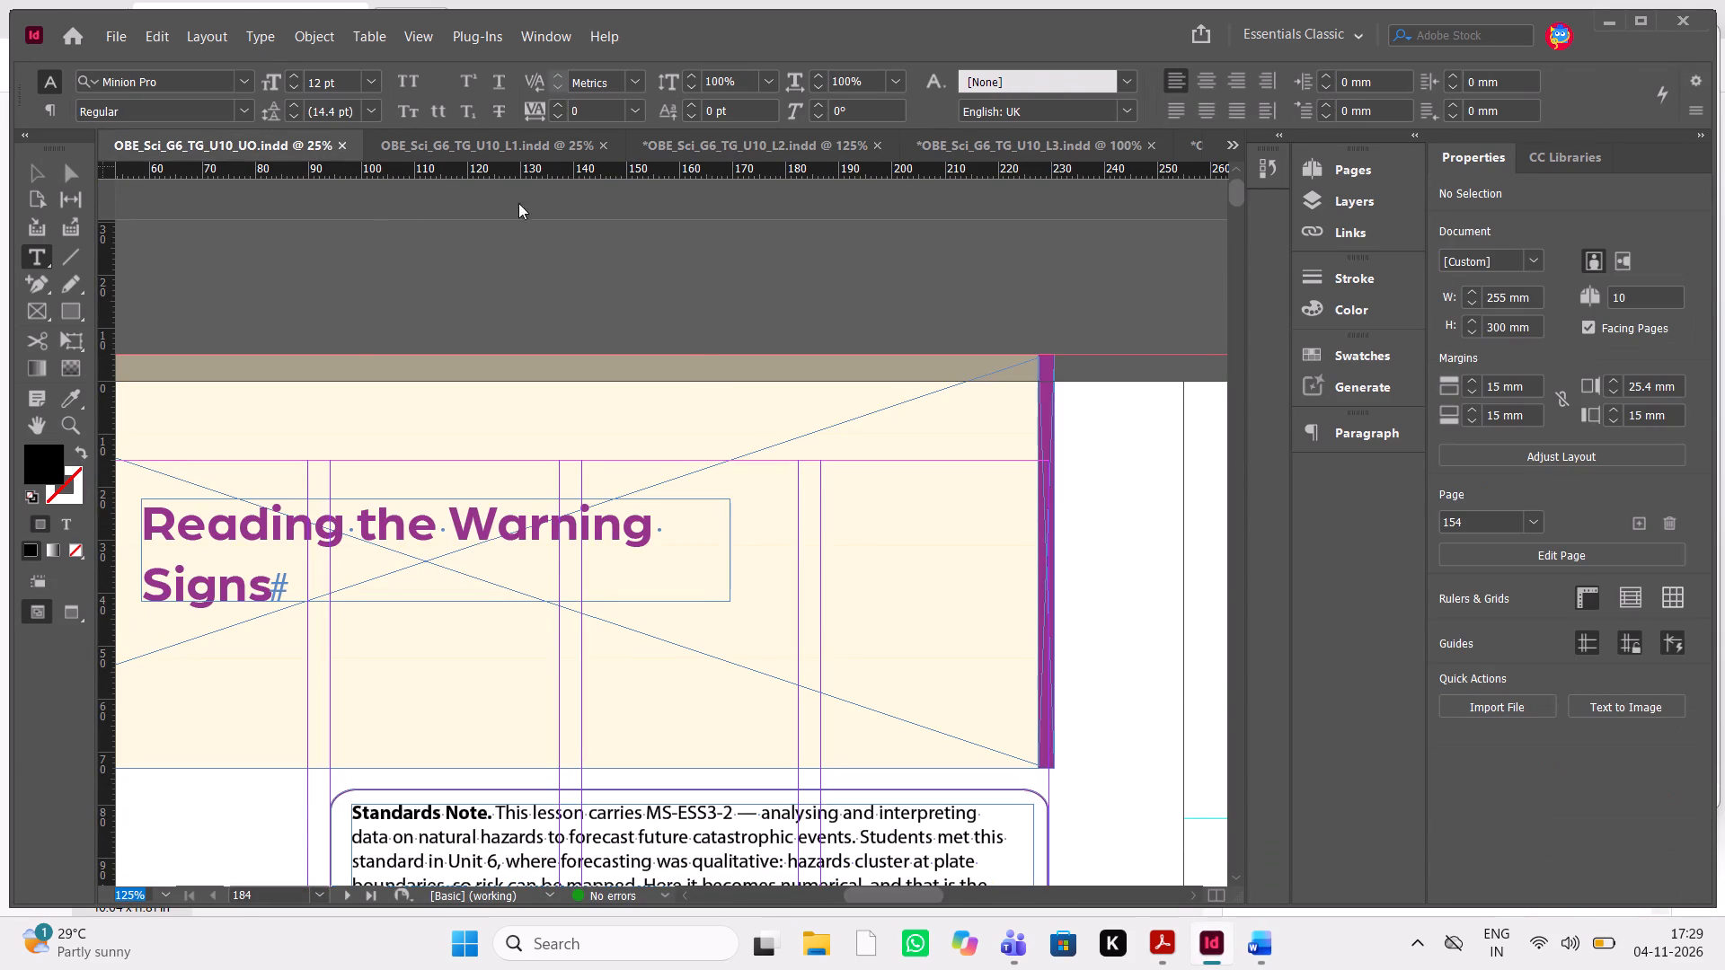
scroll(767, 509, down, 2)
scroll(767, 509, up, 8)
key(ctrl+equal)
key(ctrl+equal)
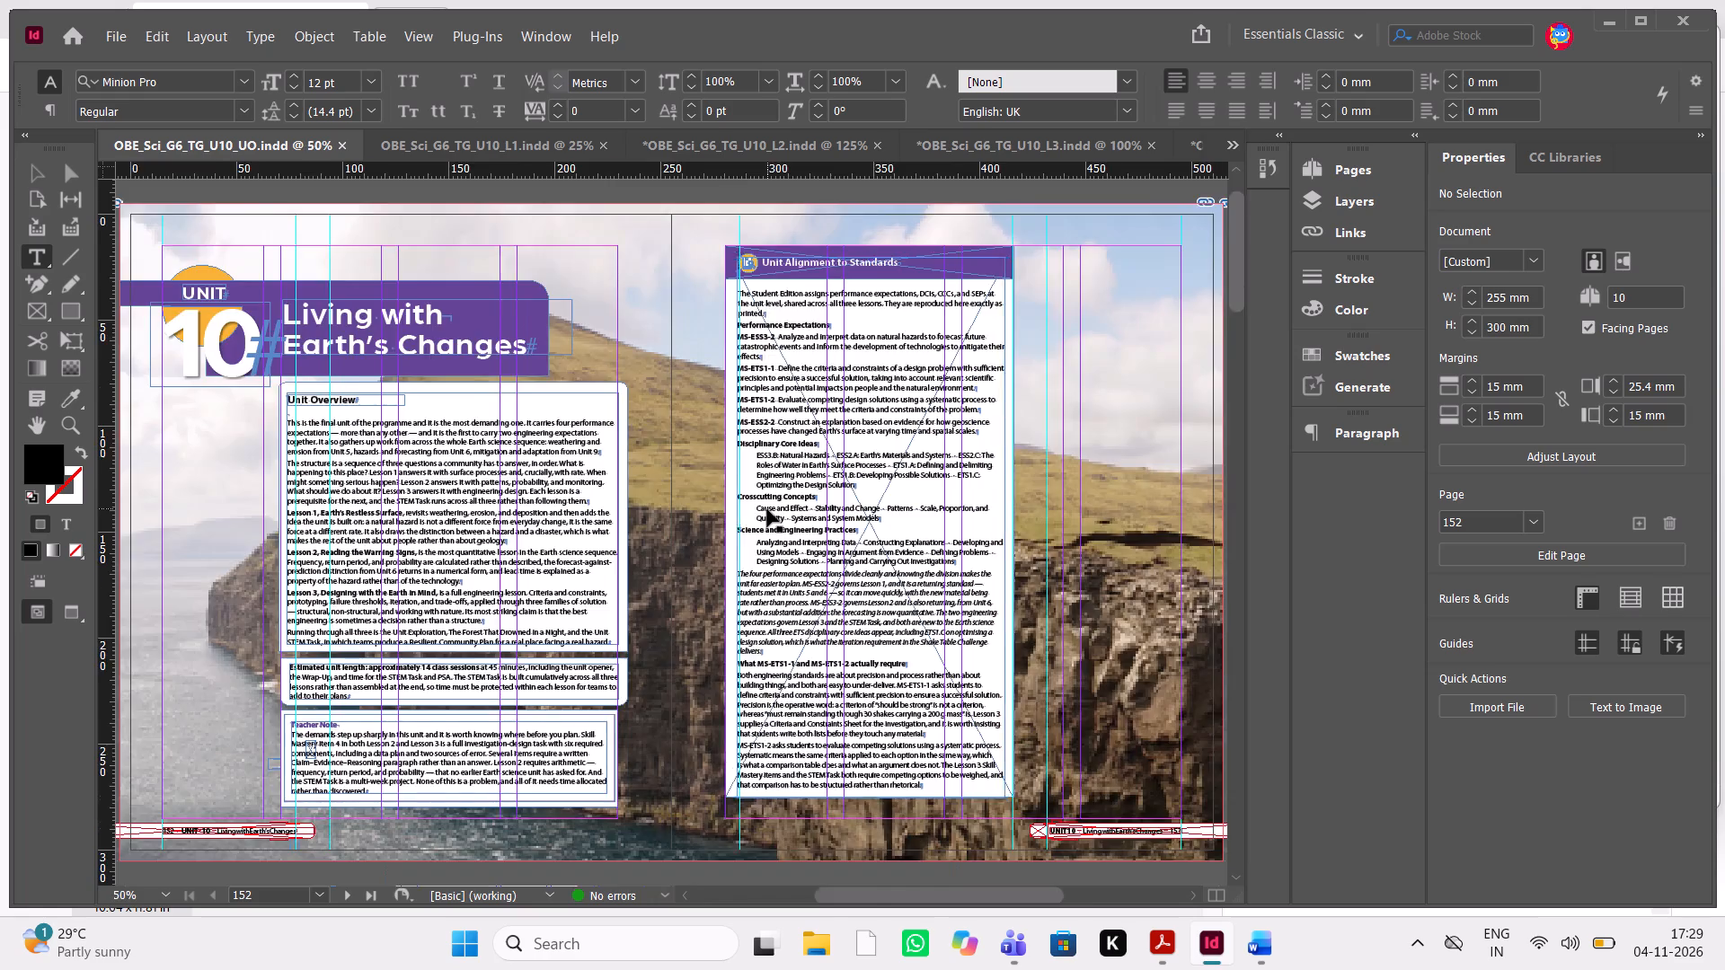
key(ctrl+equal)
key(ctrl+equal)
key(ctrl+equal)
scroll(767, 509, down, 1)
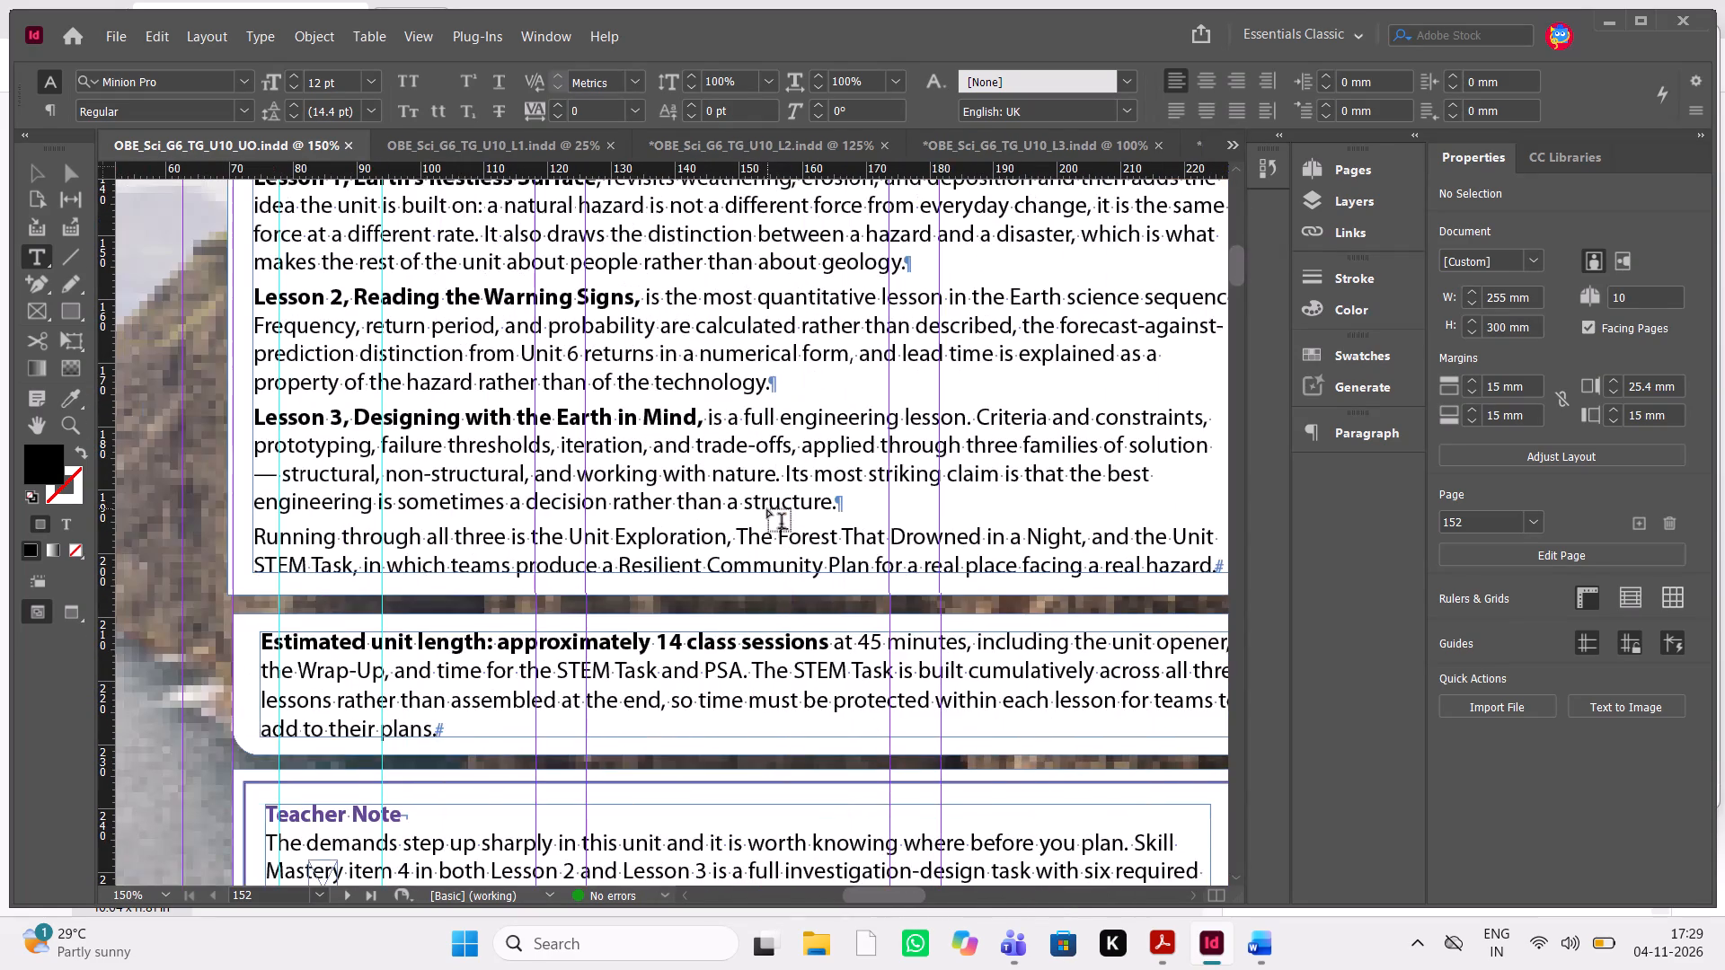
drag(455, 731, 639, 639)
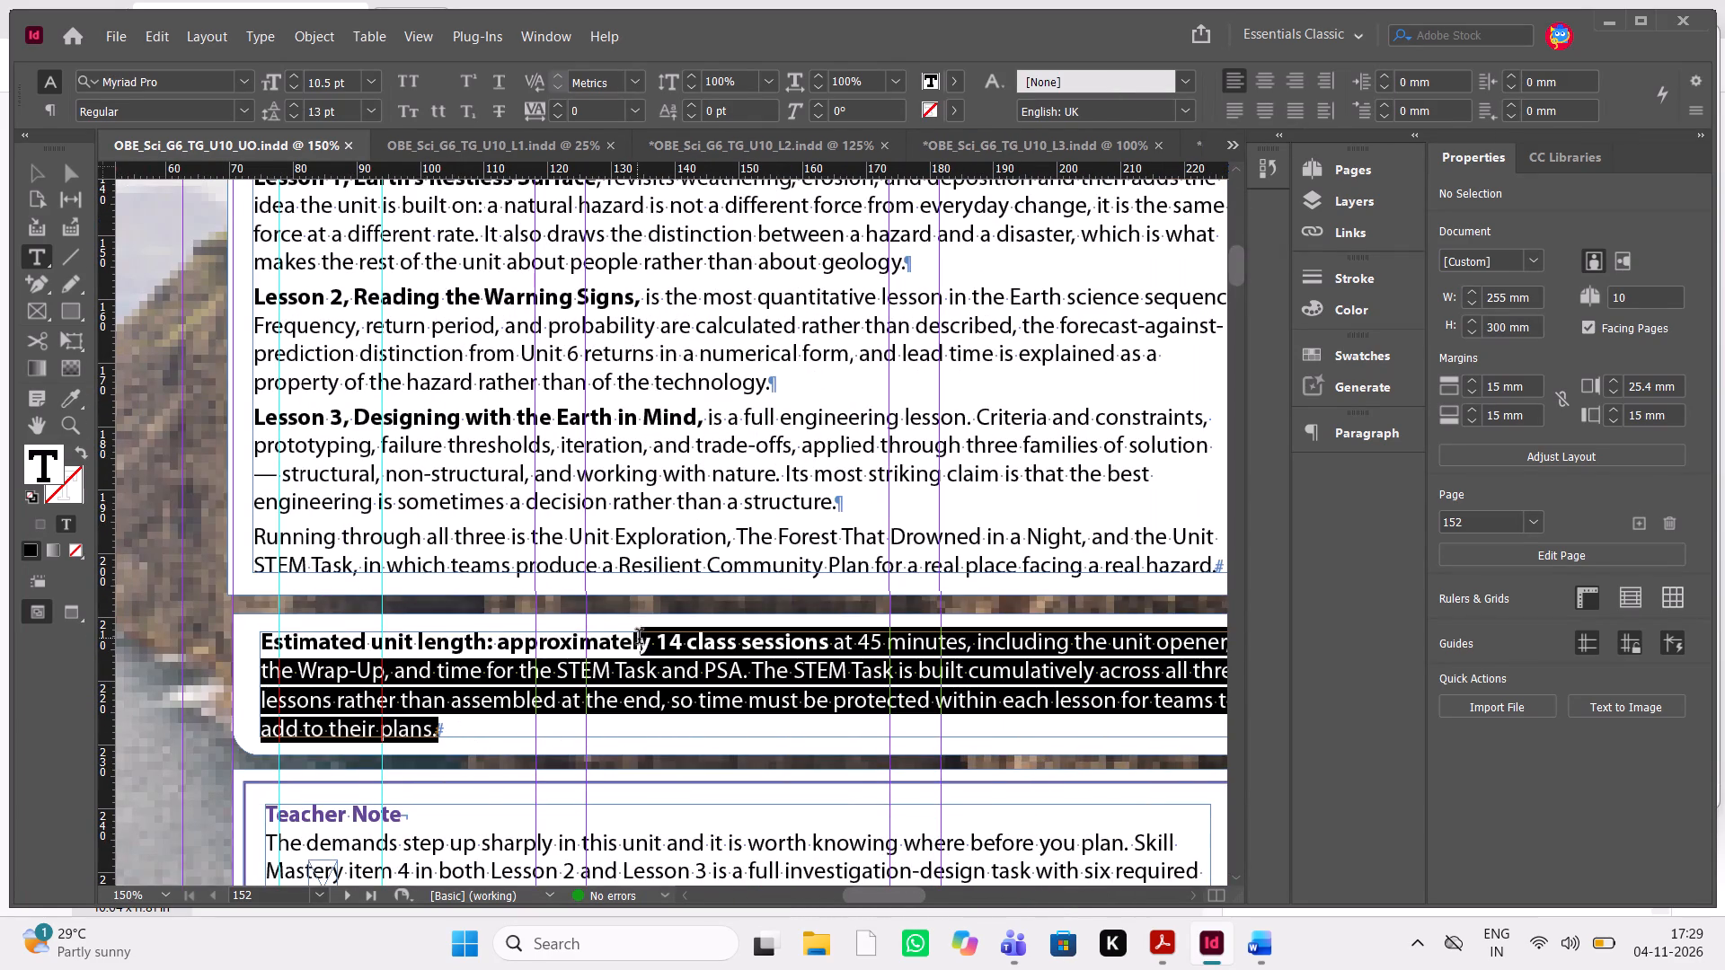
drag(639, 639, 838, 660)
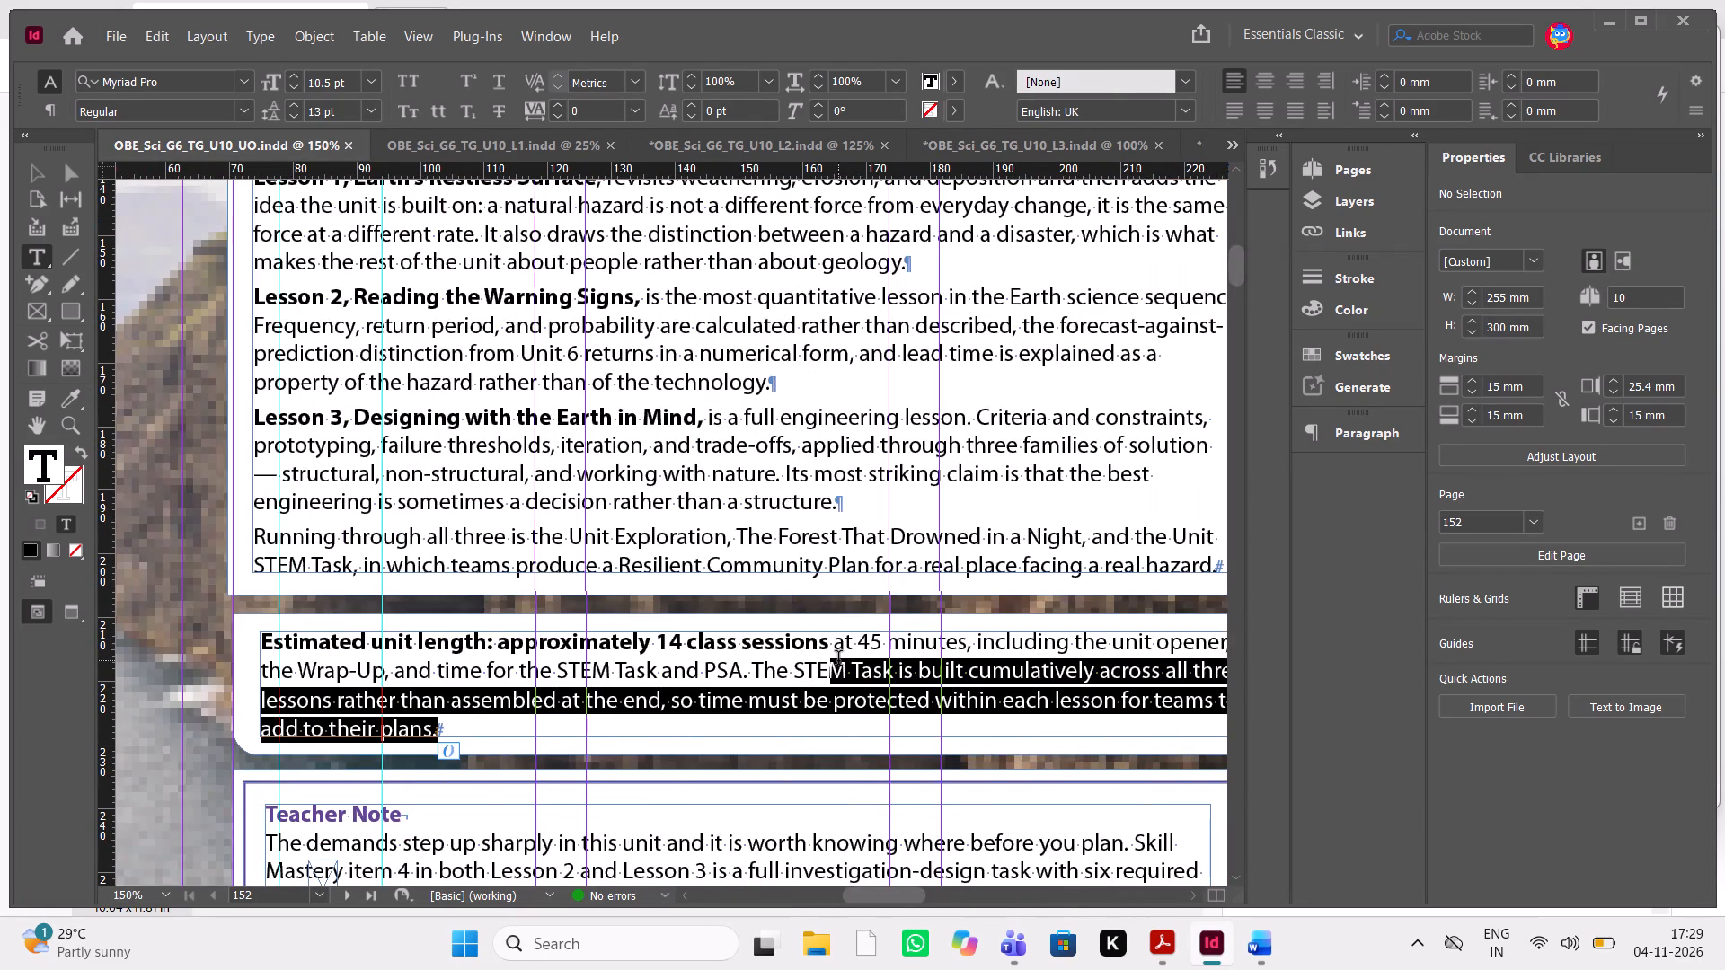
key(shift+Up)
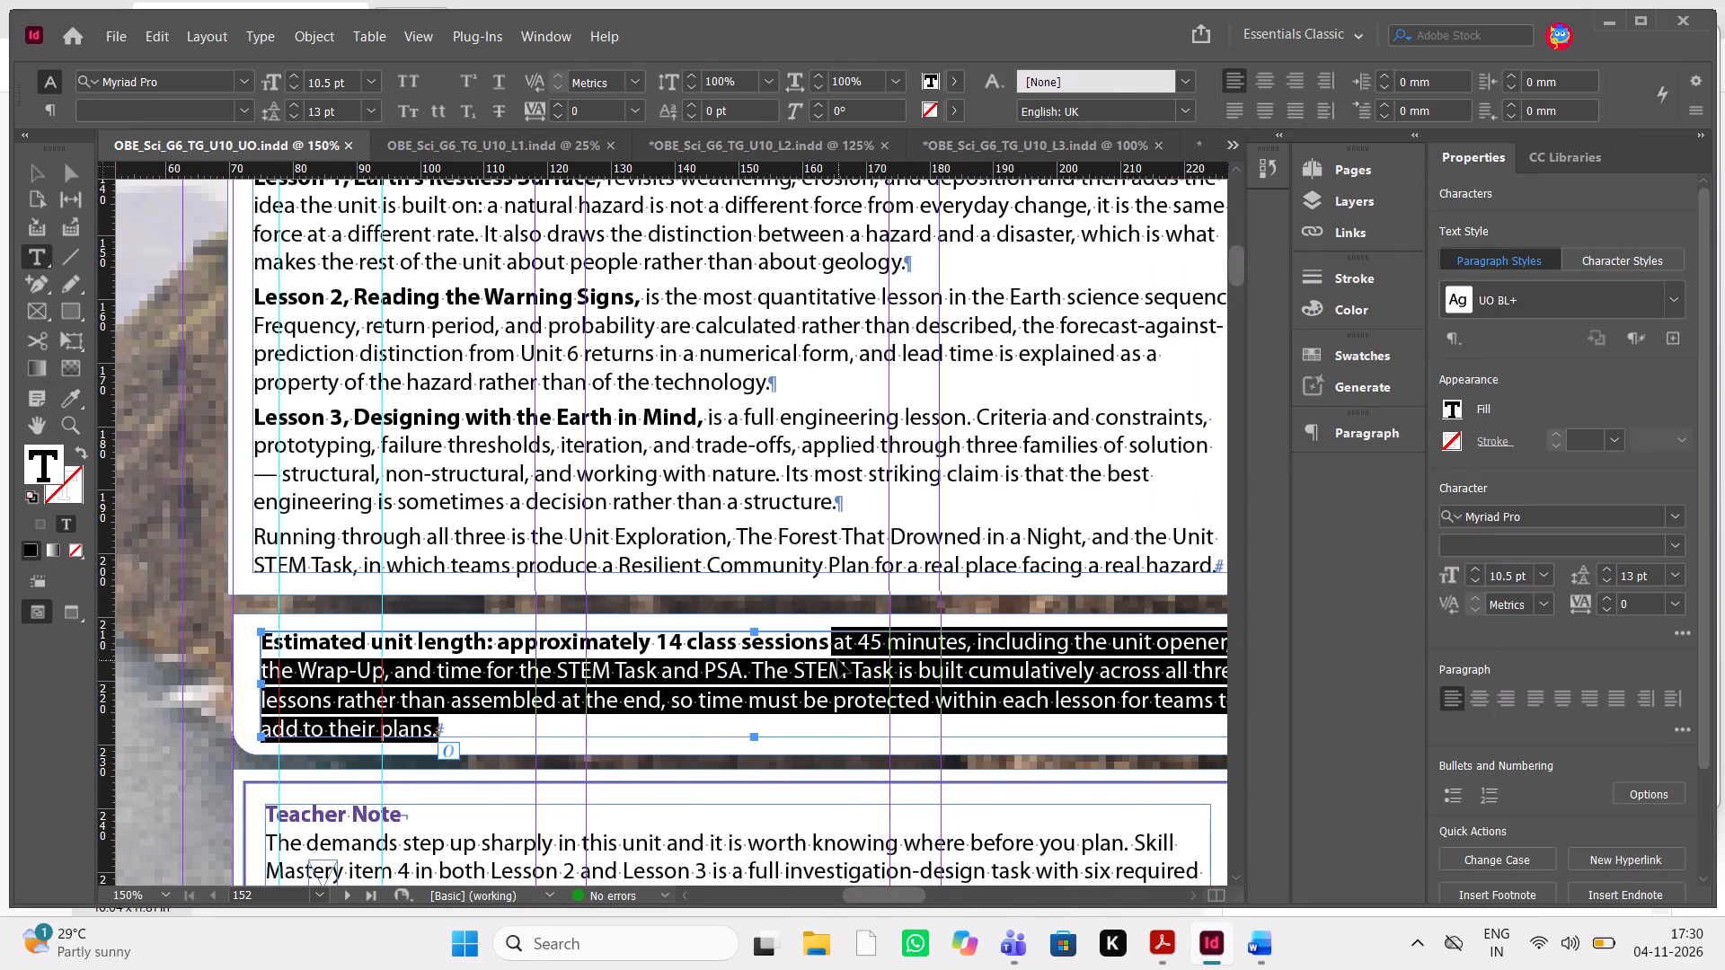
key(ctrl+v)
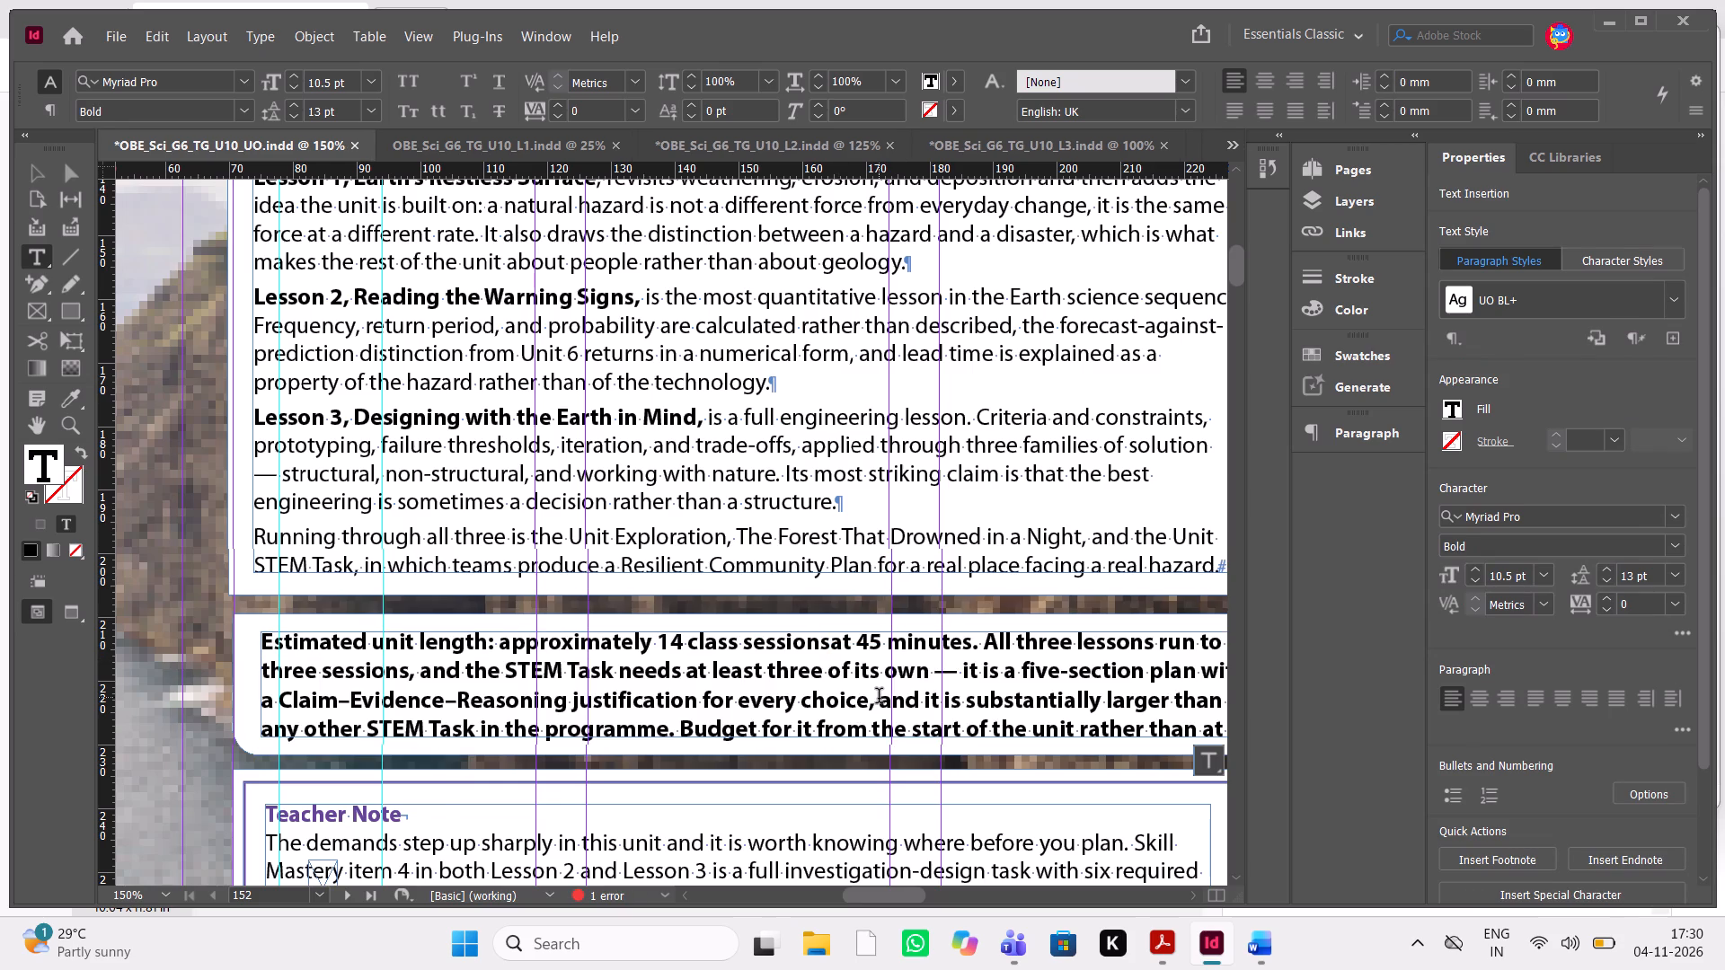
Set the pasted Estimated unit length text from "at 45 minutes" to "the end." to Regular, and insert a space after "sessions".
scroll(879, 698, left, 1)
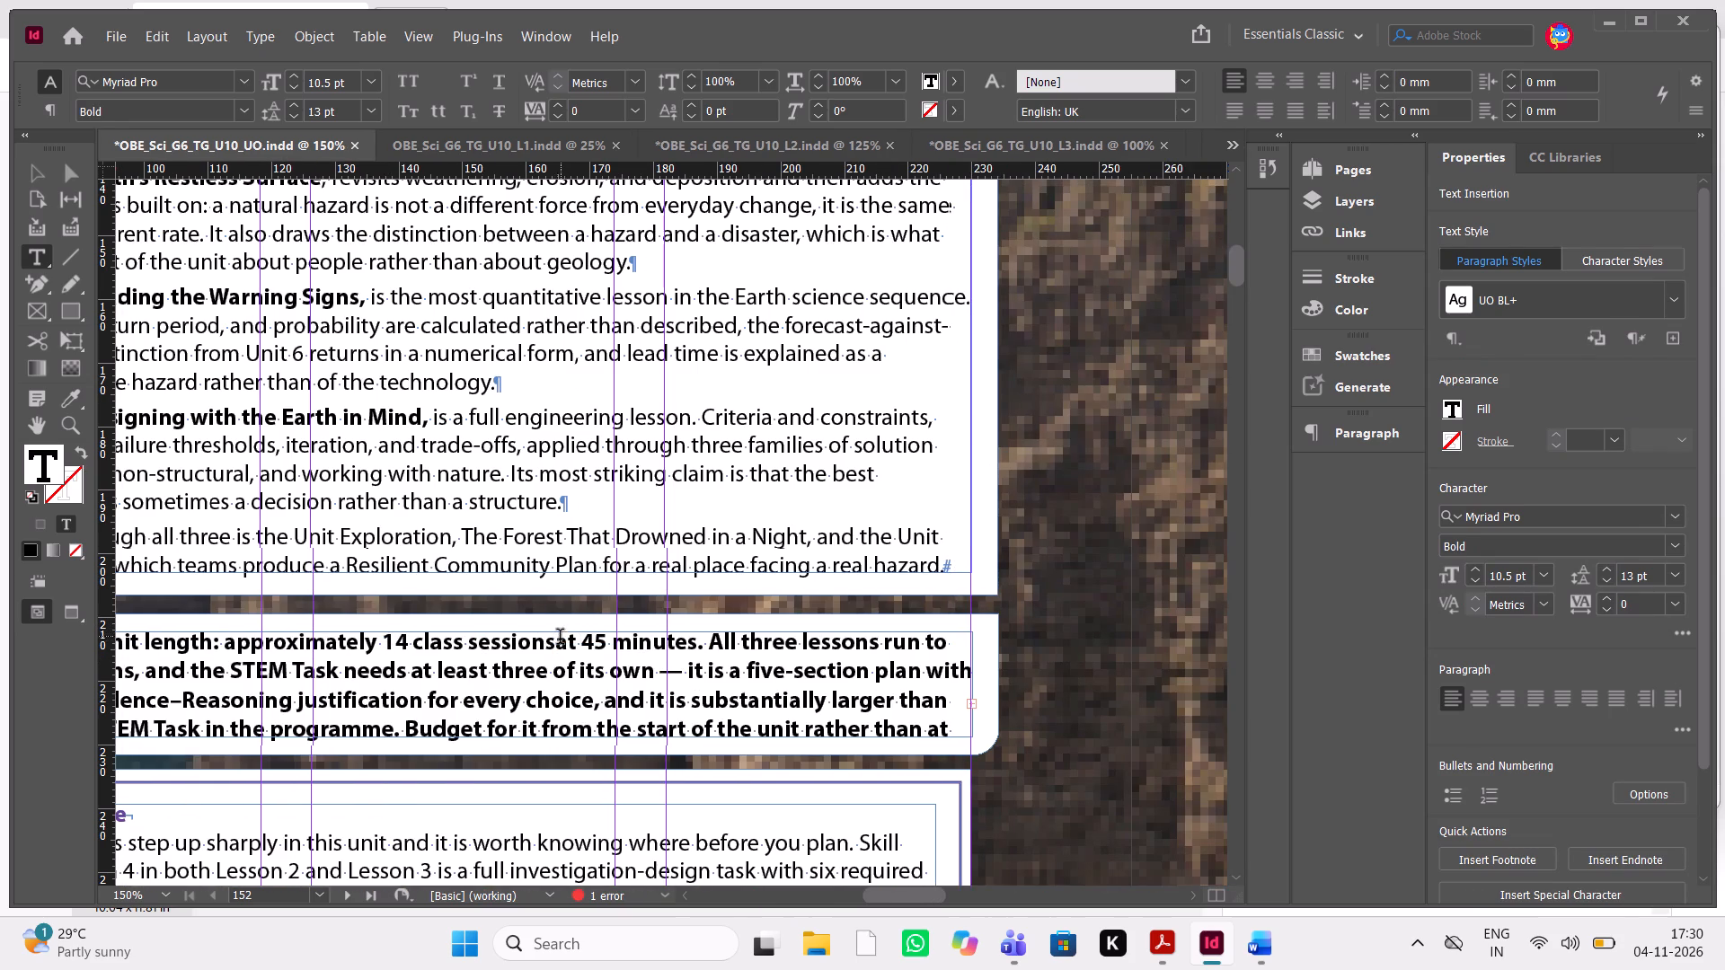
drag(557, 640, 972, 728)
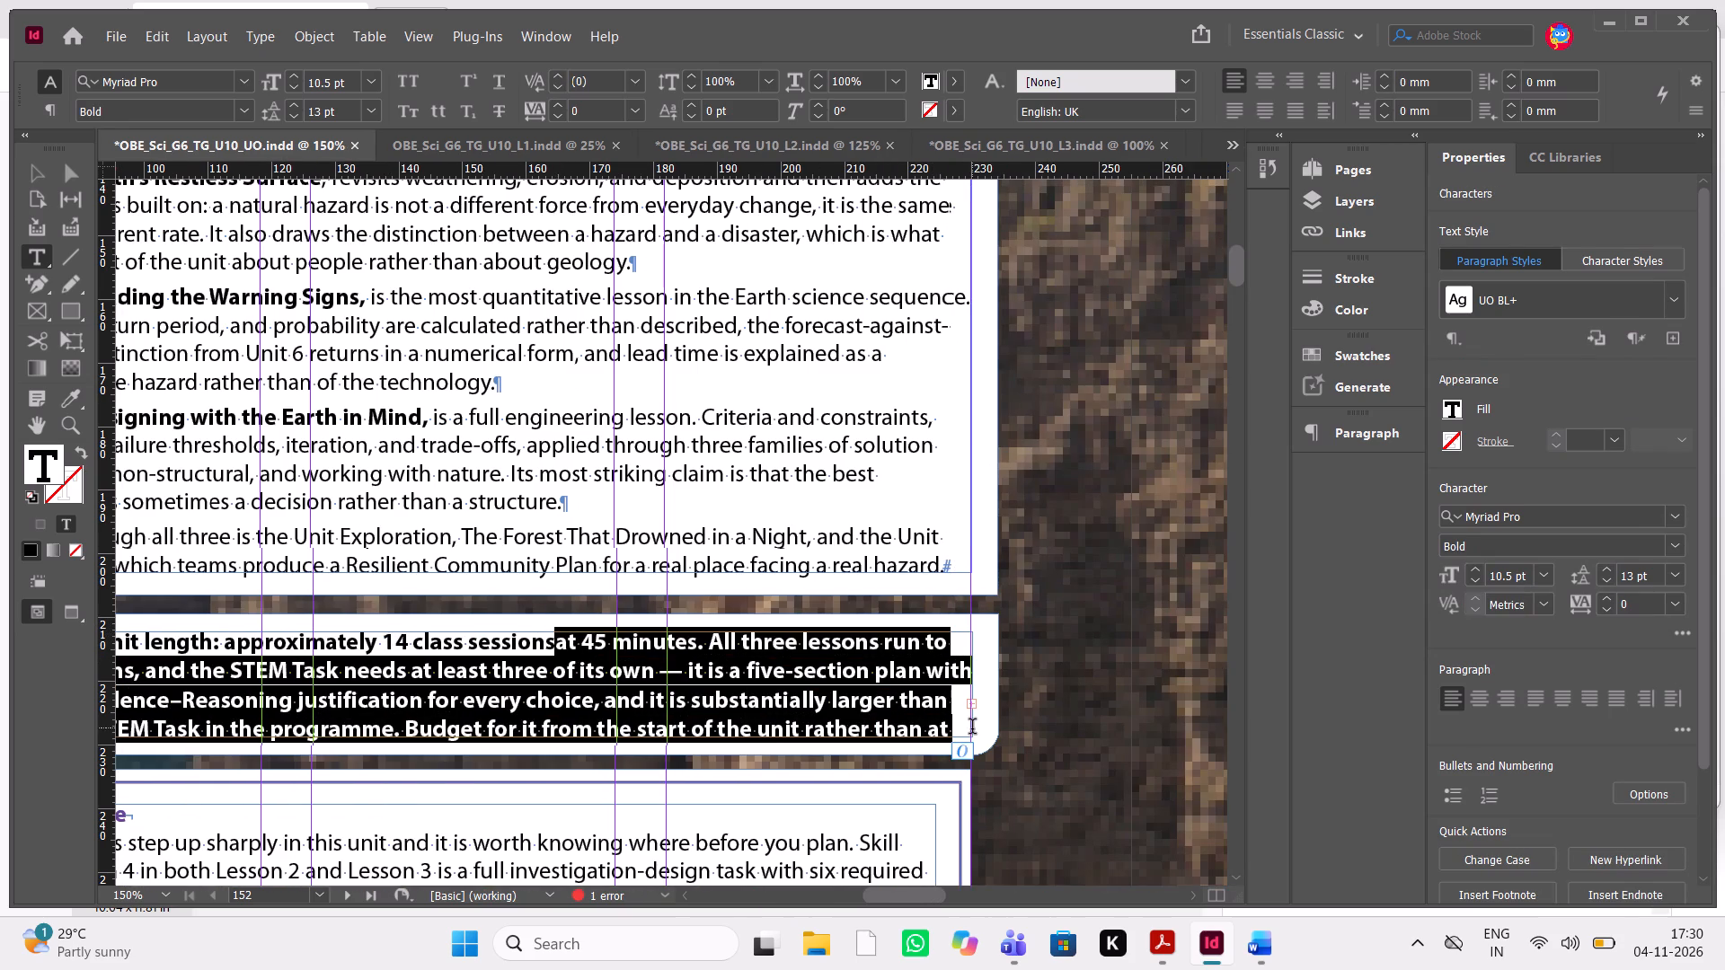
key(ctrl+shift+b)
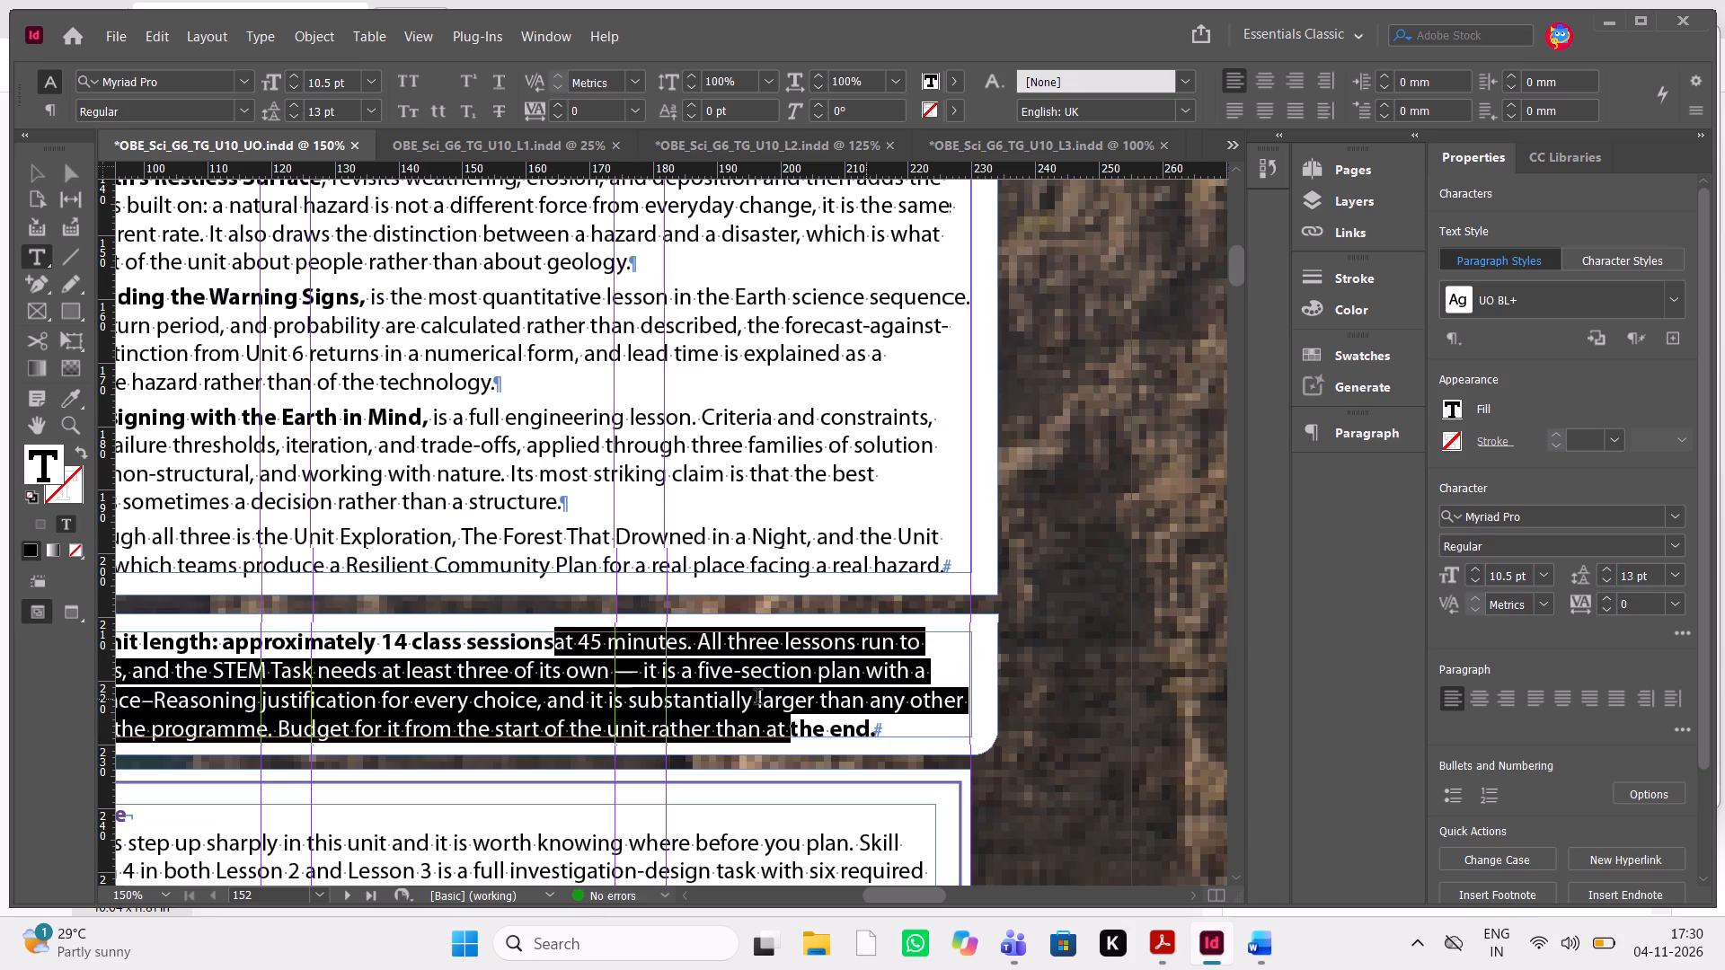
click(555, 636)
key(space)
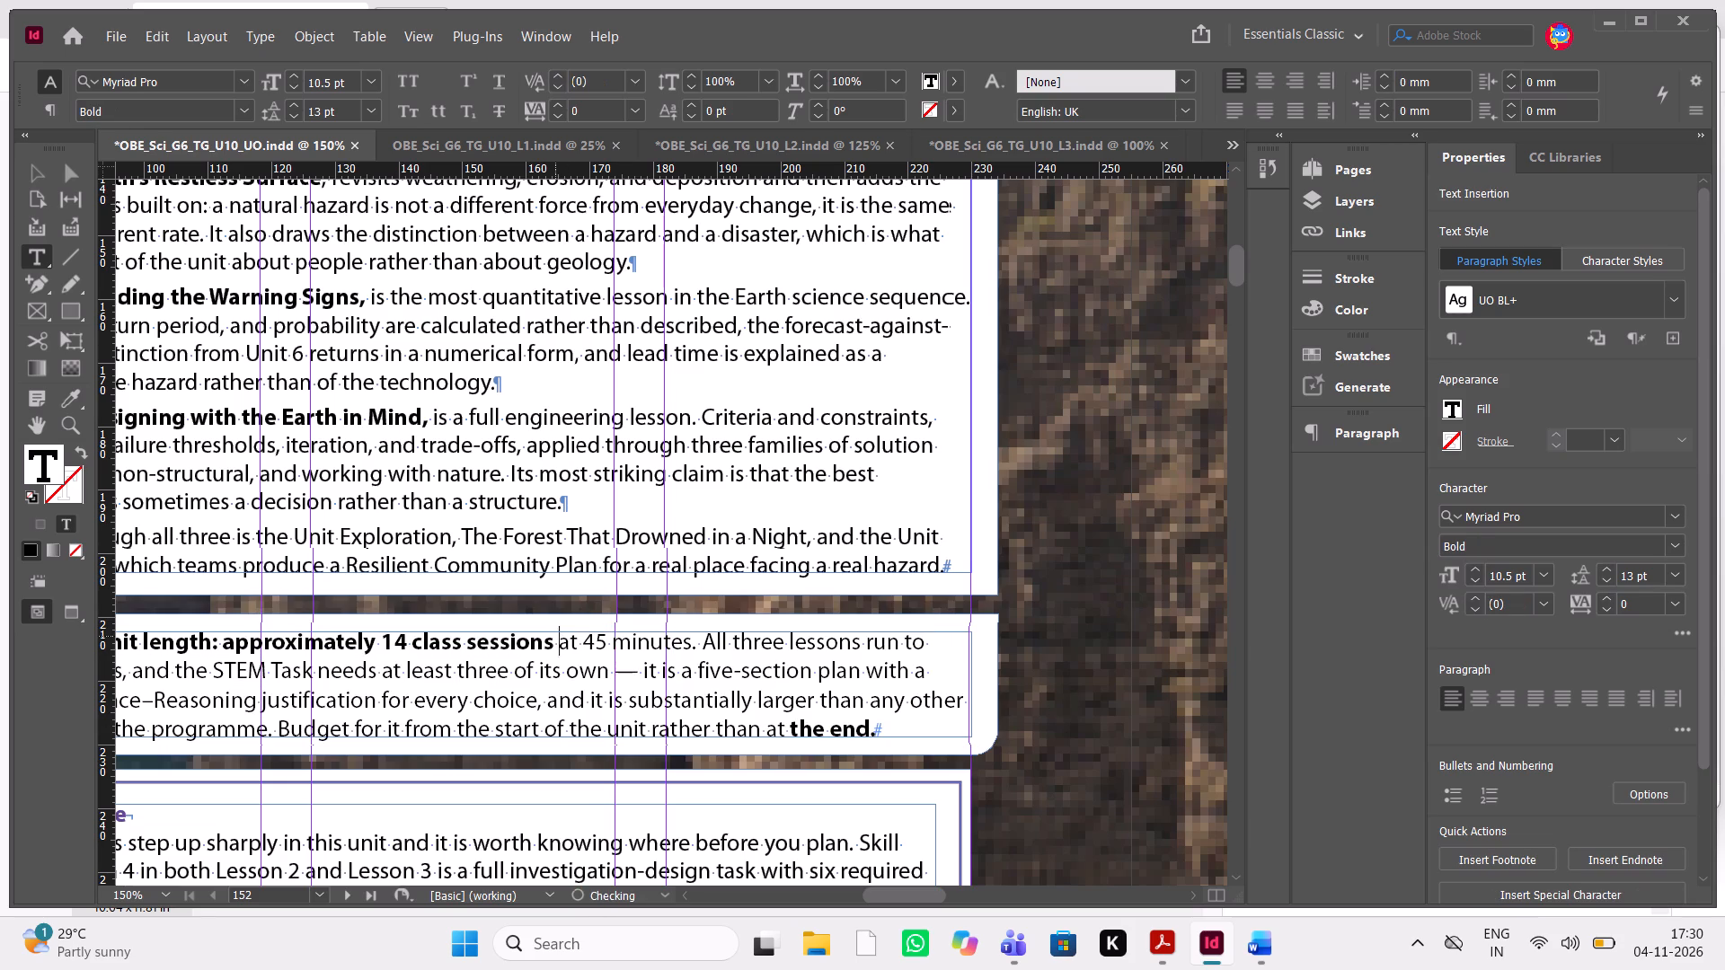
key(space)
key(BackSpace)
drag(888, 725, 799, 735)
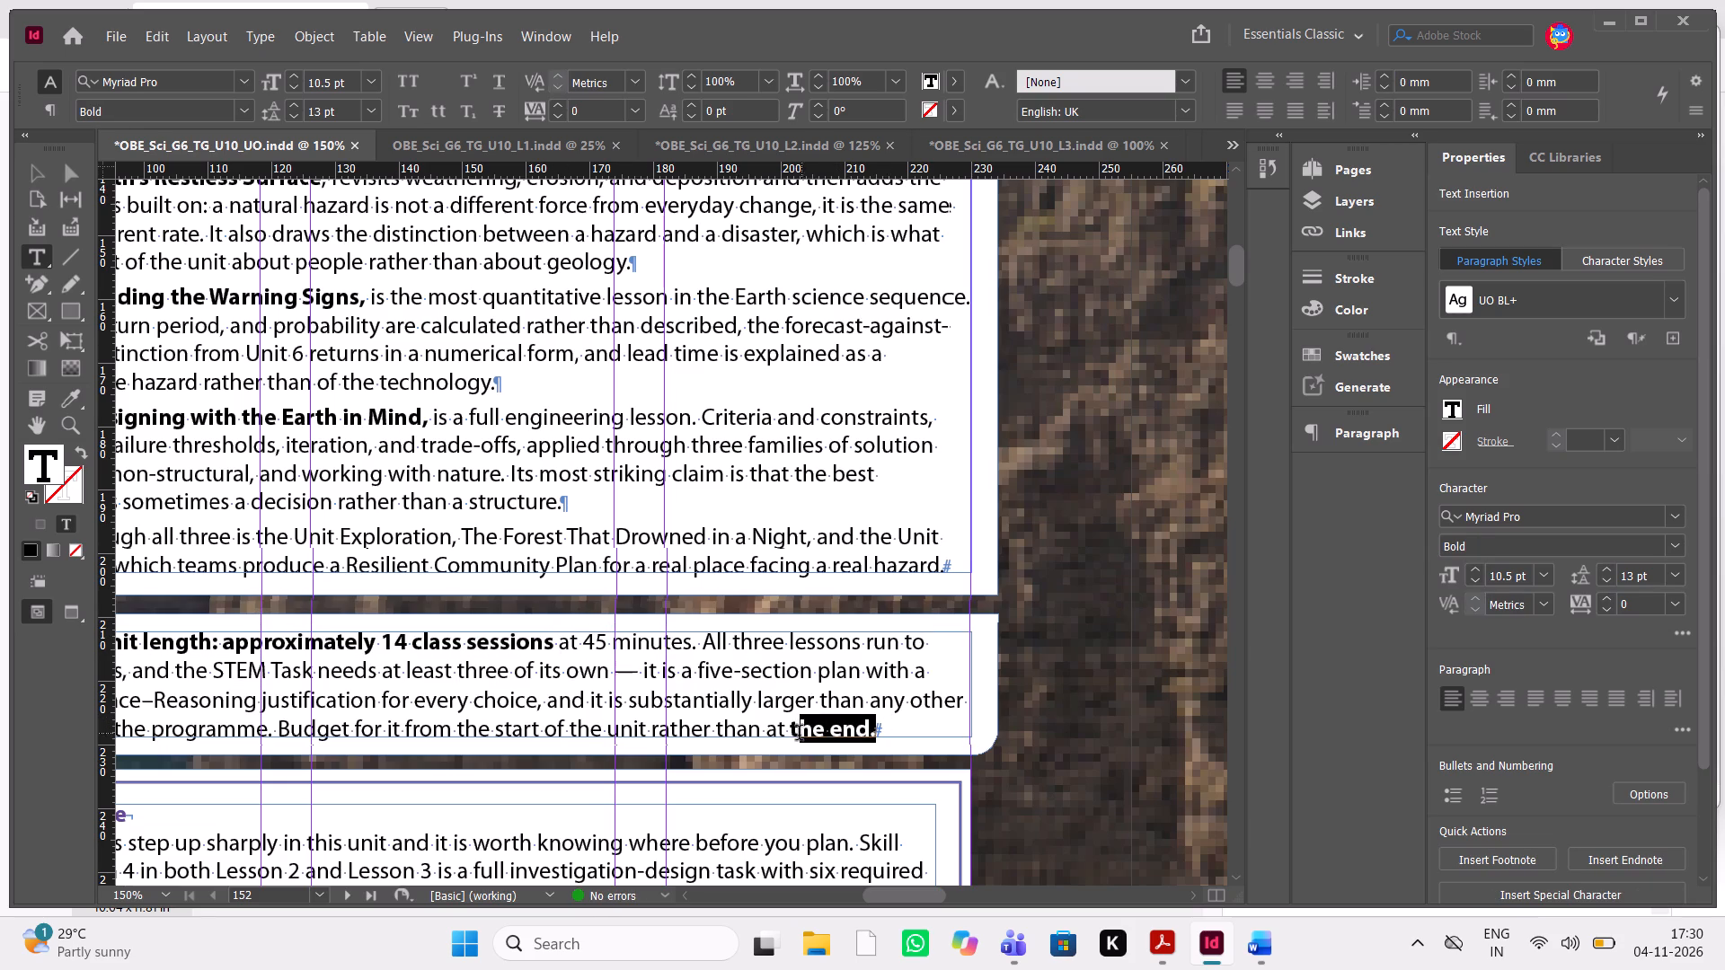
drag(799, 735, 789, 736)
key(ctrl+shift+b)
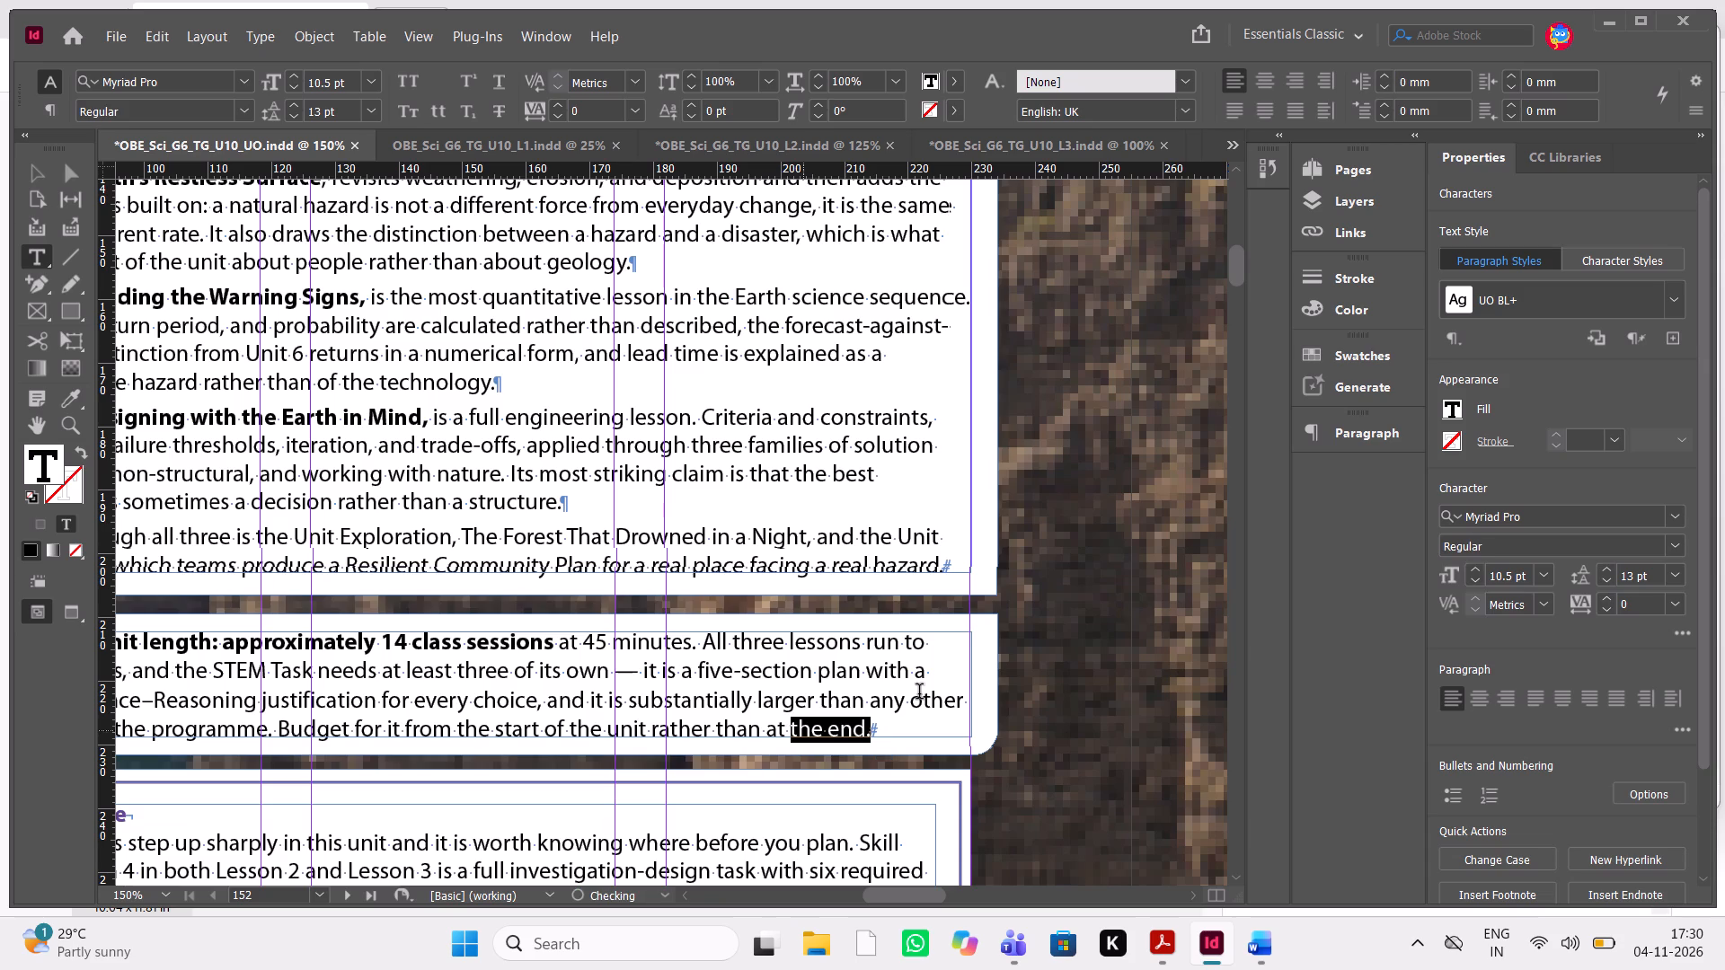
Following the page 2 comment in Acrobat, make "at the unit level" bold in the Unit Alignment to Standards introduction on page 153 in InDesign.
key(alt+Tab)
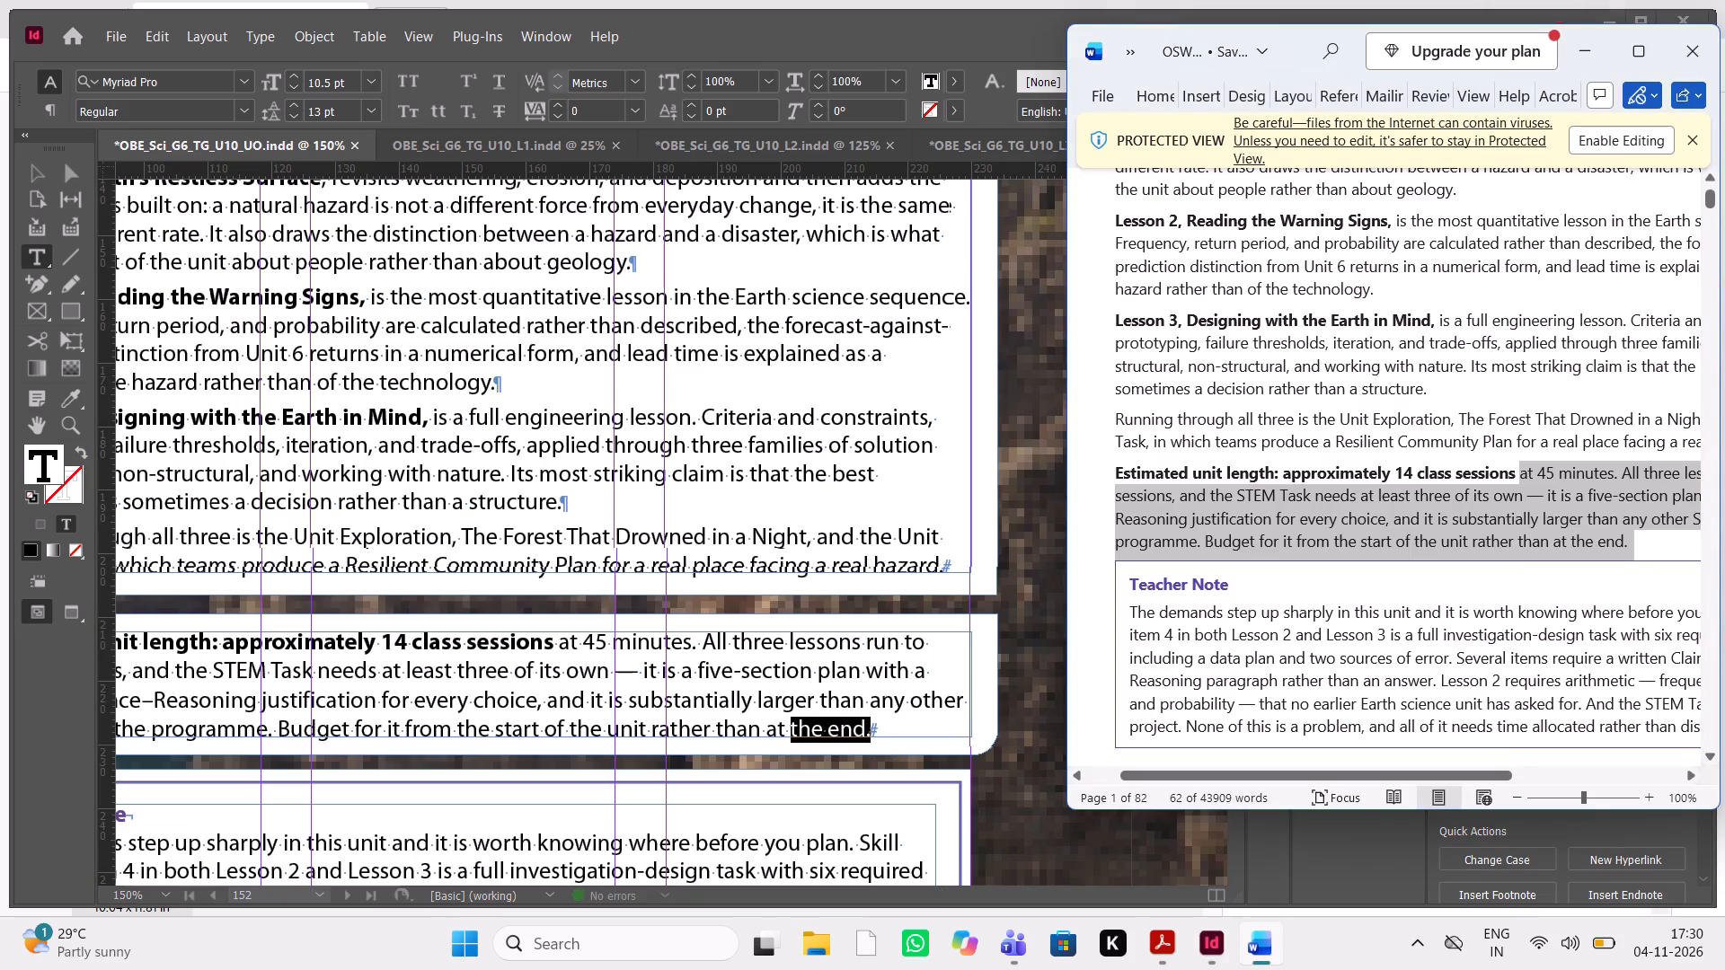
click(1521, 663)
click(1171, 944)
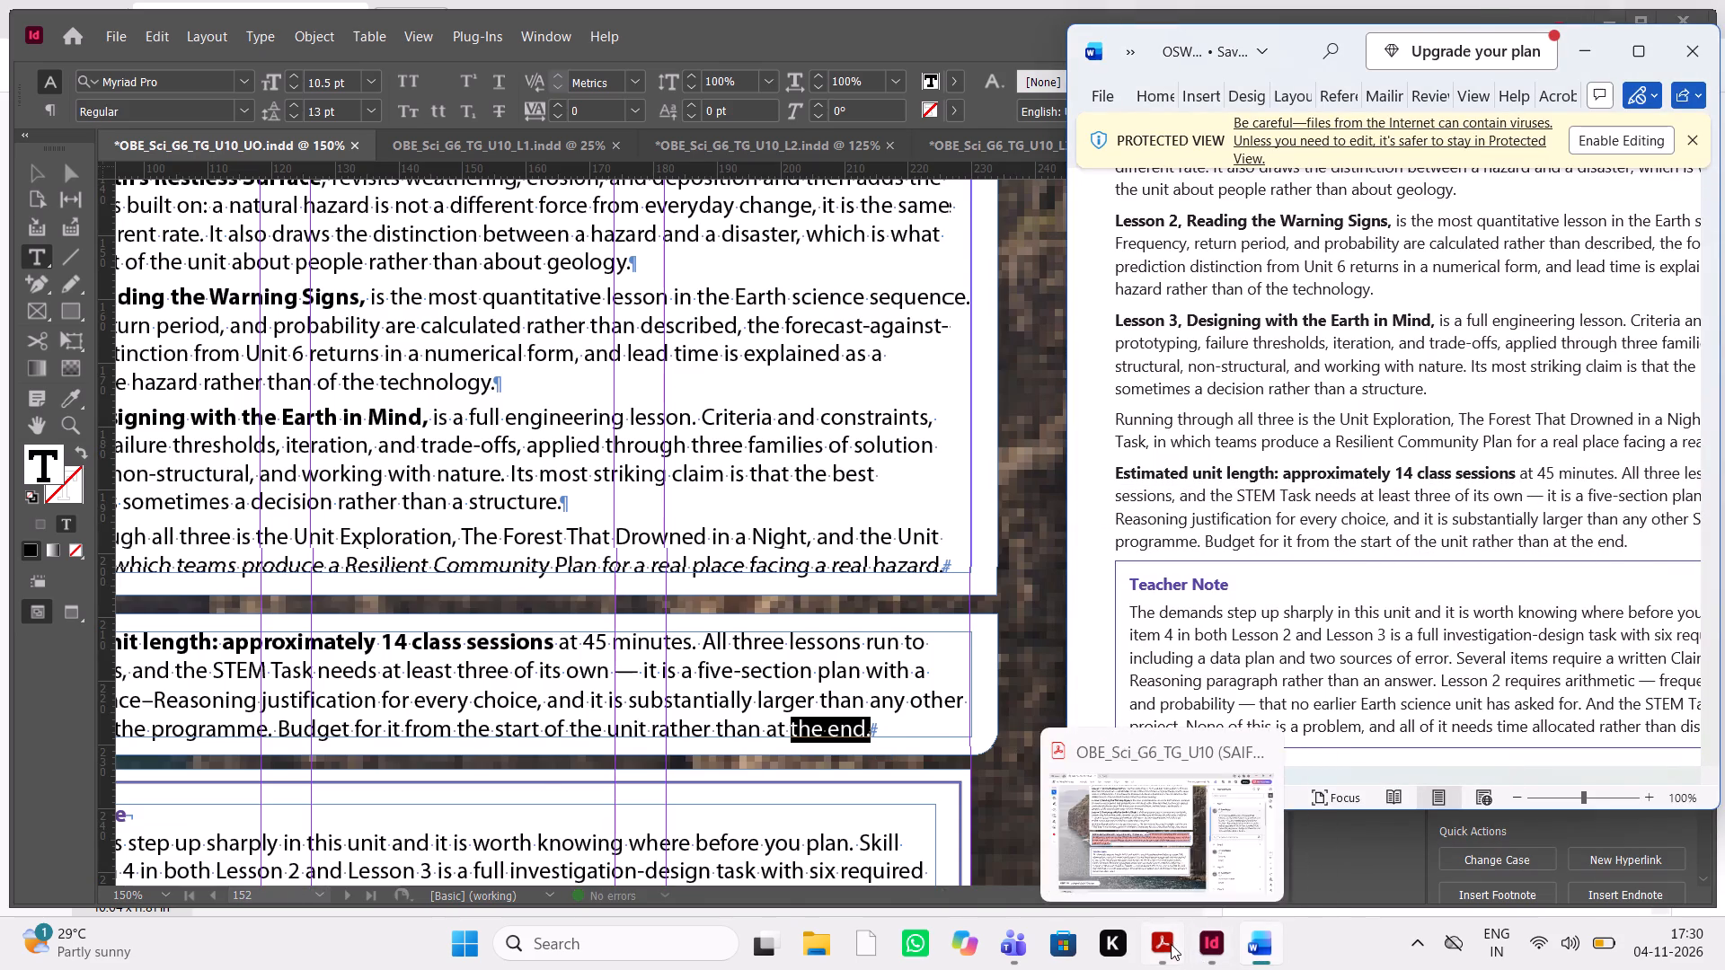
click(1366, 620)
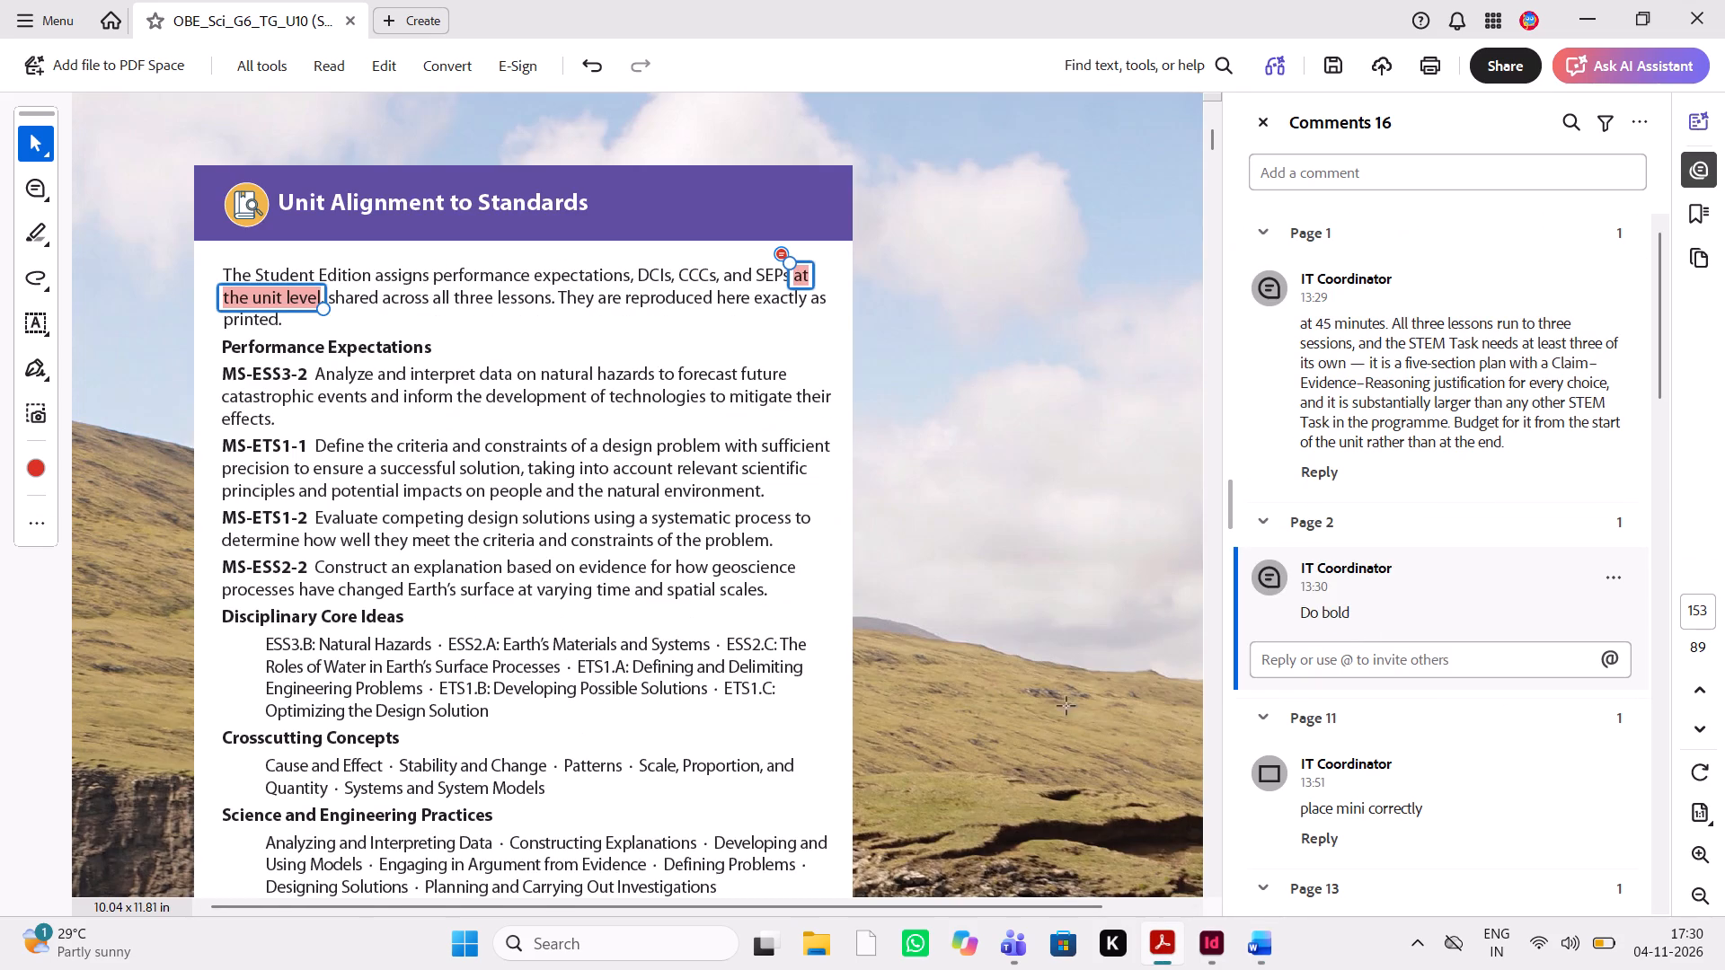
click(1213, 950)
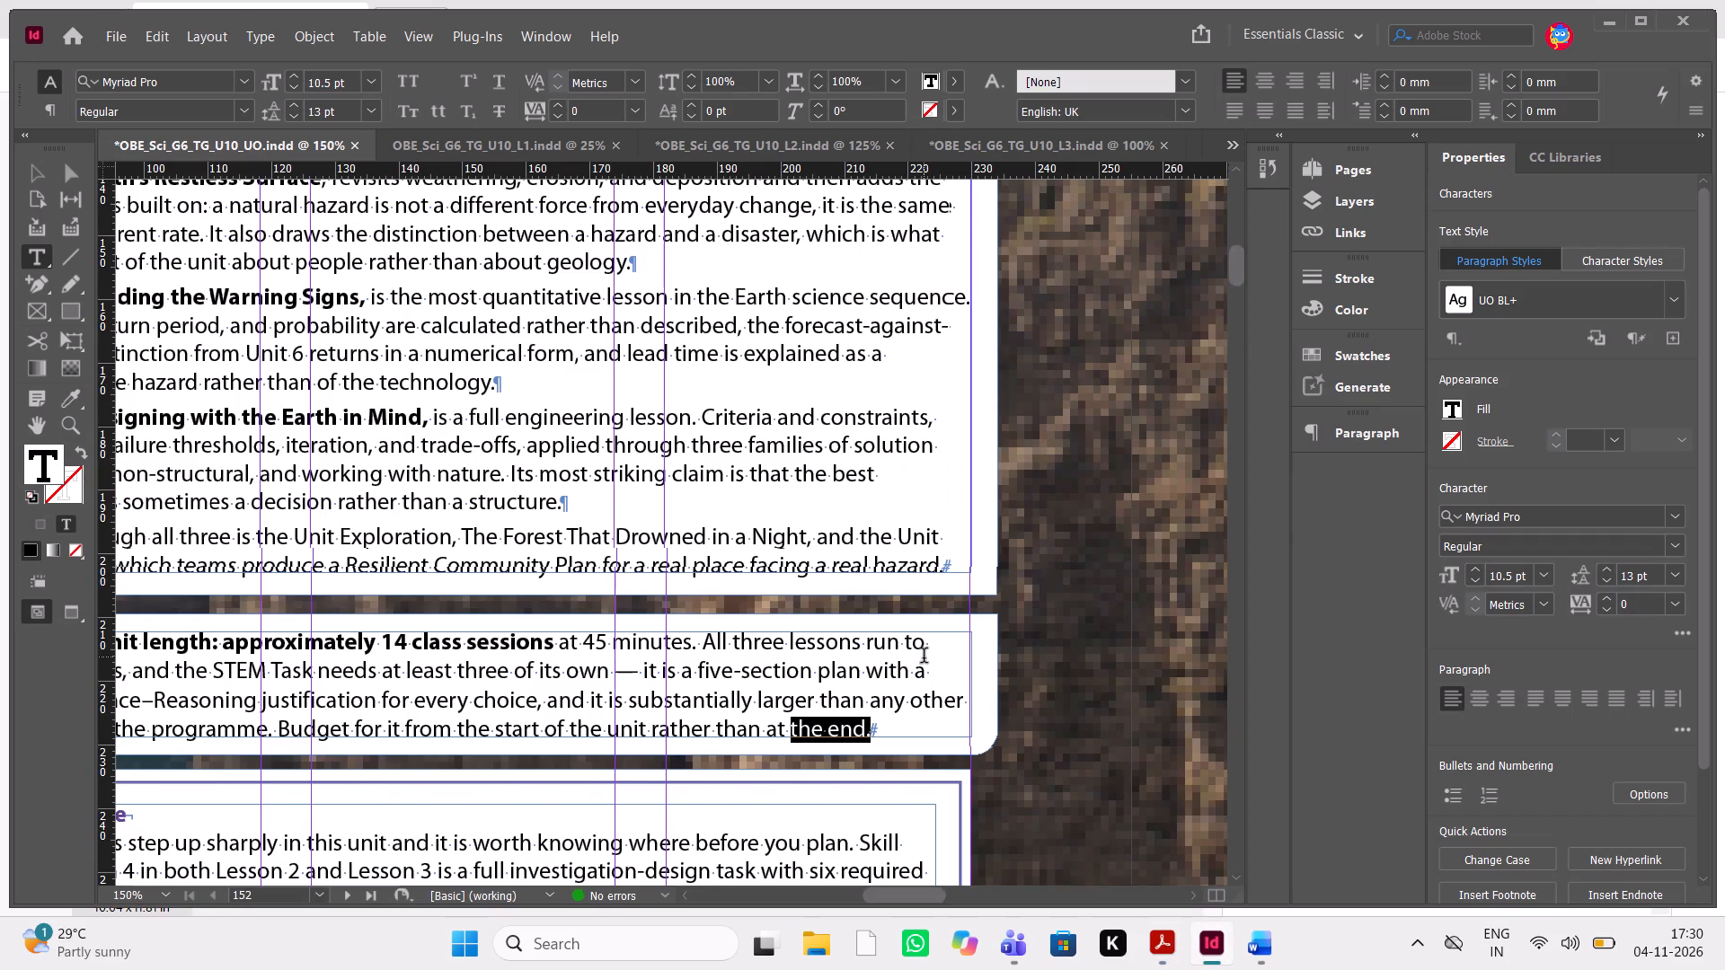
scroll(924, 657, down, 3)
scroll(924, 657, up, 4)
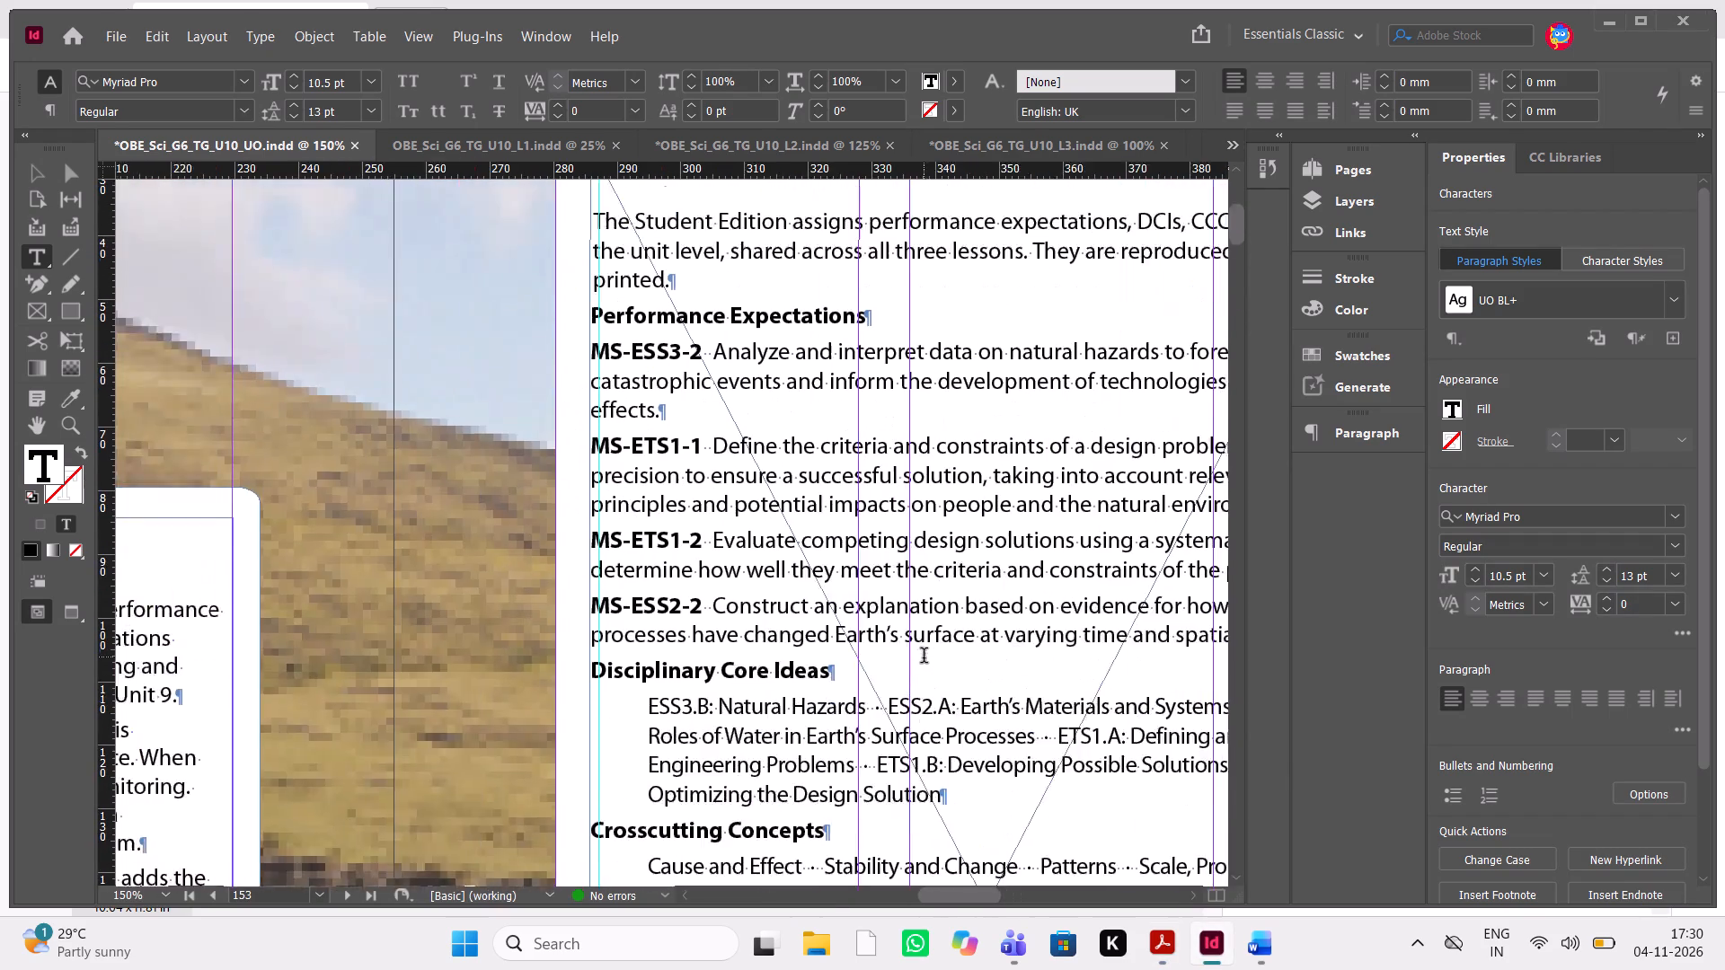
scroll(924, 657, up, 3)
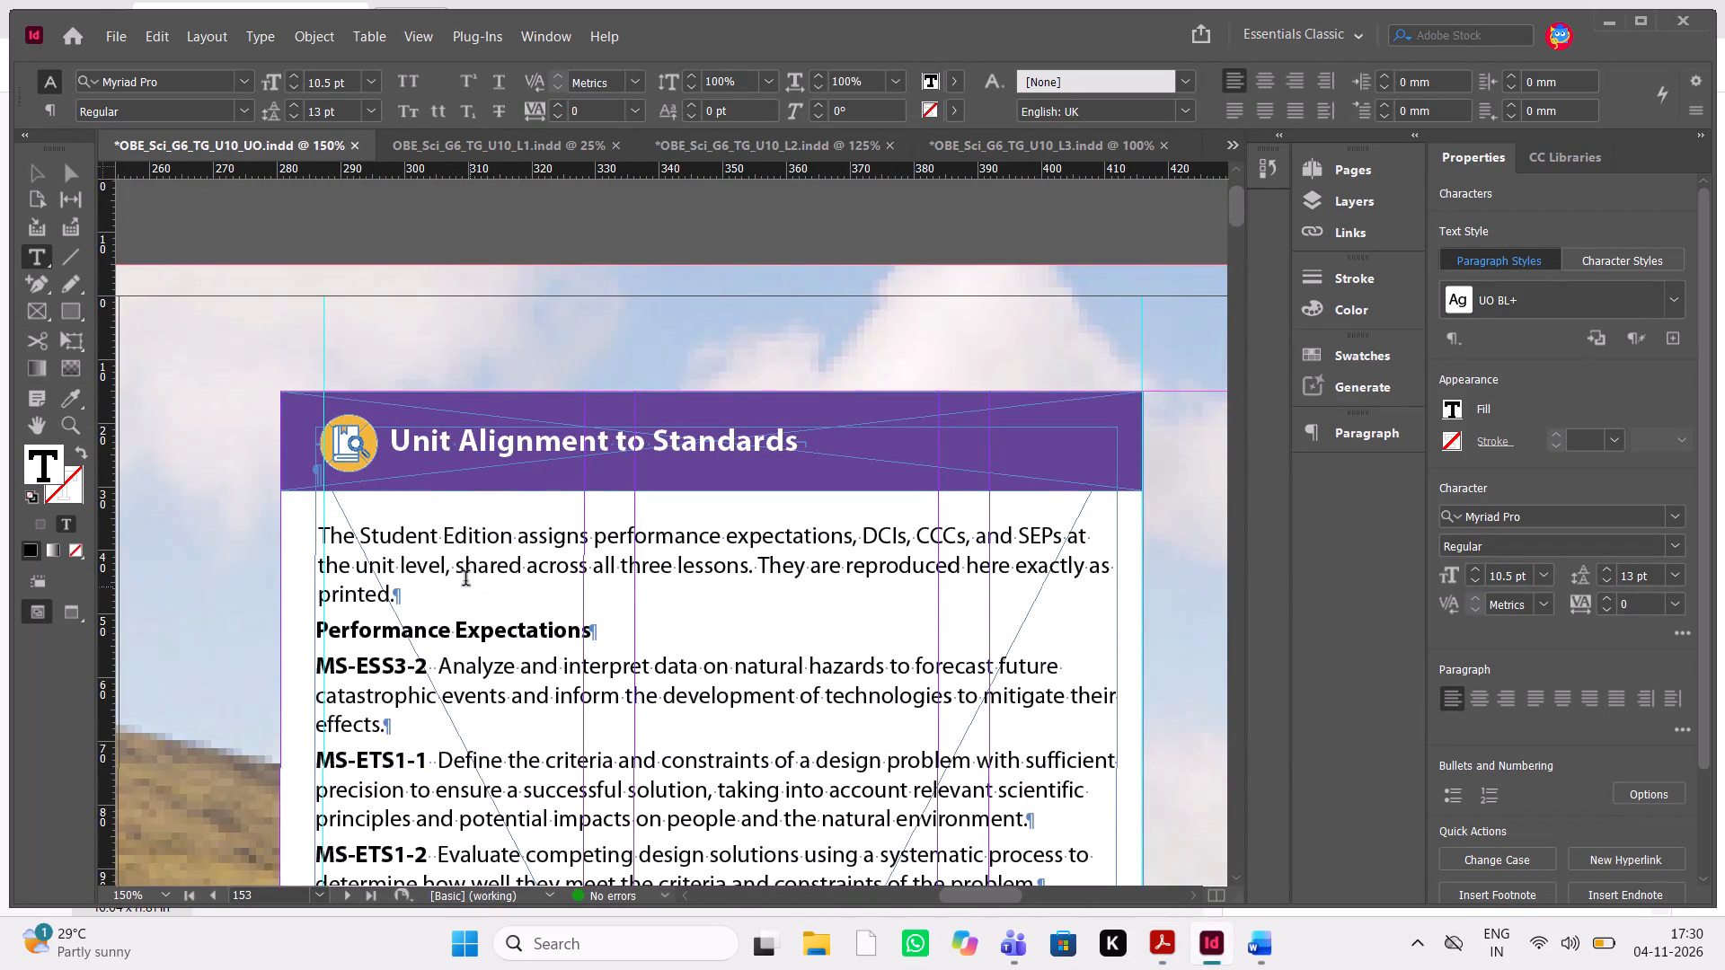
drag(445, 563, 736, 497)
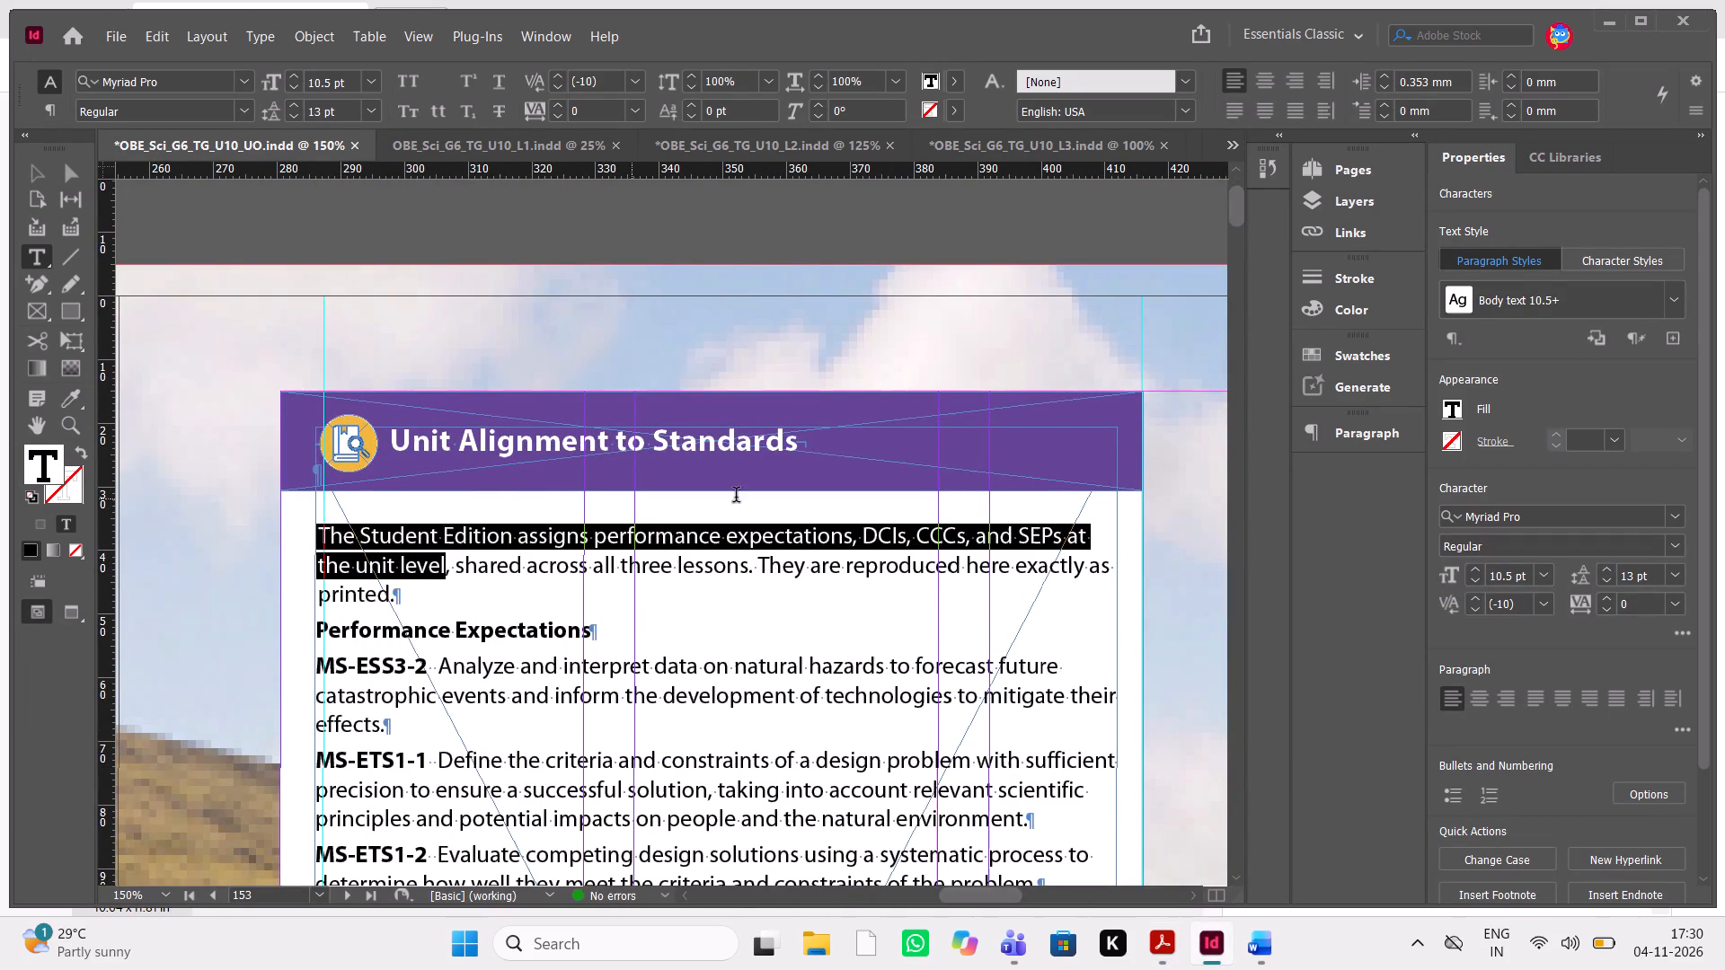
drag(736, 497, 1066, 533)
key(ctrl+shift+b)
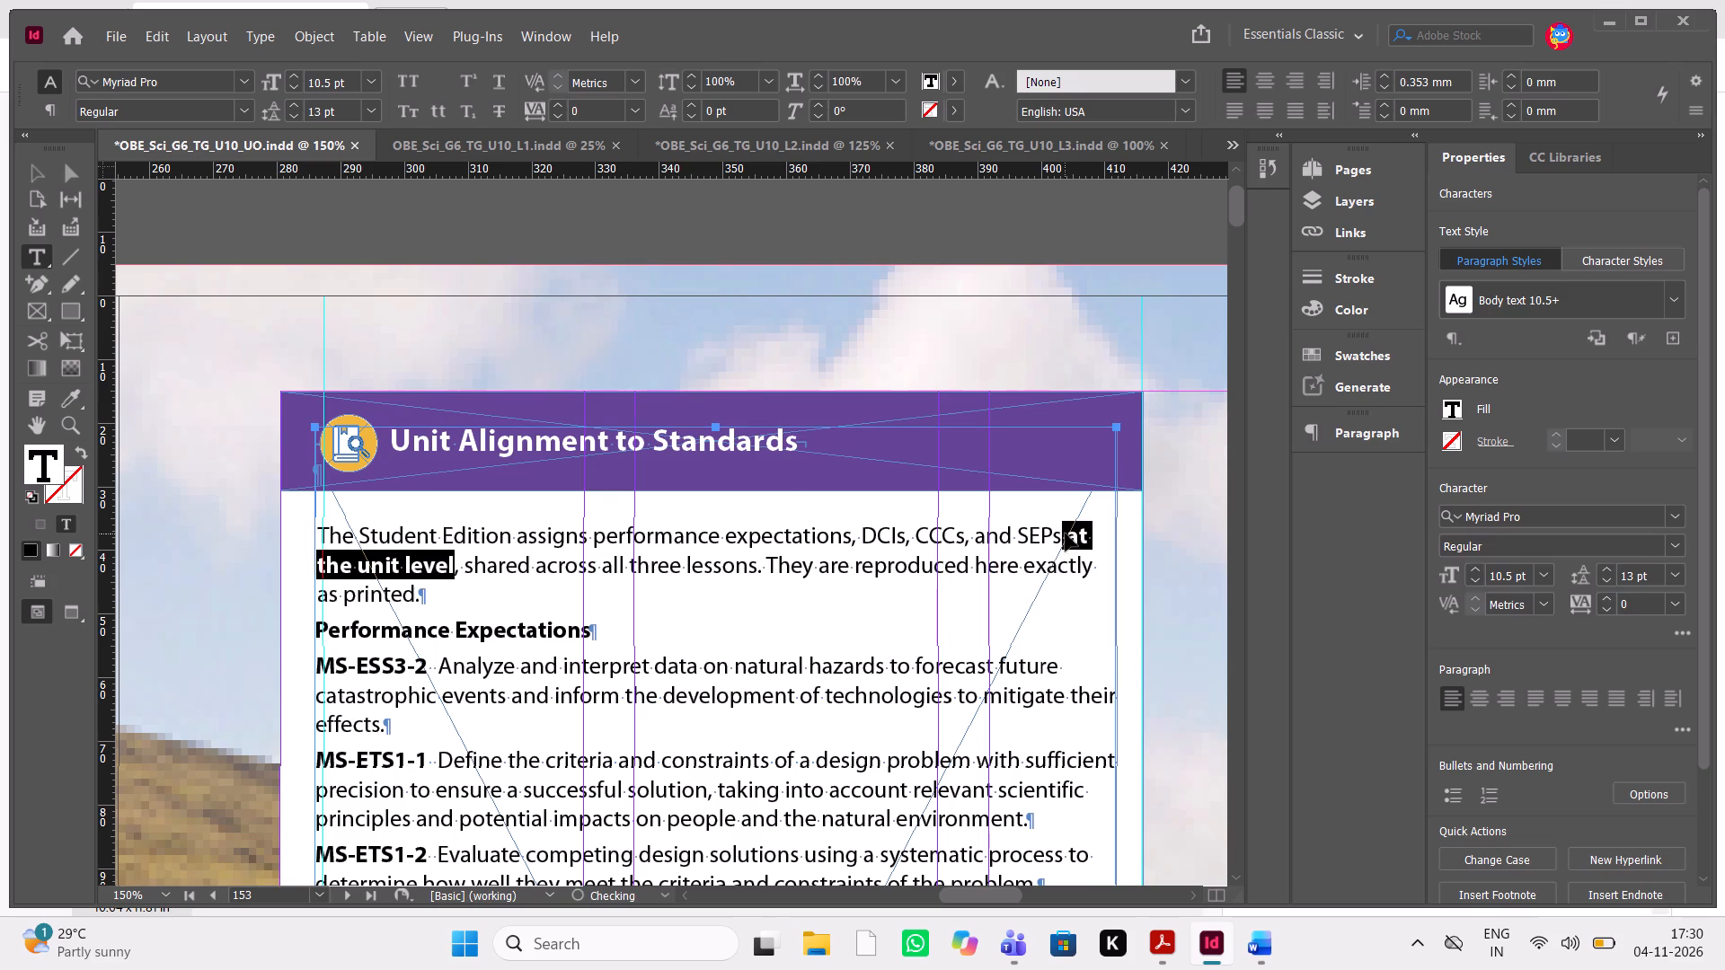
Check the page 11 comment in Acrobat about the box placement under Essential Question, and switch to the Lesson 1 layout in InDesign.
click(1168, 950)
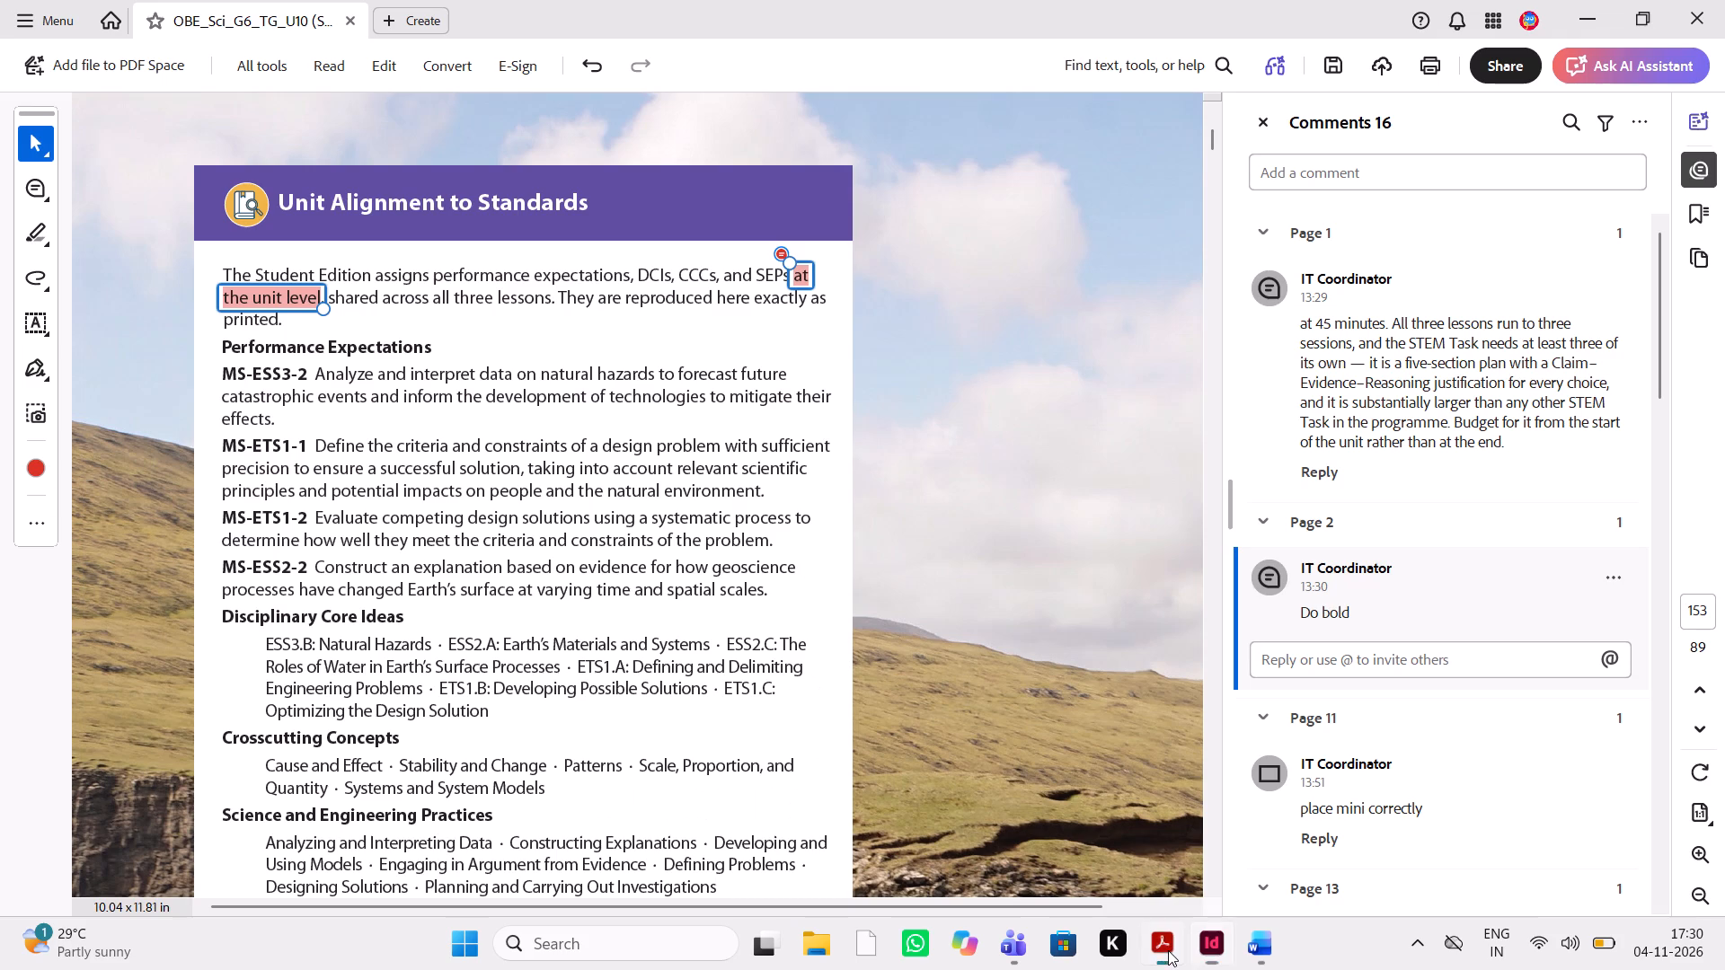
click(1376, 785)
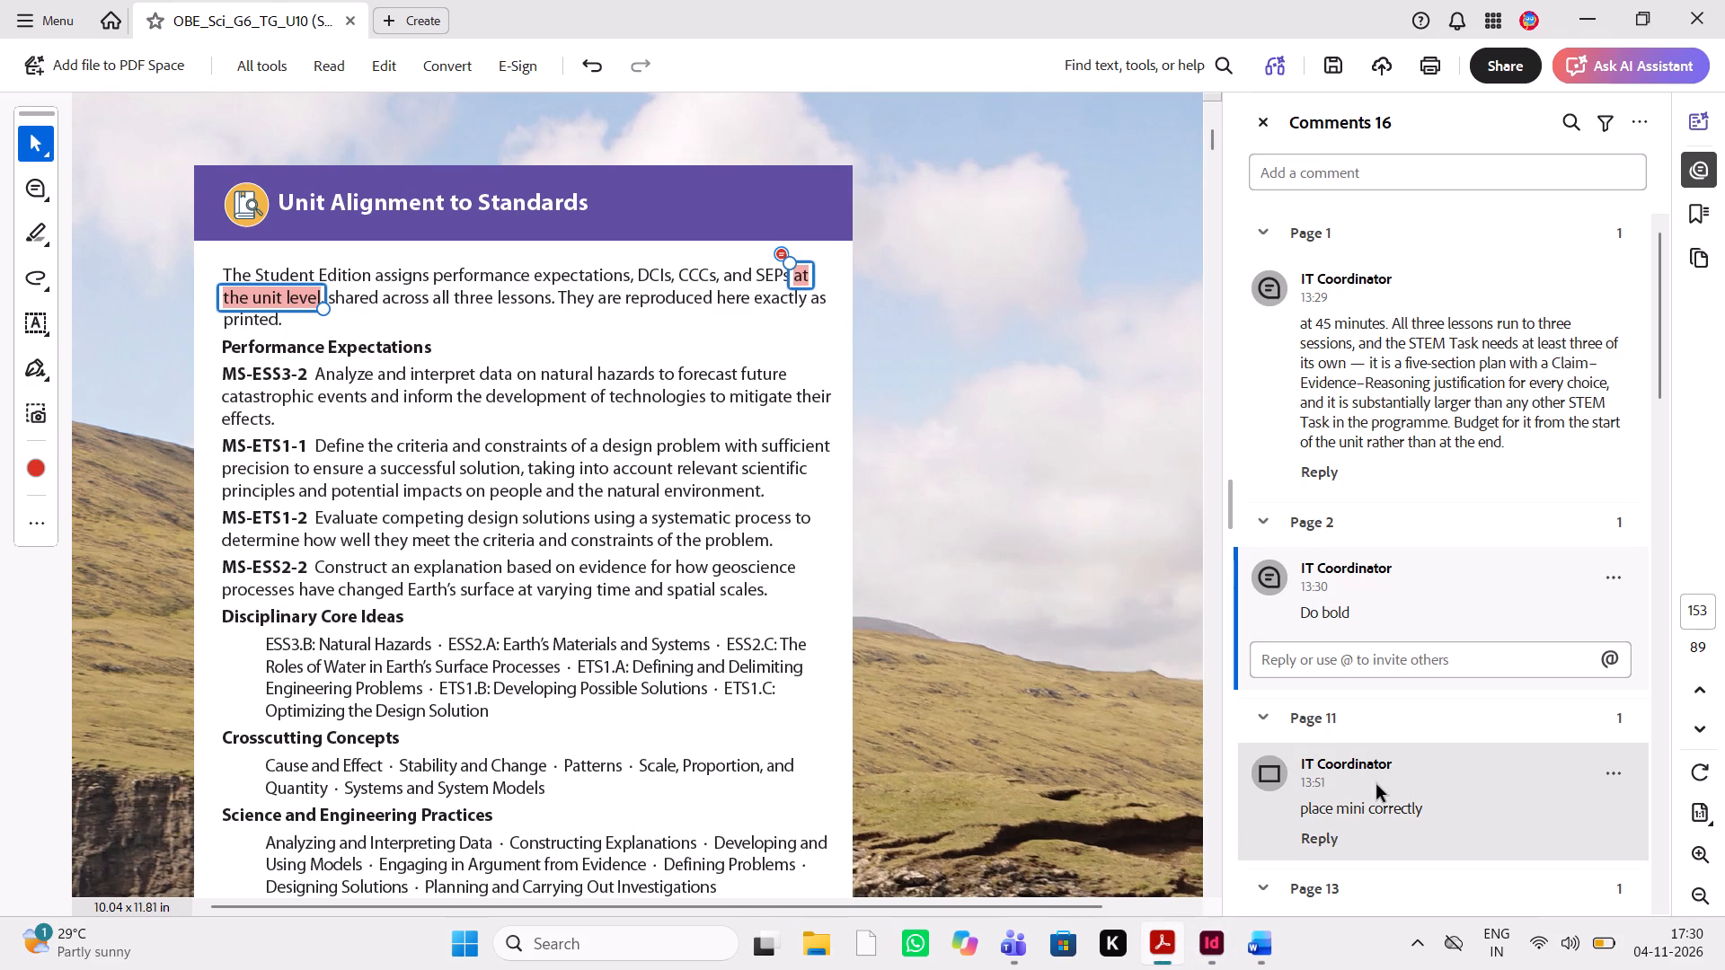
scroll(807, 718, down, 4)
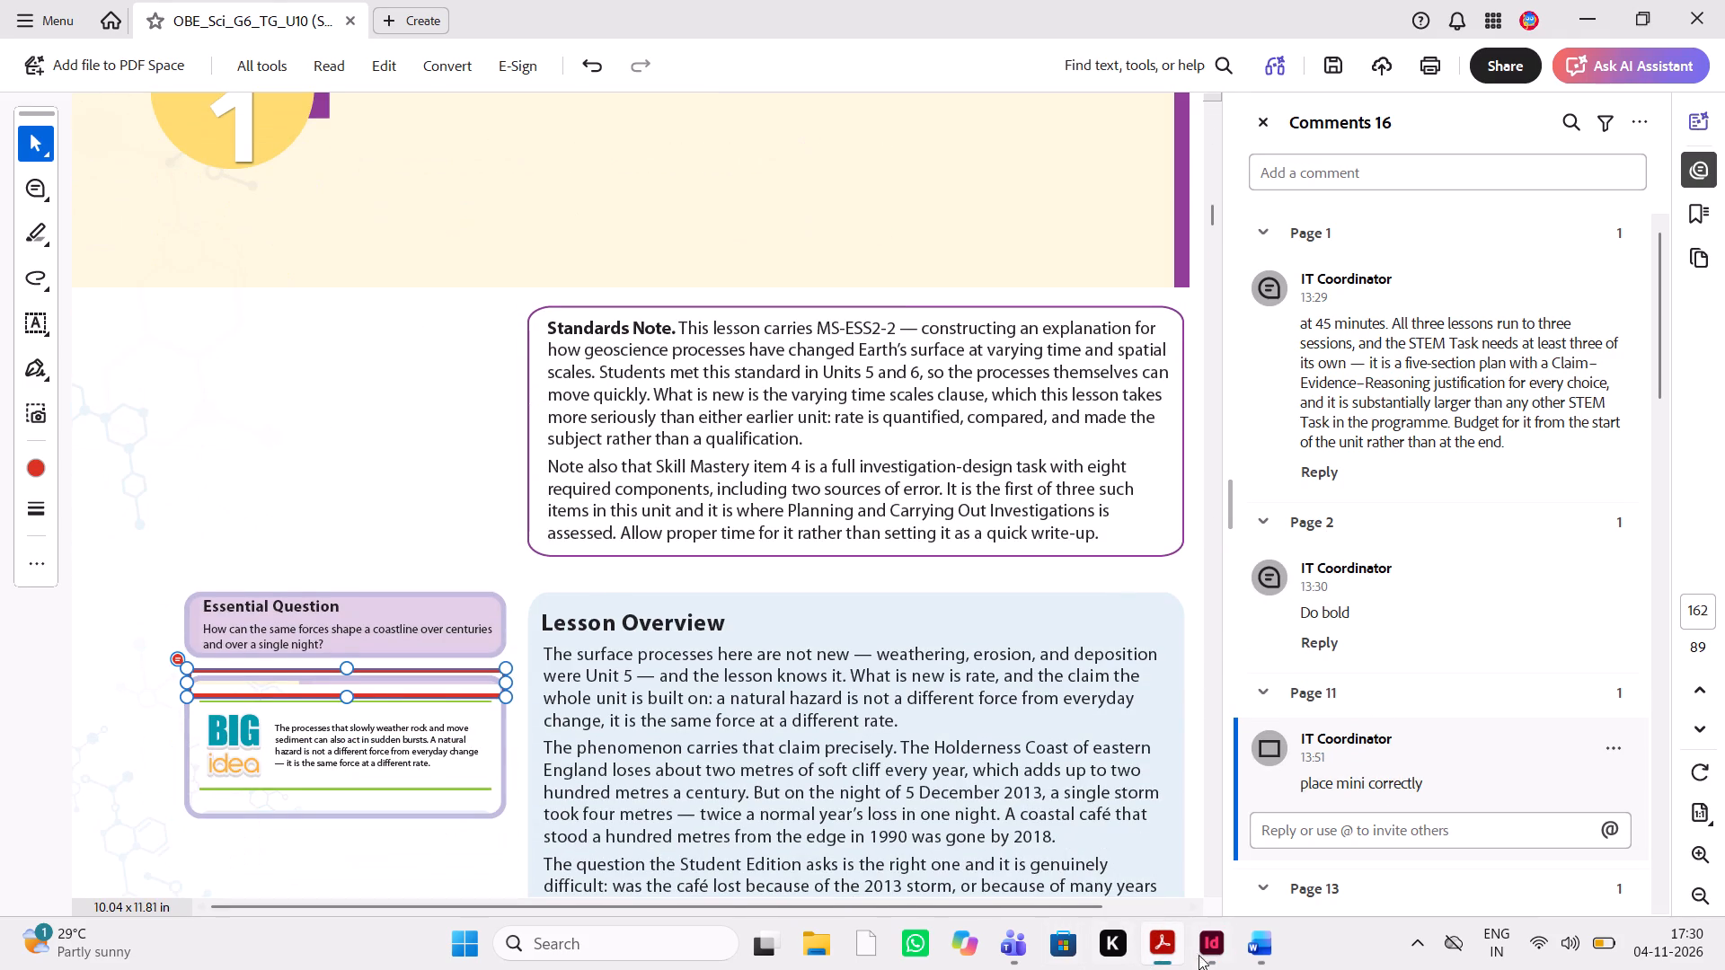
click(1240, 954)
click(1203, 945)
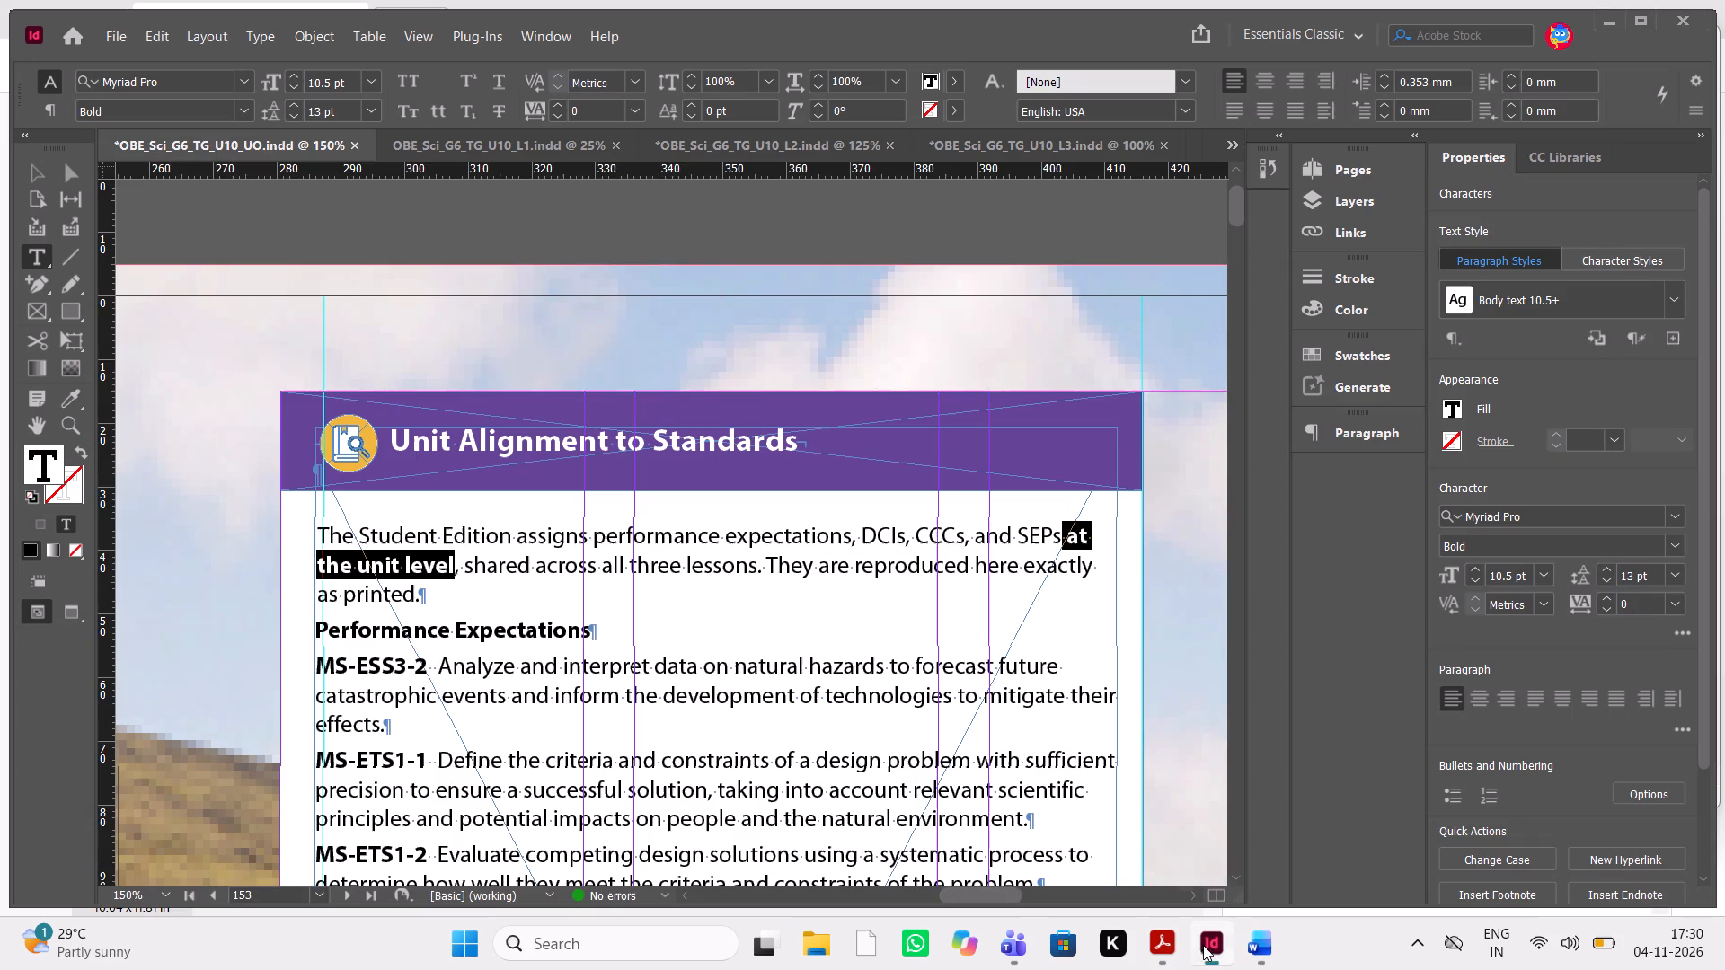
click(542, 147)
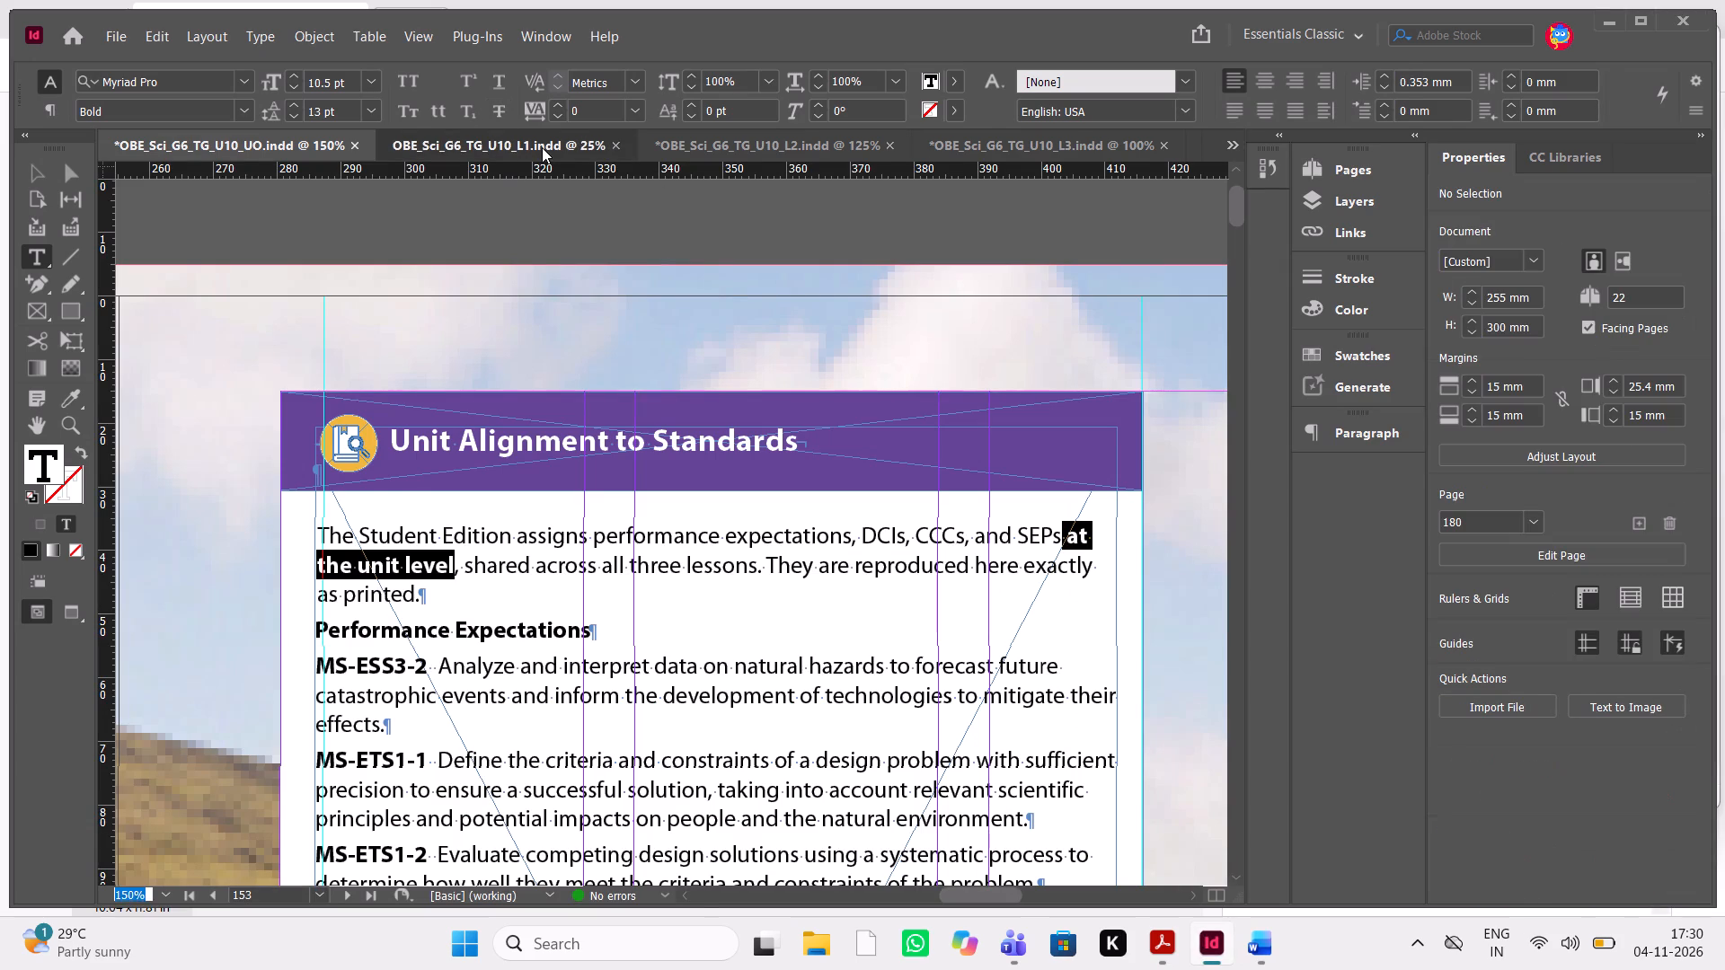
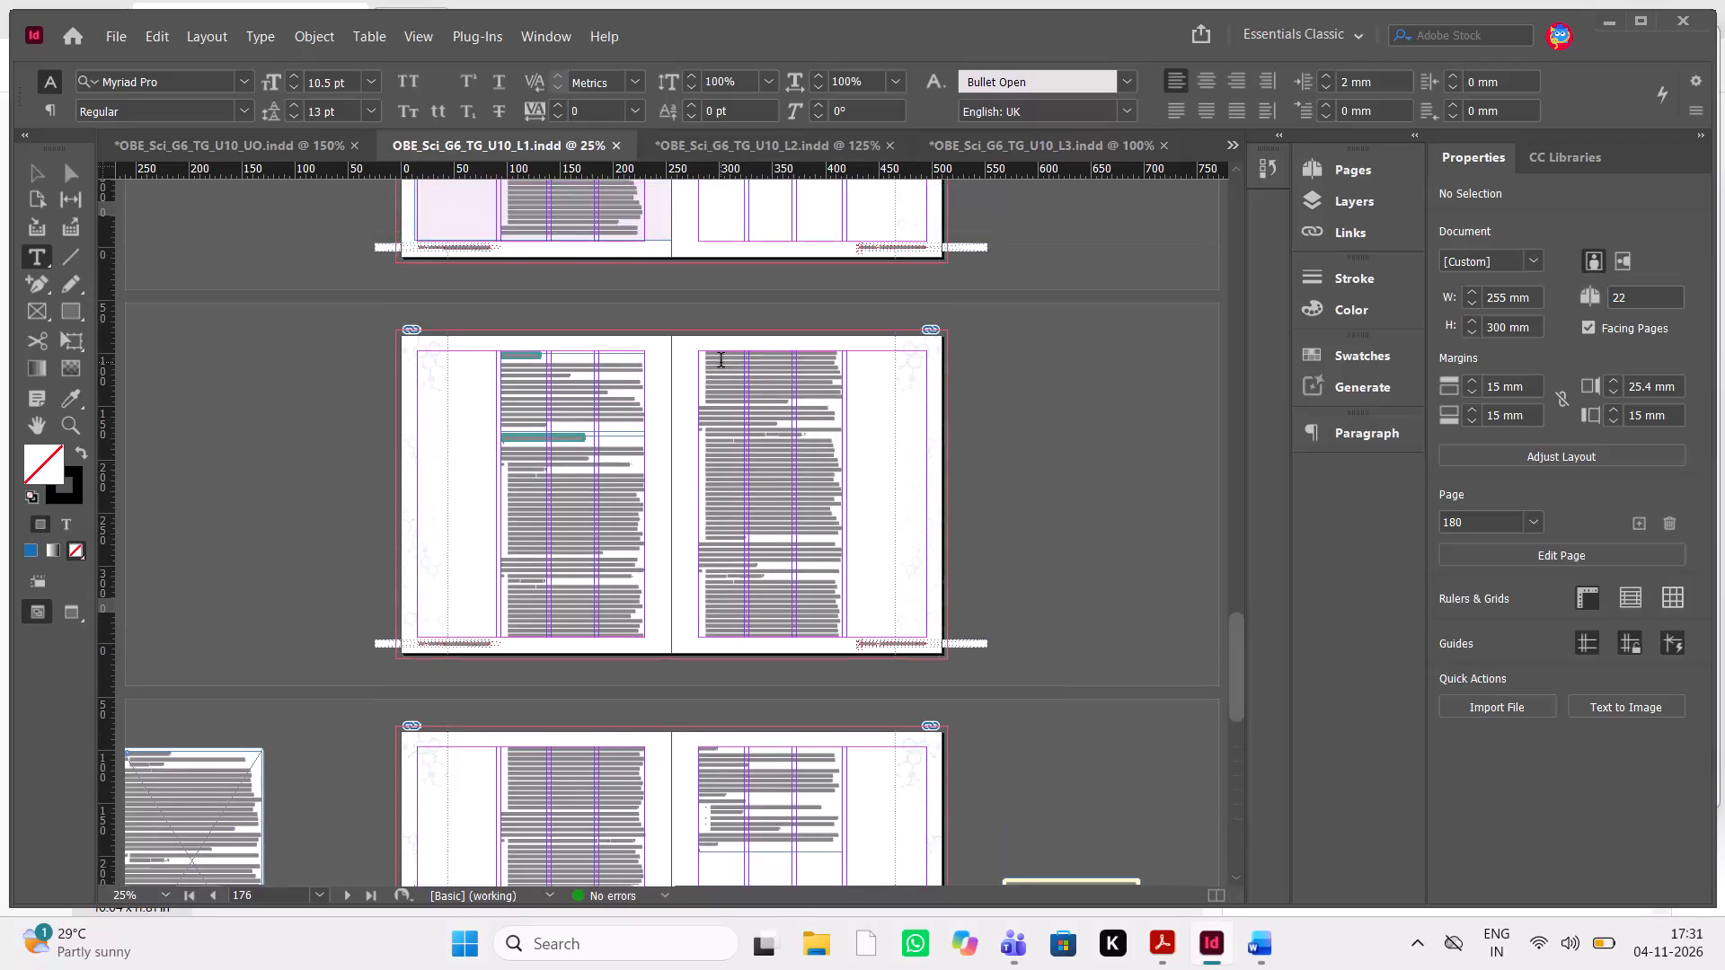
On page 162 of the Lesson 1 layout, extend the top edge of the image frame nested inside the BIG idea box to about 34.9 mm high.
scroll(721, 362, down, 1)
scroll(721, 362, up, 20)
scroll(721, 362, up, 20)
scroll(721, 362, up, 20)
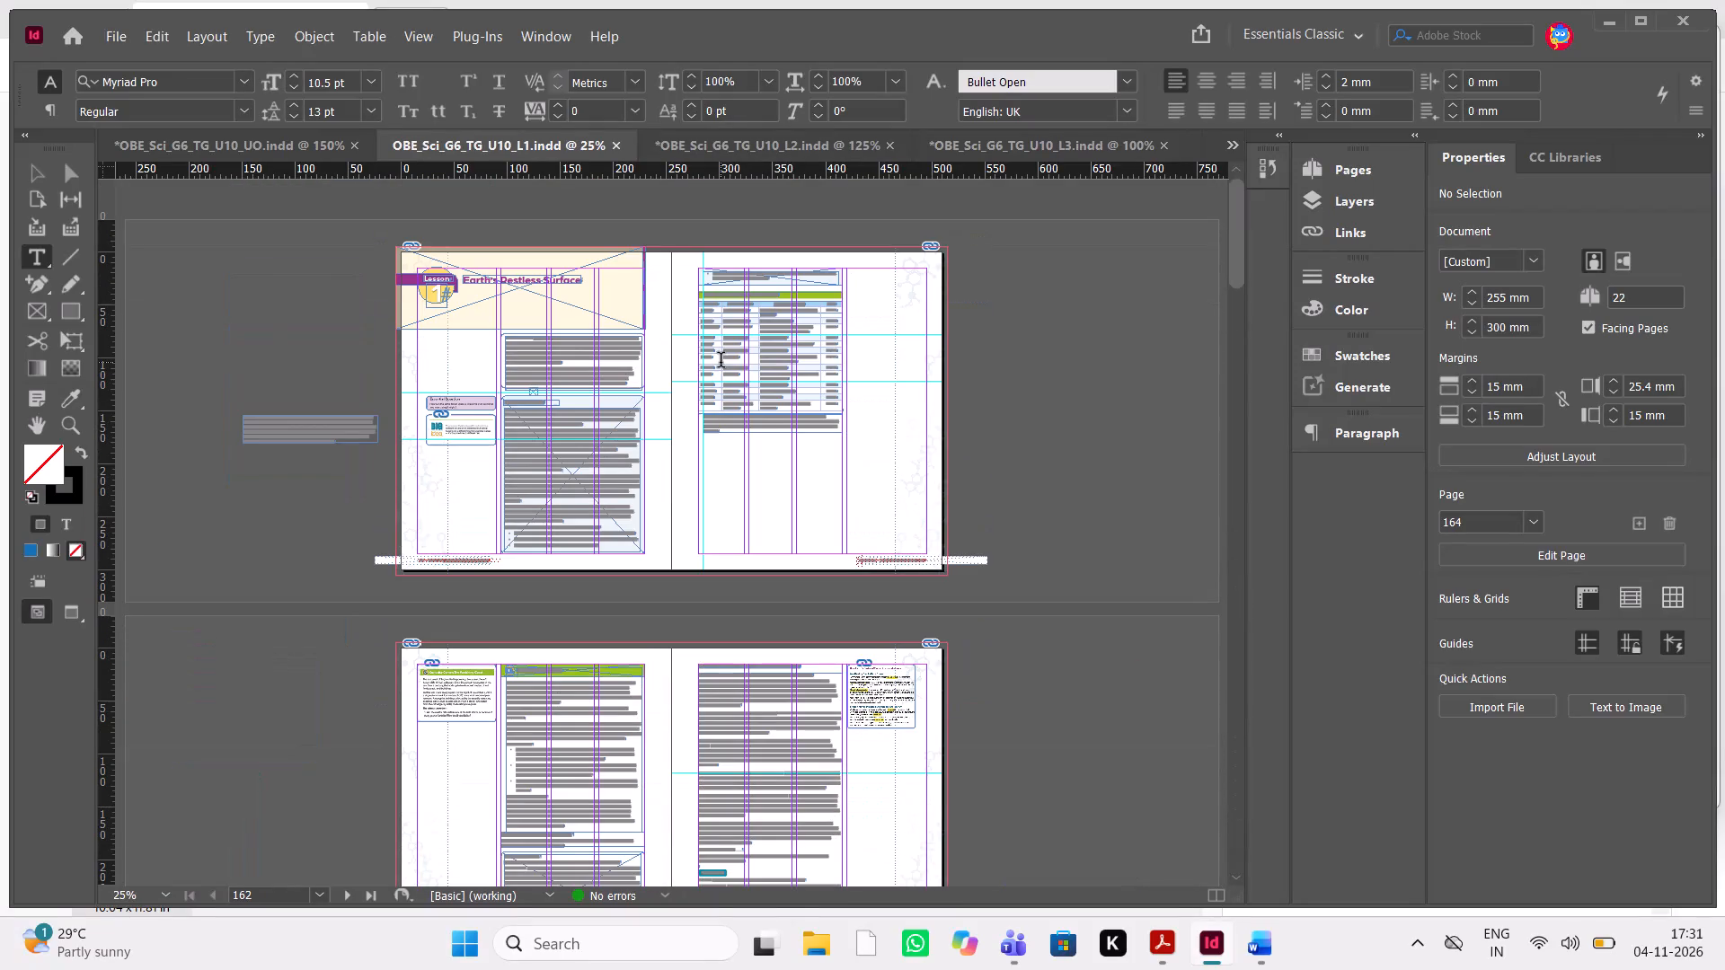
key(ctrl+equal)
key(ctrl+equal)
key(ctrl+equal)
key(ctrl+equal)
scroll(721, 362, right, 1)
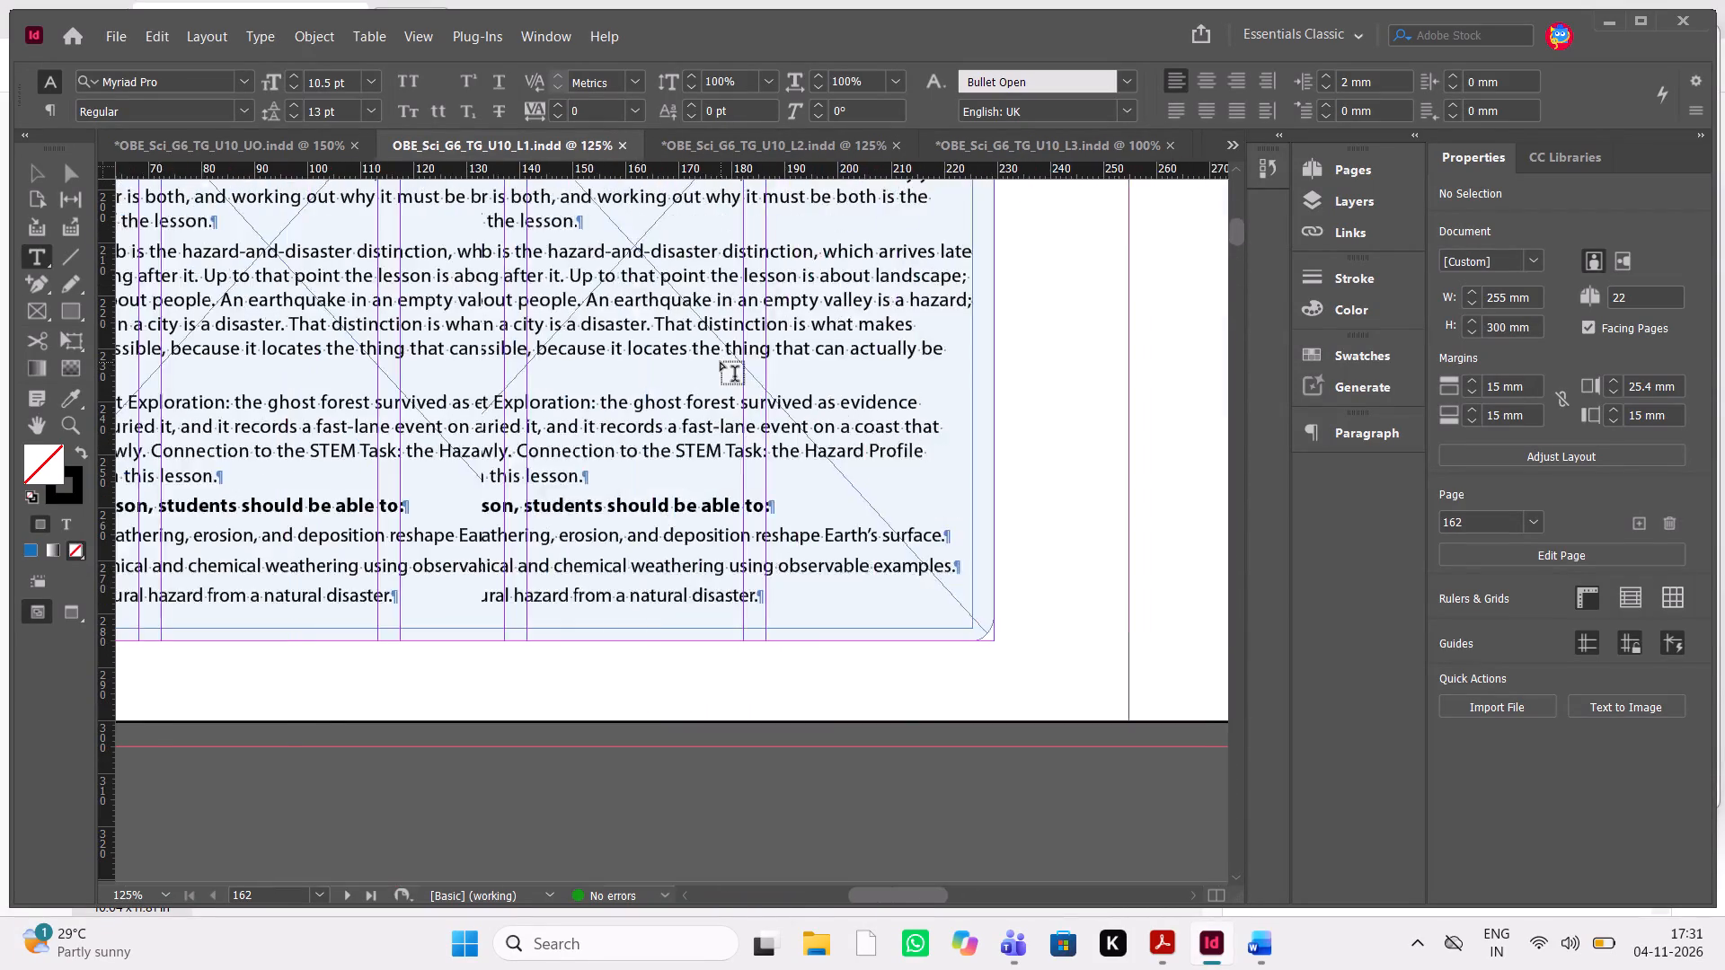
scroll(721, 362, right, 1)
scroll(721, 362, up, 4)
scroll(721, 362, down, 2)
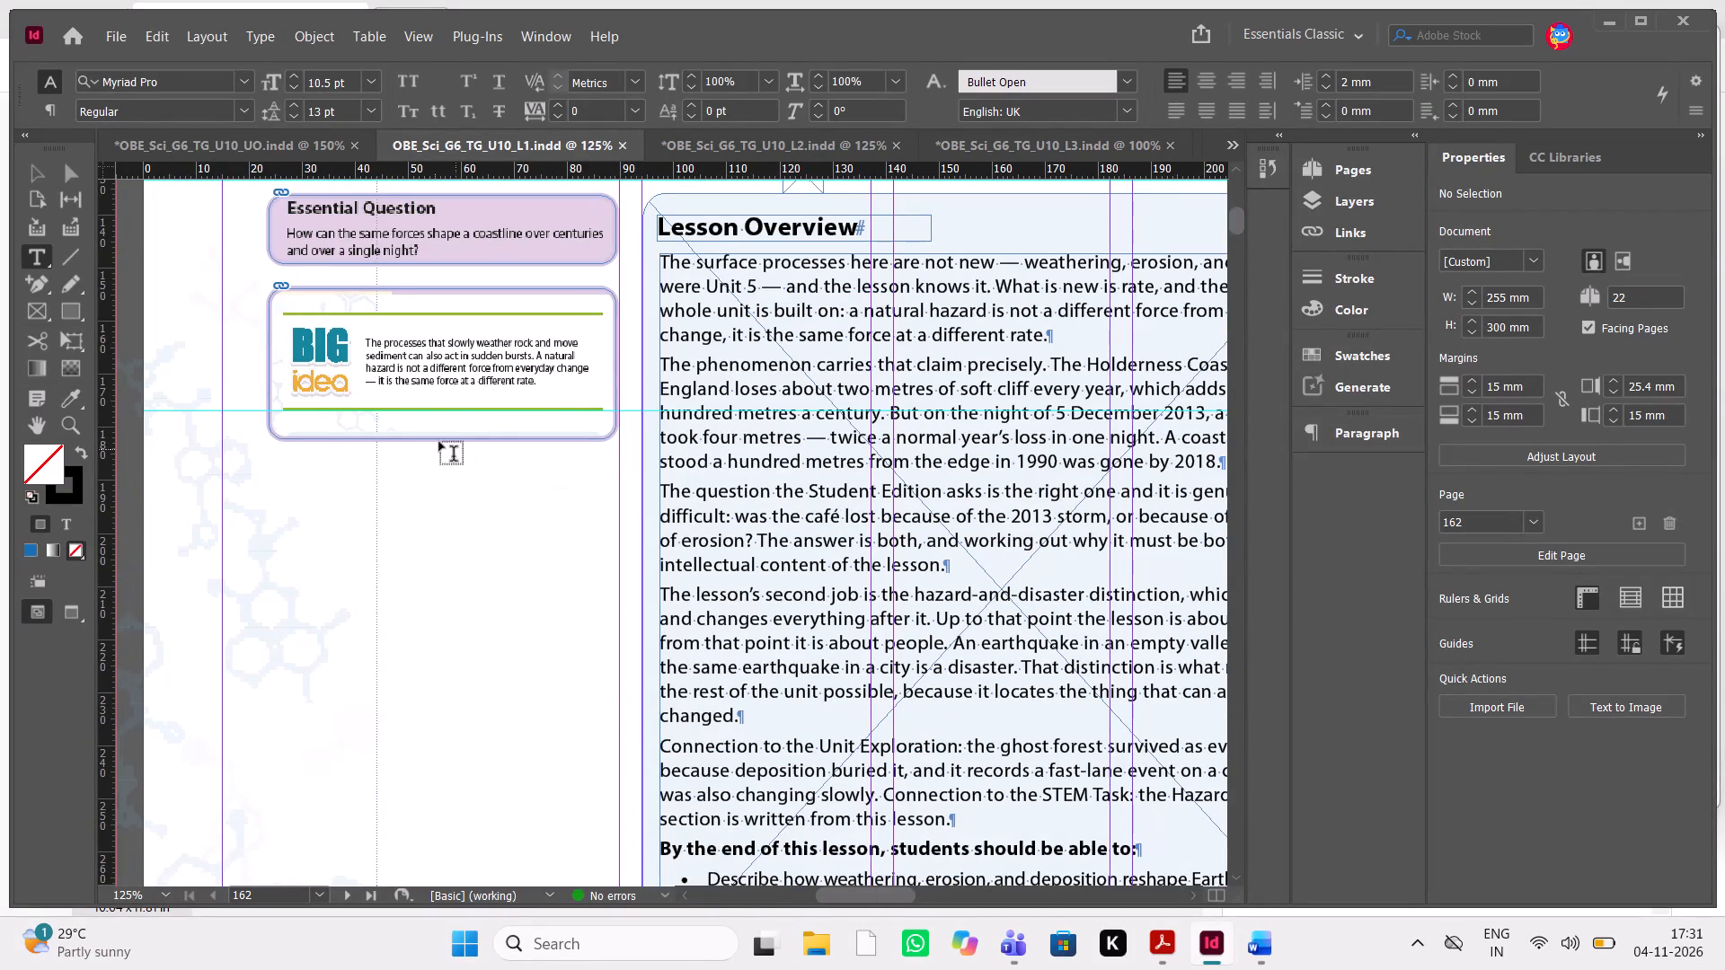
click(31, 162)
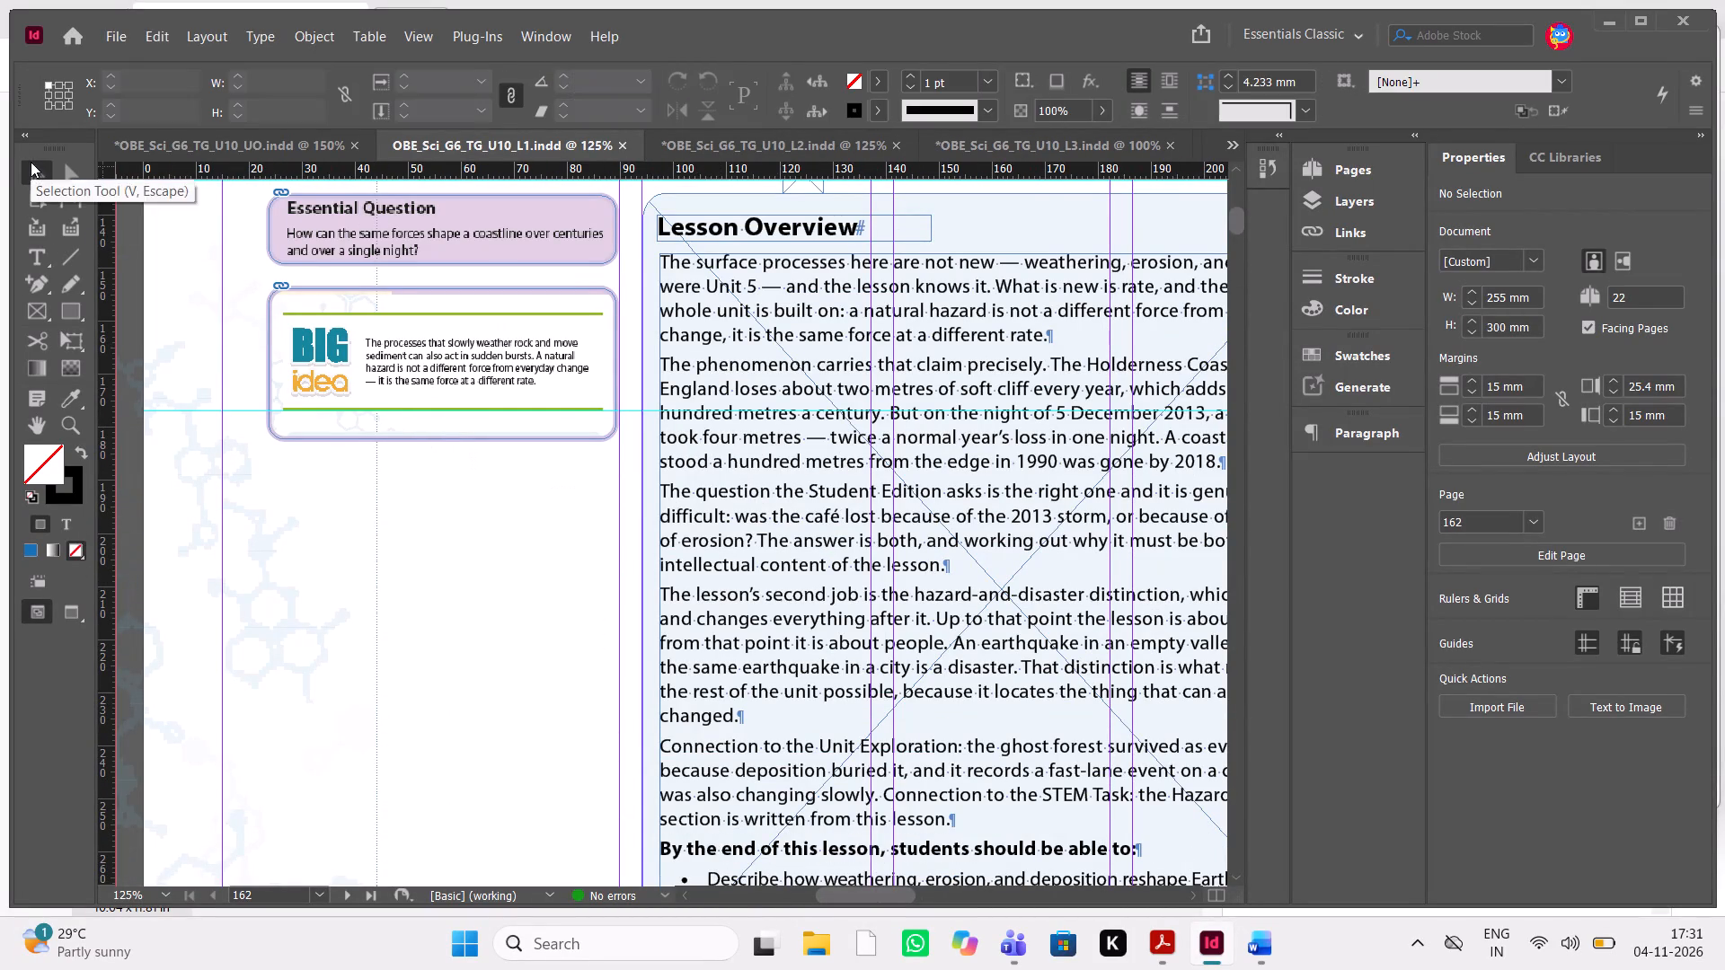
click(434, 282)
click(457, 346)
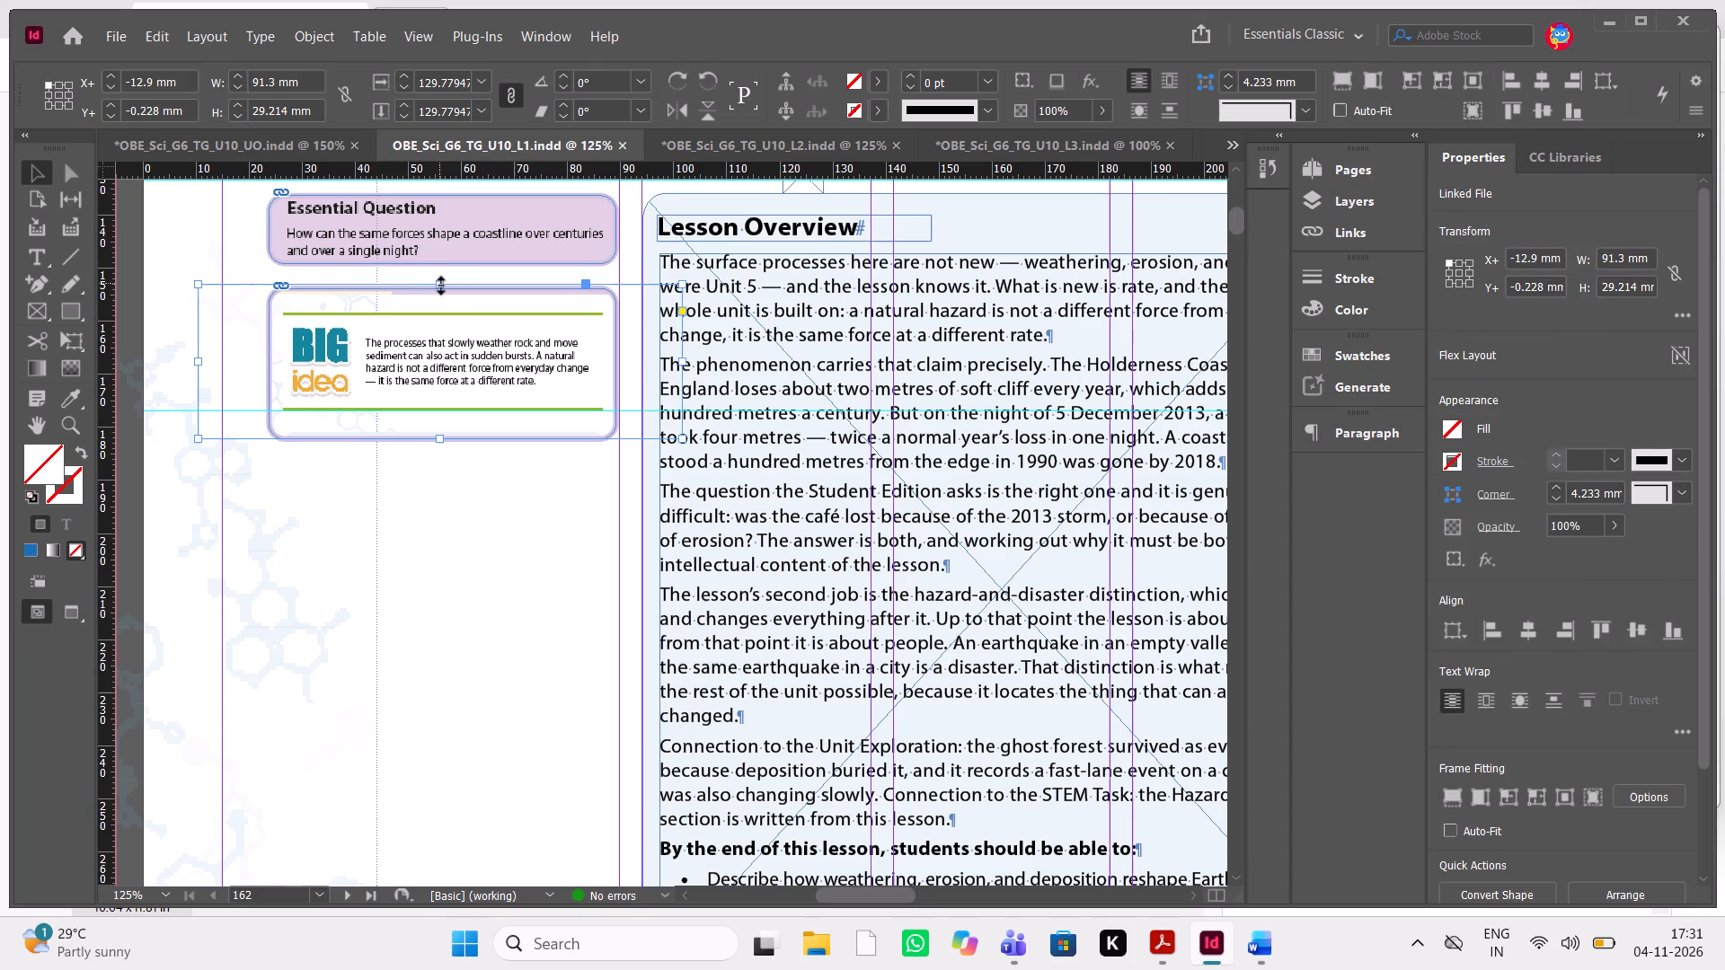
drag(441, 287, 440, 269)
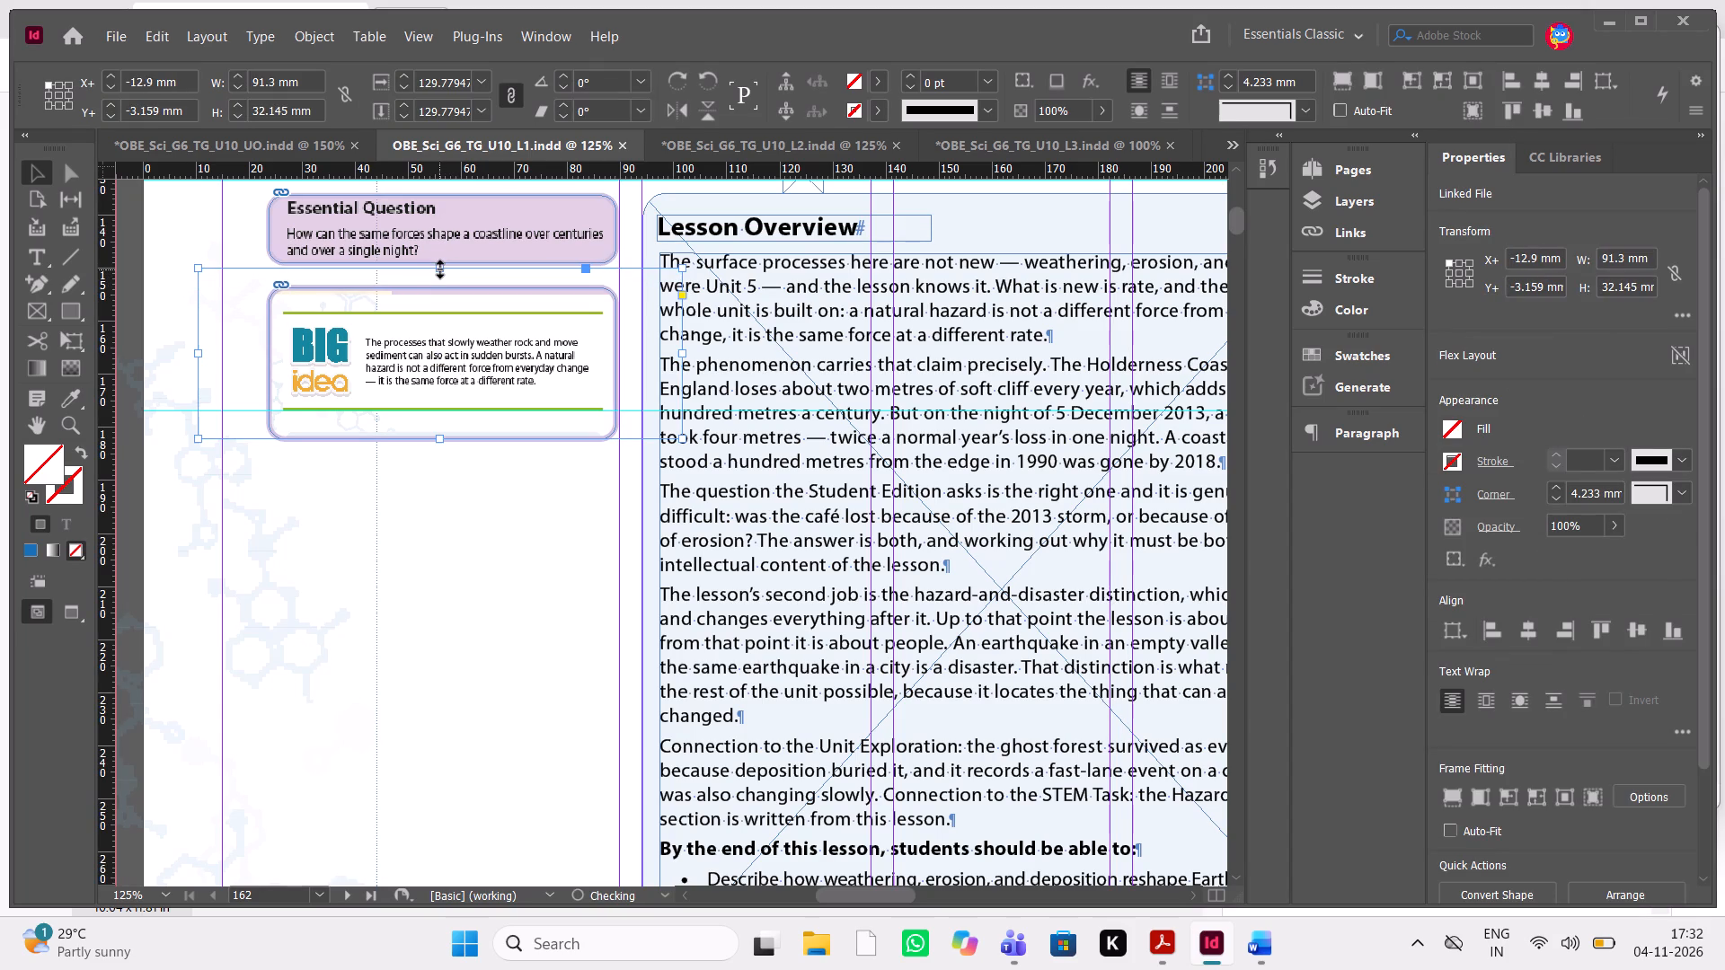
drag(441, 269, 438, 261)
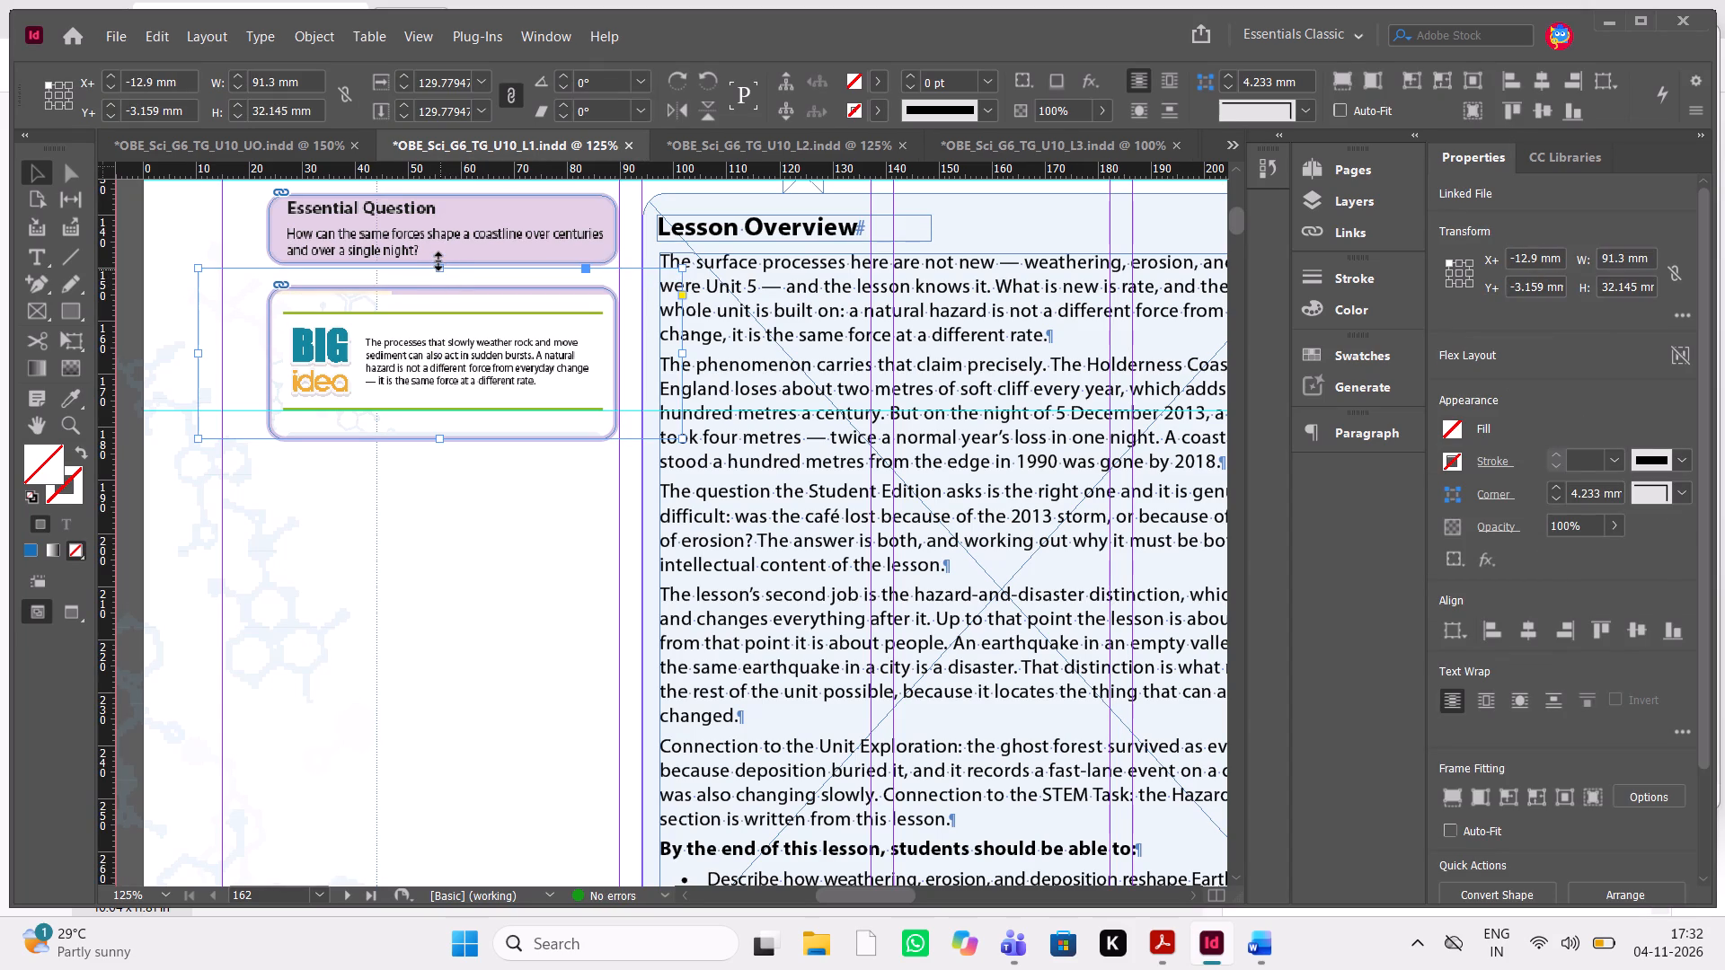
drag(438, 261, 439, 254)
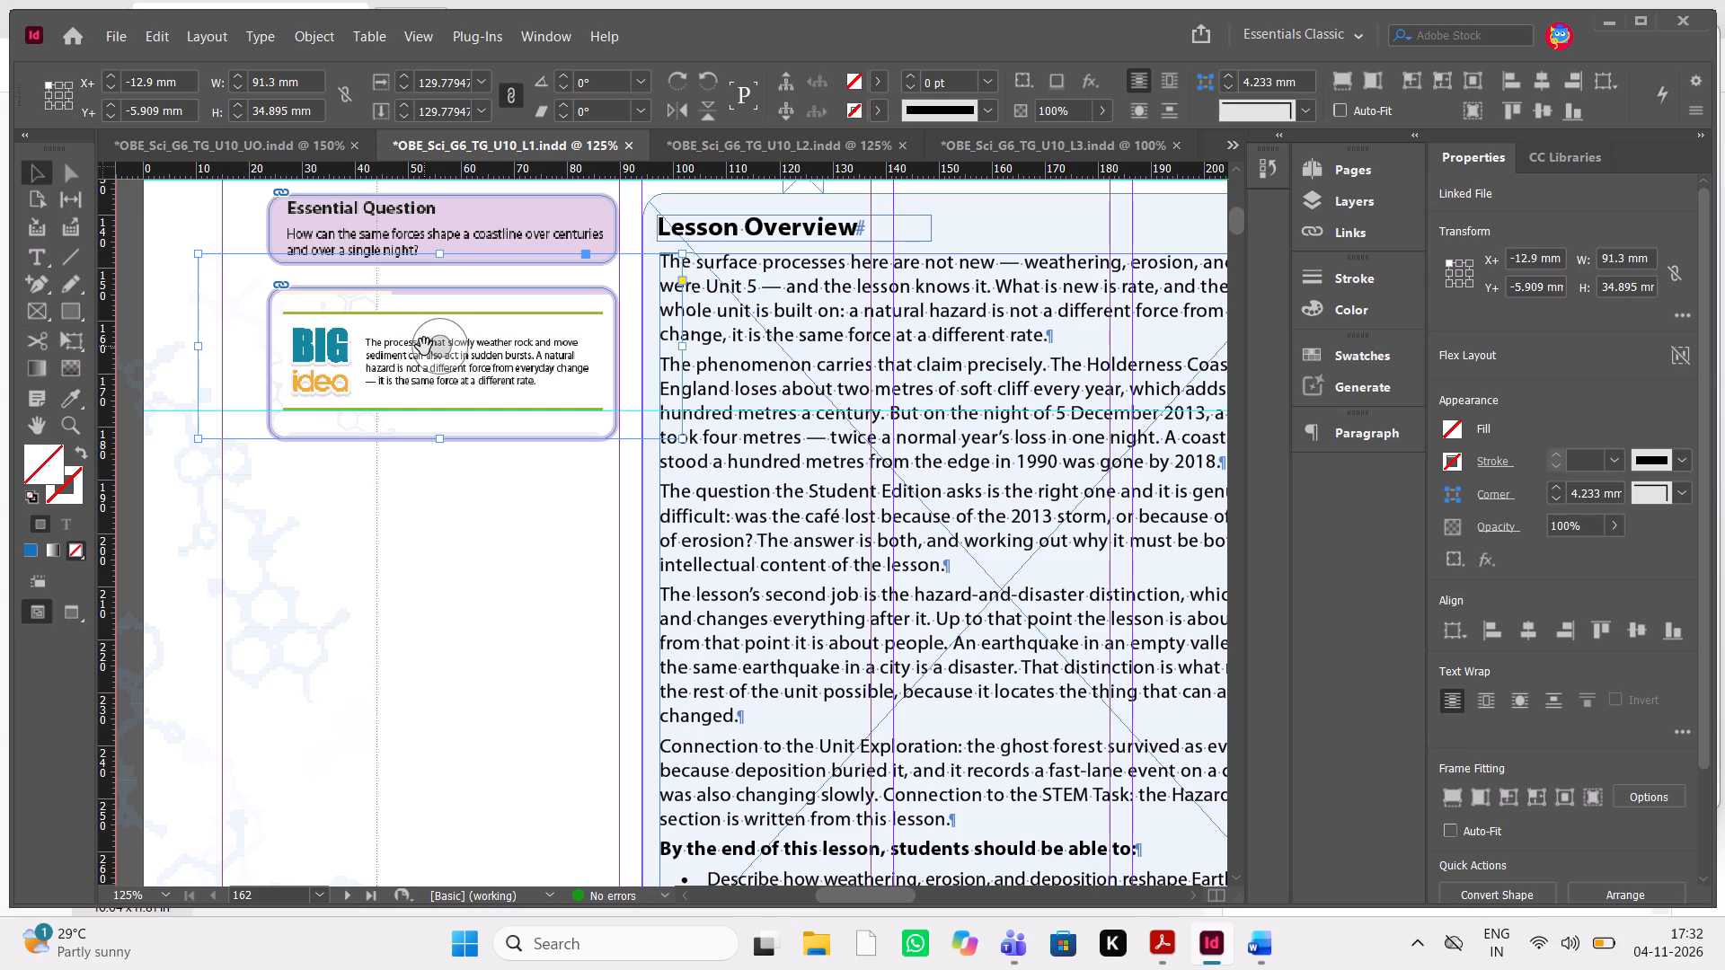
Nudge the nested BIG idea image up to Y -6.659 mm in its box, and extend its frame's bottom edge to 44 mm high.
key(shift+Up)
key(shift+Up)
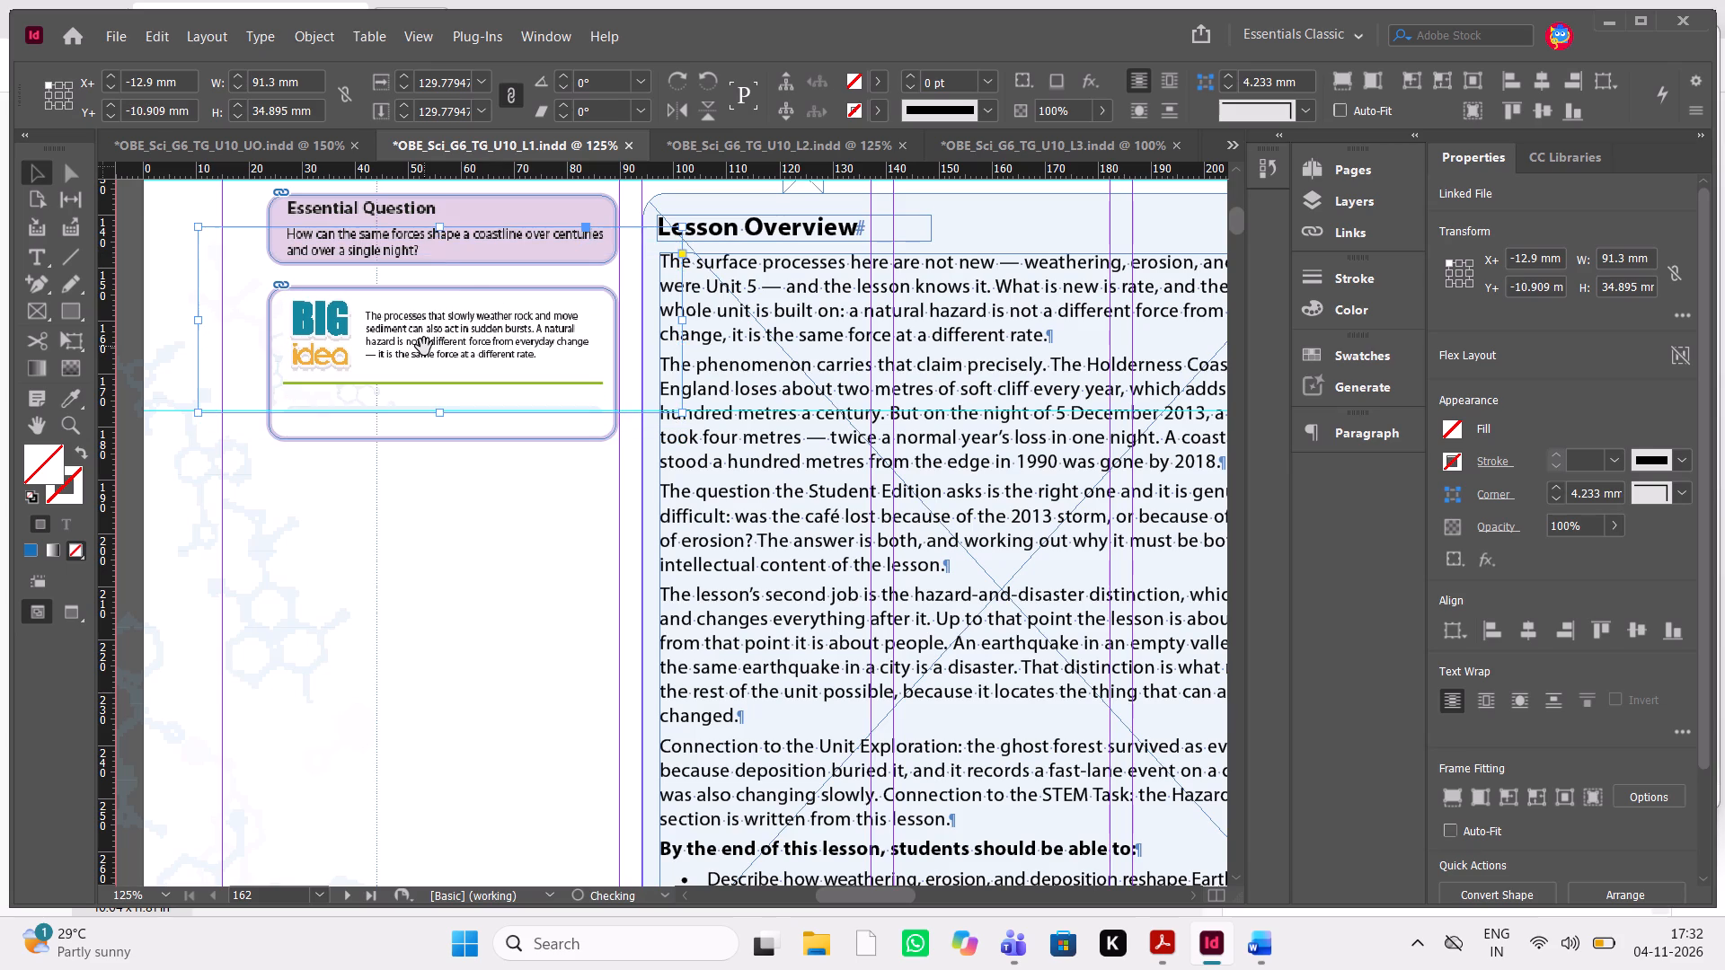
key(shift+Down)
key(shift+Down)
key(Up)
key(Up)
key(Up)
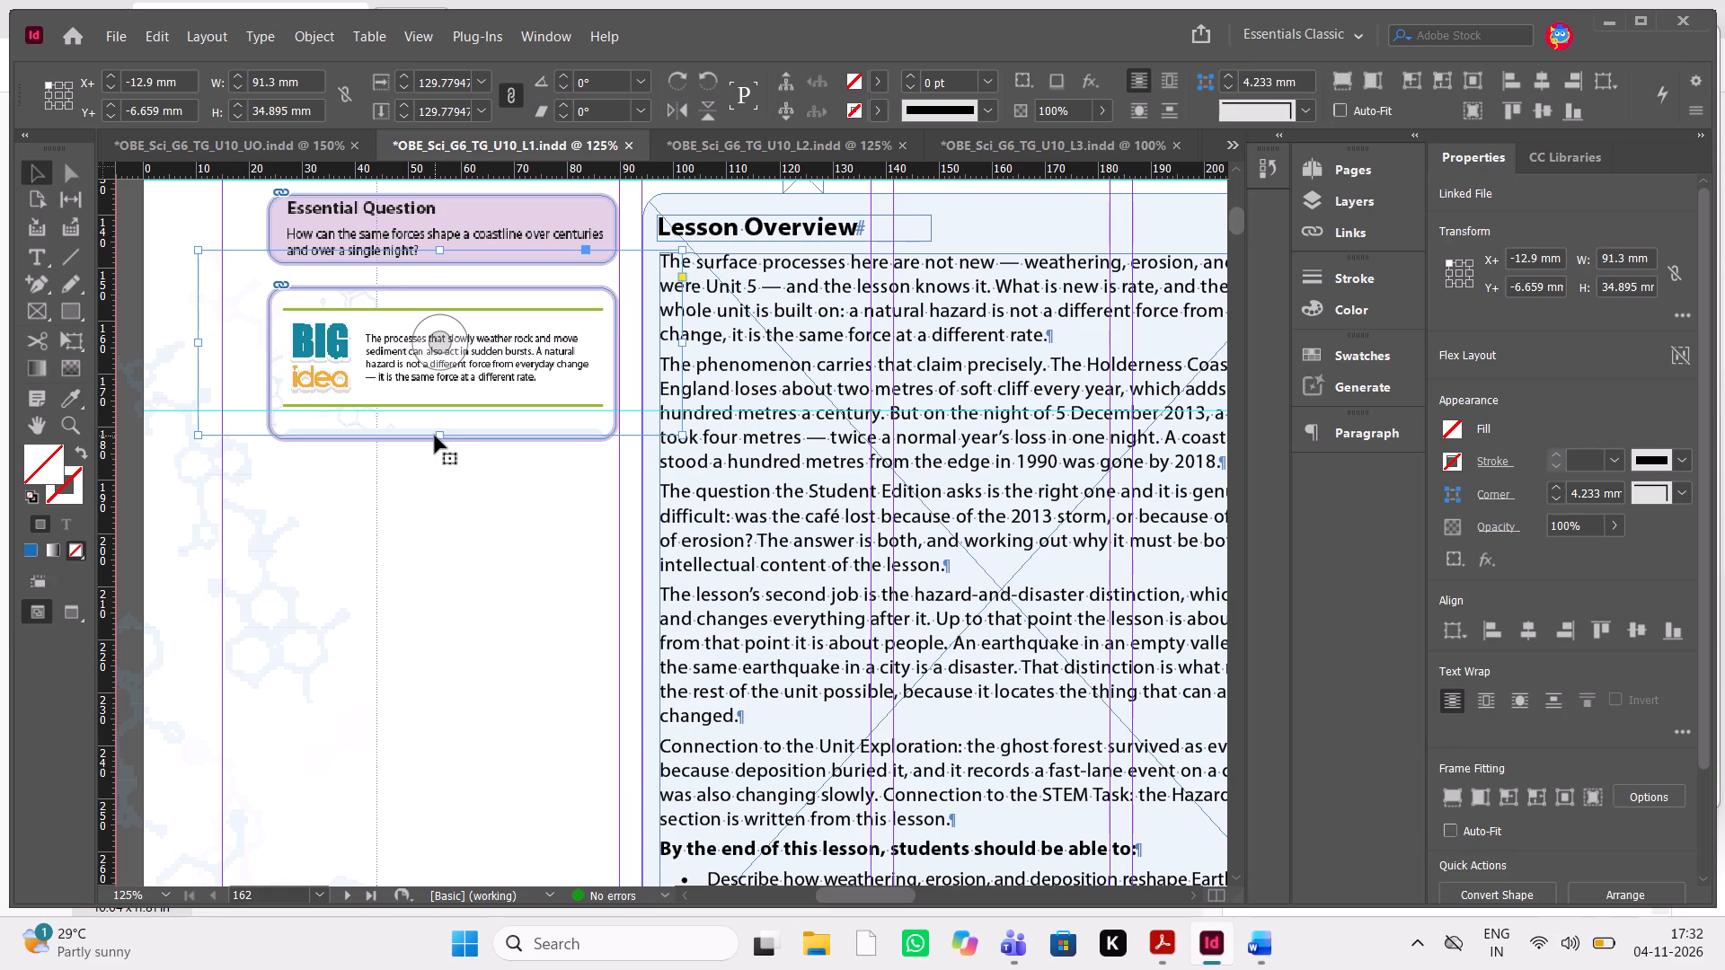
drag(440, 435, 459, 486)
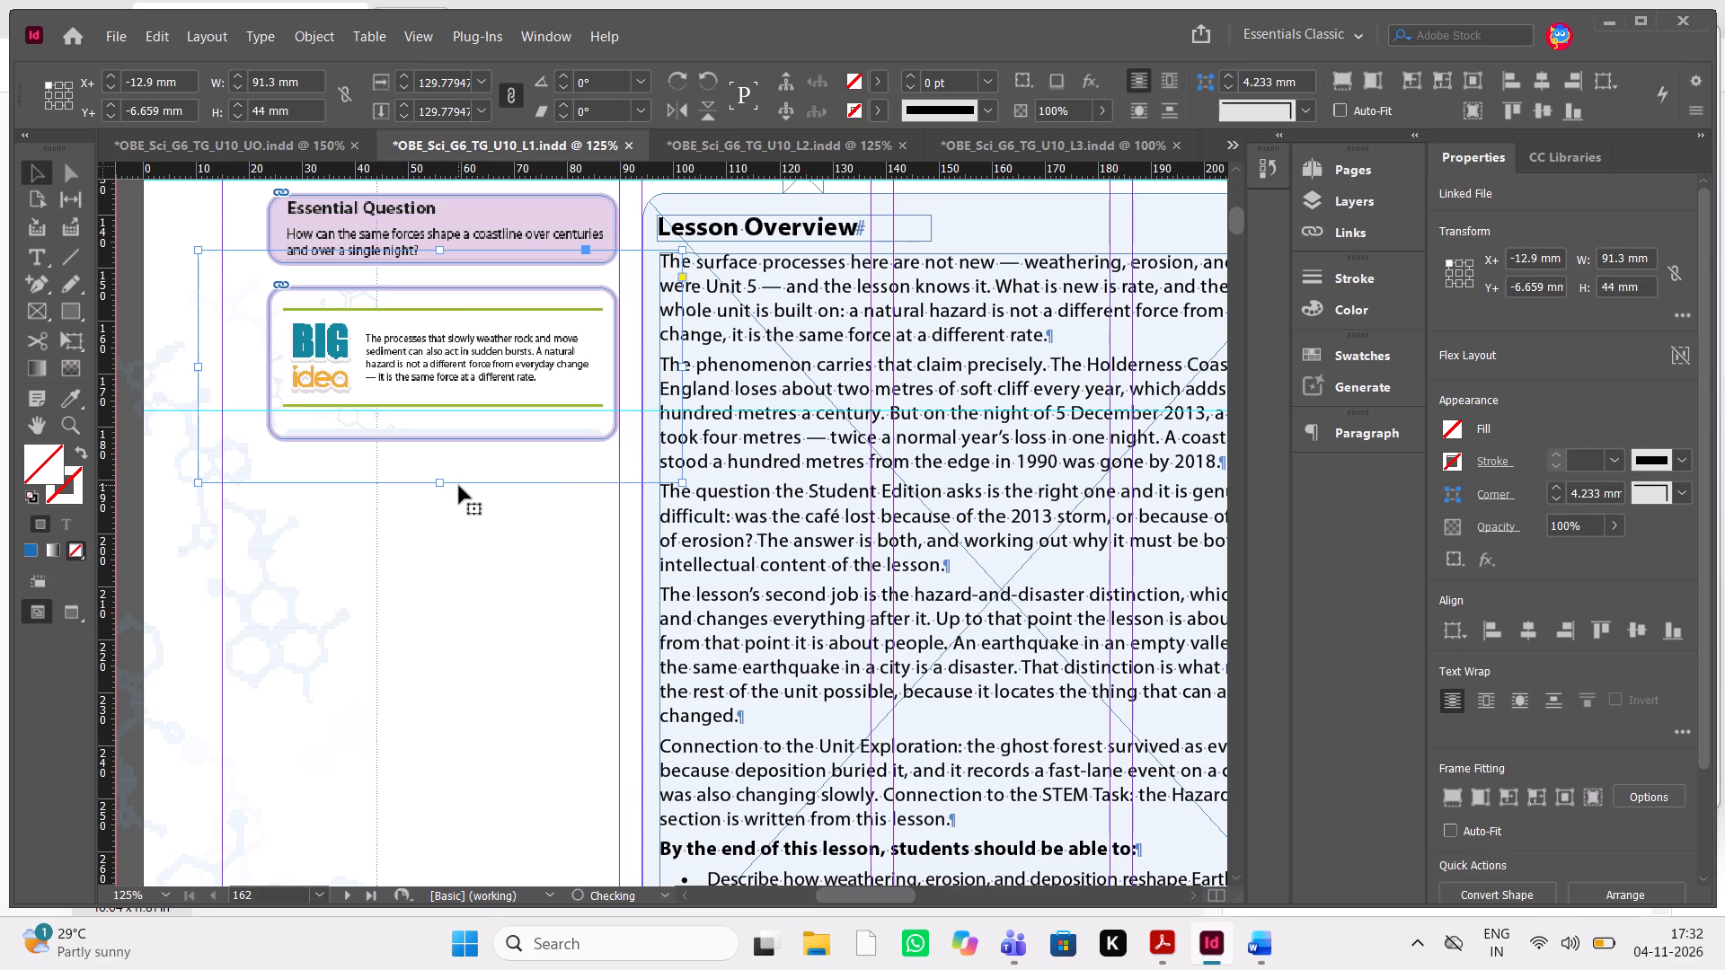
Set the BIG idea and Essential Question images on page 162 to High Quality Display.
click(429, 386)
right_click(429, 386)
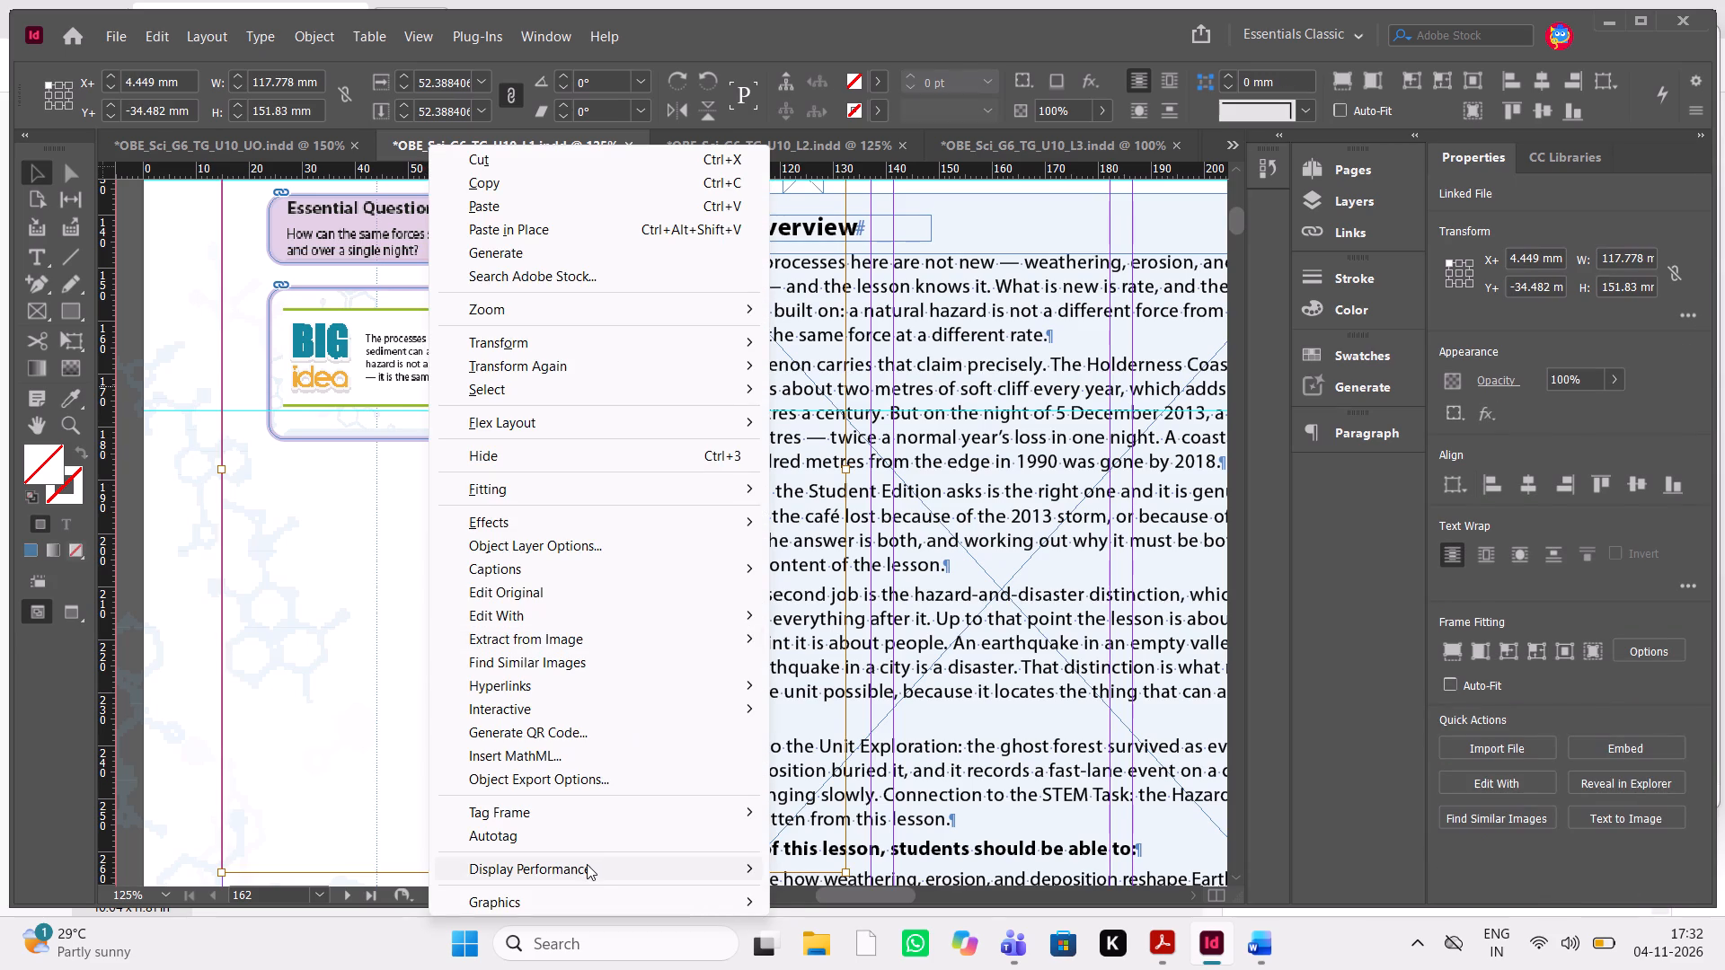
click(587, 864)
click(820, 913)
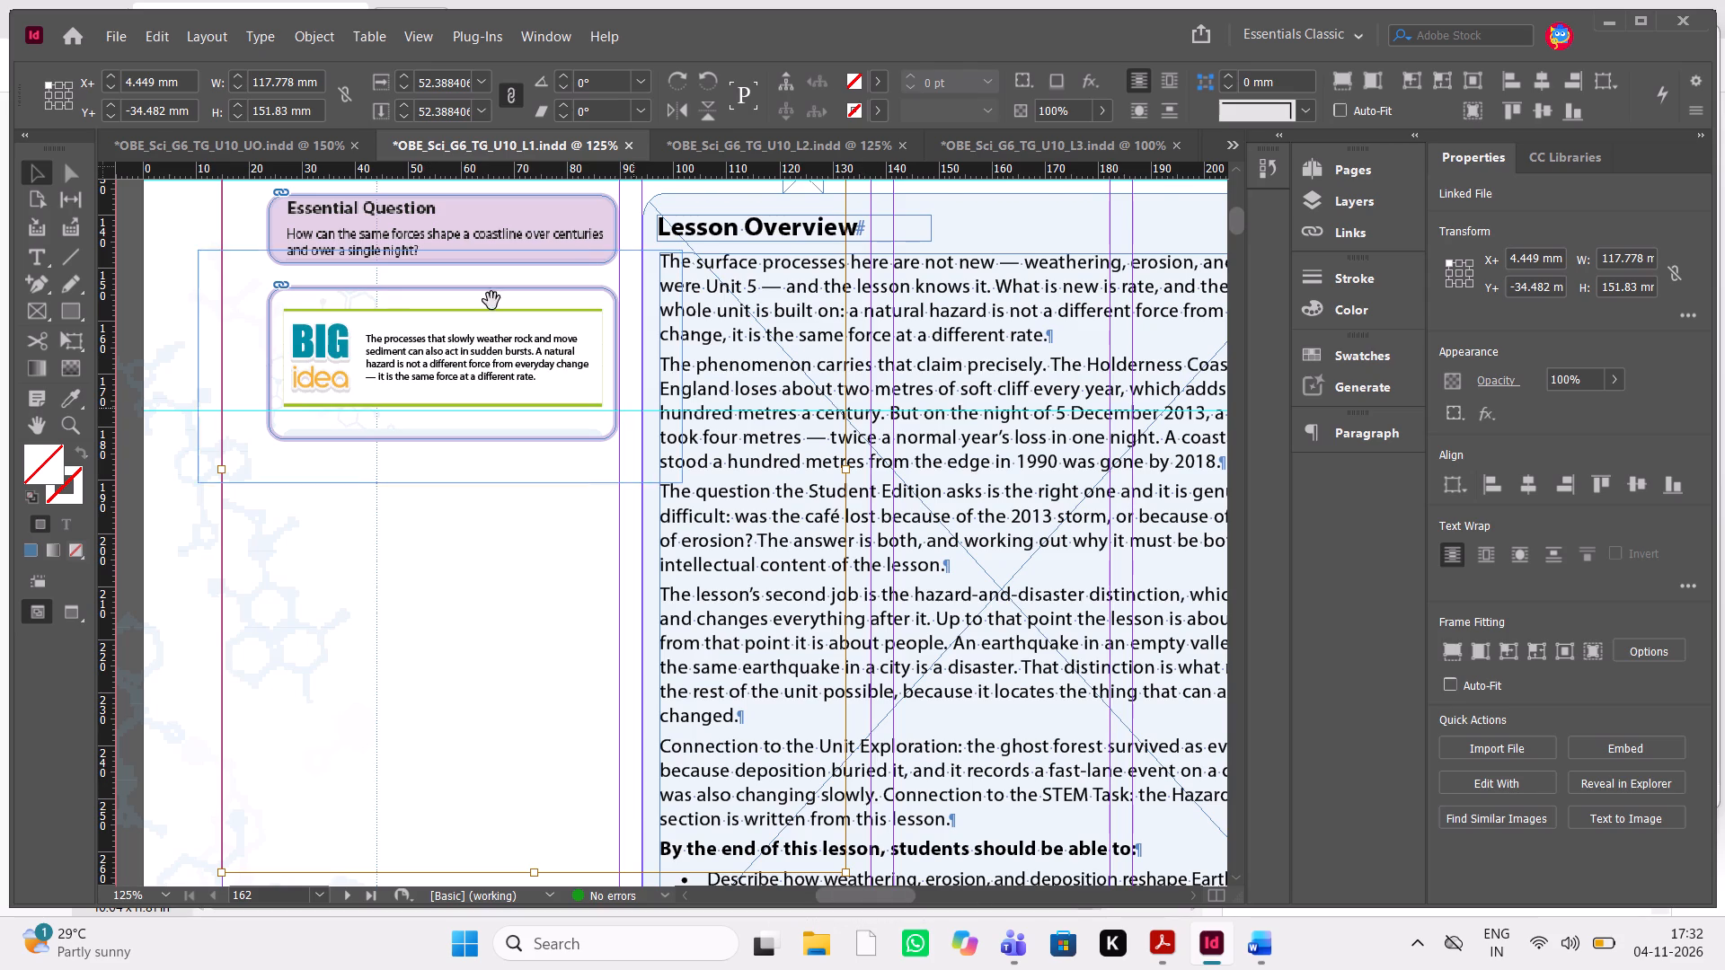
click(411, 229)
right_click(411, 229)
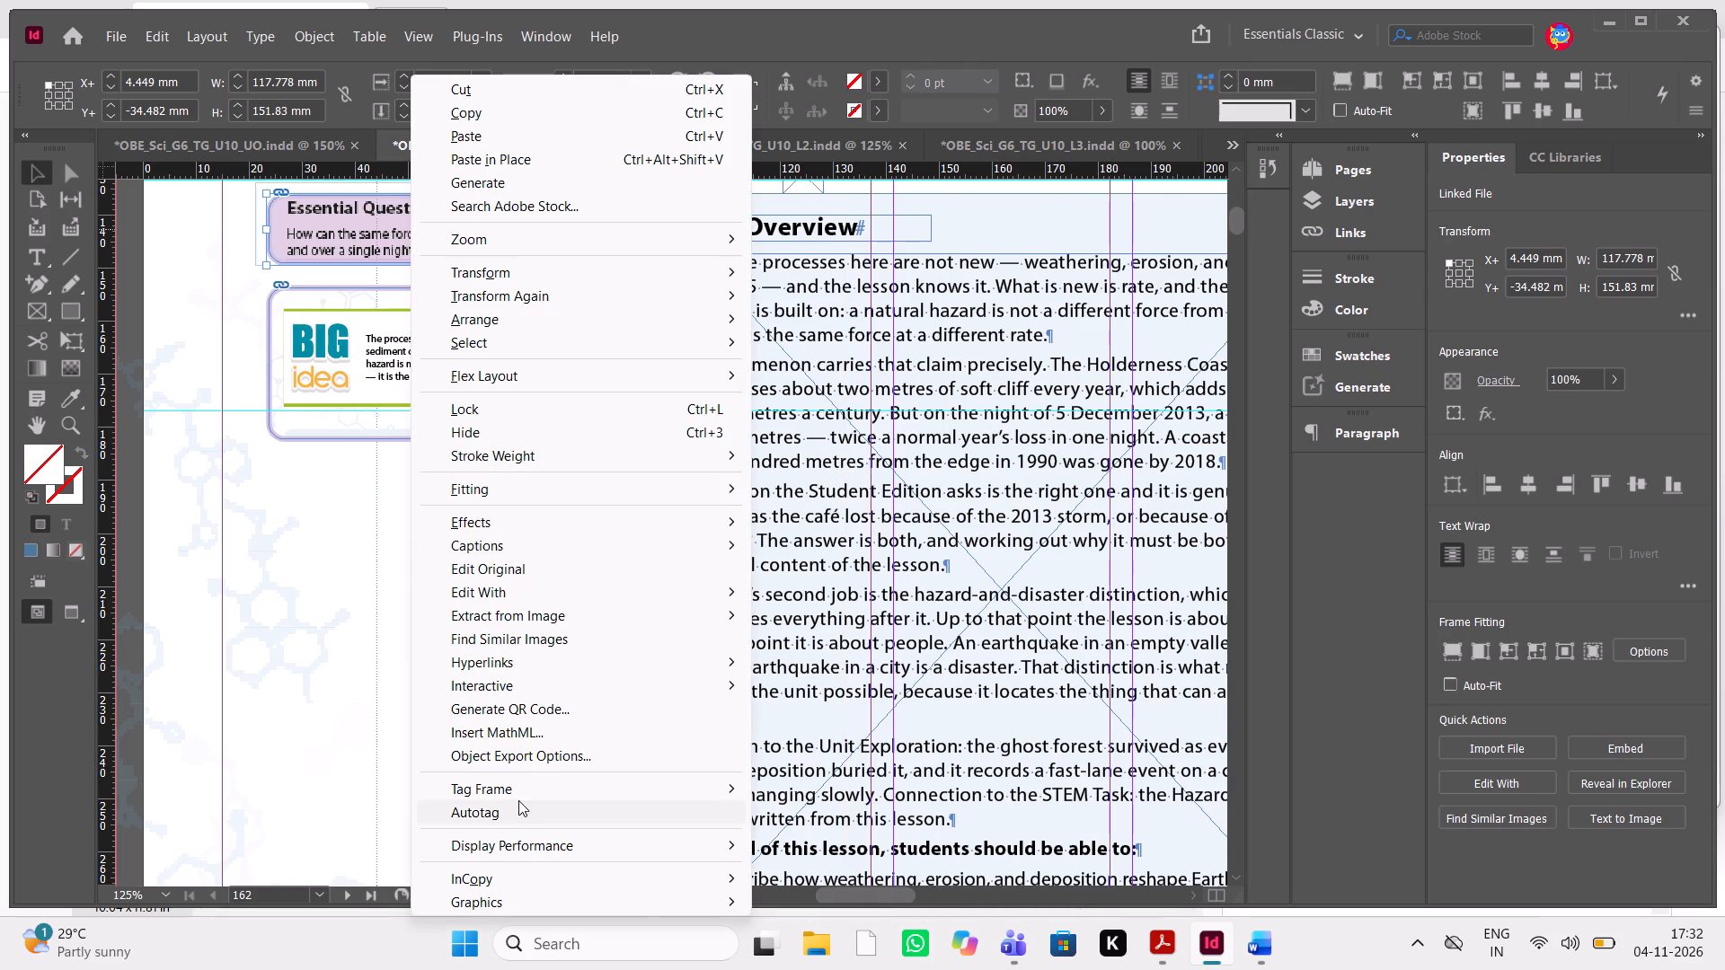
click(527, 842)
click(841, 896)
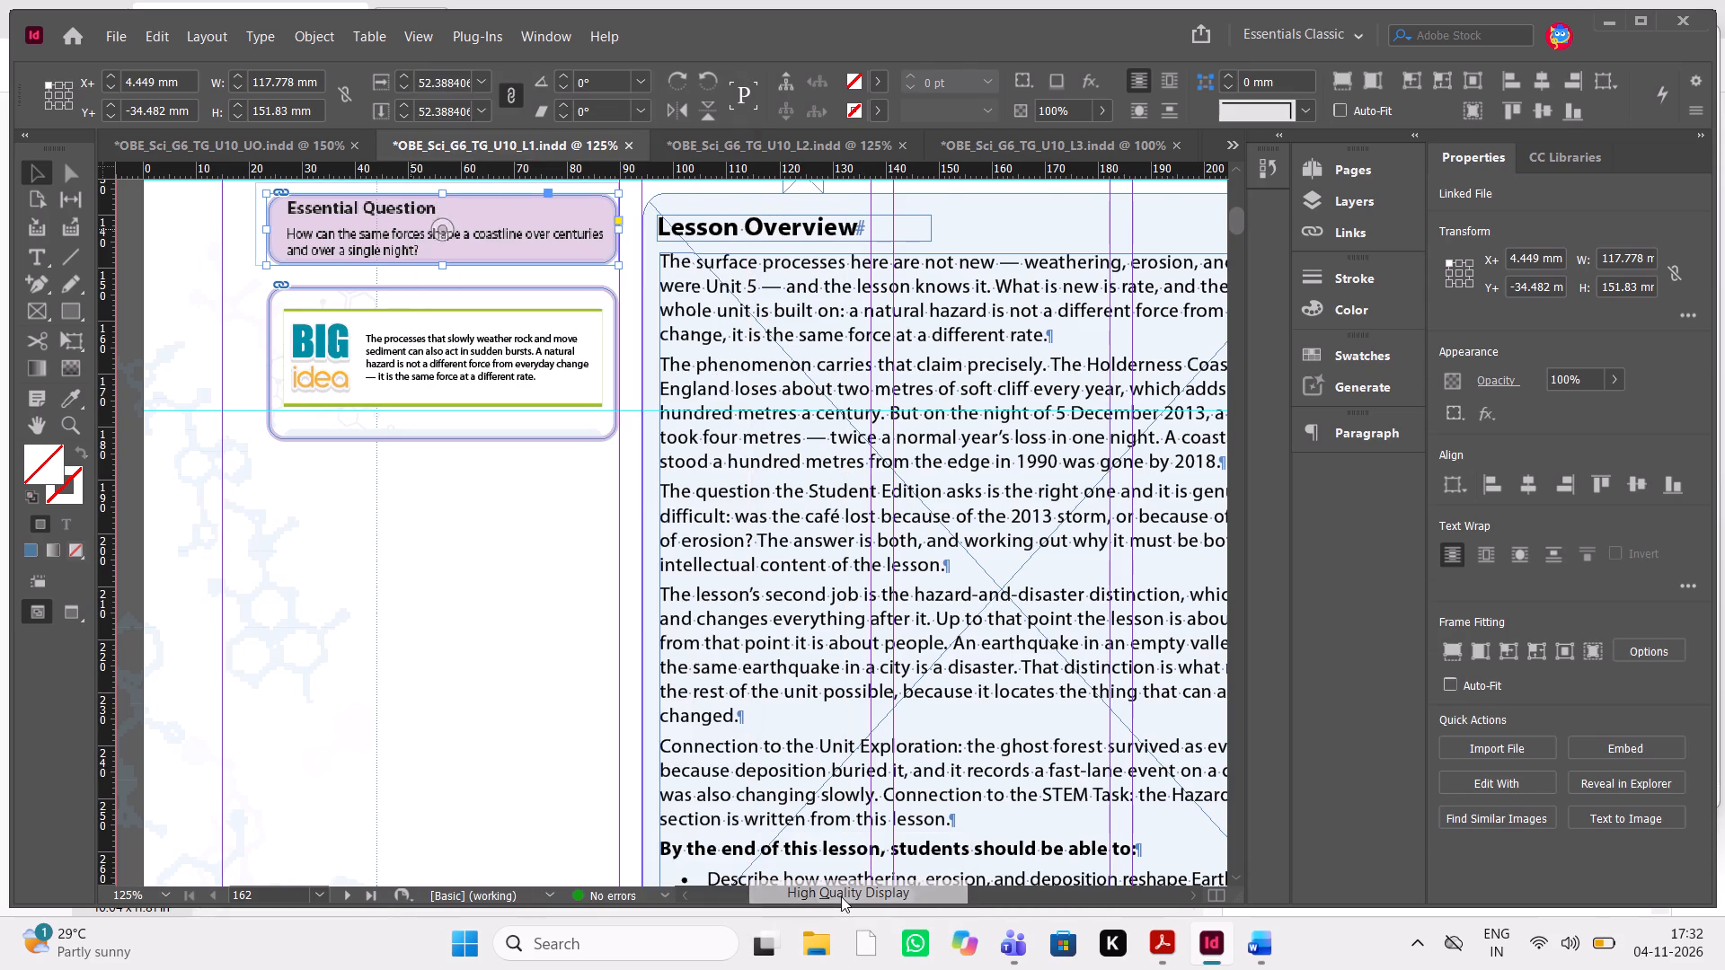
click(396, 604)
scroll(396, 604, left, 1)
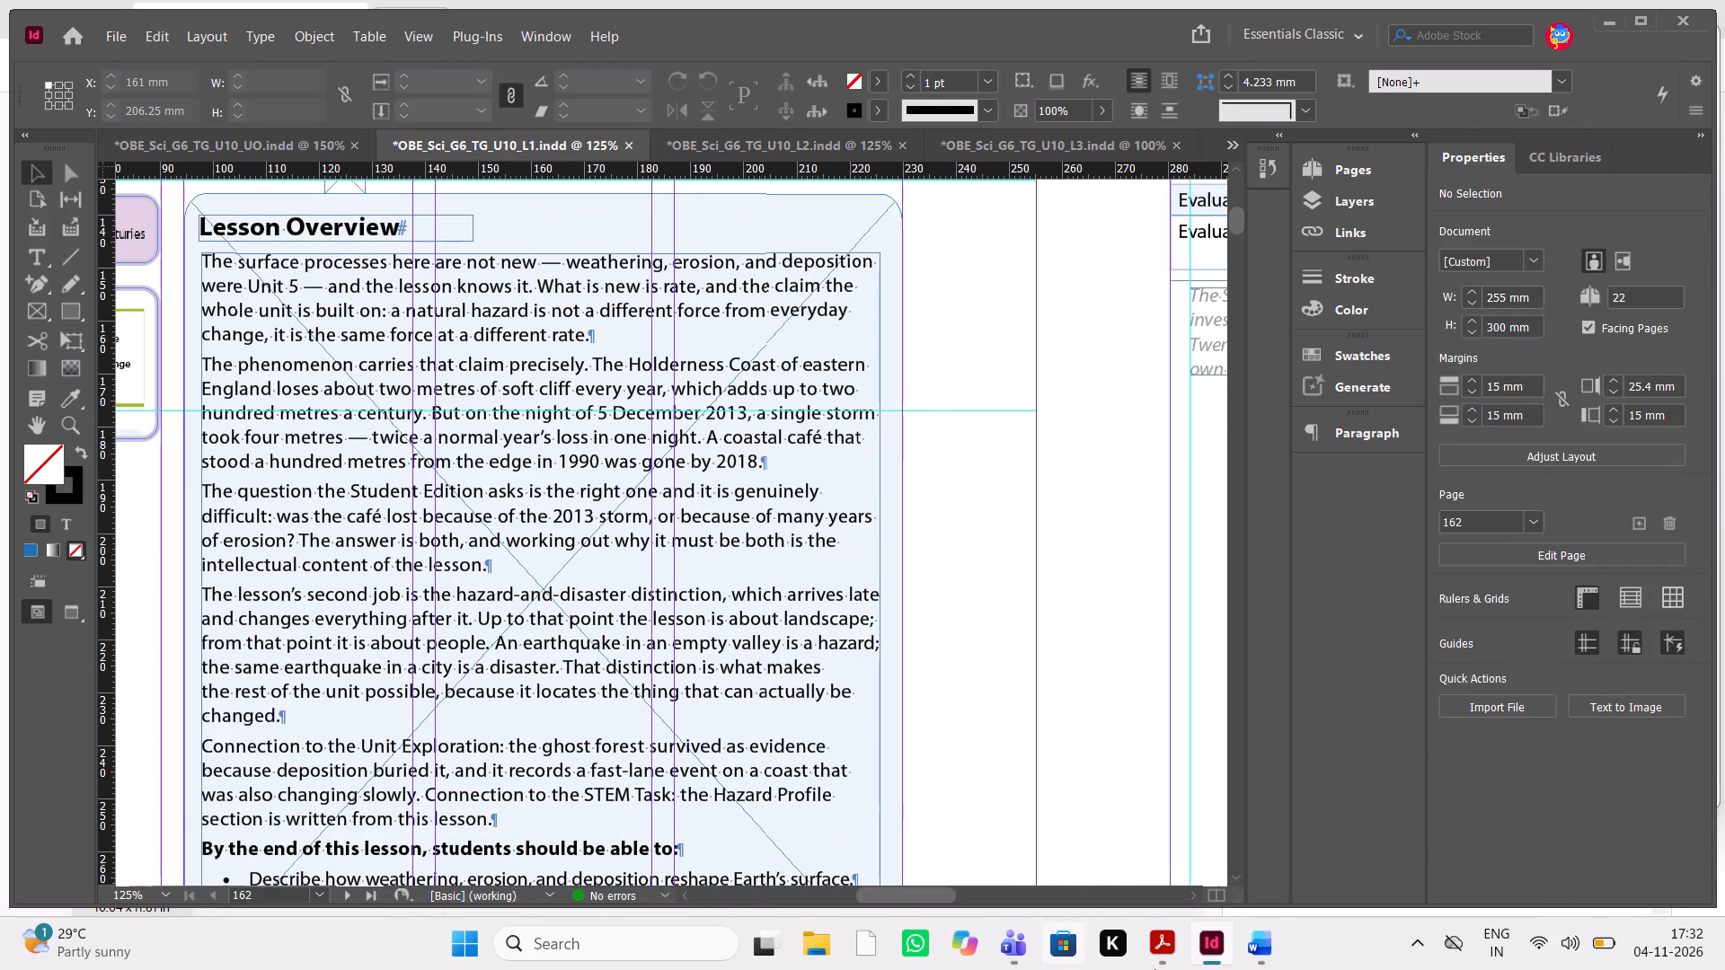
Following the page 13 comment in Acrobat, shift the Curiosity Corner image on page 164 in InDesign up to Y -17.956 mm within its box.
click(1159, 957)
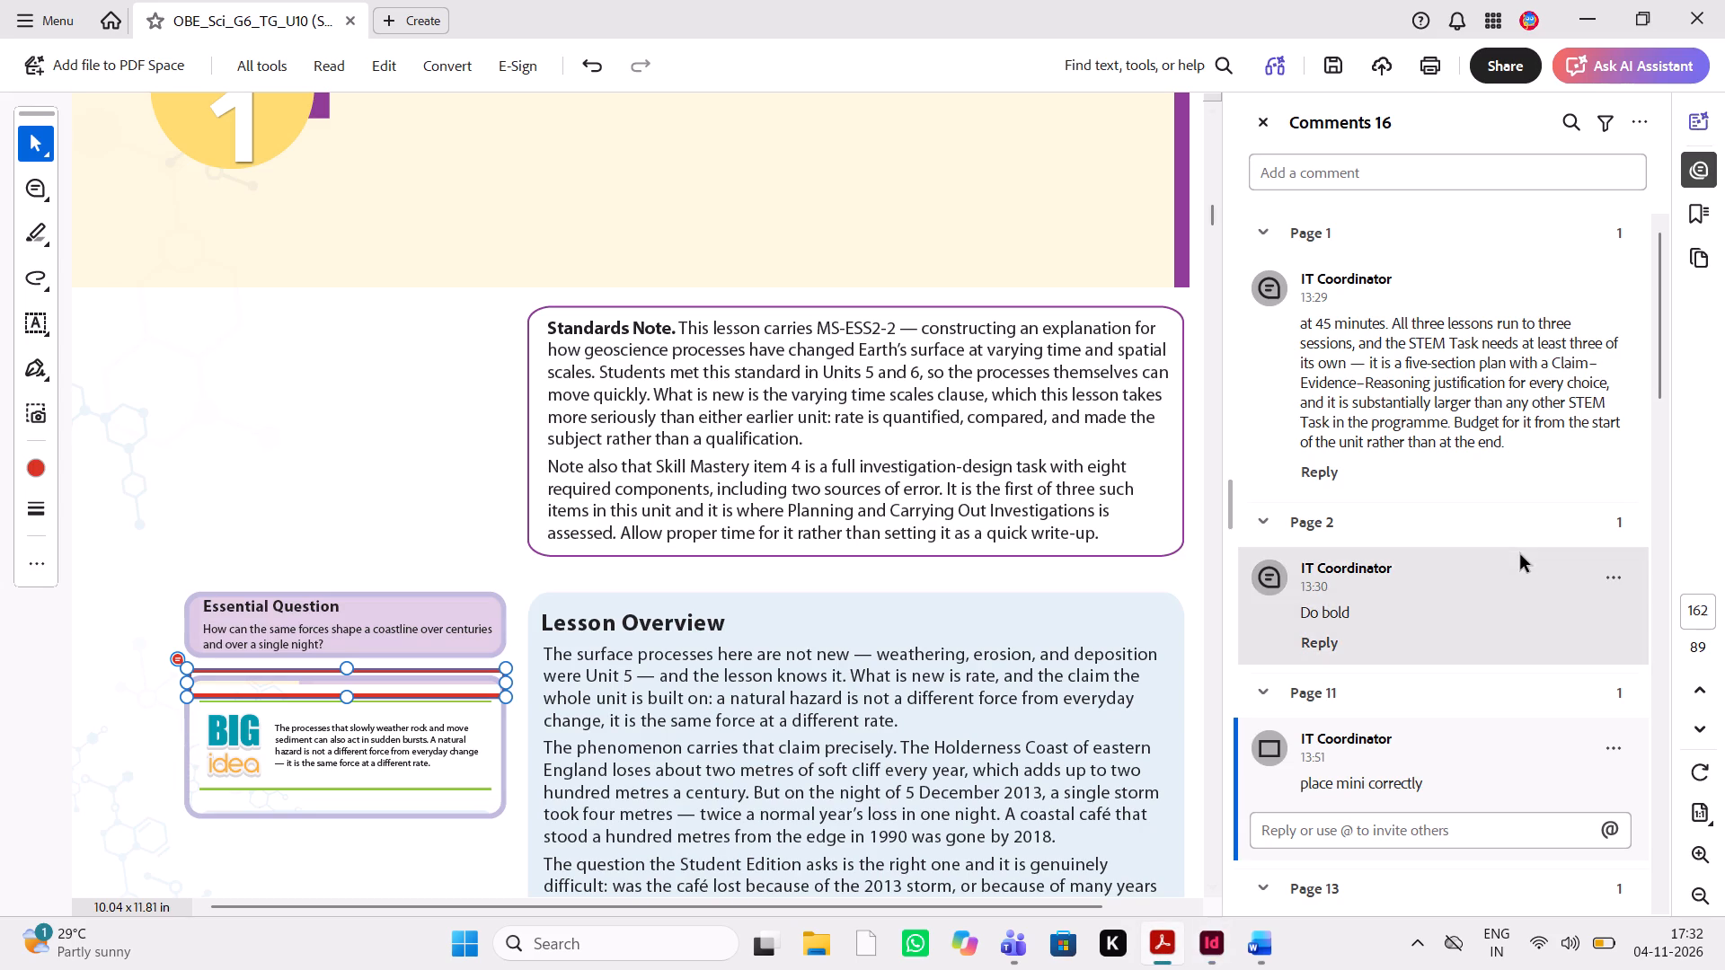
scroll(1520, 555, down, 1)
click(1452, 604)
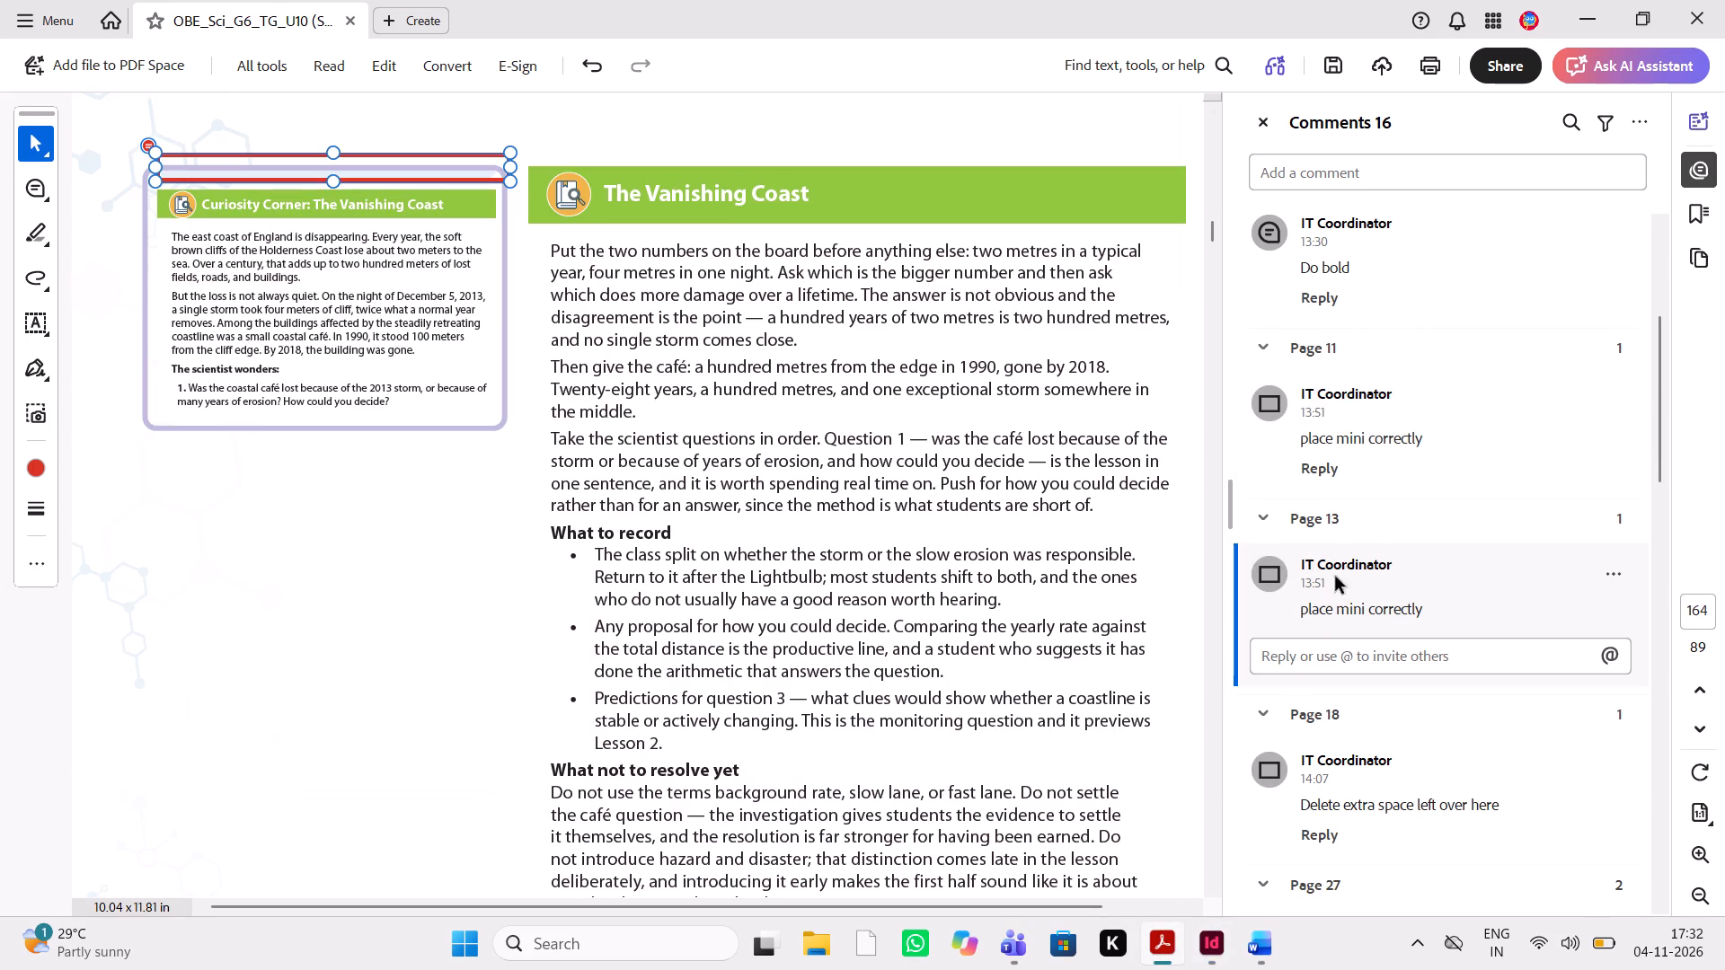
click(1217, 958)
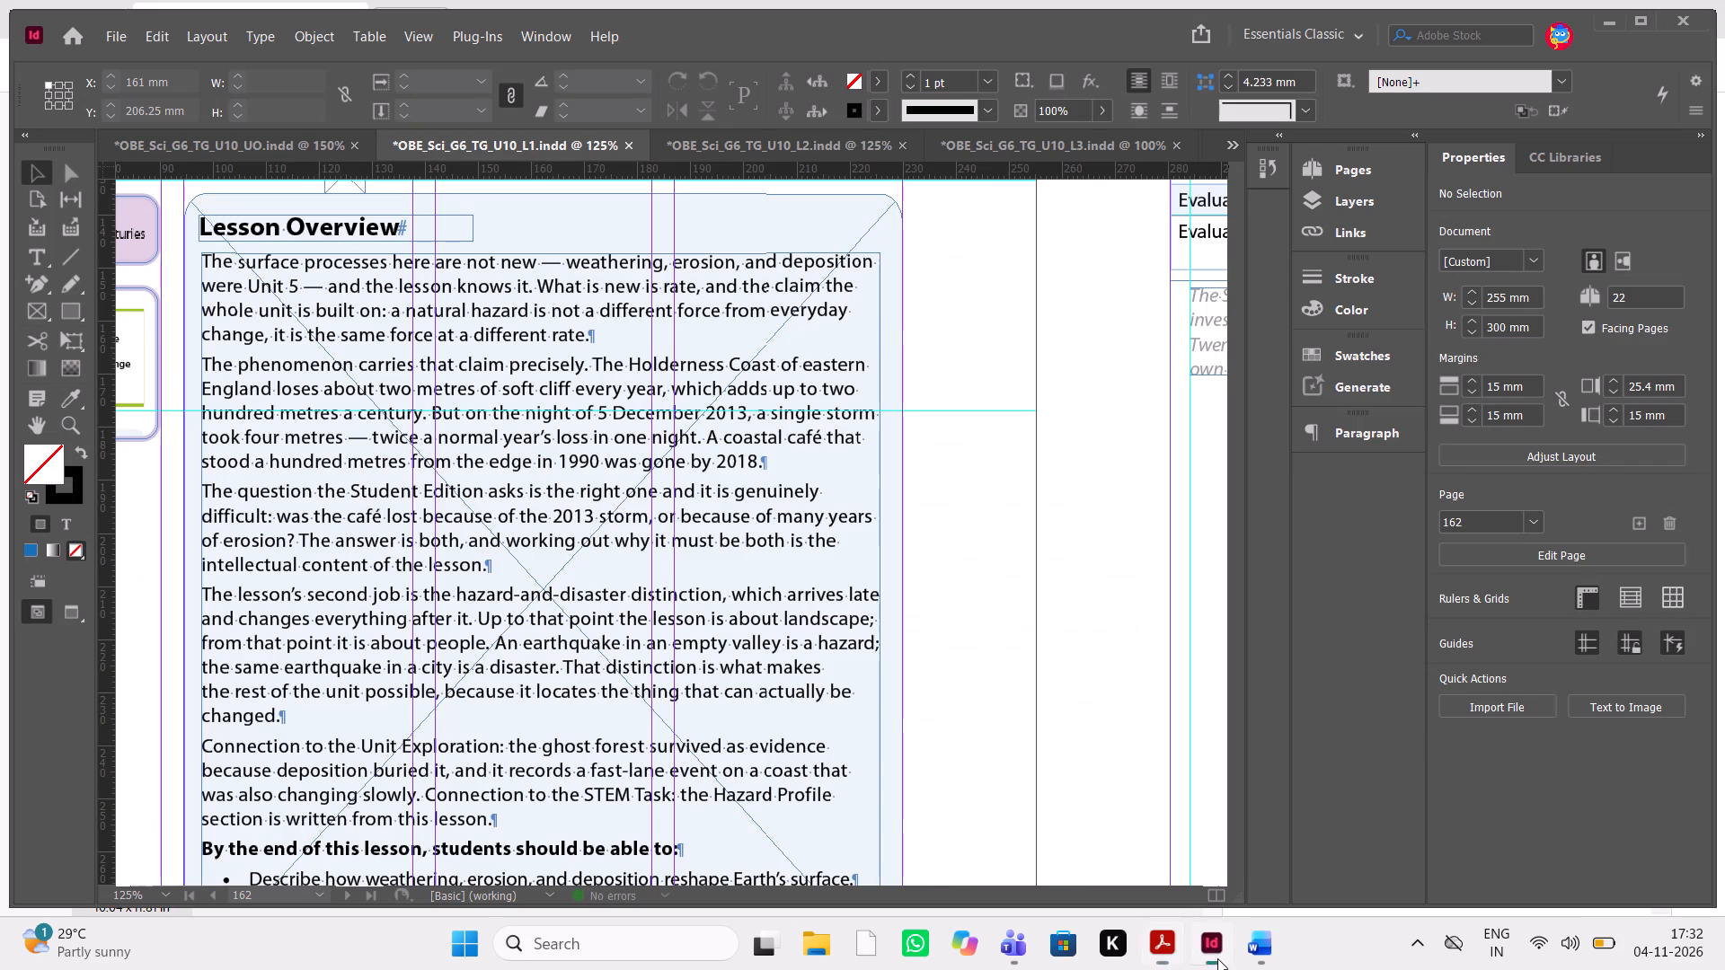
scroll(950, 441, left, 5)
scroll(950, 441, down, 3)
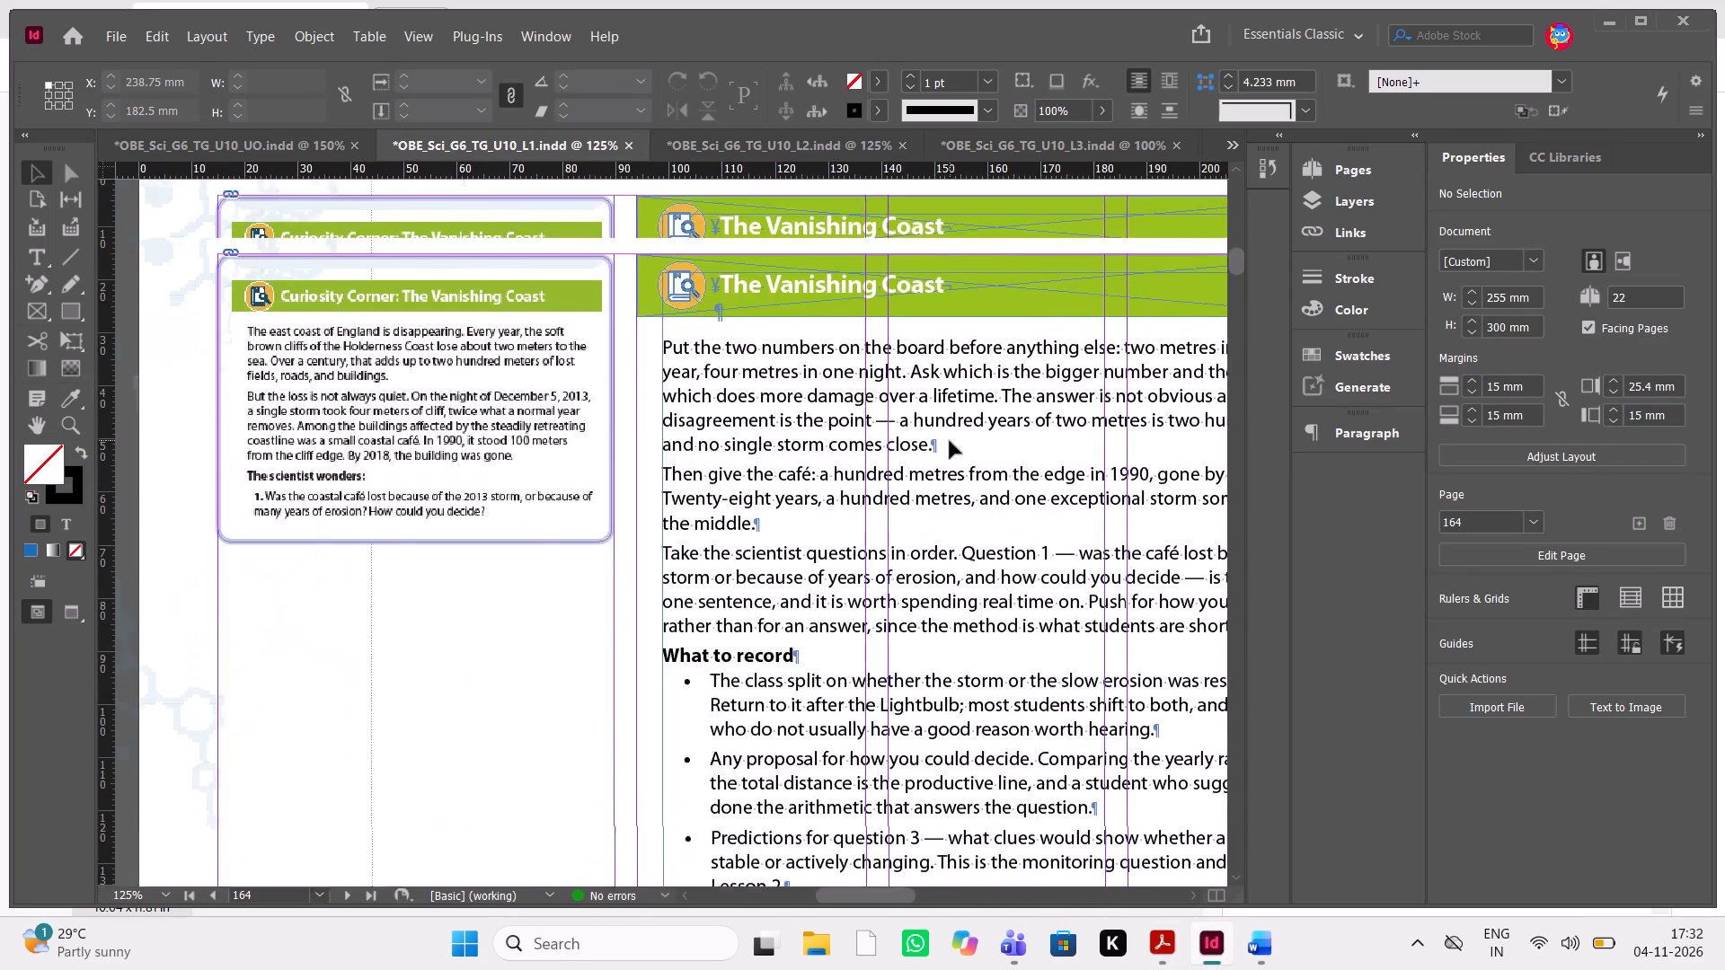
scroll(950, 441, down, 1)
scroll(950, 441, up, 1)
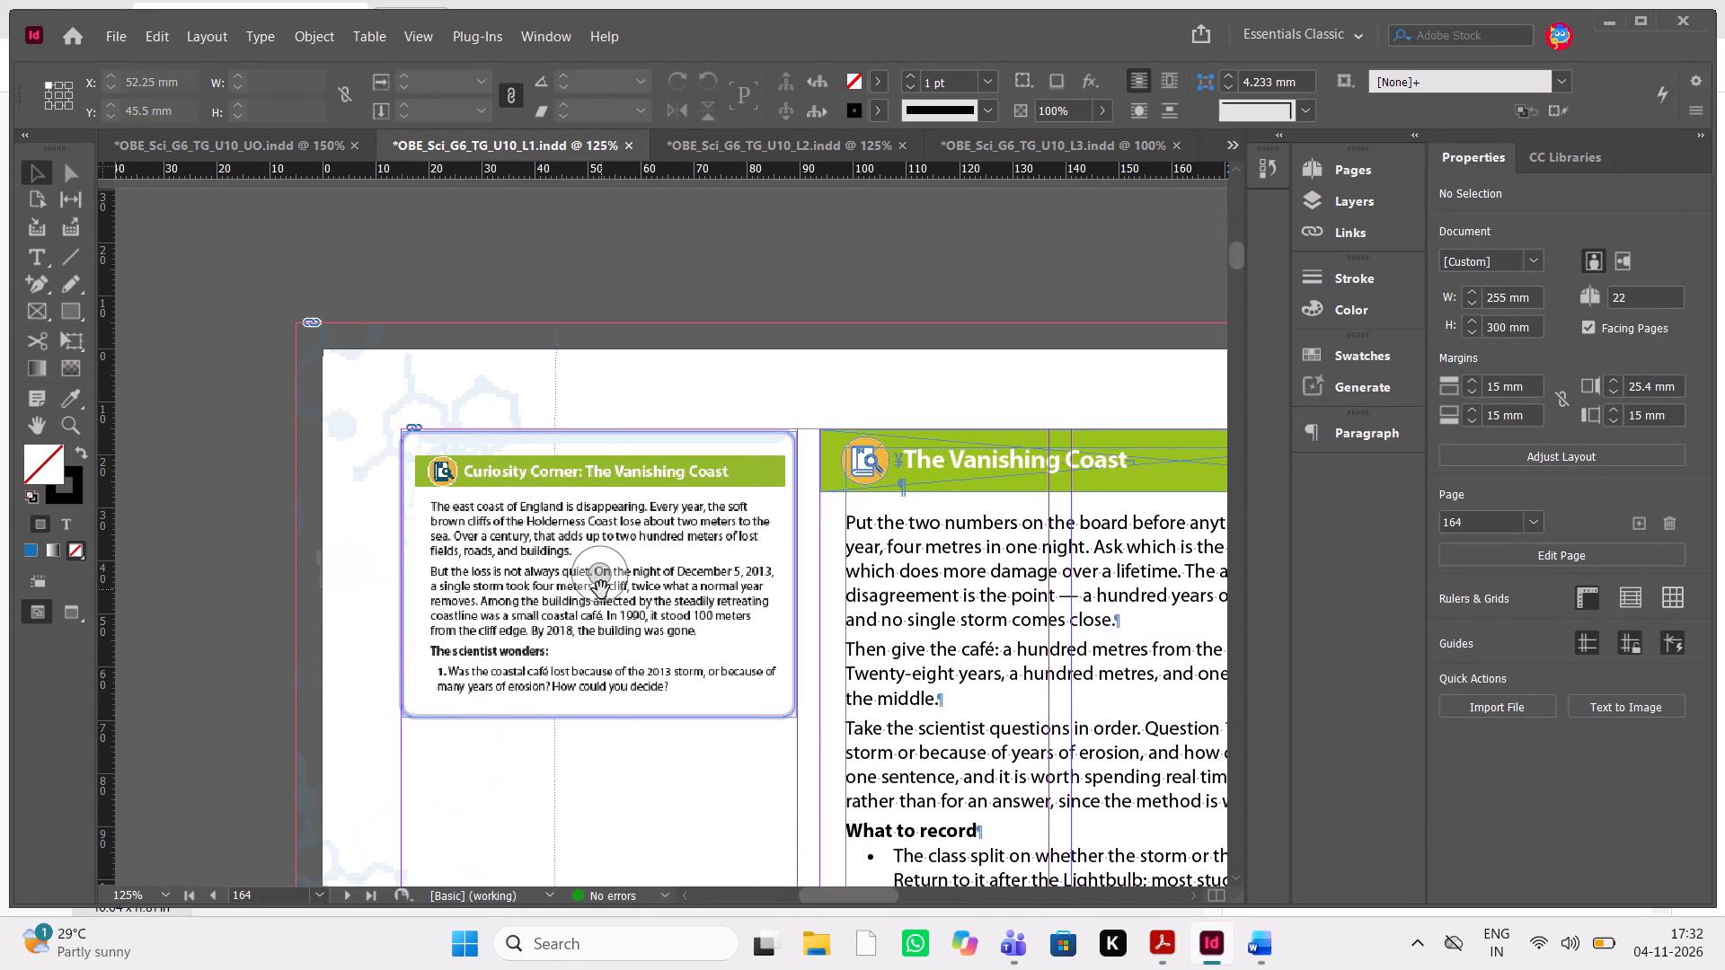
click(601, 590)
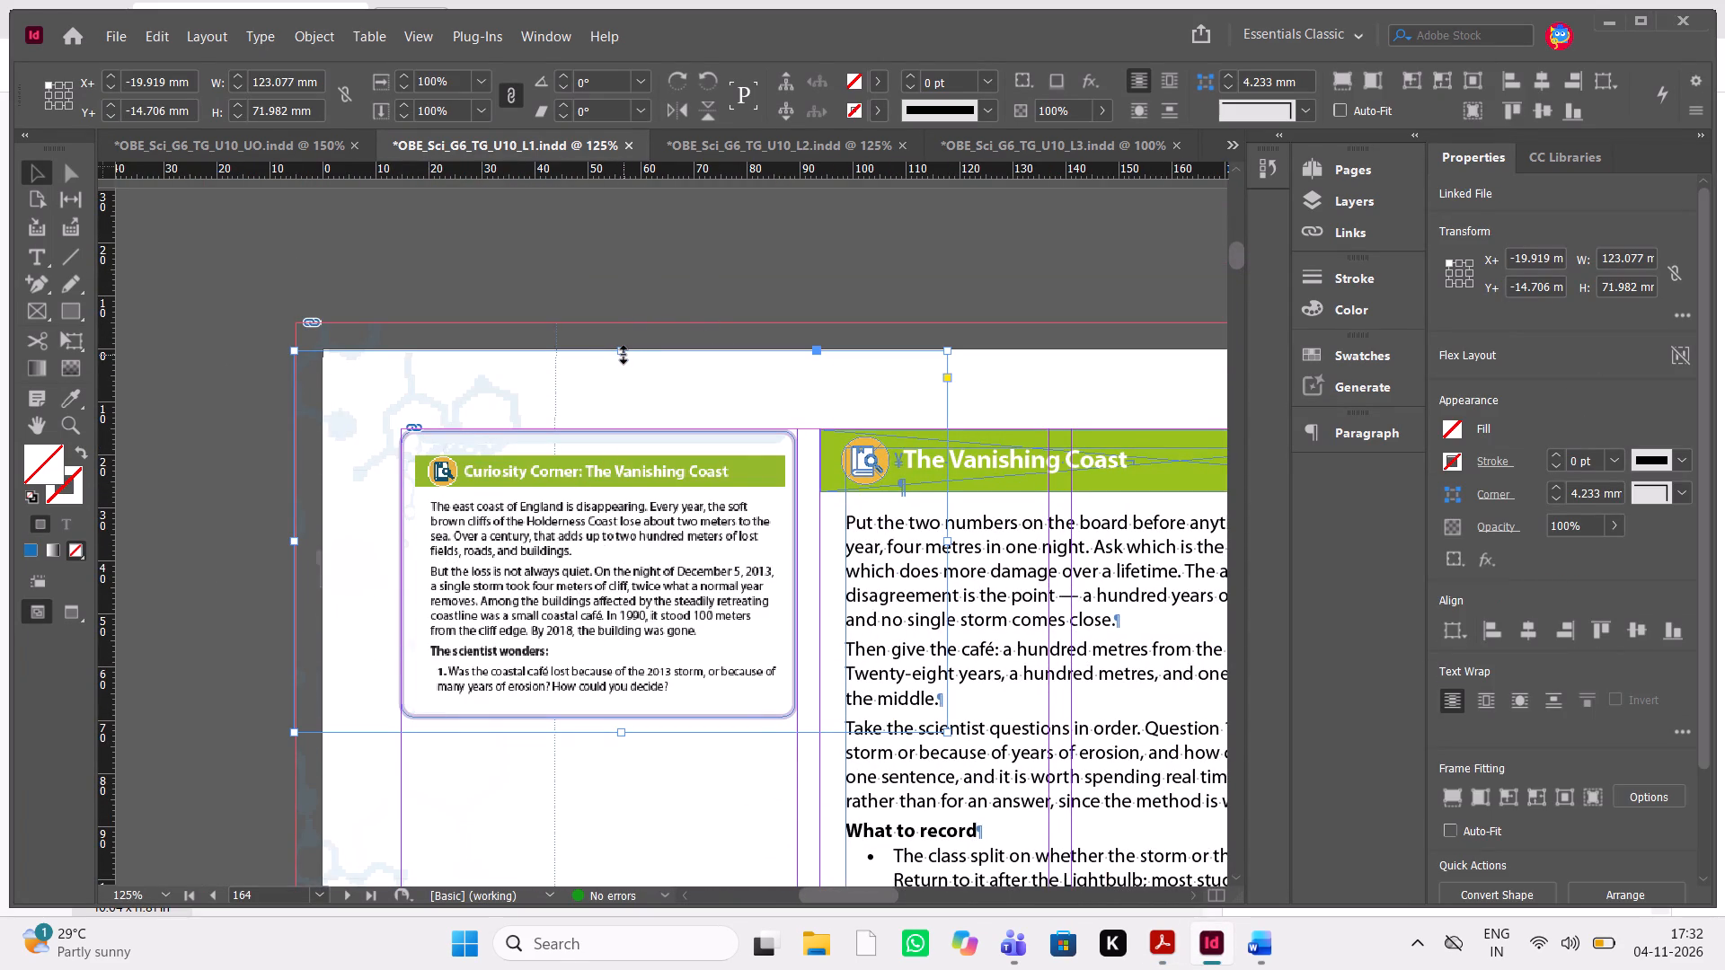
key(shift+Up)
key(Up)
key(Up)
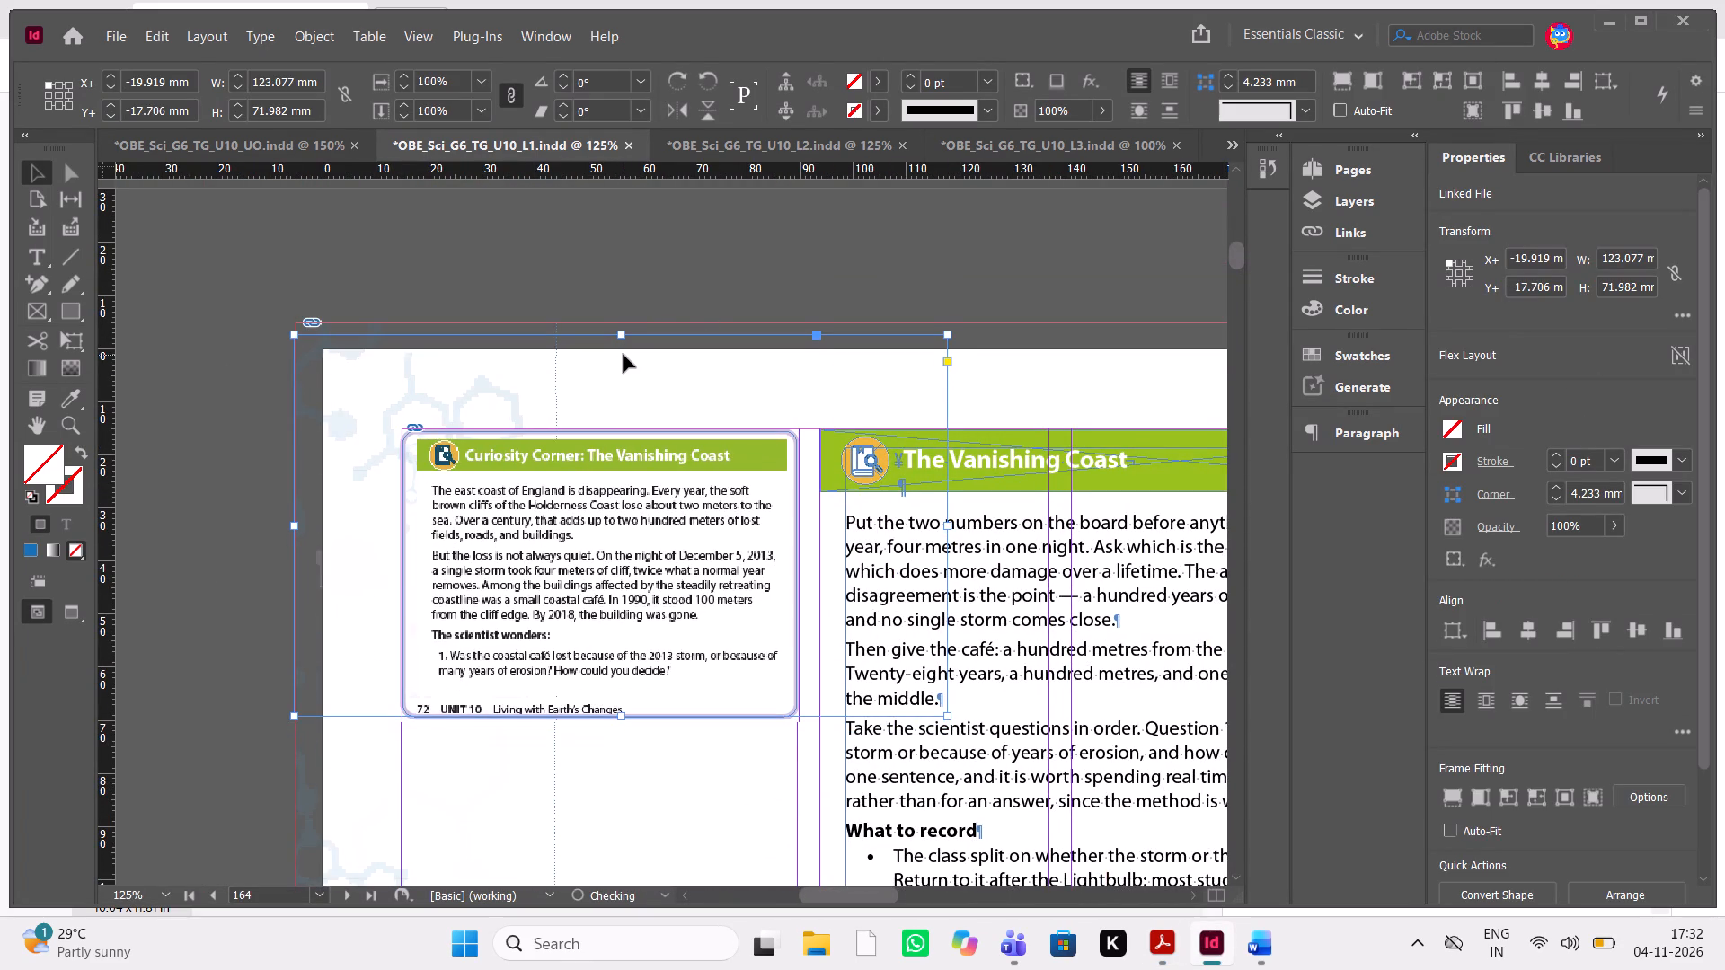
key(Up)
key(Up)
key(Down)
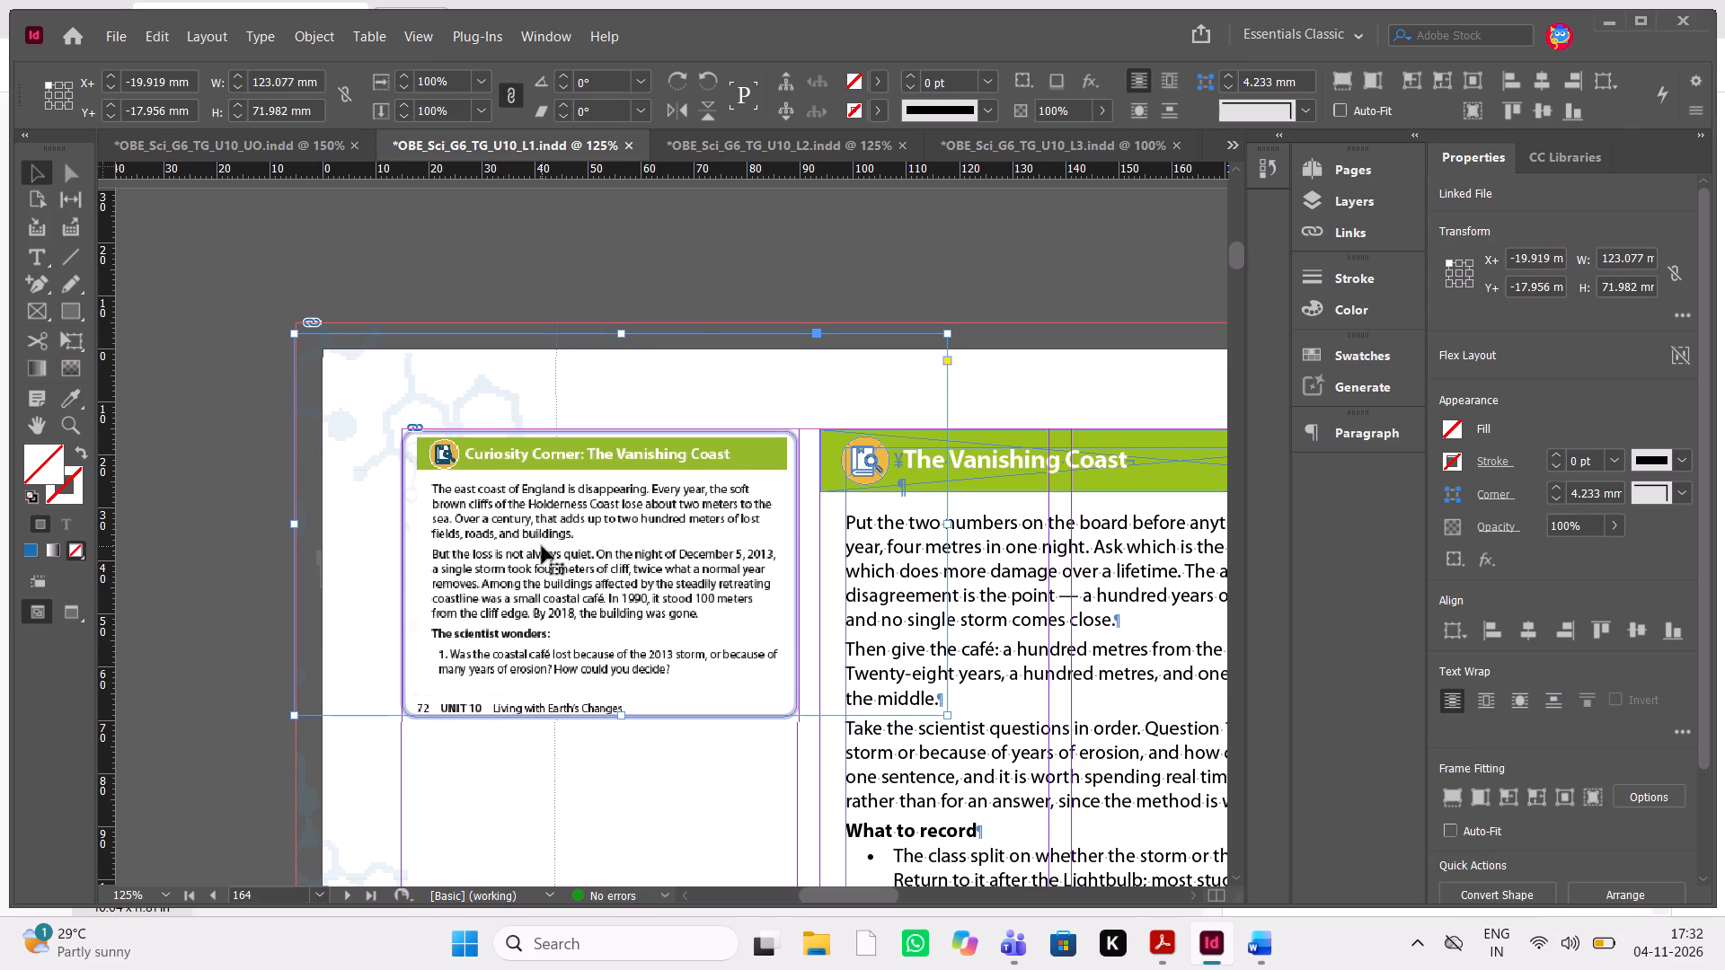
click(918, 271)
key(w)
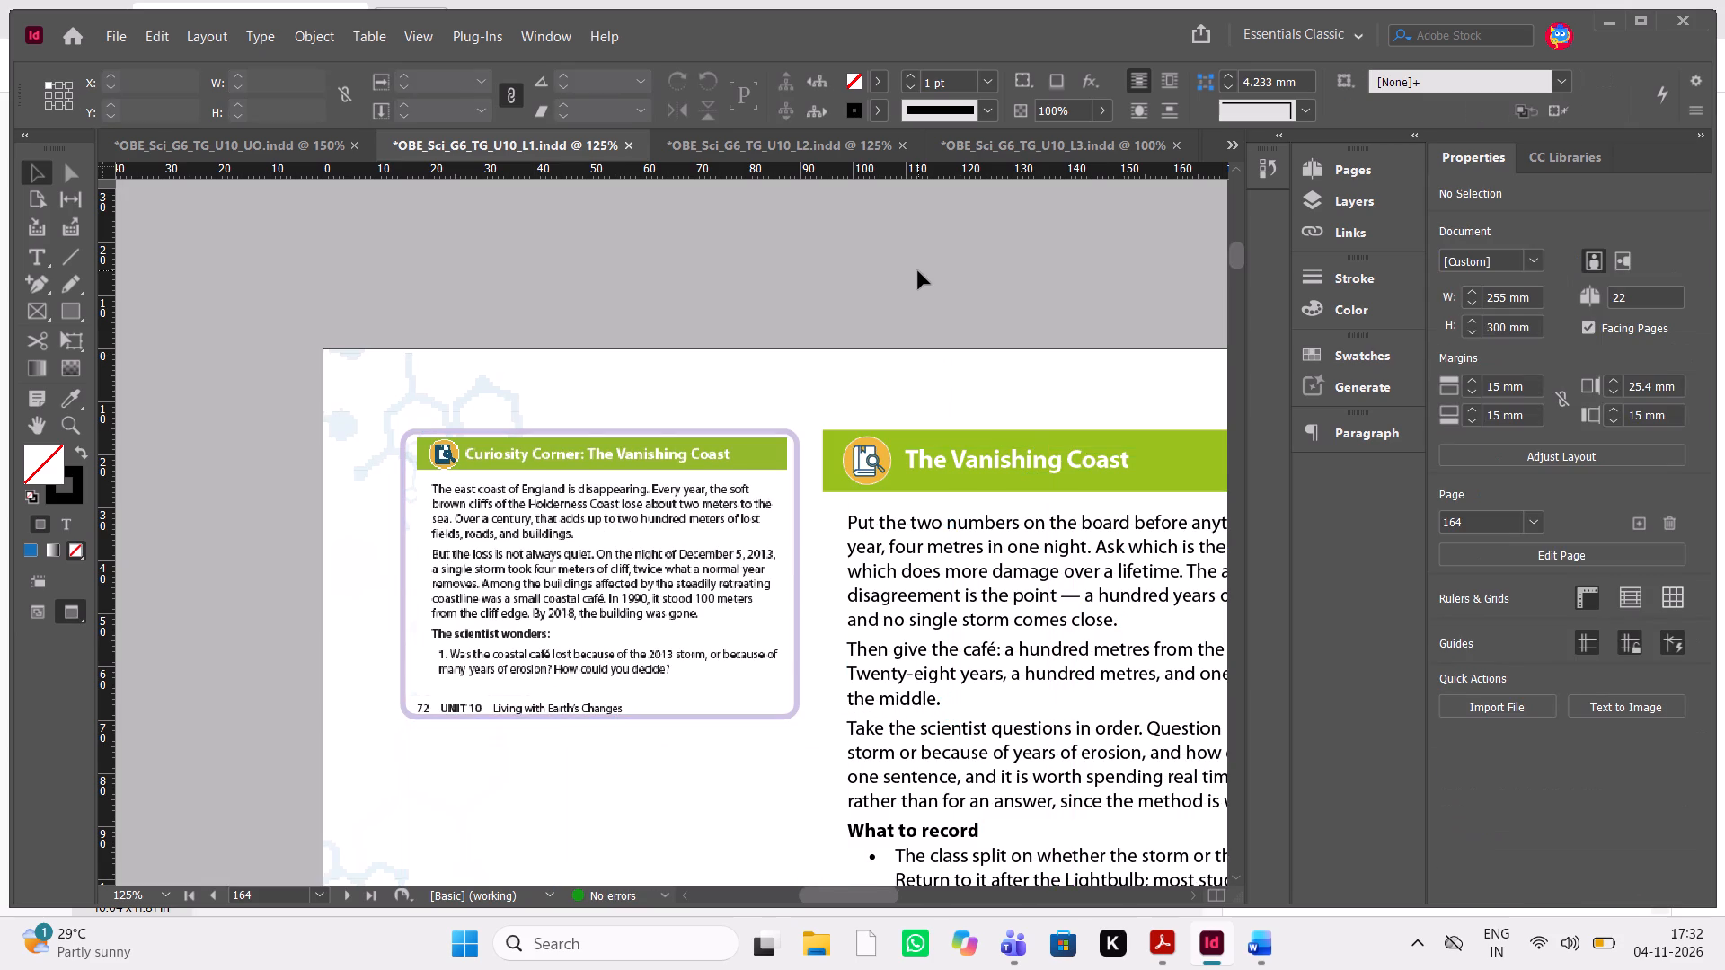
key(w)
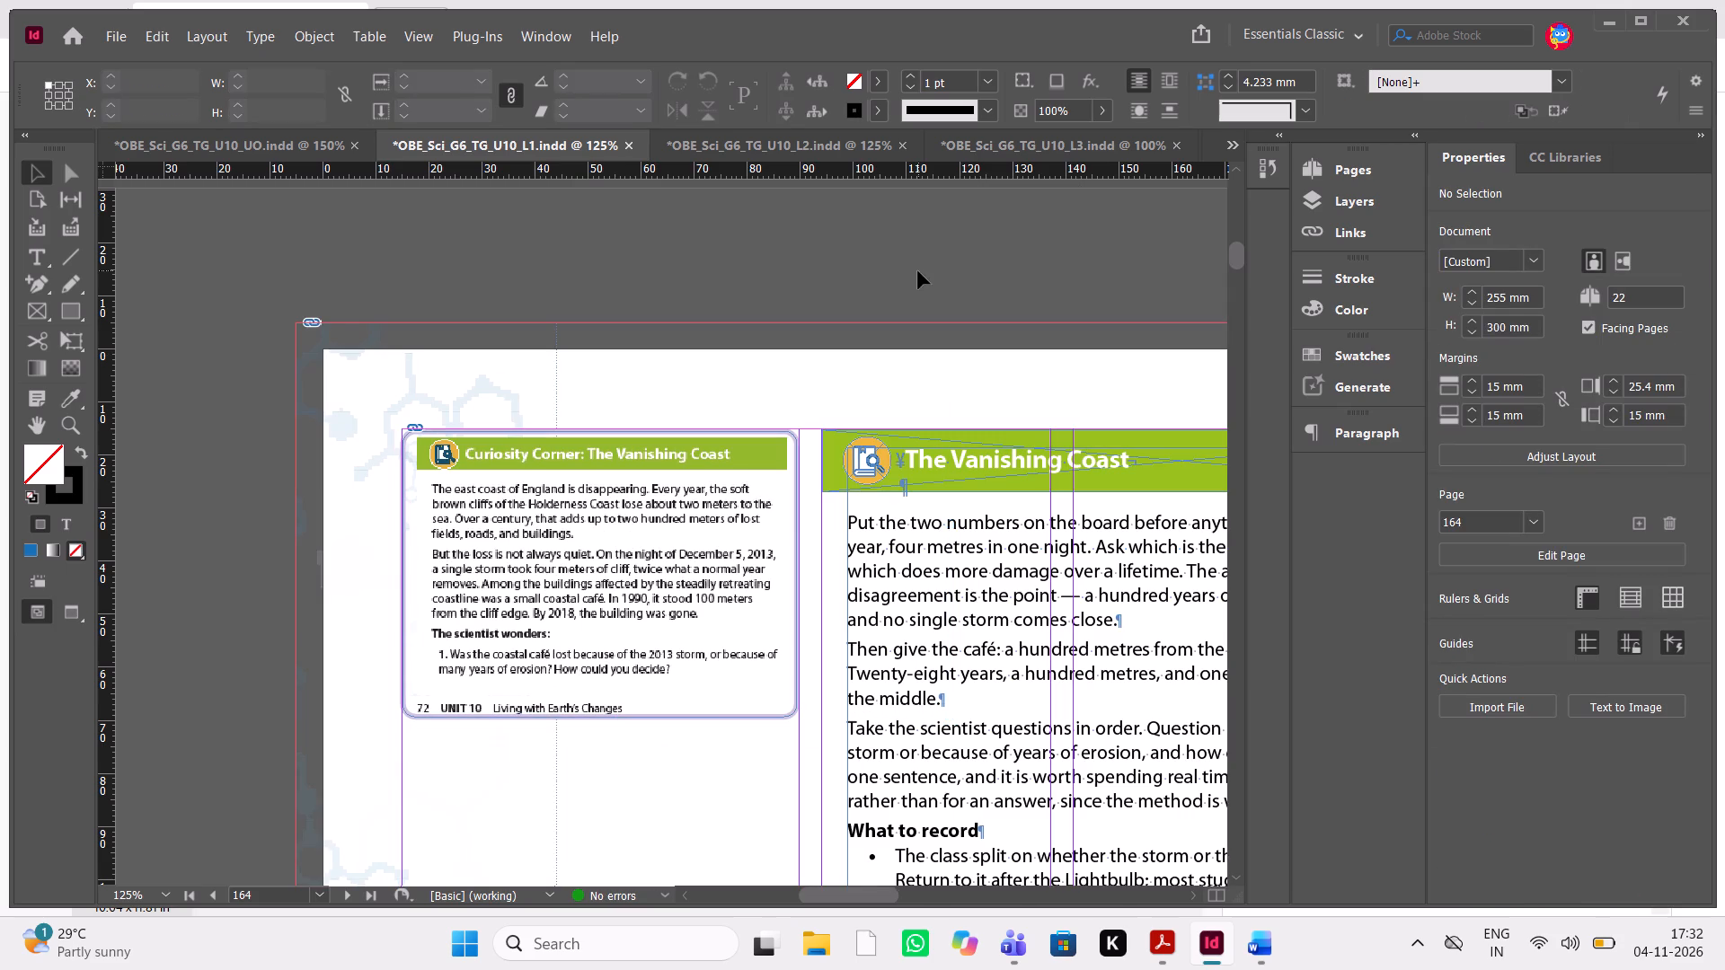
Shorten the outer Curiosity Corner box from the bottom to 48.5 mm high, cropping out the page footer line.
click(655, 719)
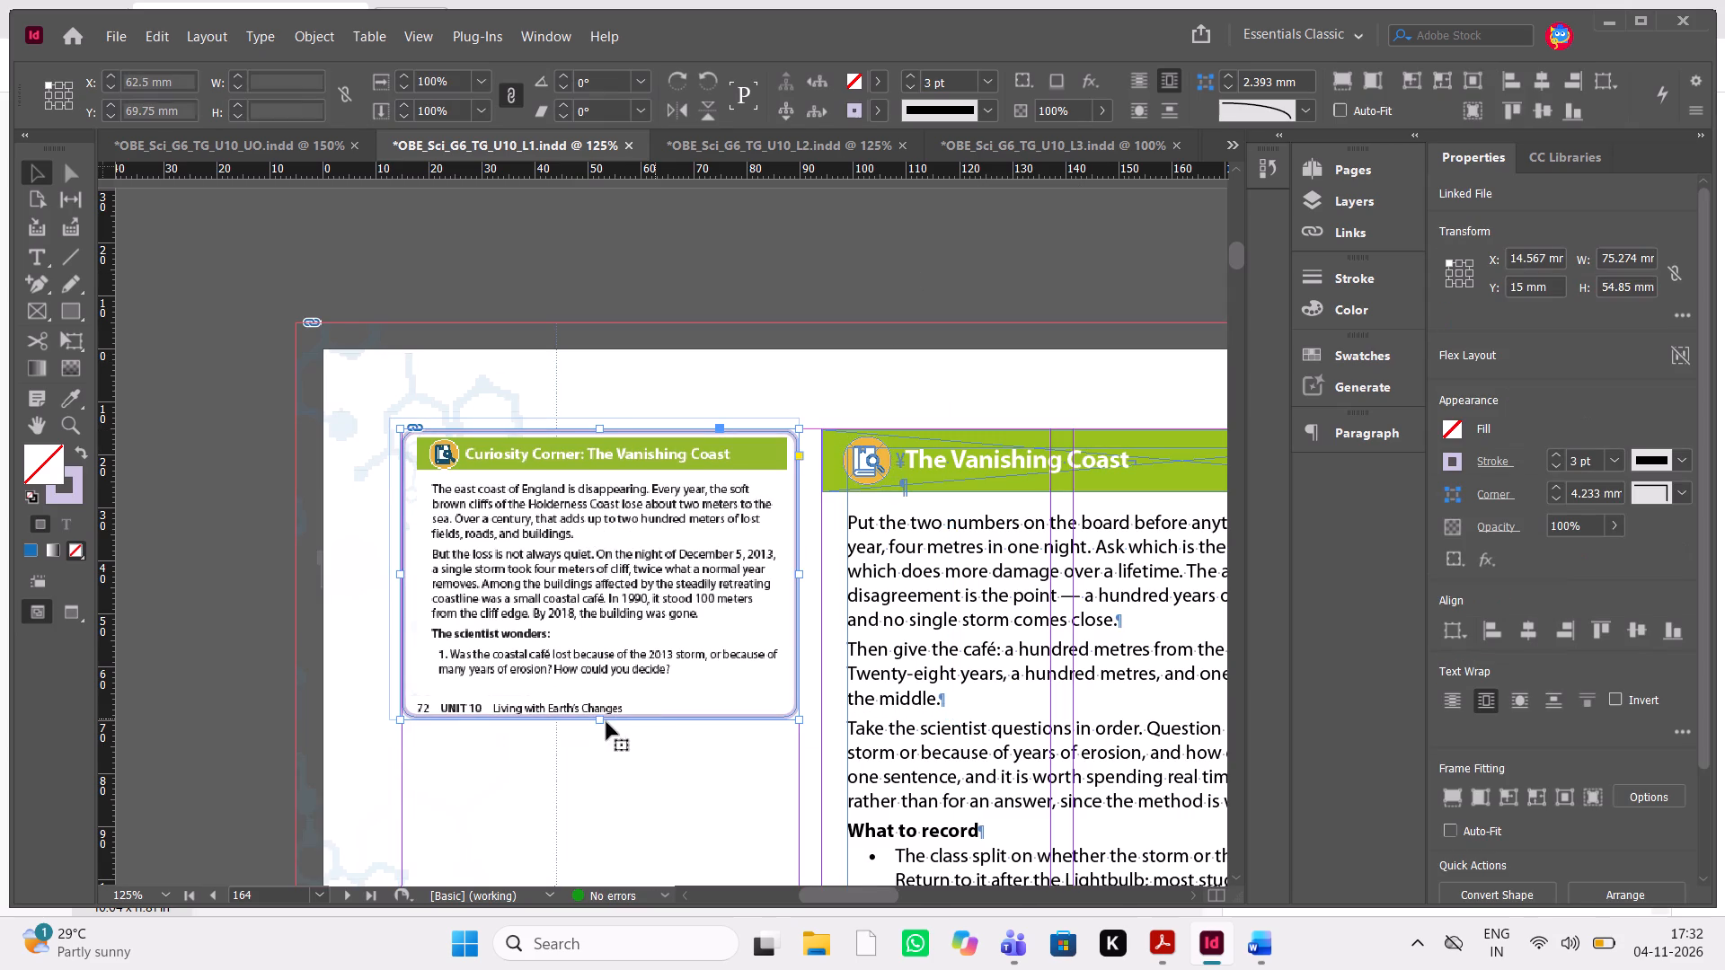
drag(599, 721, 606, 687)
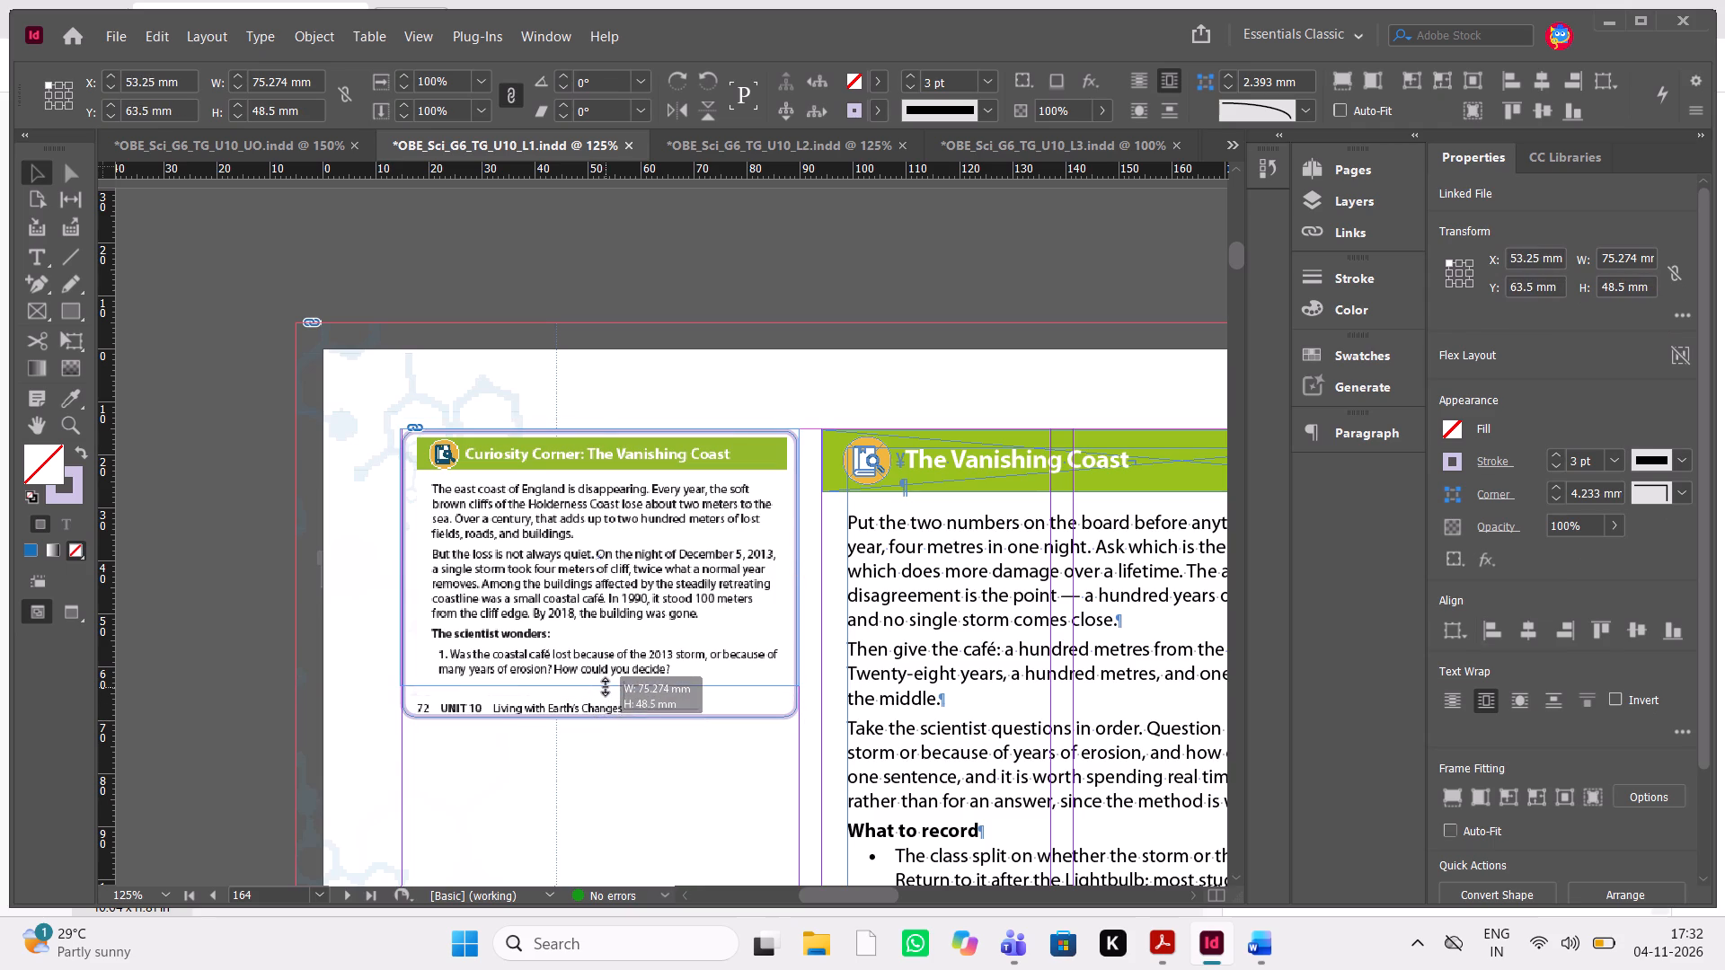
drag(606, 687, 606, 688)
Set the Curiosity Corner box and its nested image on page 164 to High Quality Display.
right_click(599, 561)
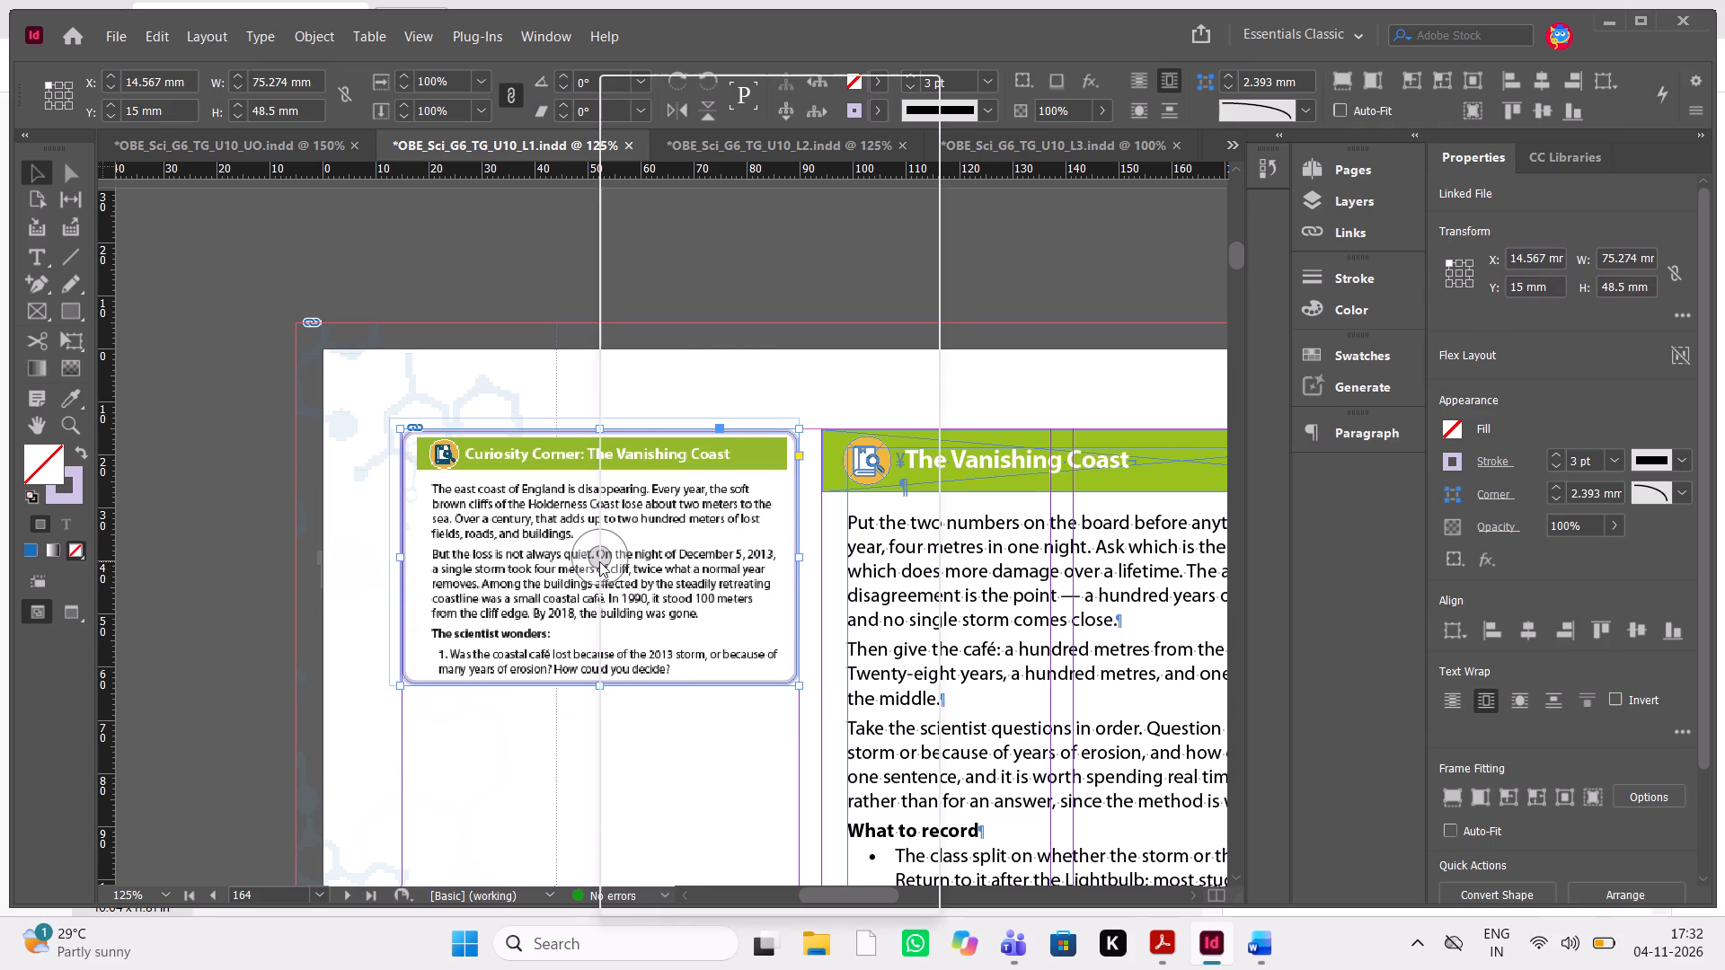
click(647, 841)
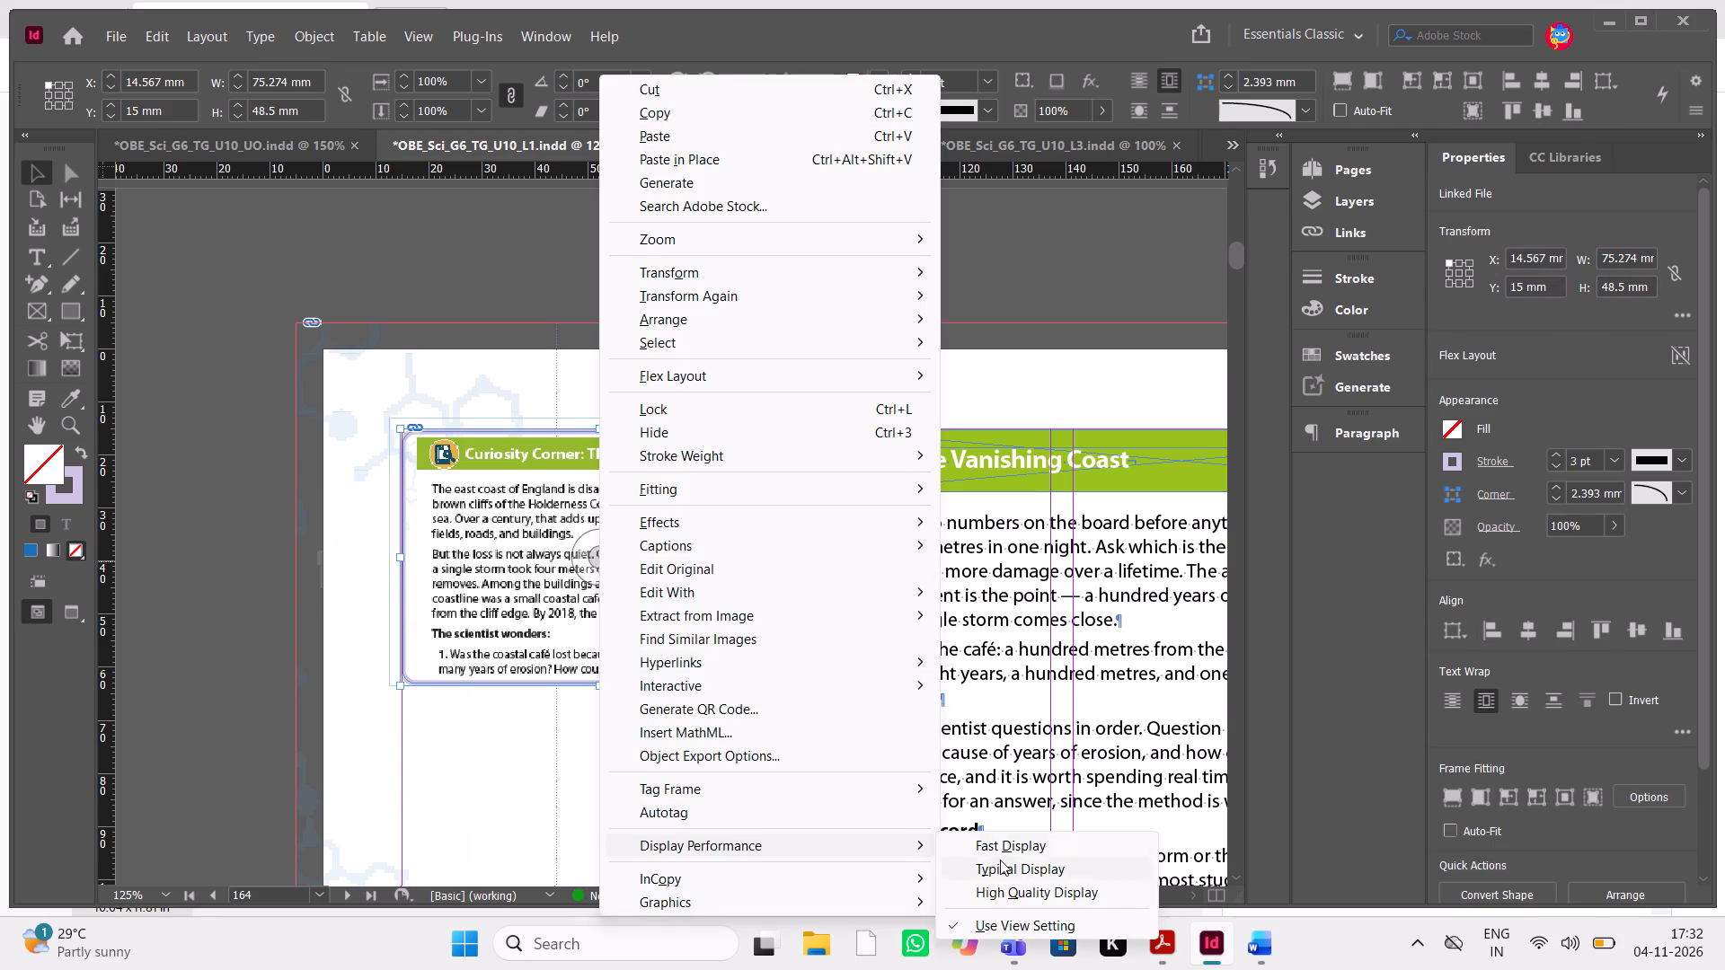
click(995, 893)
click(838, 264)
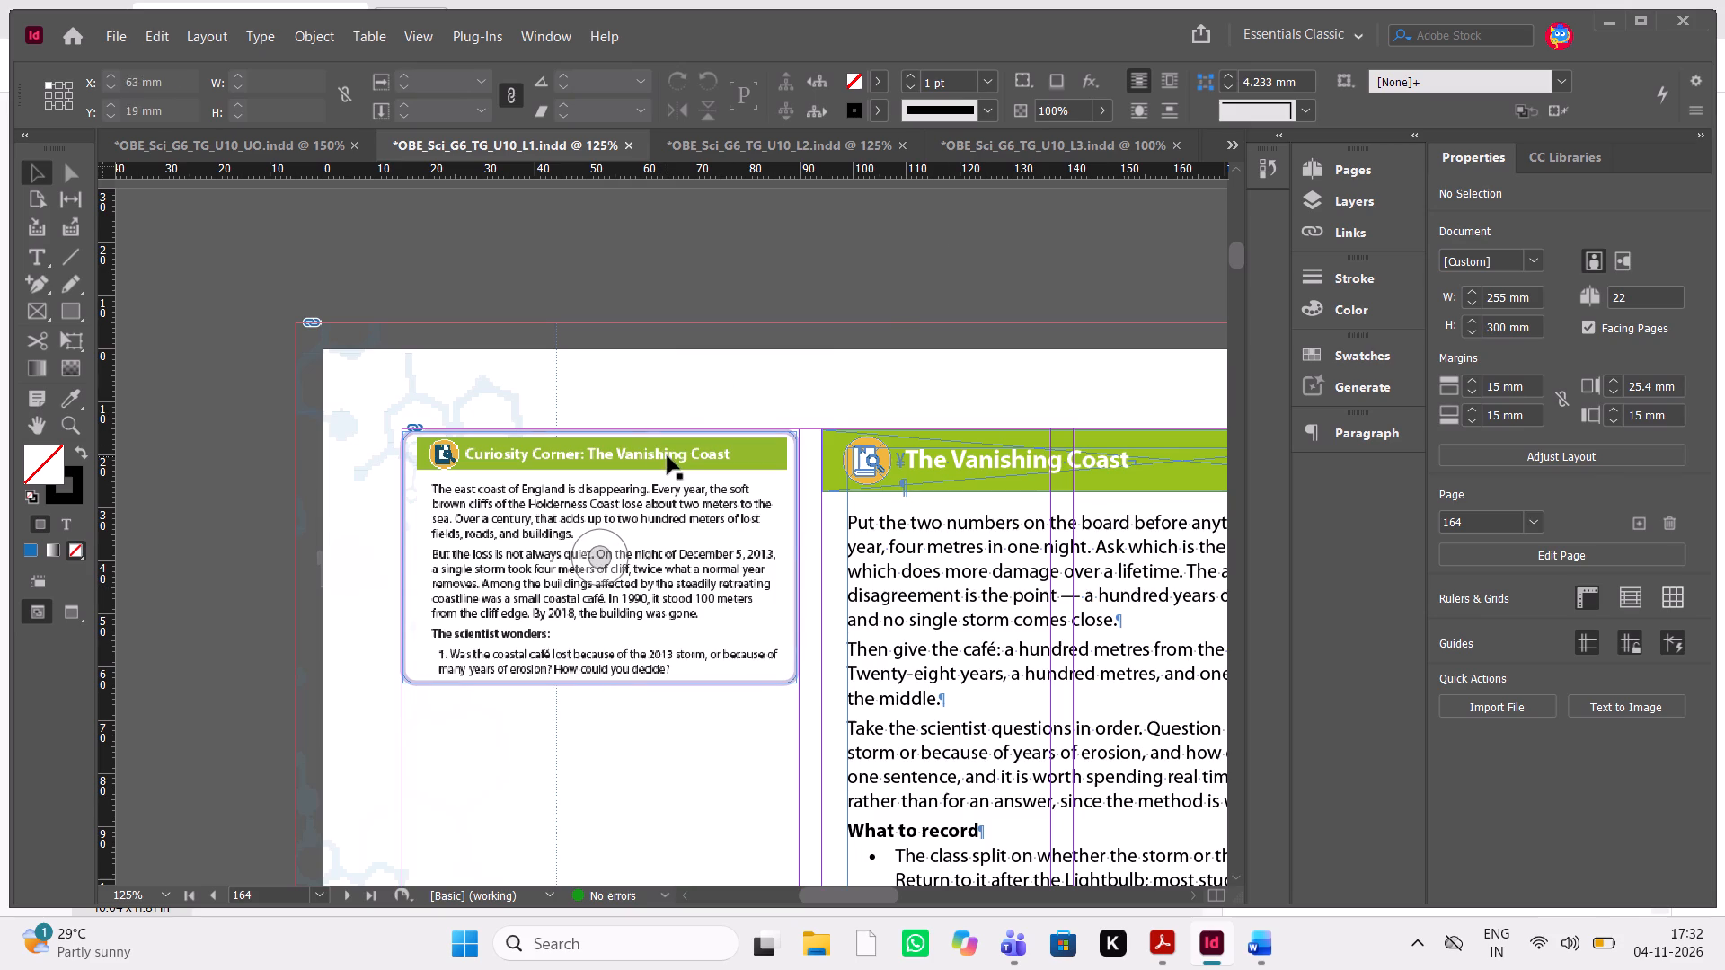
click(598, 577)
right_click(598, 577)
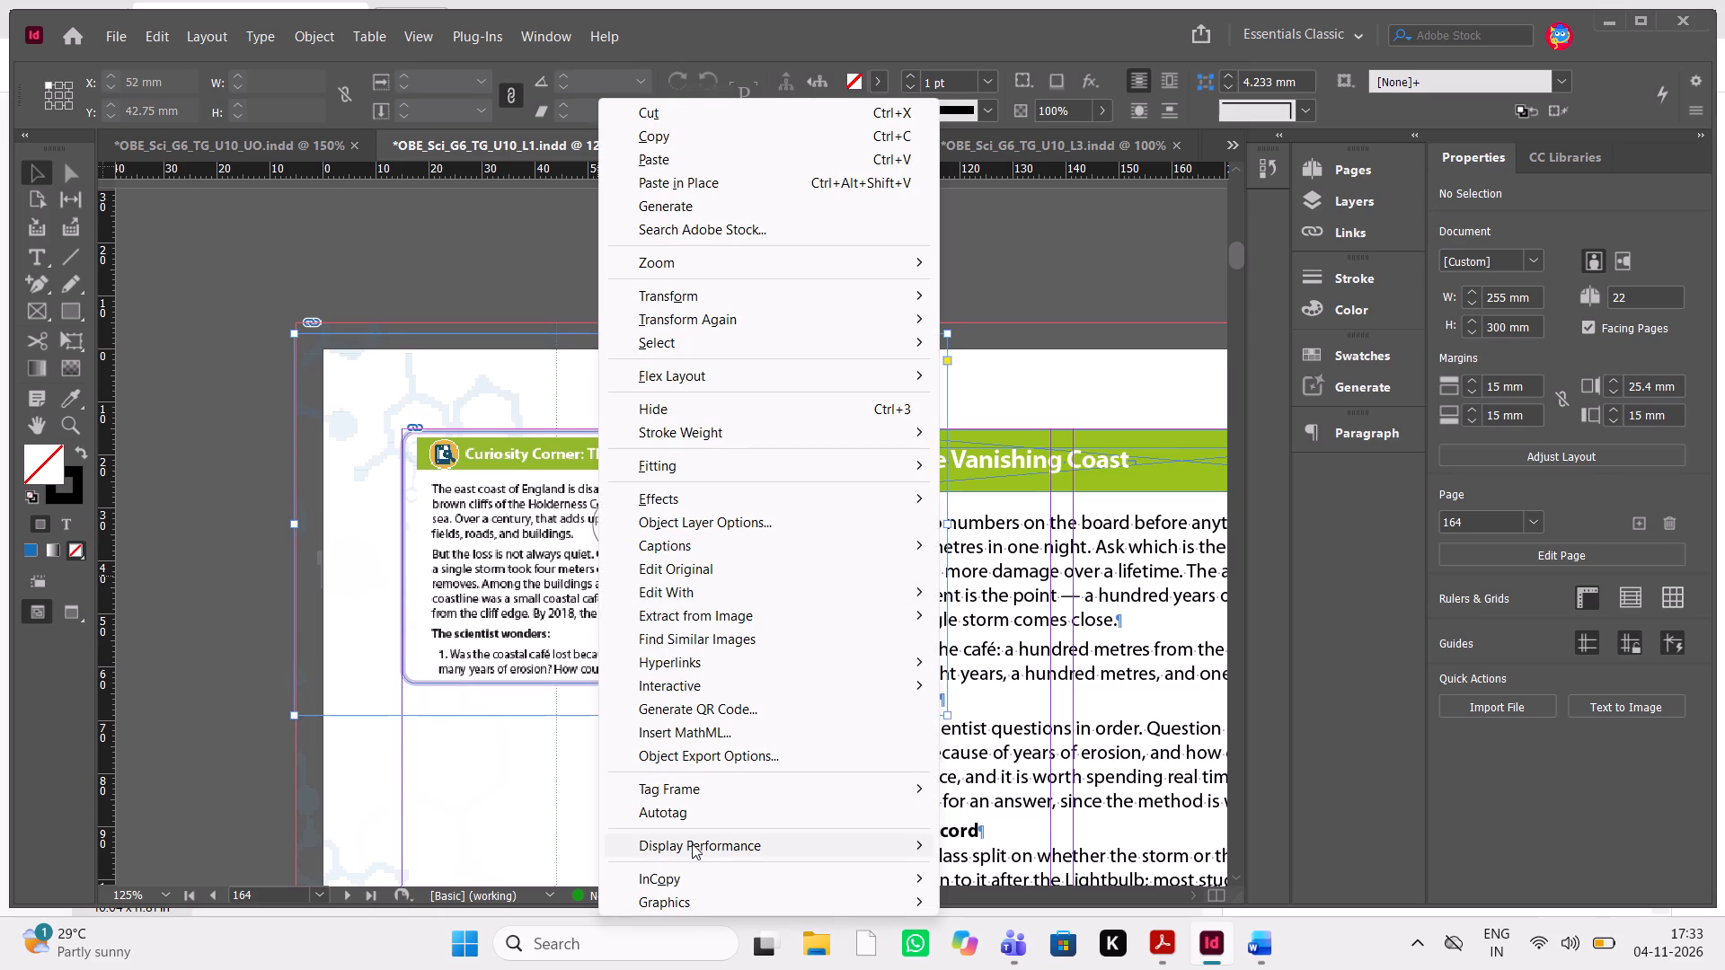
click(692, 843)
click(1015, 892)
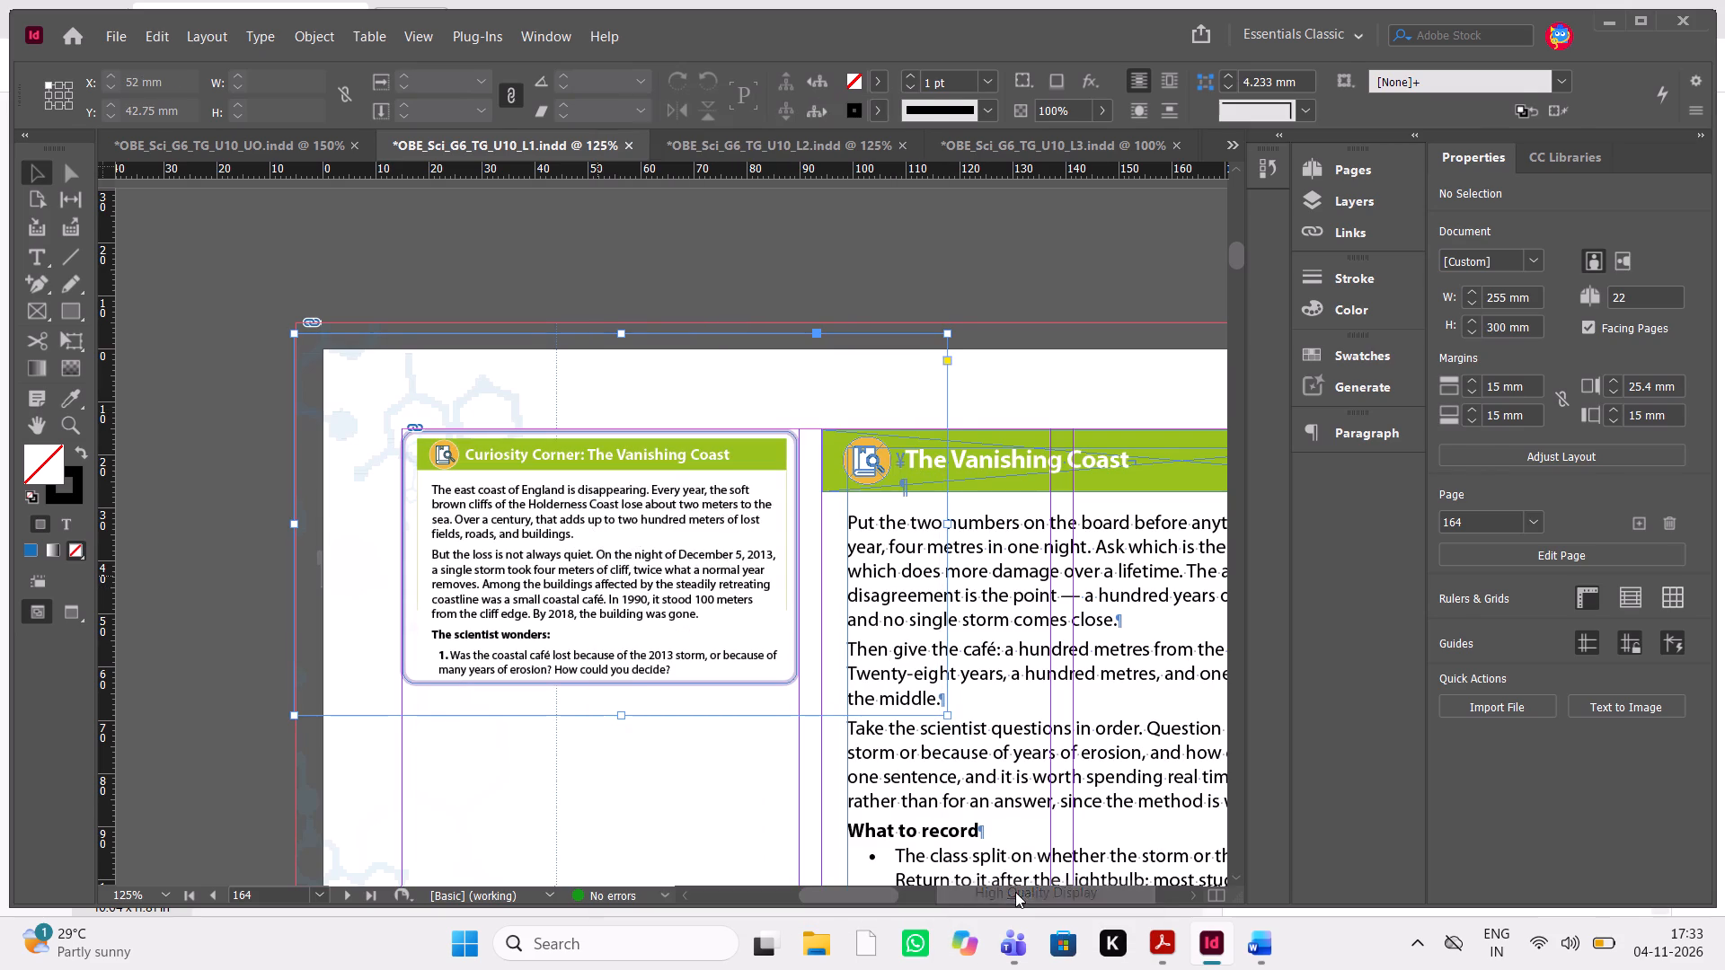
scroll(986, 249, left, 2)
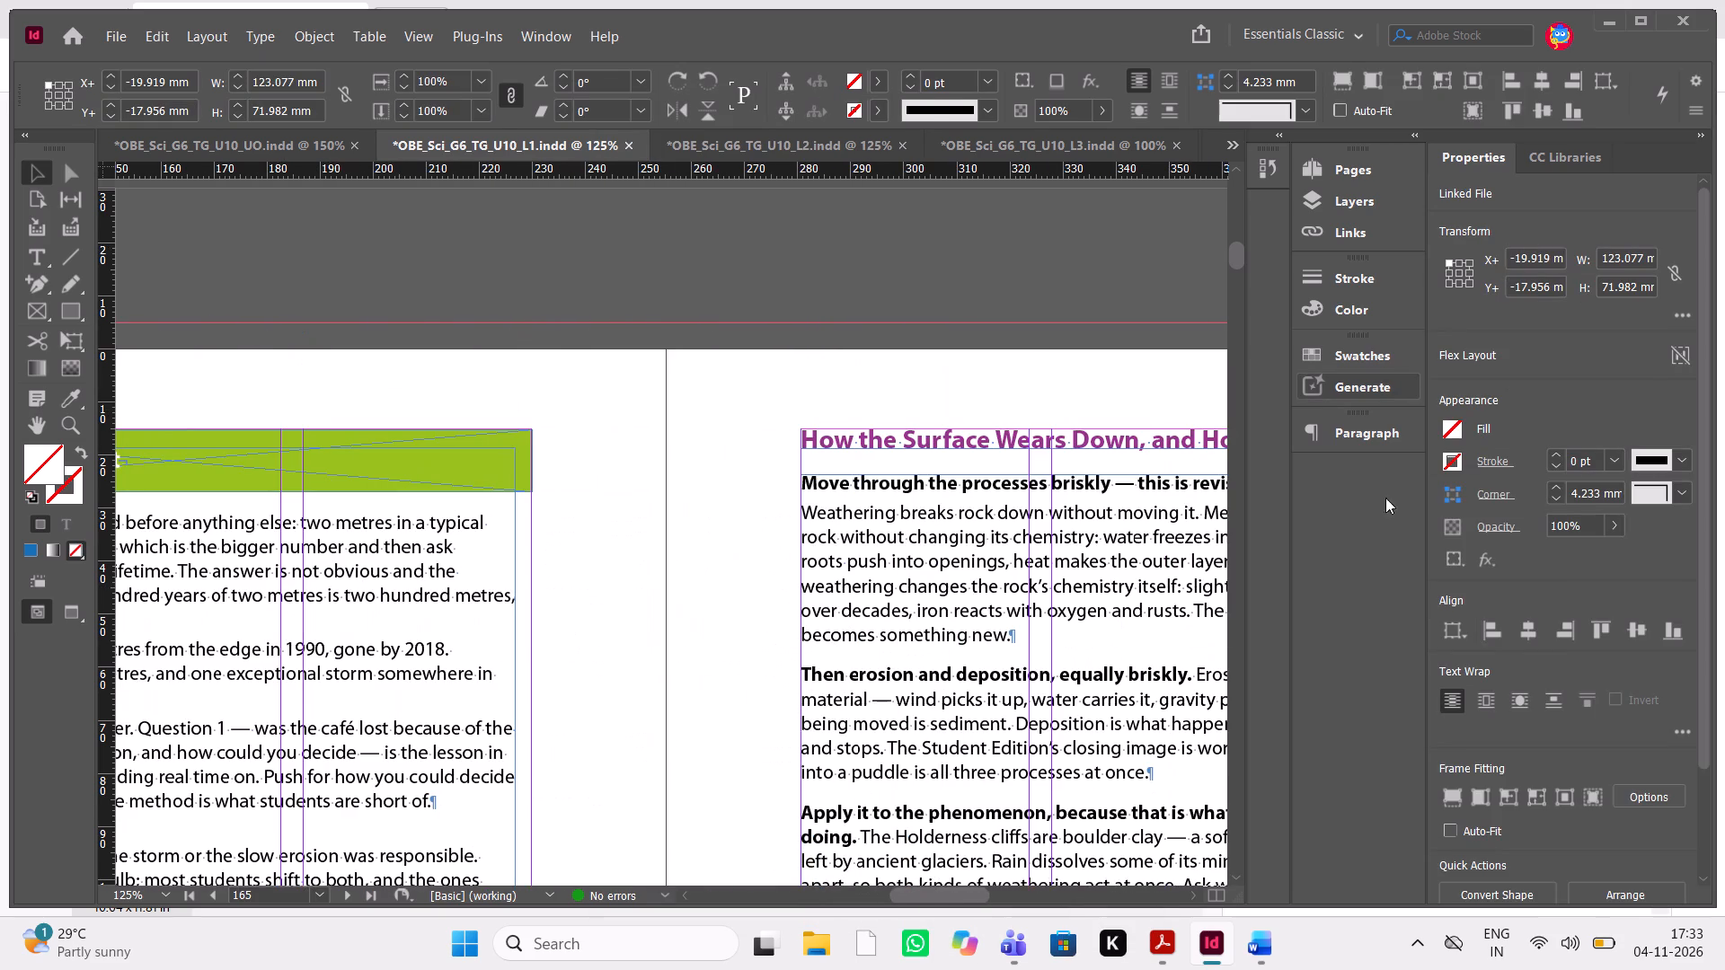
Following the page 18 comment in Acrobat, shorten the Time-Lapse Slope background frame on page 169 in InDesign from the bottom to 156.45 mm high.
click(1176, 941)
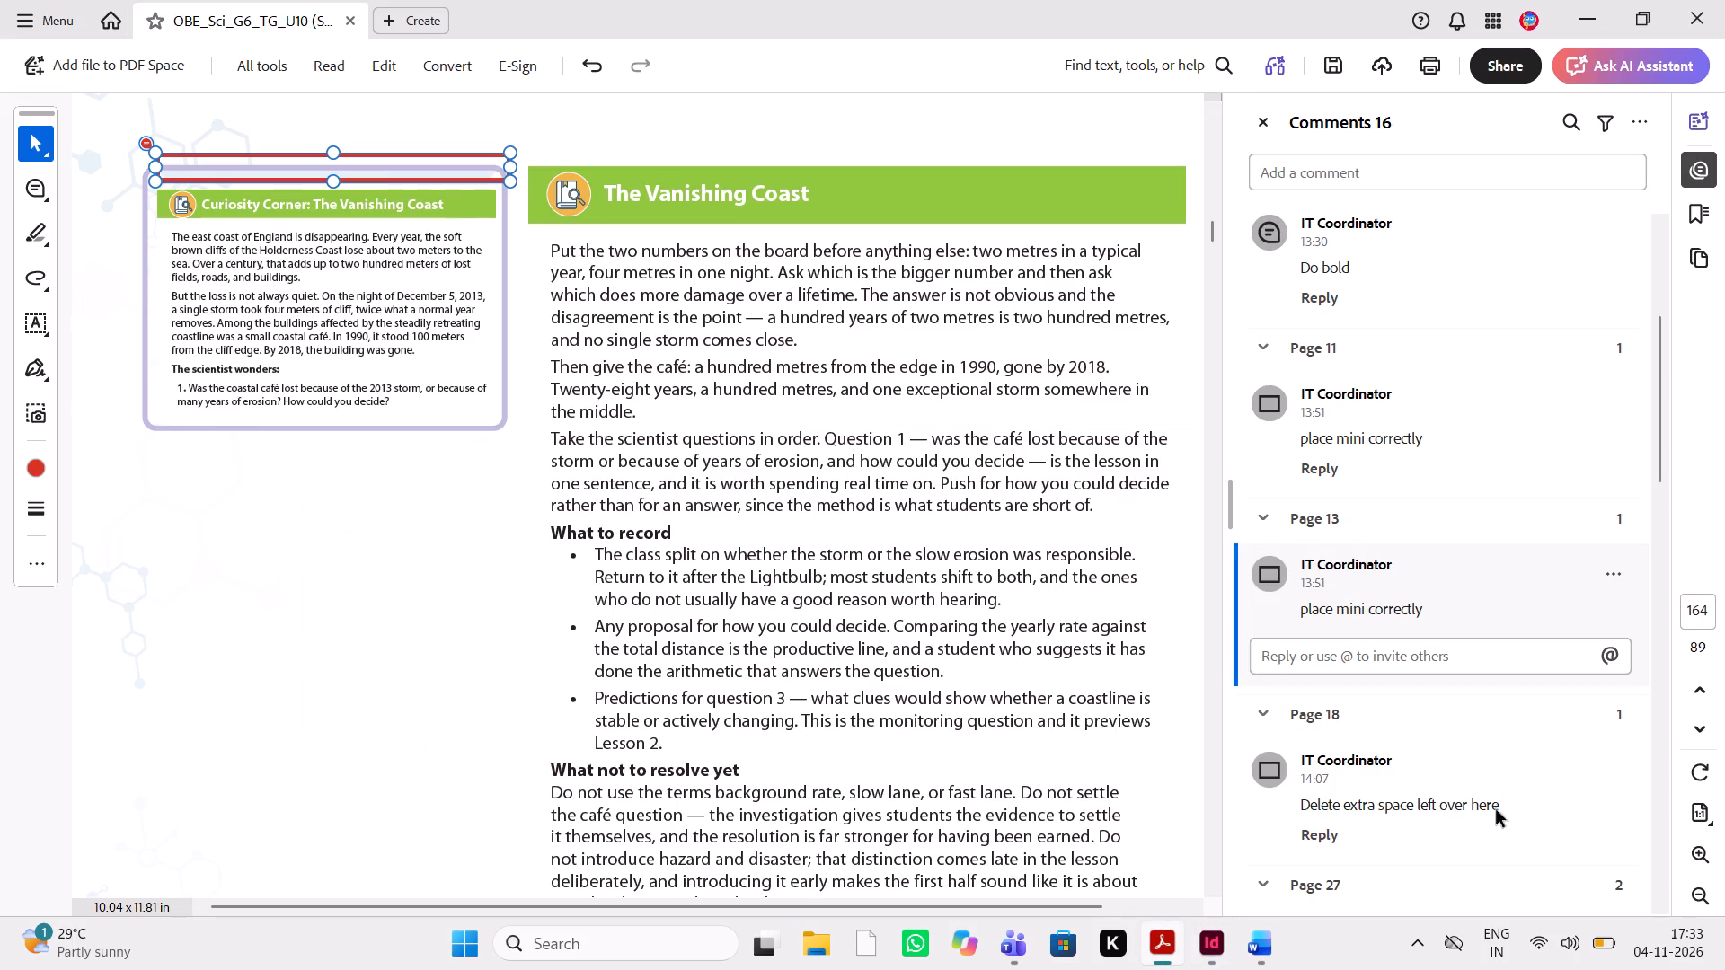
click(1451, 809)
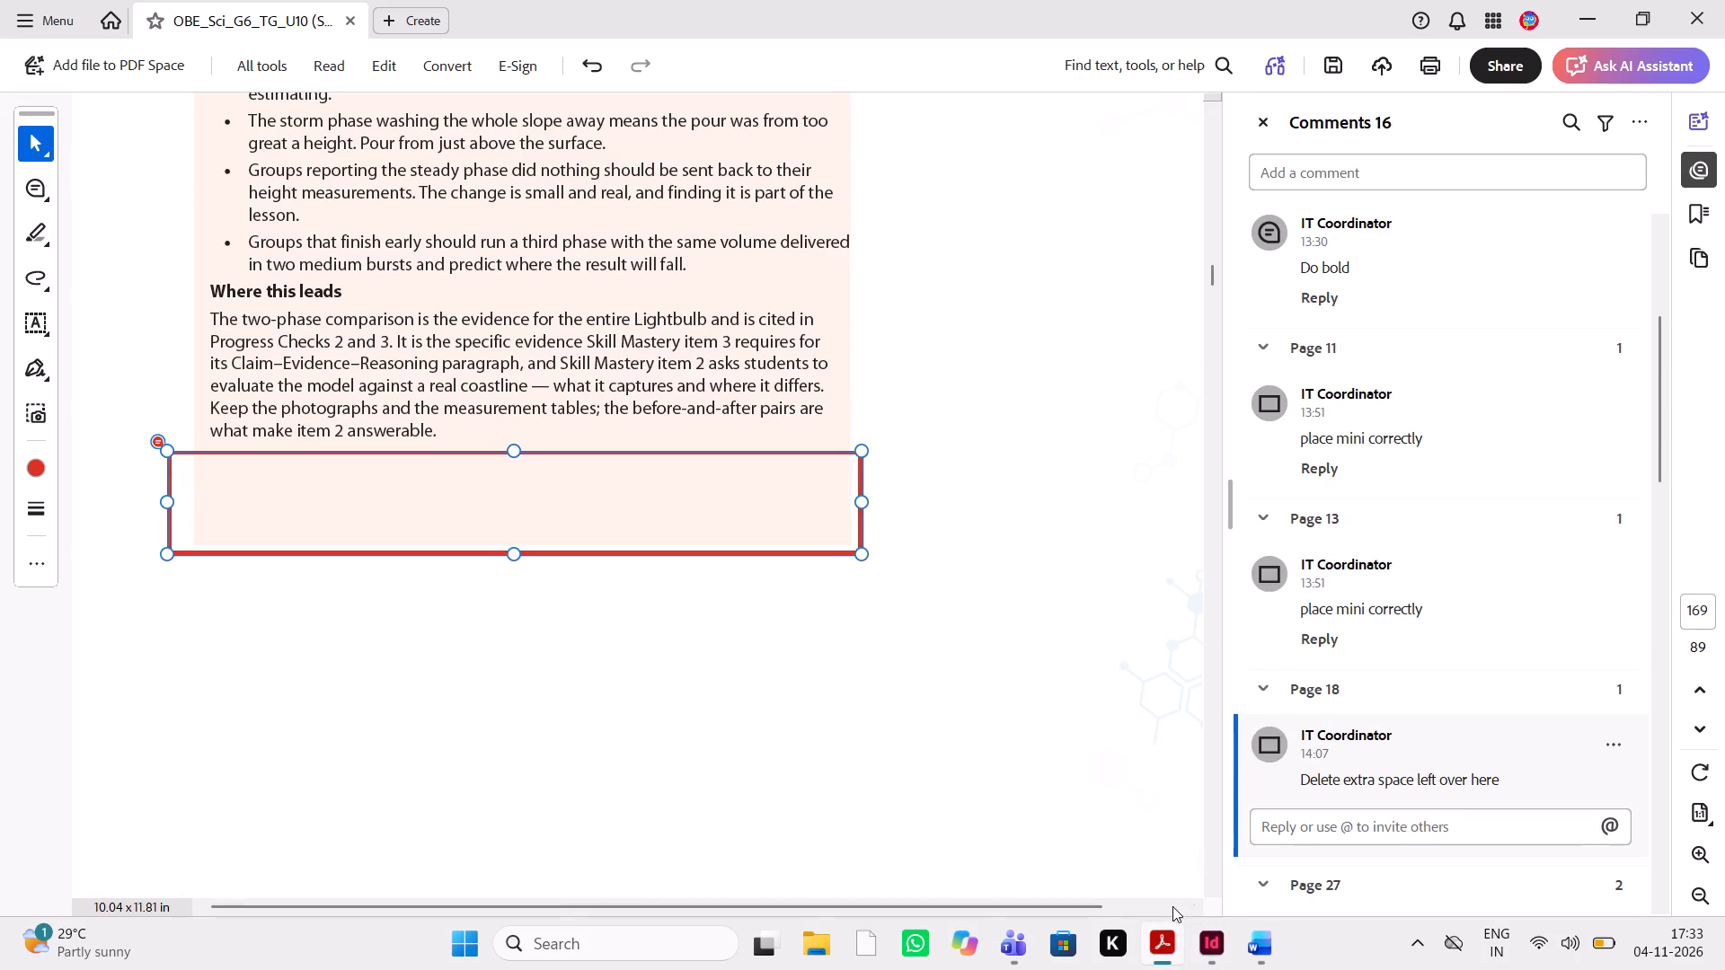
click(1234, 969)
scroll(974, 636, down, 5)
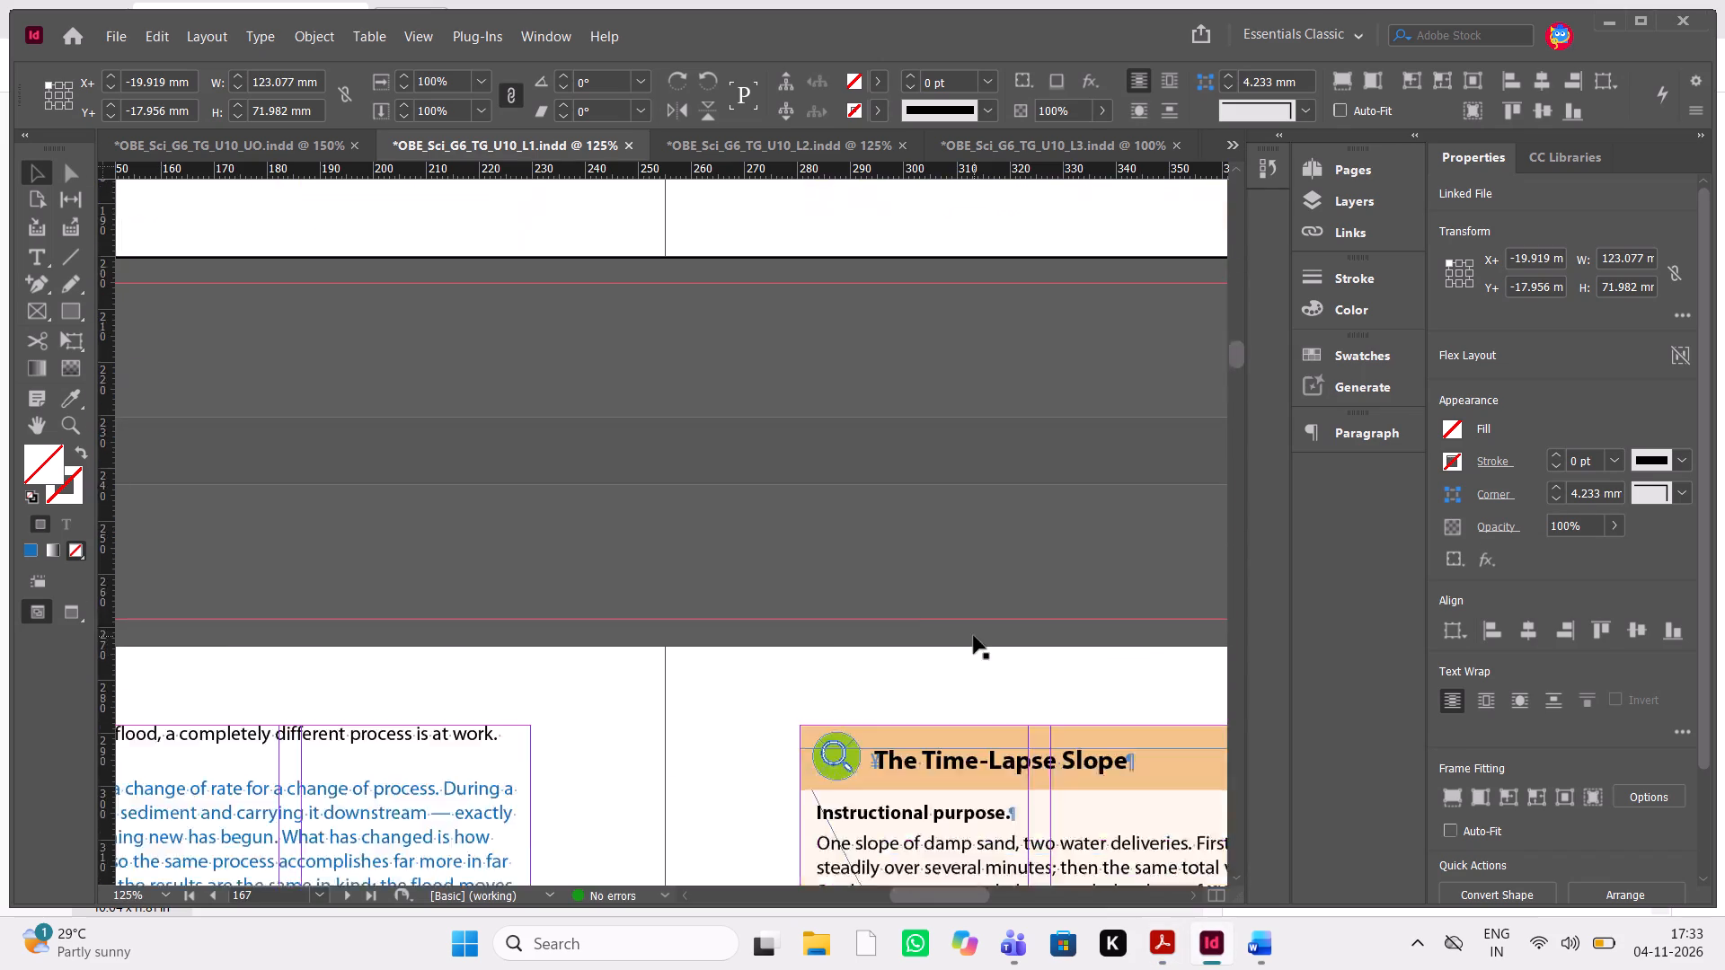
scroll(974, 636, down, 4)
scroll(974, 636, left, 1)
scroll(974, 636, down, 4)
scroll(974, 636, up, 2)
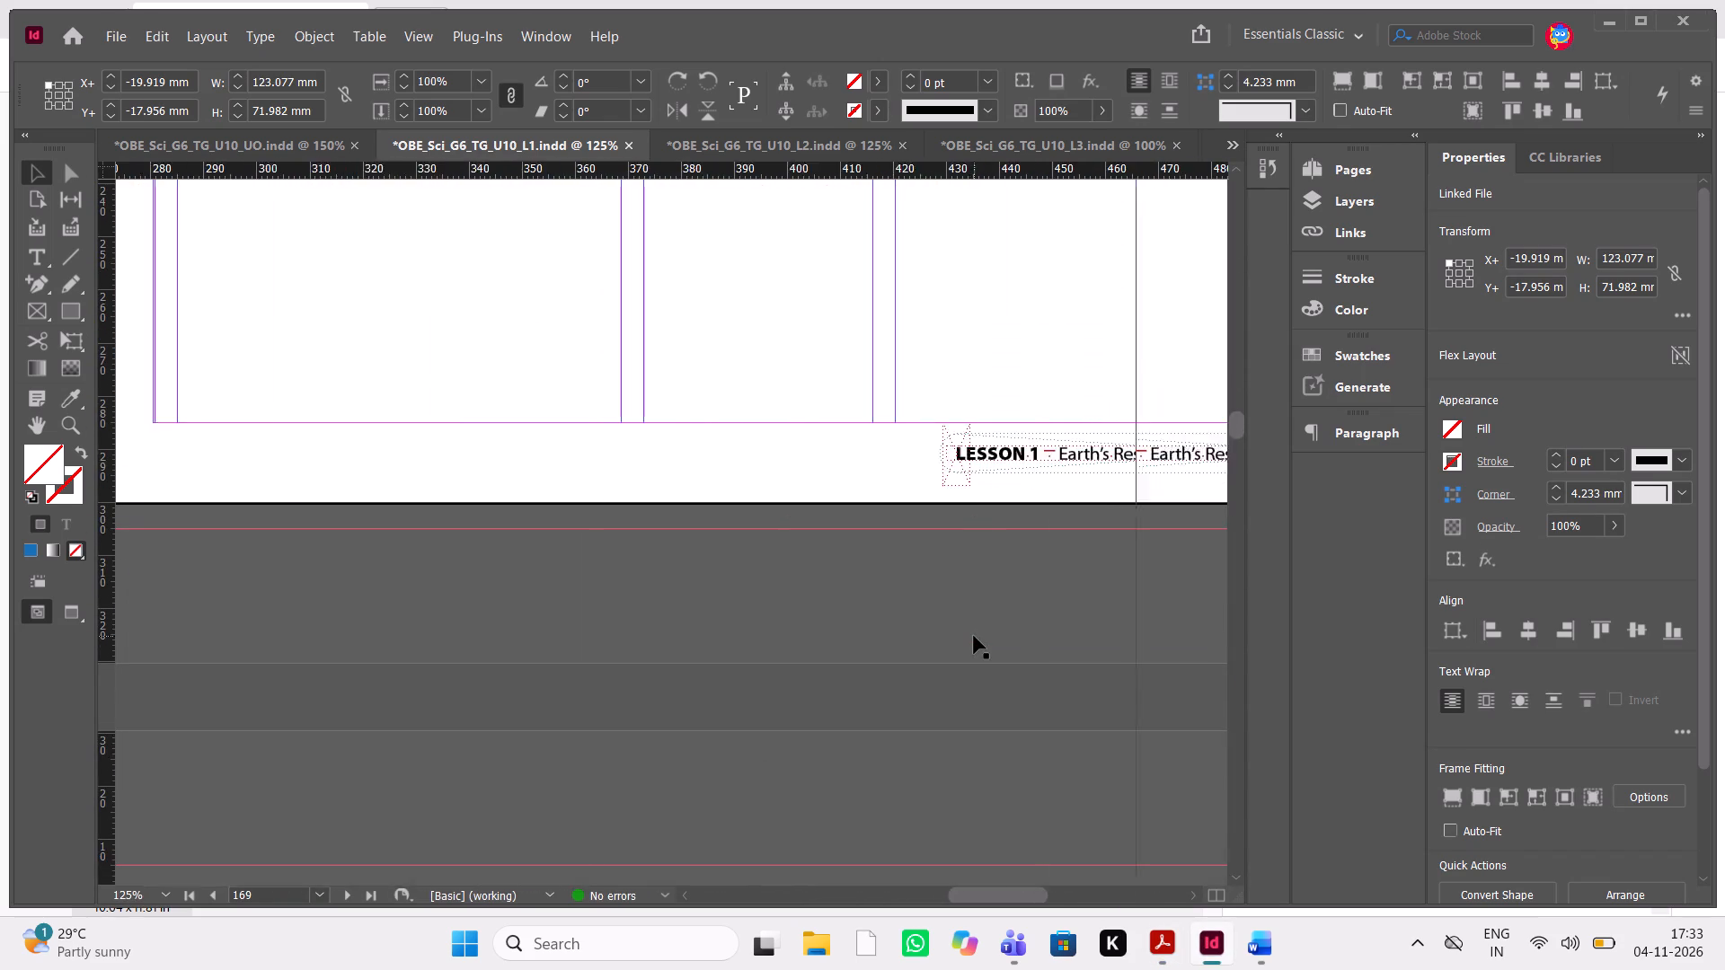
scroll(974, 636, up, 1)
scroll(974, 636, right, 1)
click(974, 615)
scroll(974, 615, left, 1)
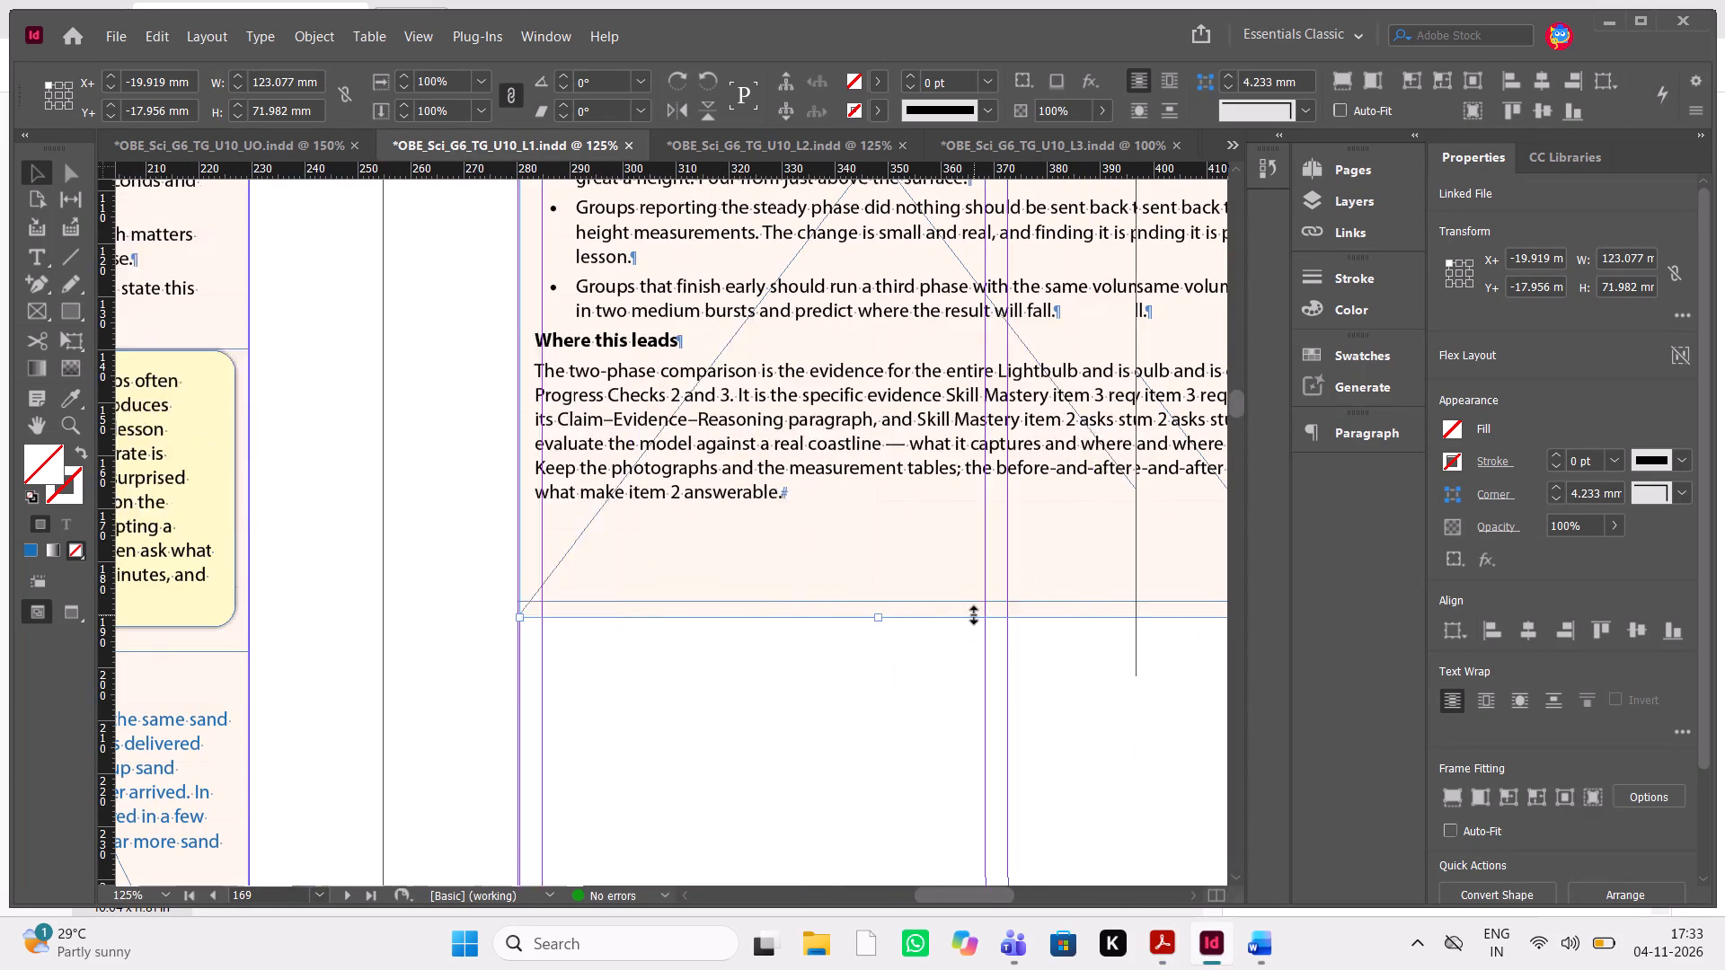
scroll(974, 615, left, 1)
drag(694, 619, 643, 466)
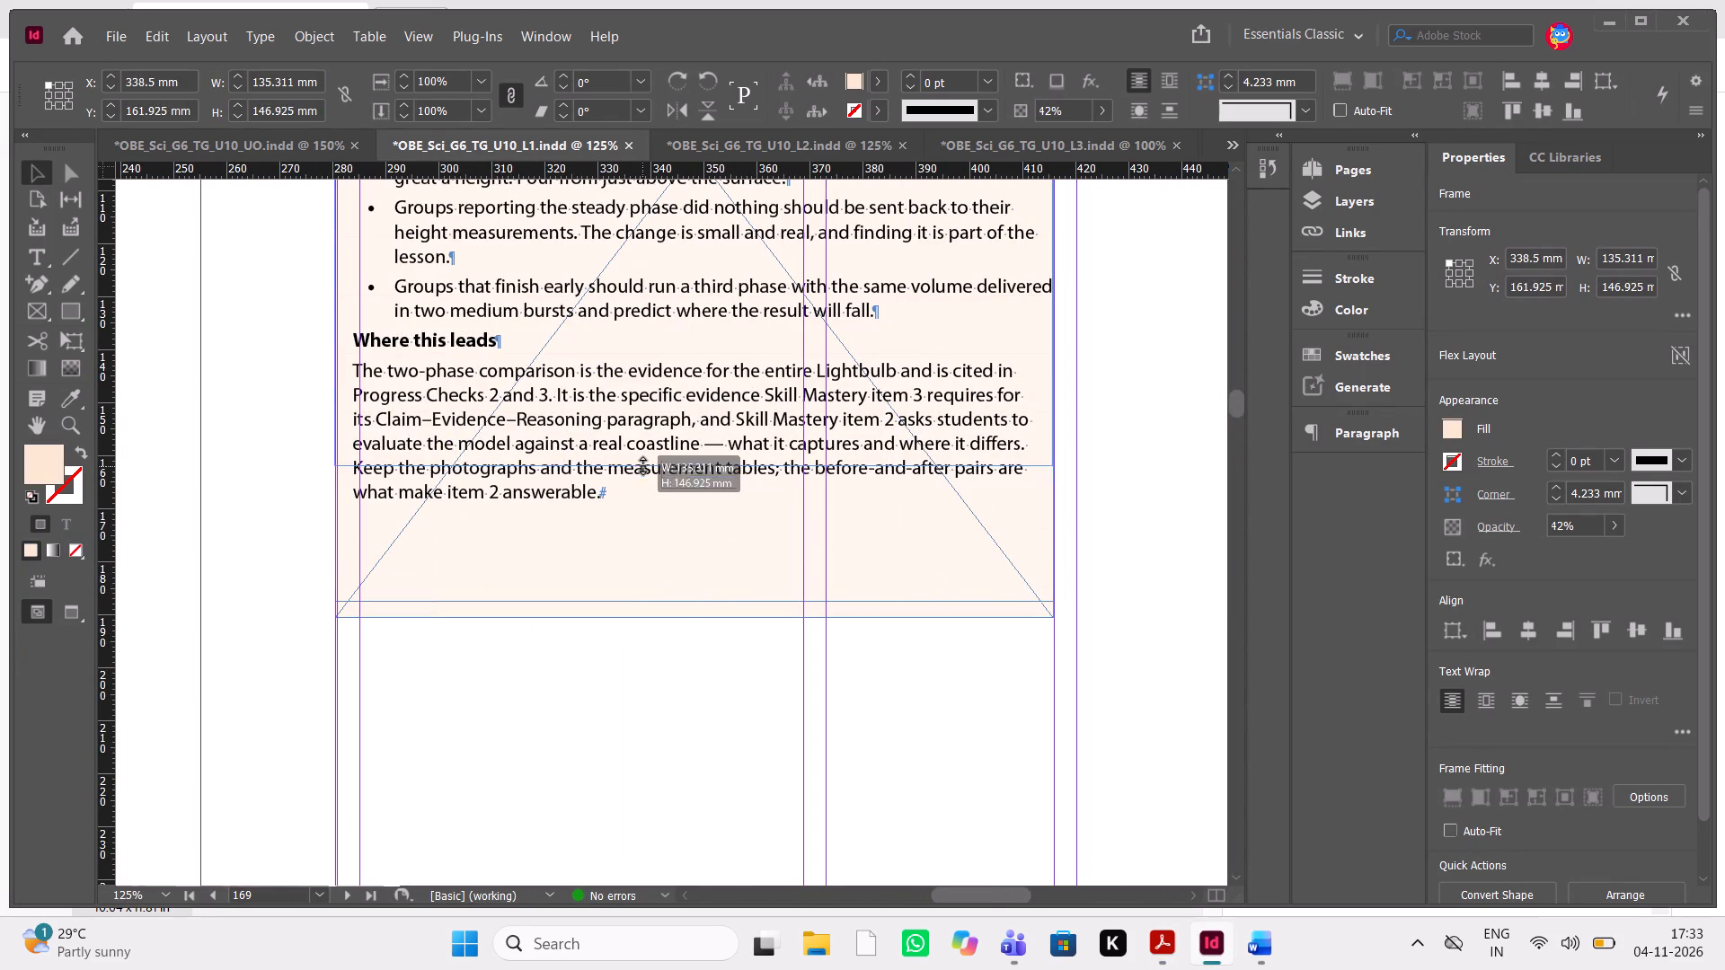
drag(643, 466, 659, 513)
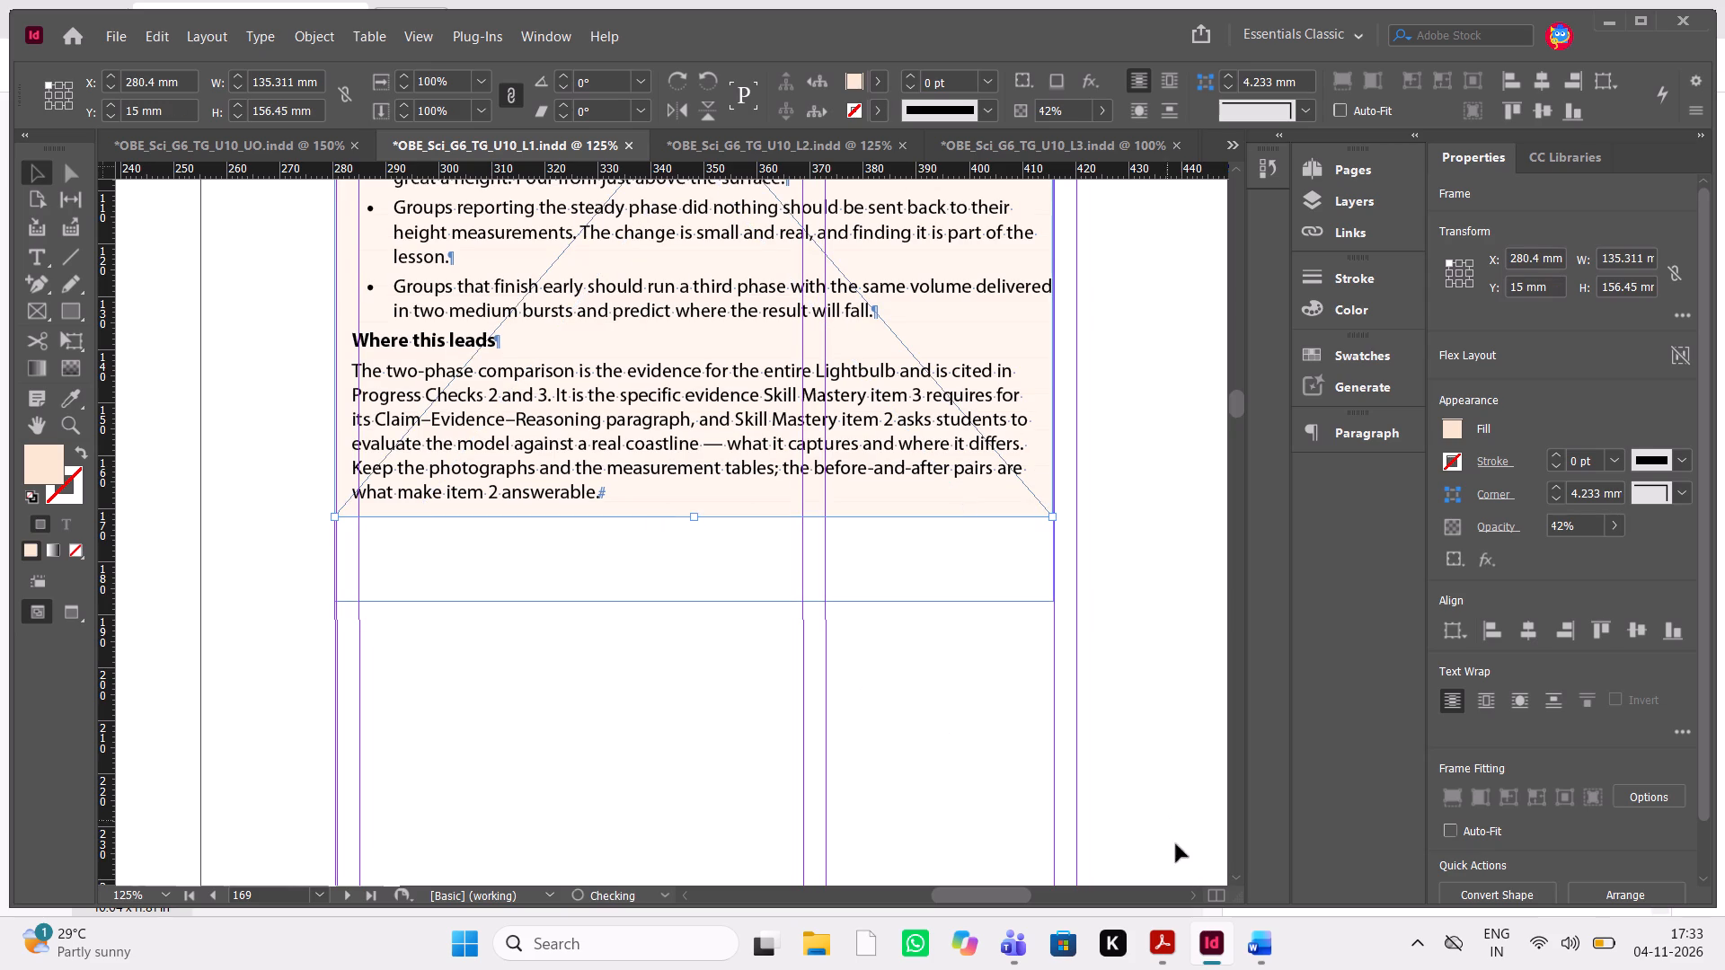
Following the page 27 comments in Acrobat, extend the Lesson Check background on page 178 in InDesign to the left bleed, X -5 mm, 260 mm wide.
click(1251, 948)
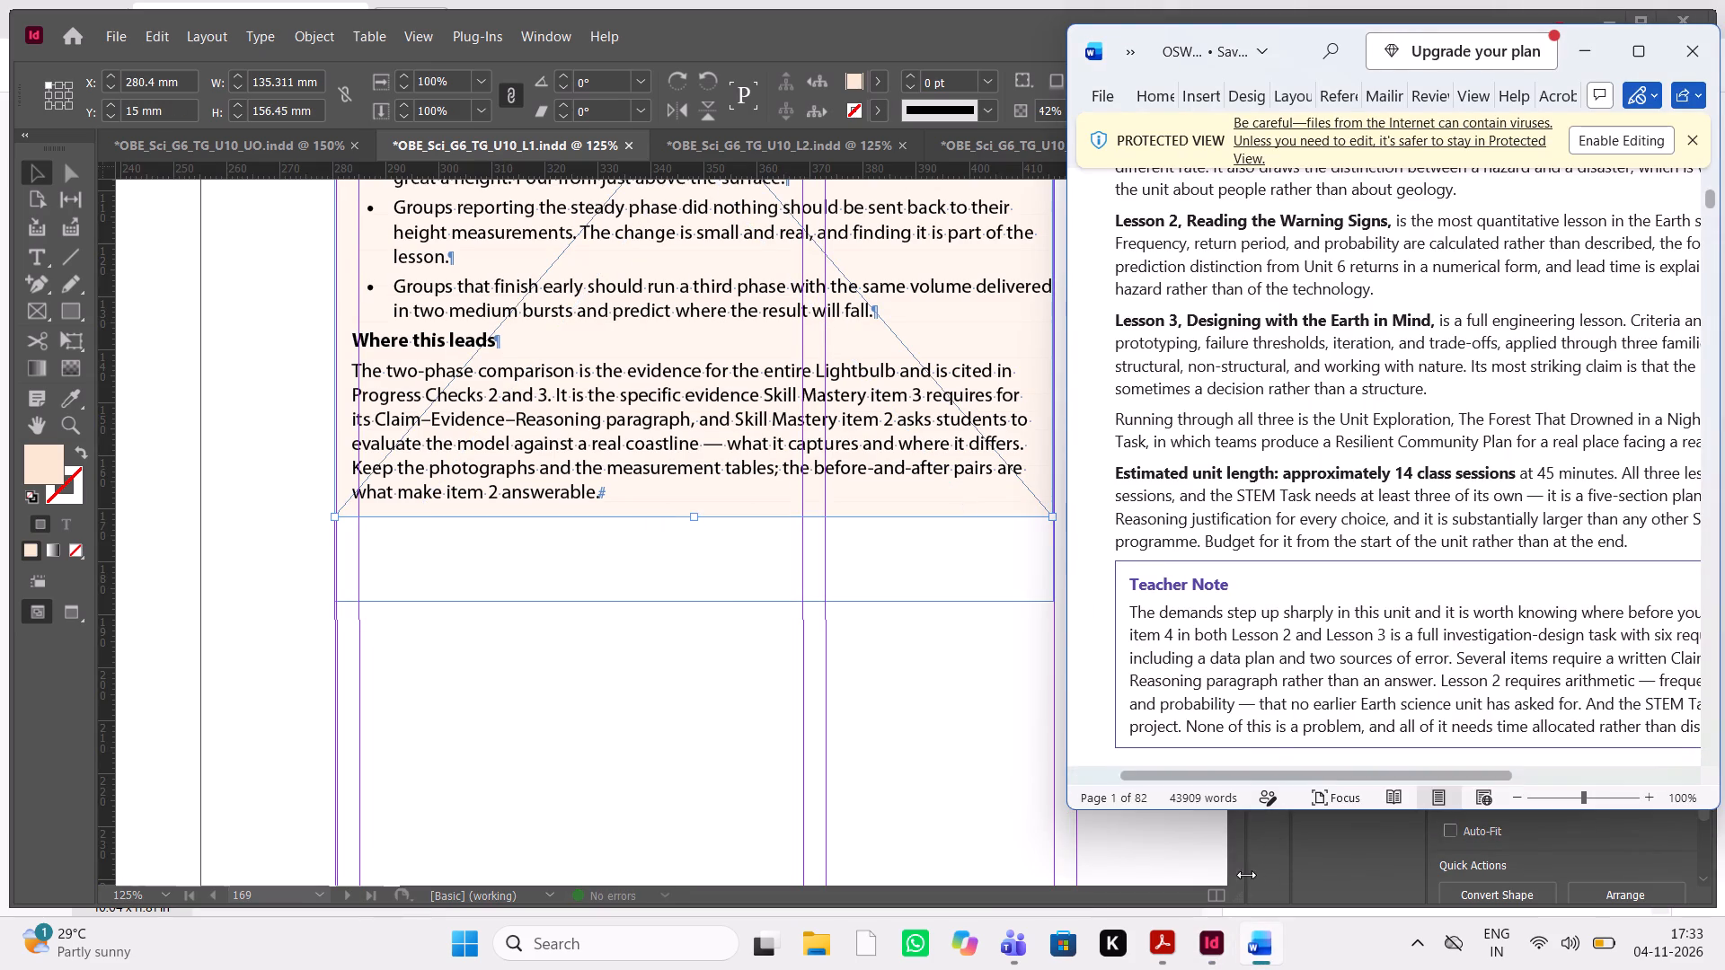
click(1170, 957)
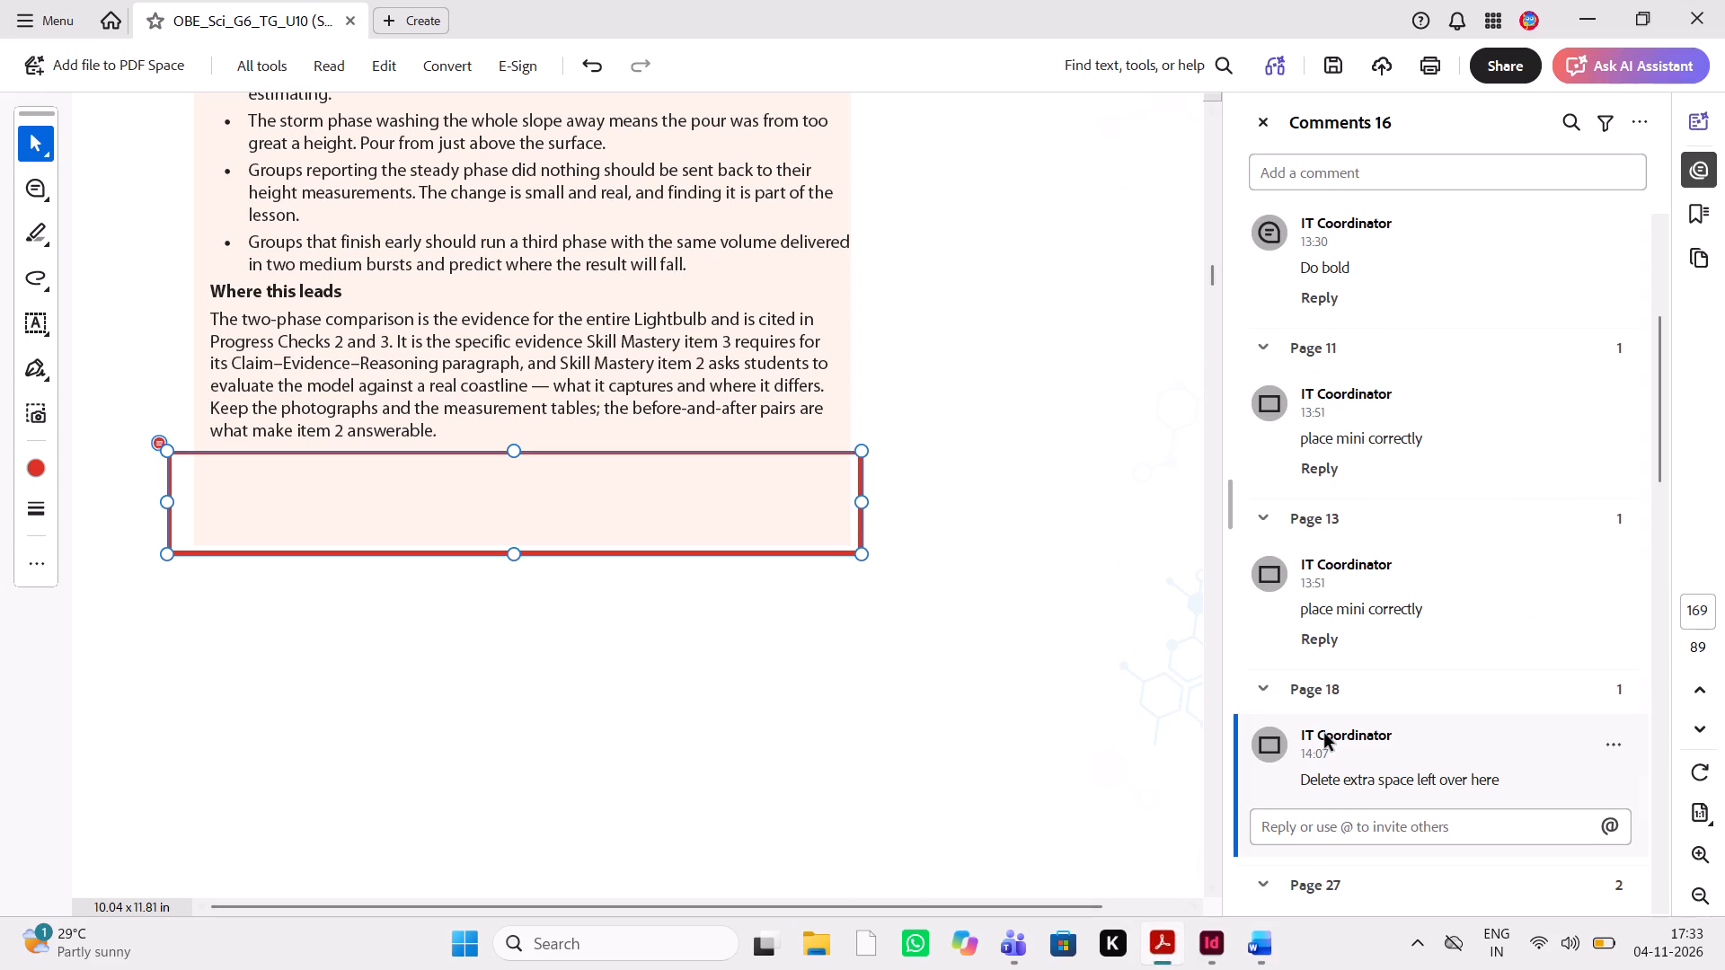
scroll(1324, 734, down, 2)
click(1393, 657)
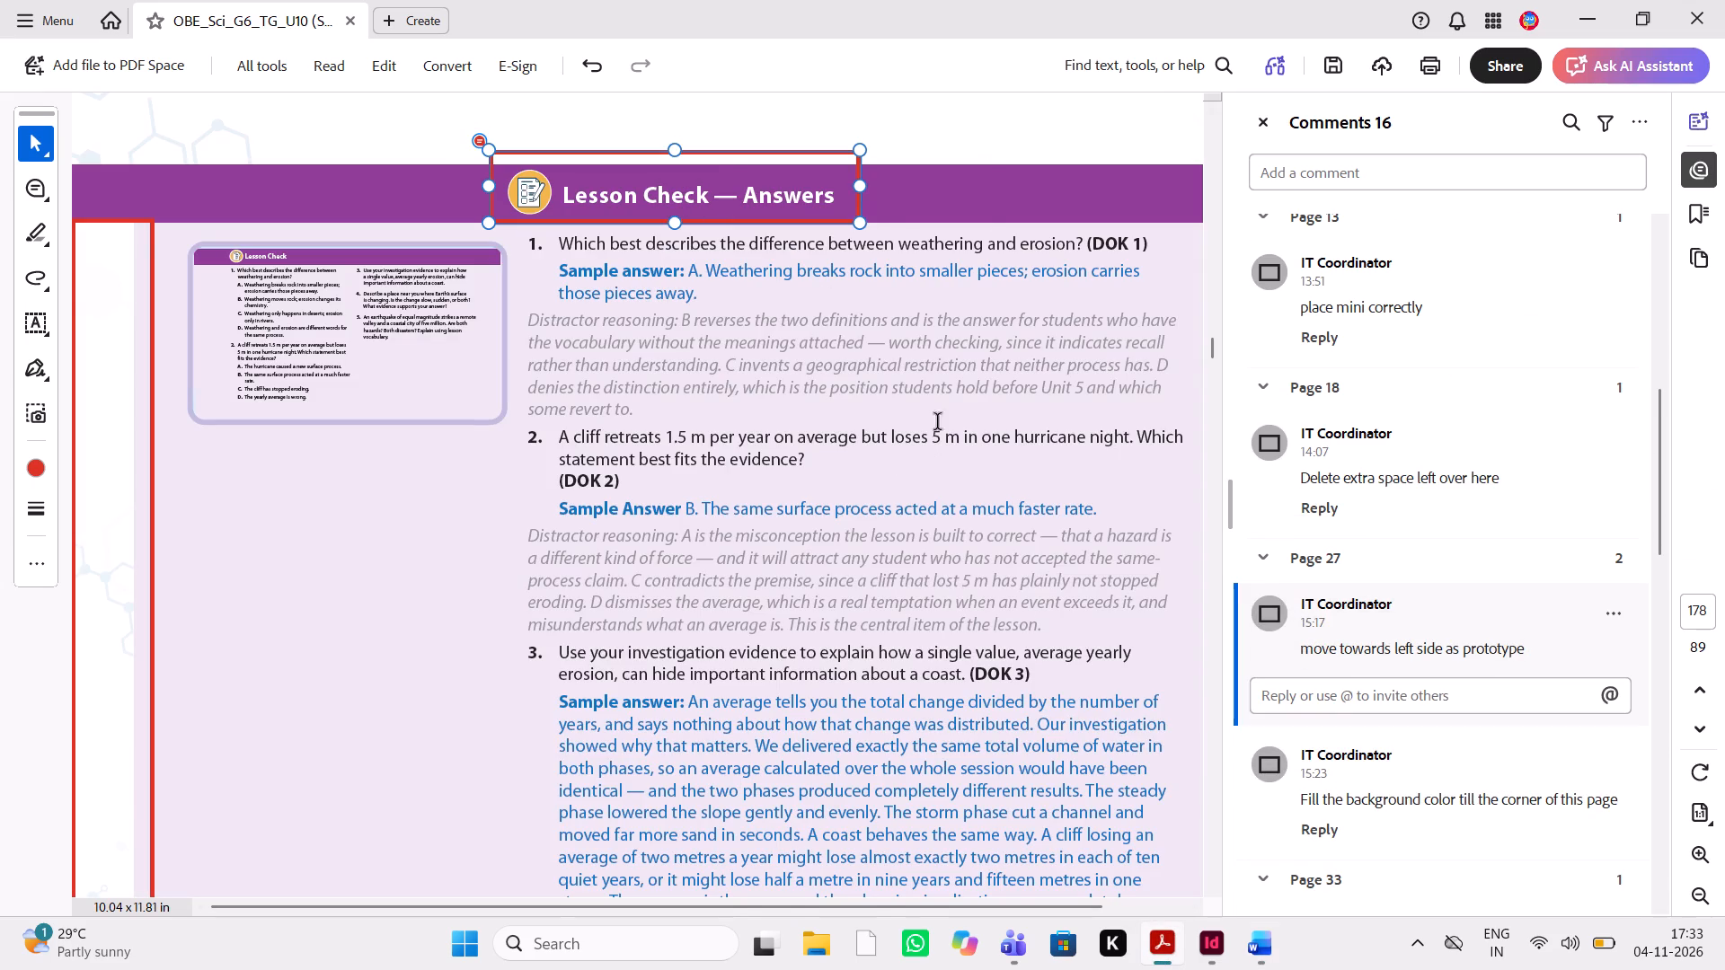
scroll(895, 679, down, 3)
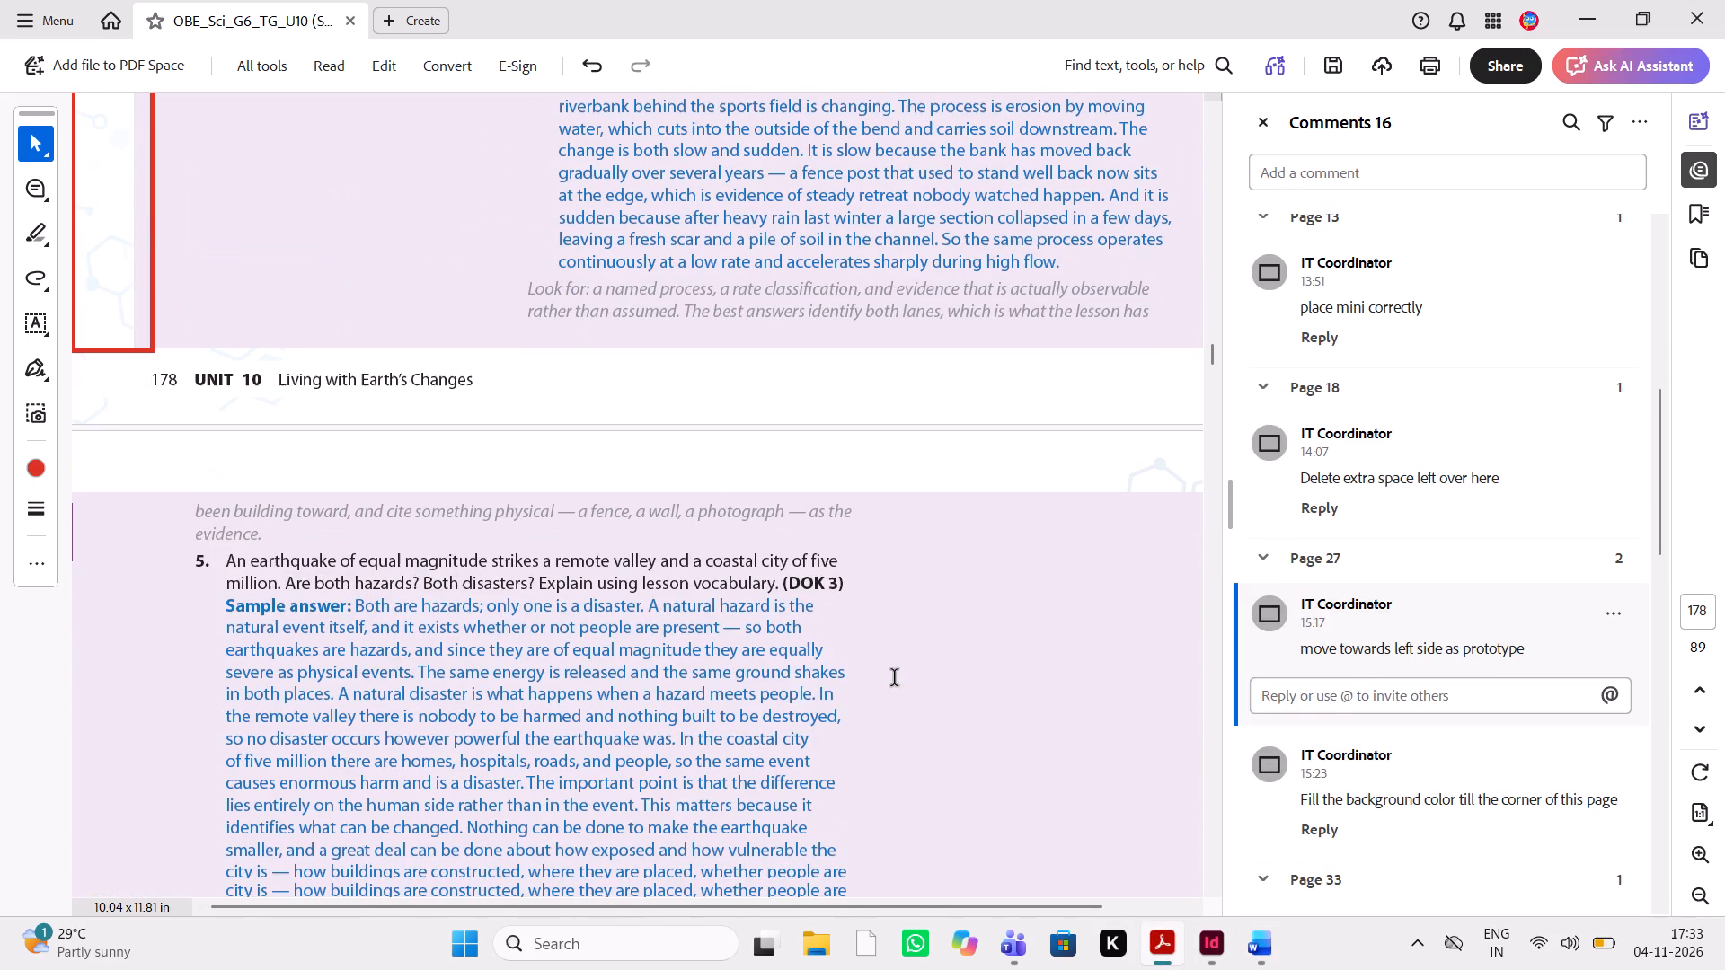
click(1340, 806)
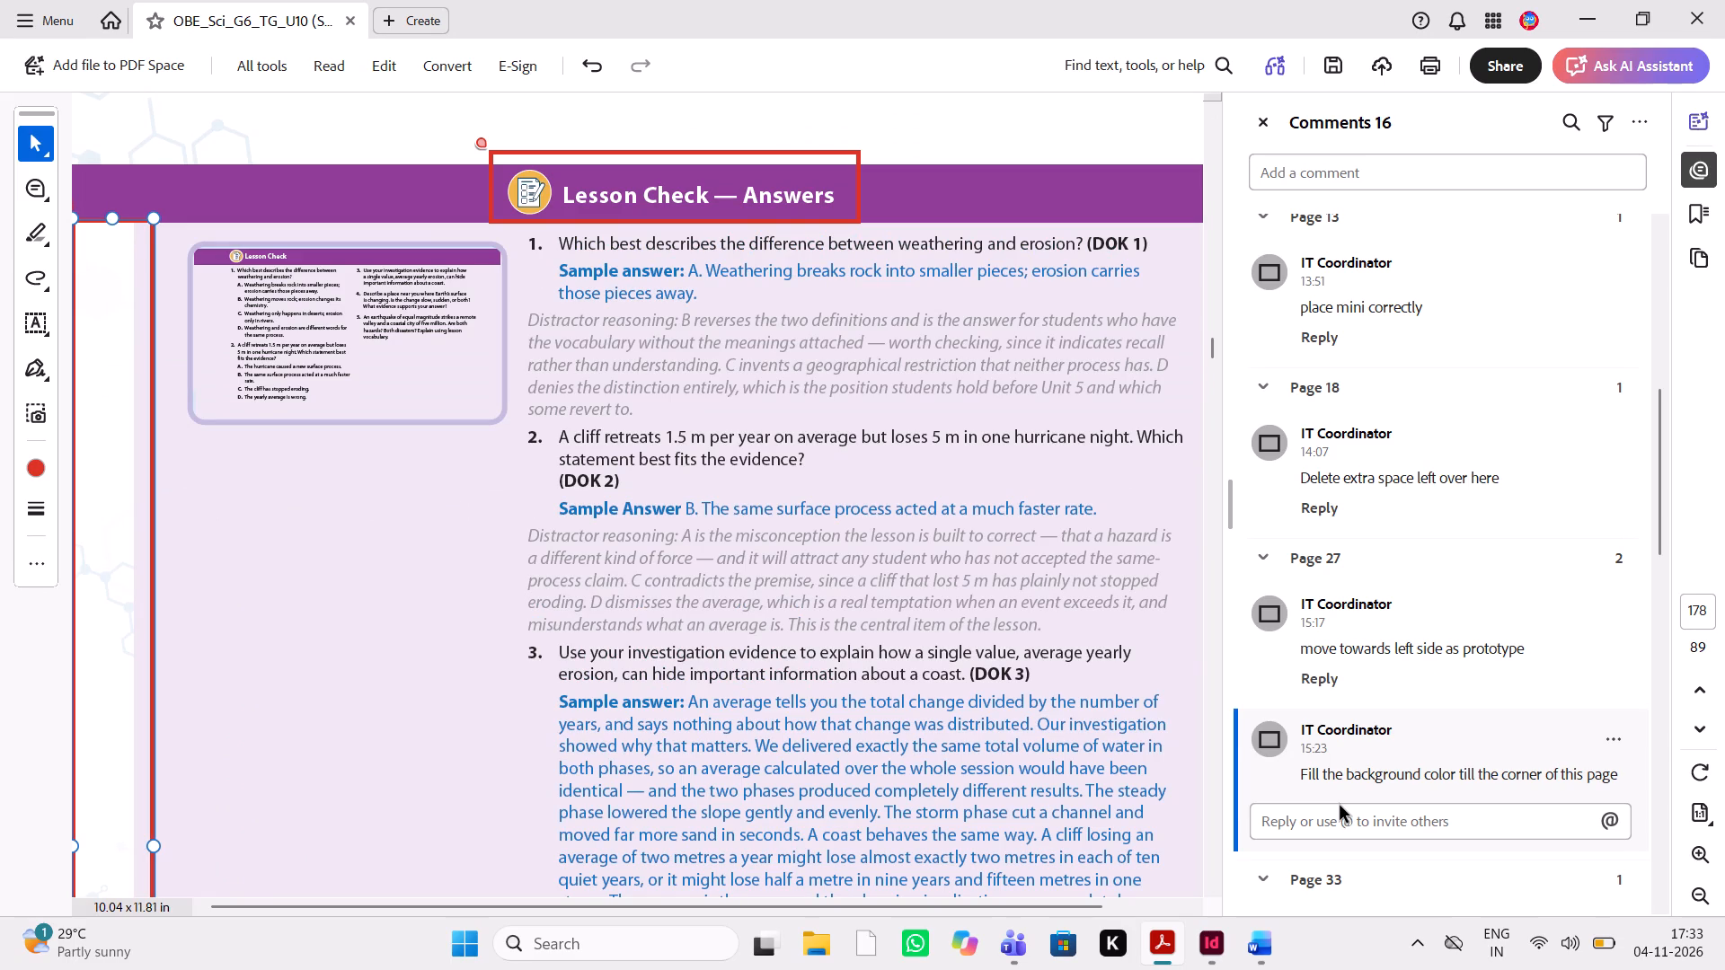
click(1207, 958)
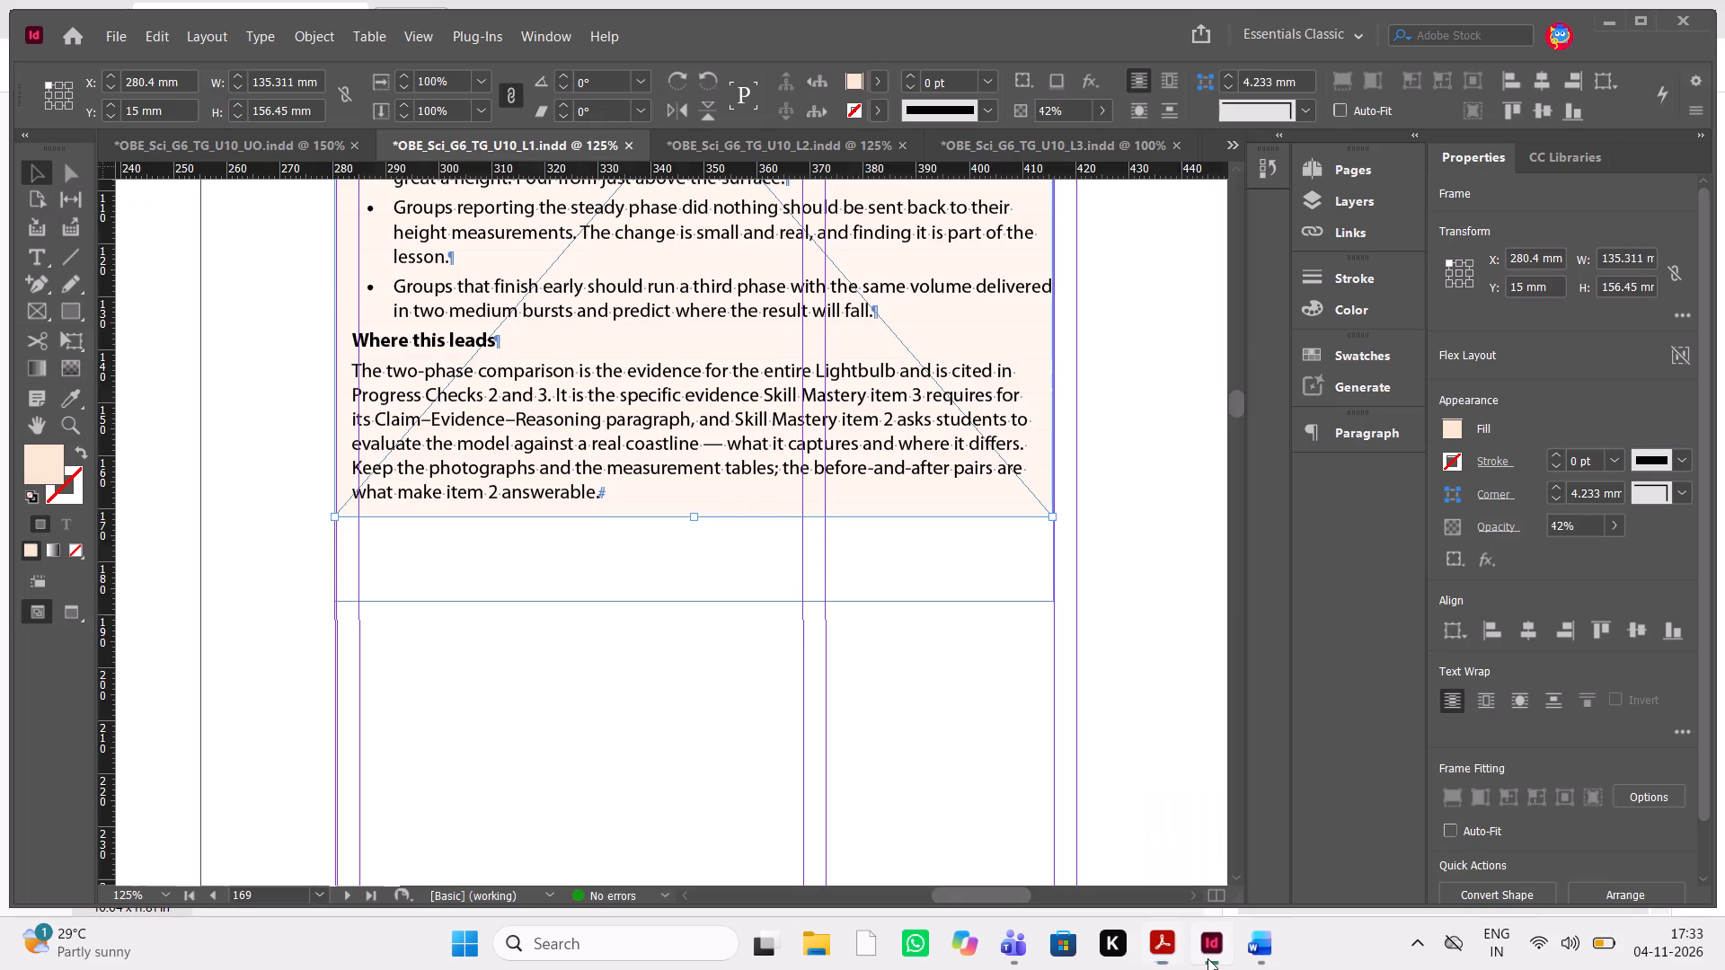
scroll(968, 681, left, 3)
scroll(968, 681, down, 3)
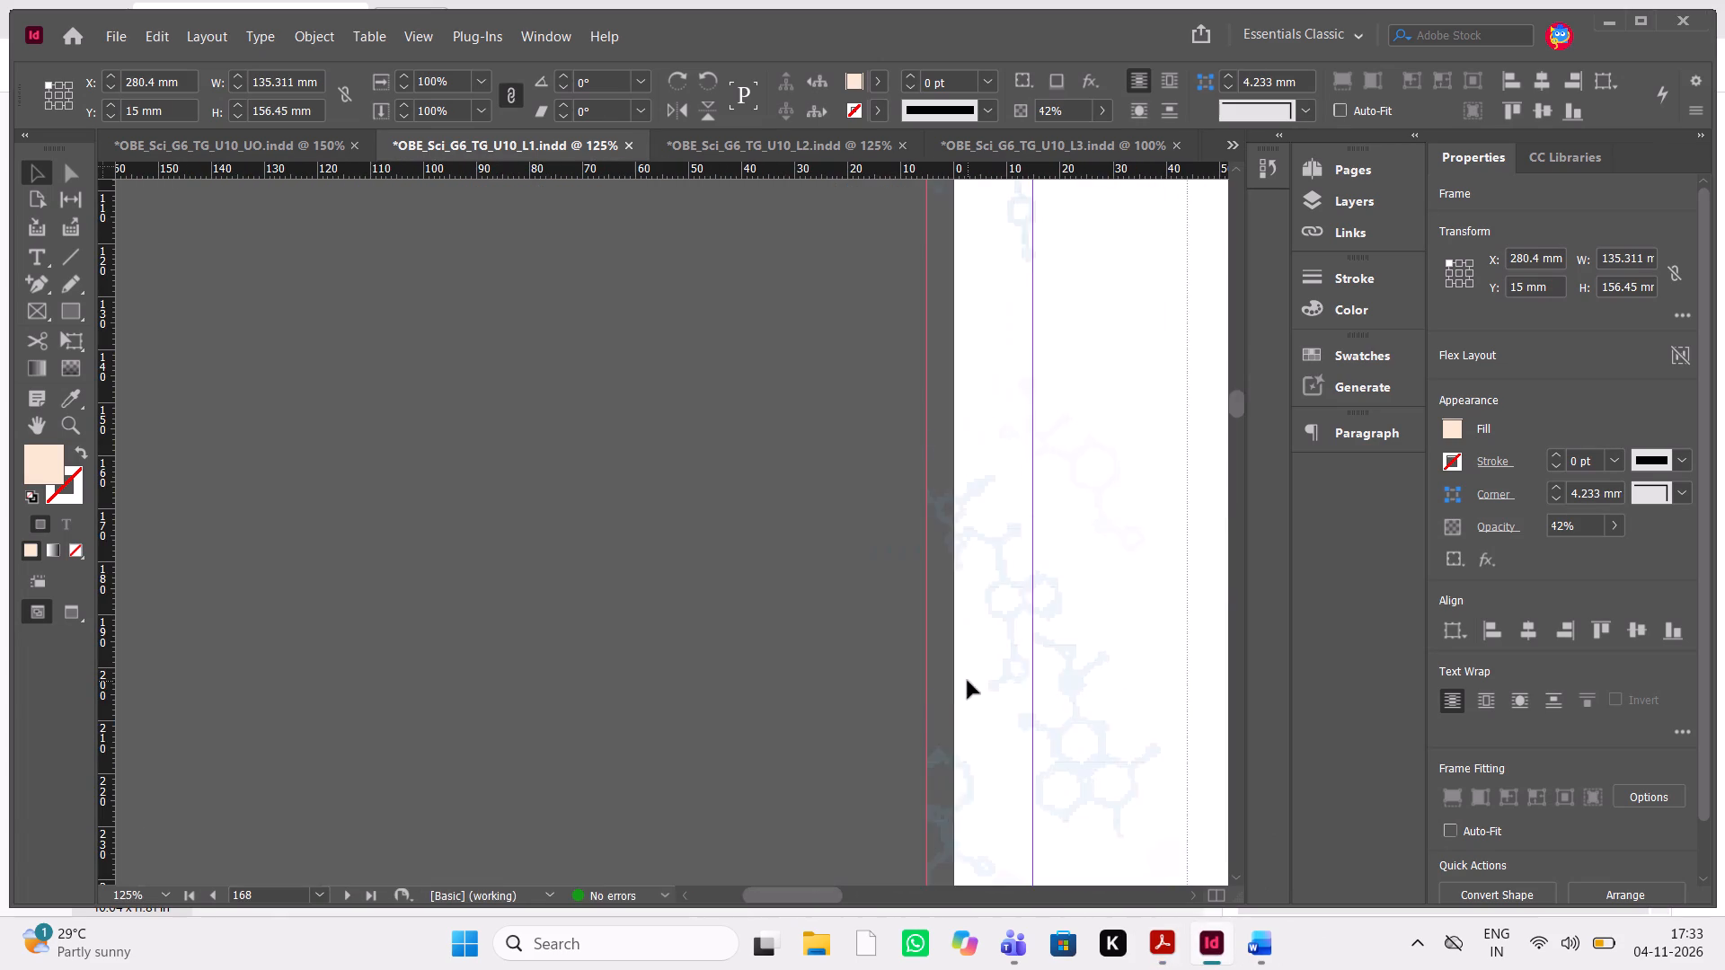
scroll(968, 681, down, 4)
scroll(968, 681, left, 3)
scroll(968, 681, down, 3)
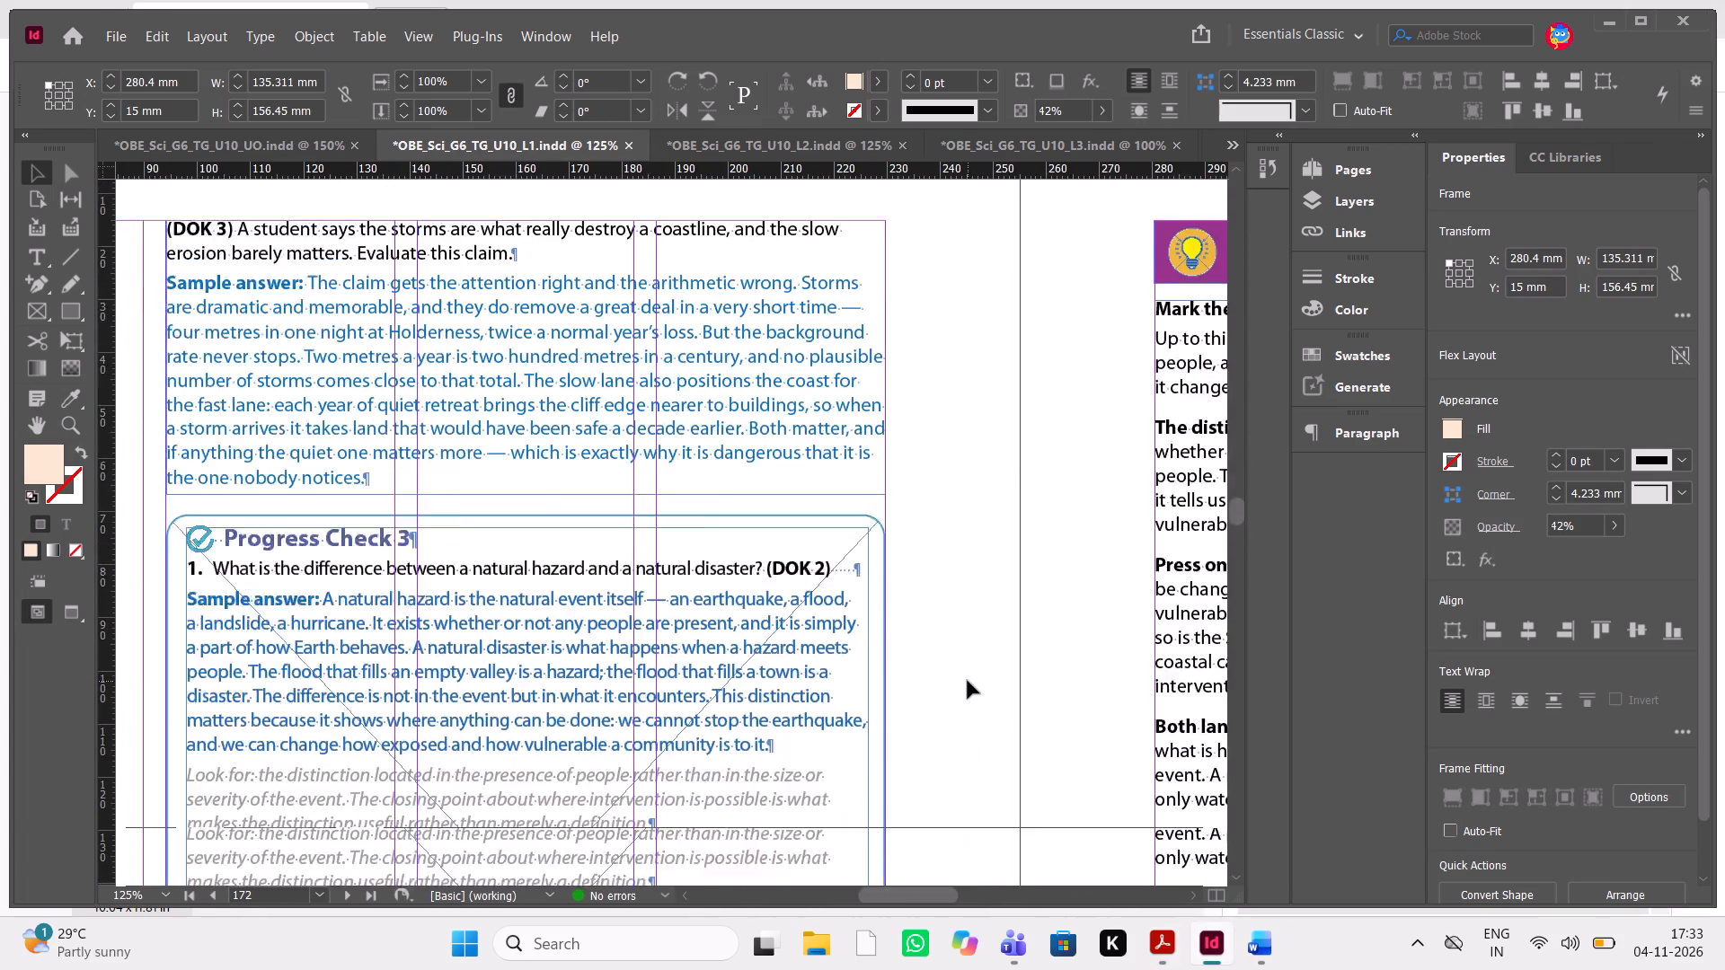
scroll(968, 681, down, 3)
scroll(968, 681, up, 3)
scroll(968, 681, down, 1)
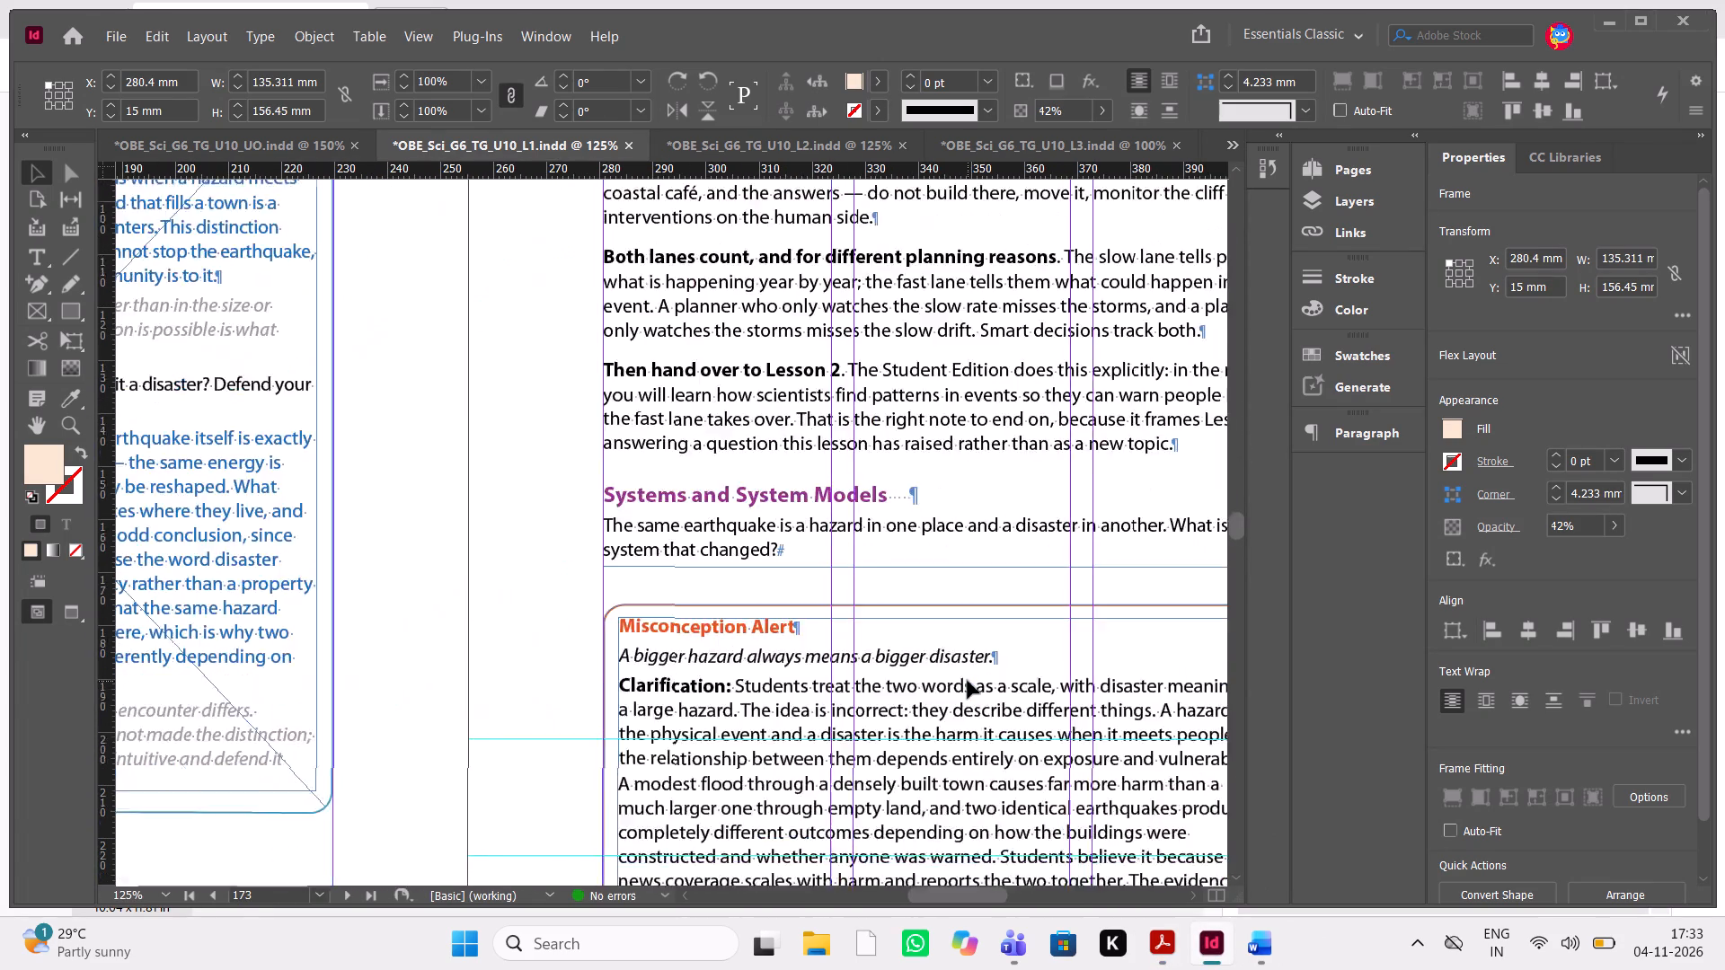
scroll(968, 681, down, 8)
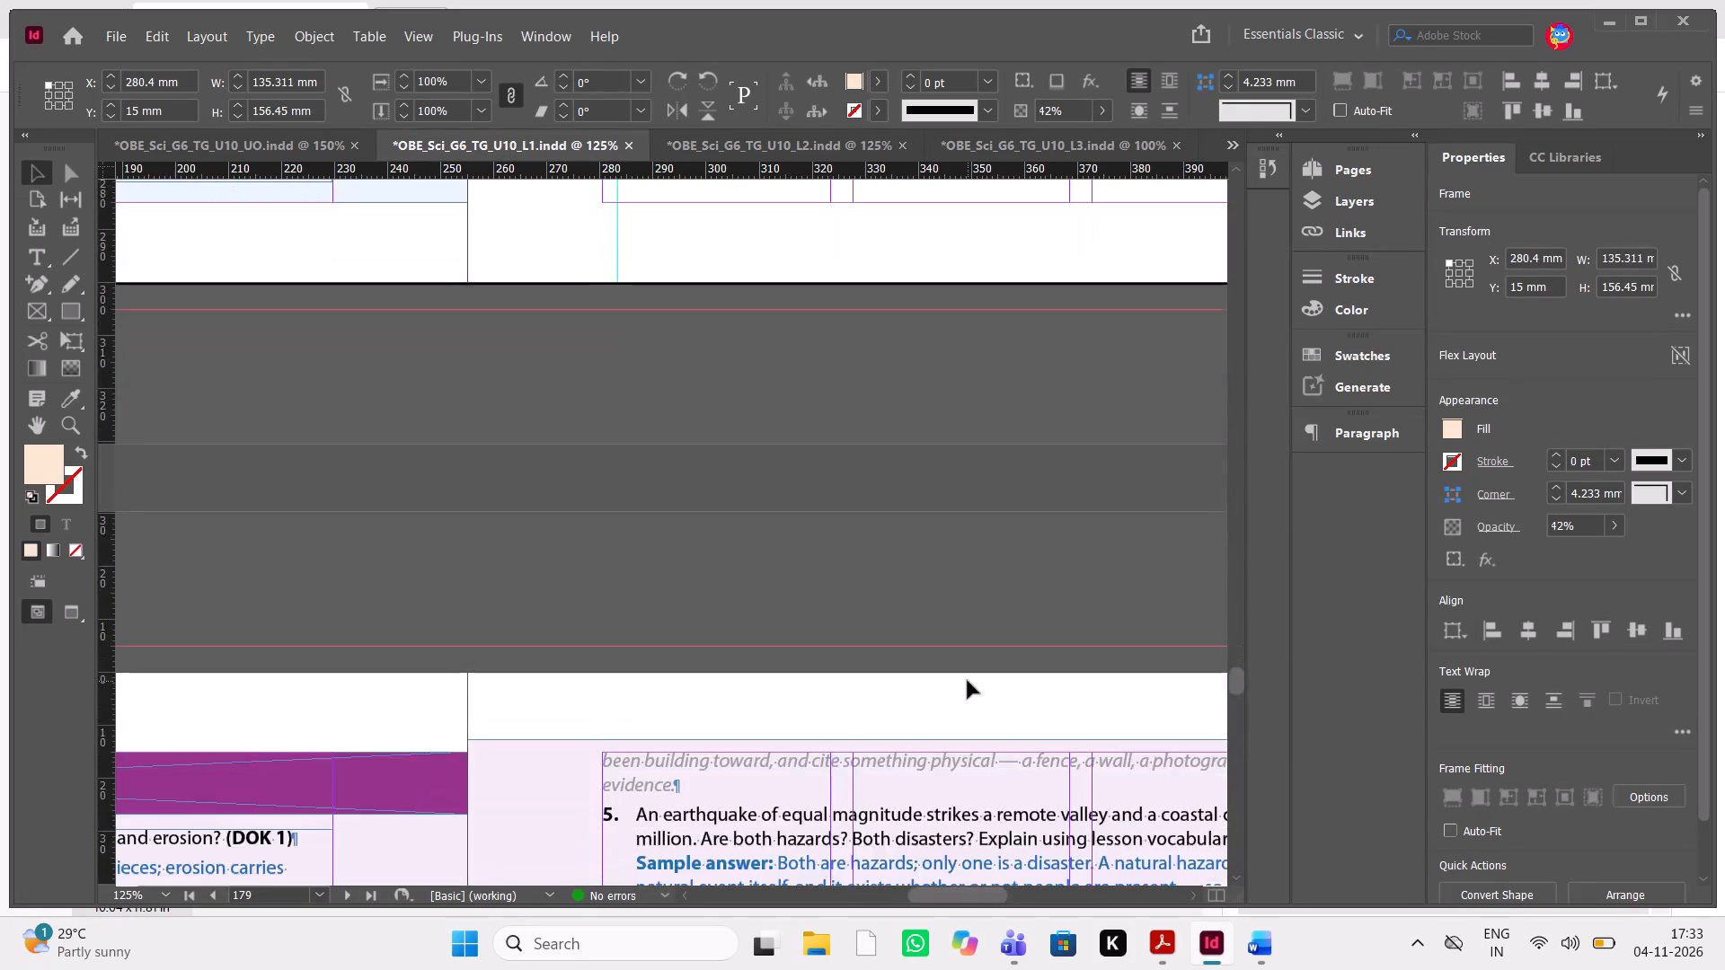
scroll(968, 681, down, 6)
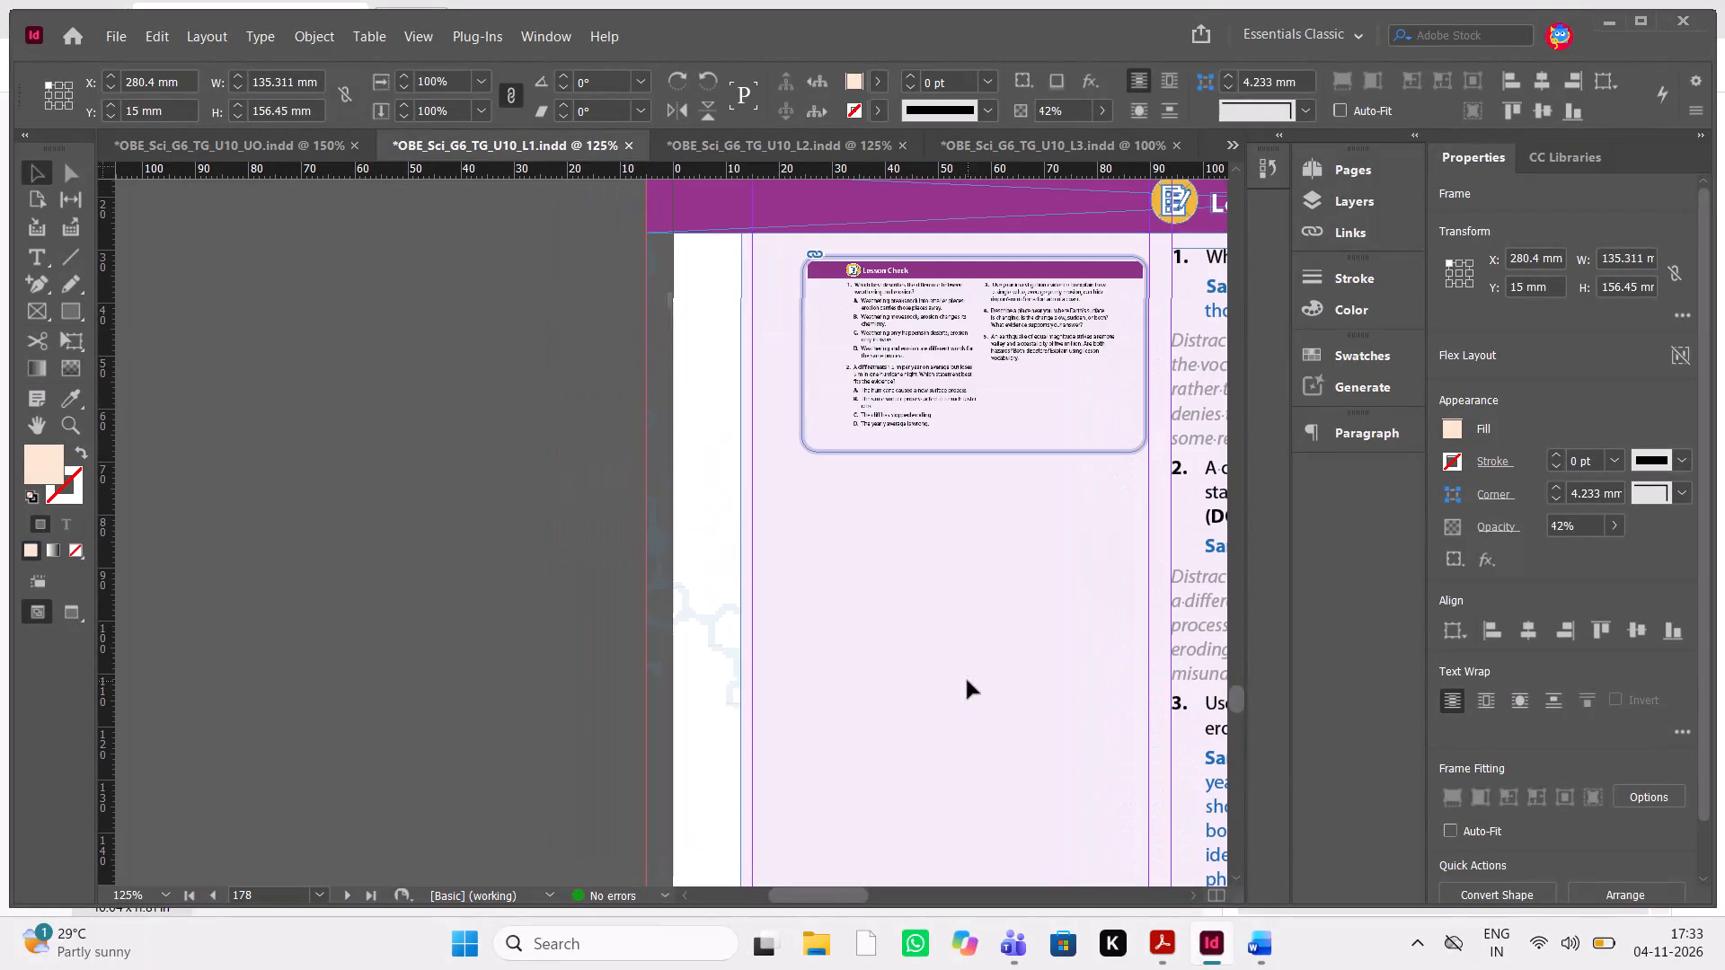
scroll(827, 675, down, 2)
click(730, 543)
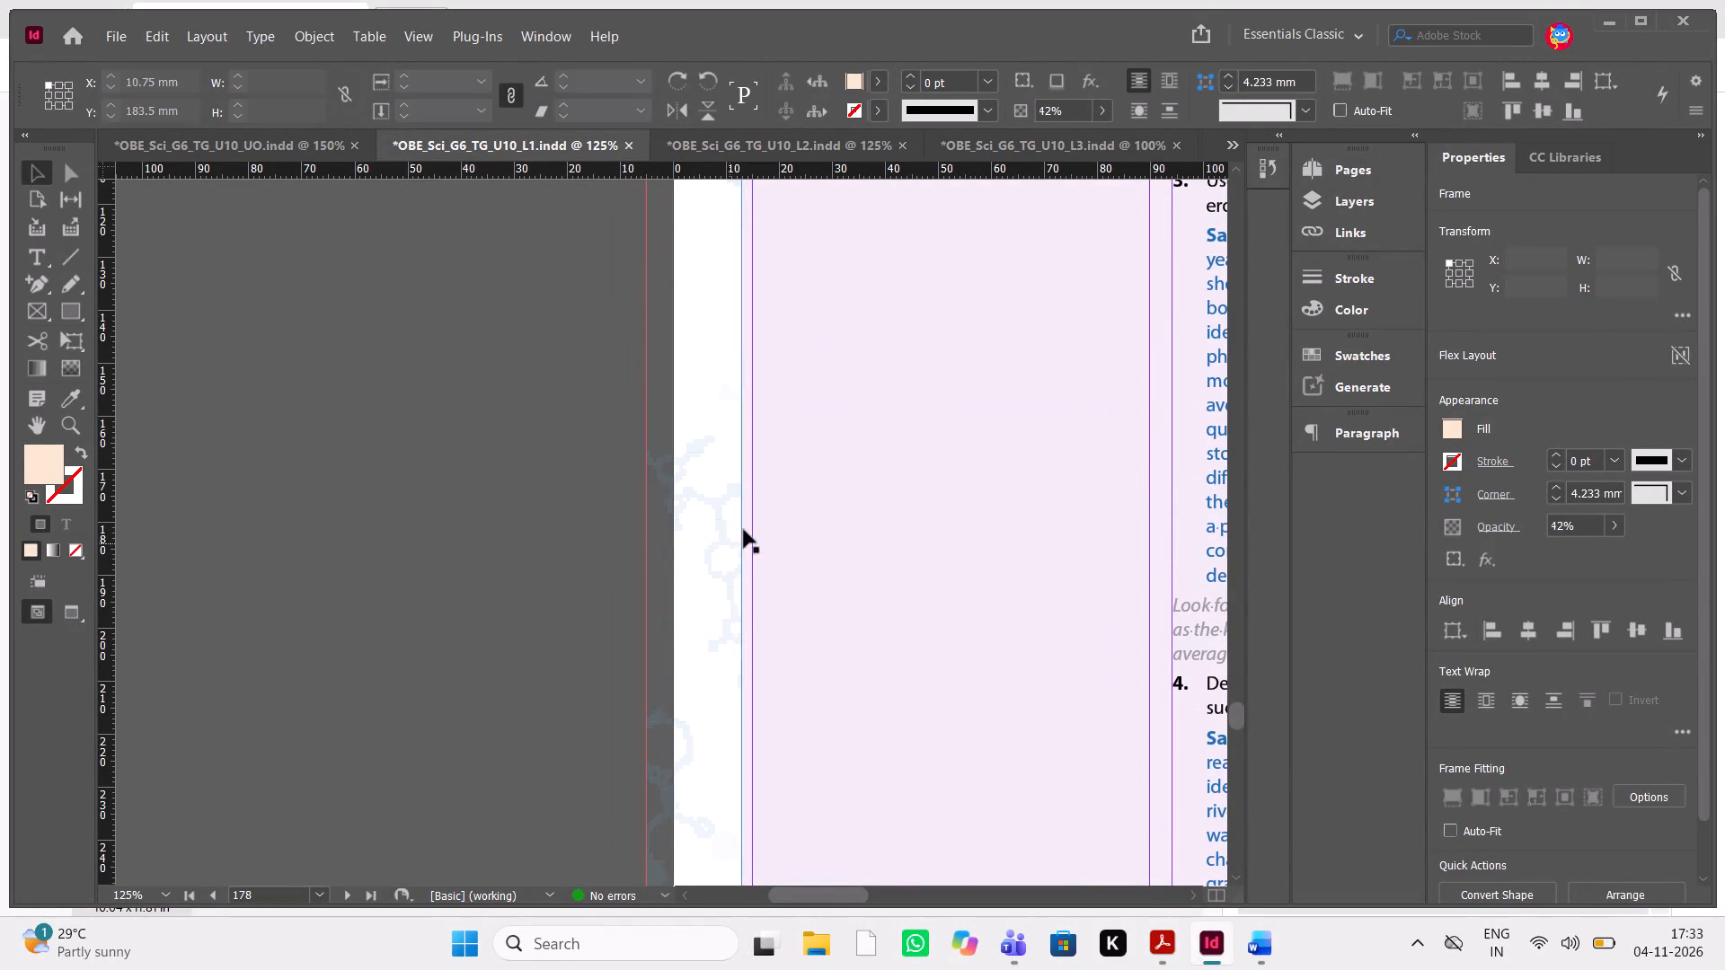
click(750, 544)
scroll(750, 544, up, 1)
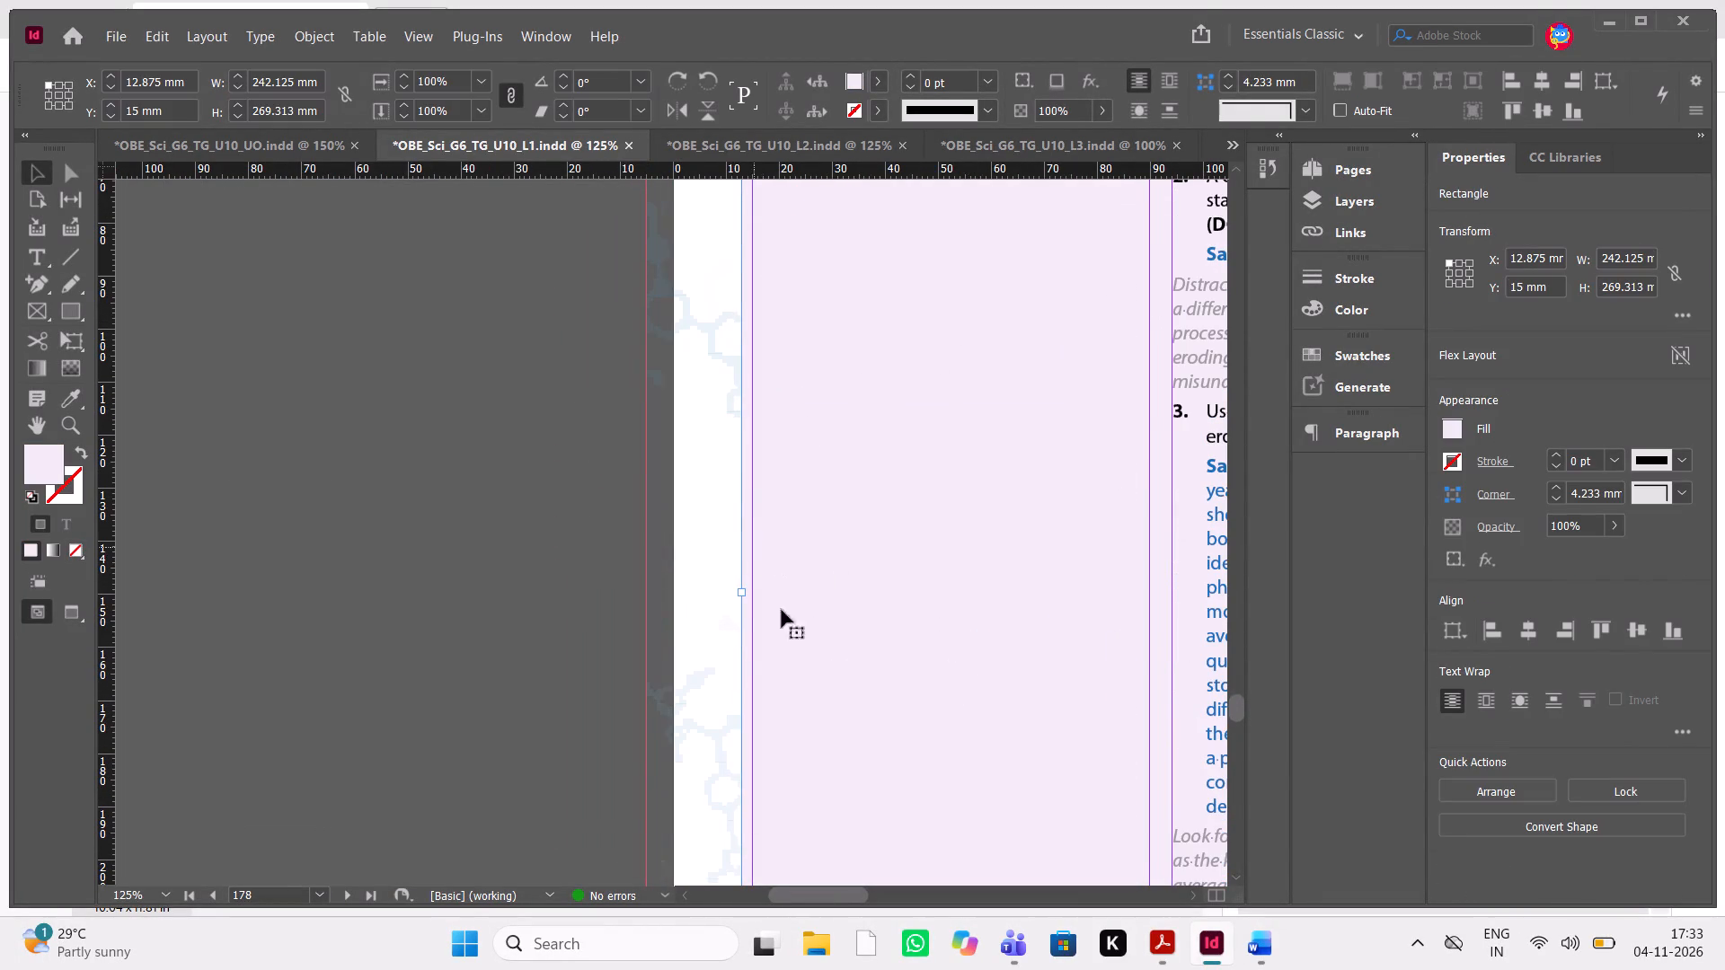
click(739, 589)
drag(739, 589, 662, 589)
drag(742, 596, 644, 625)
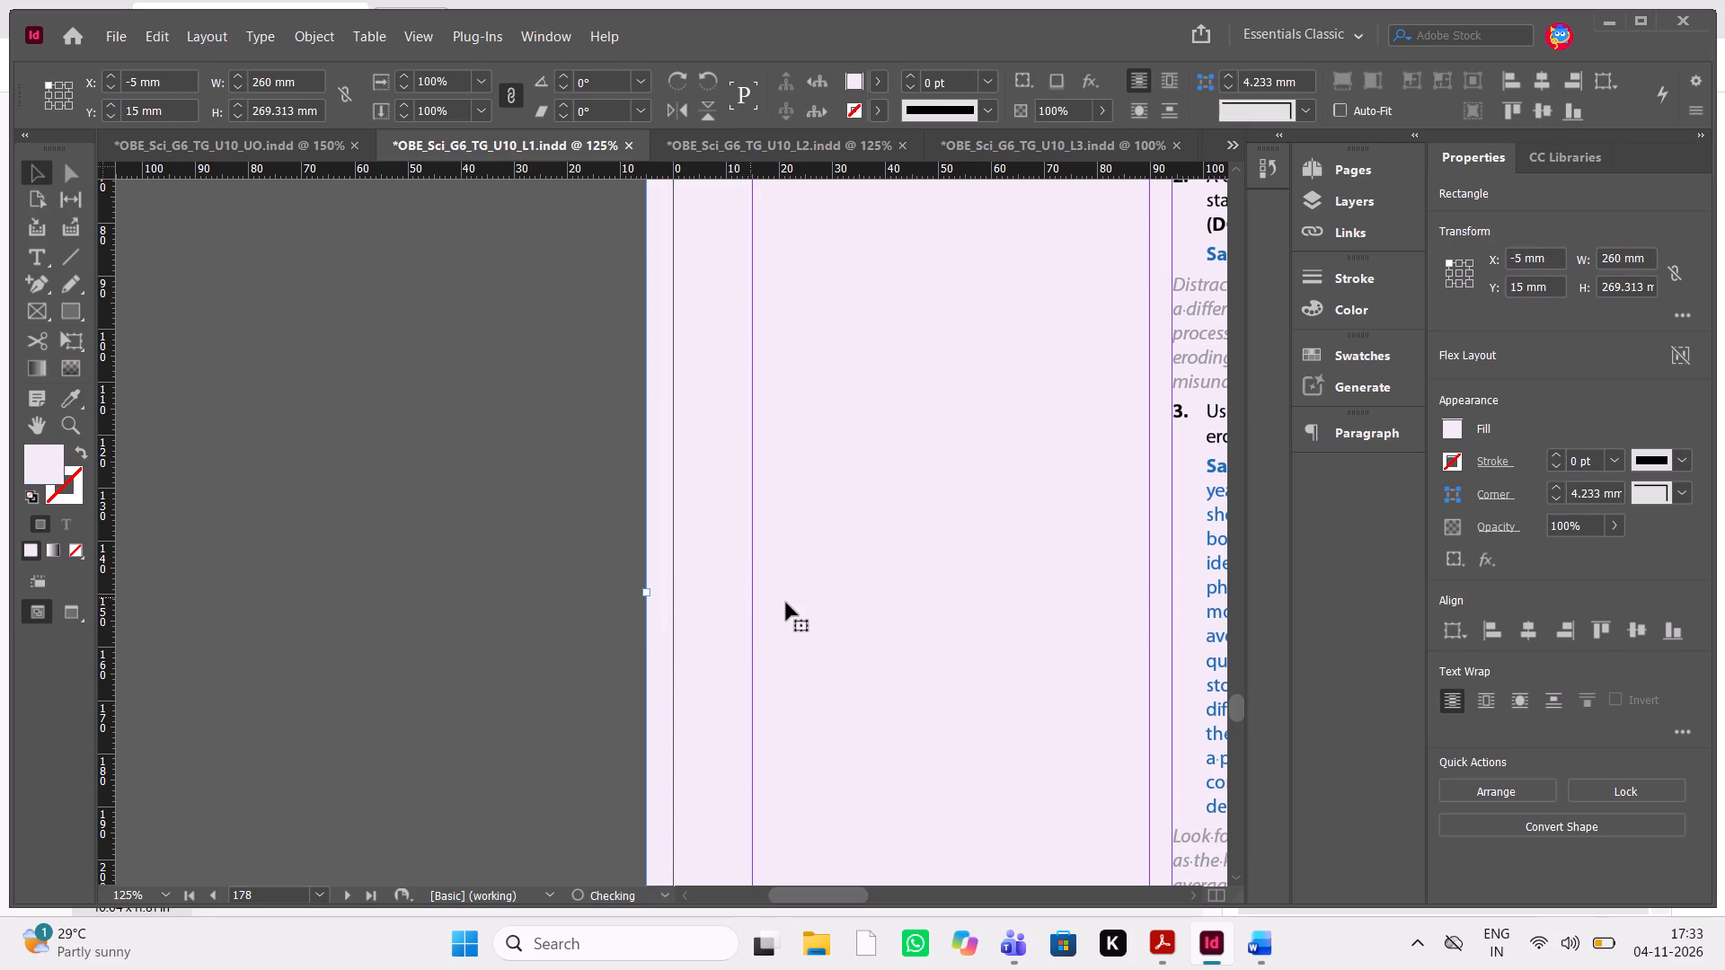
Move the Lesson Check mini image on page 178 left onto the pasteboard, to X -98.608 mm.
scroll(786, 603, up, 2)
scroll(786, 603, down, 1)
scroll(786, 603, left, 1)
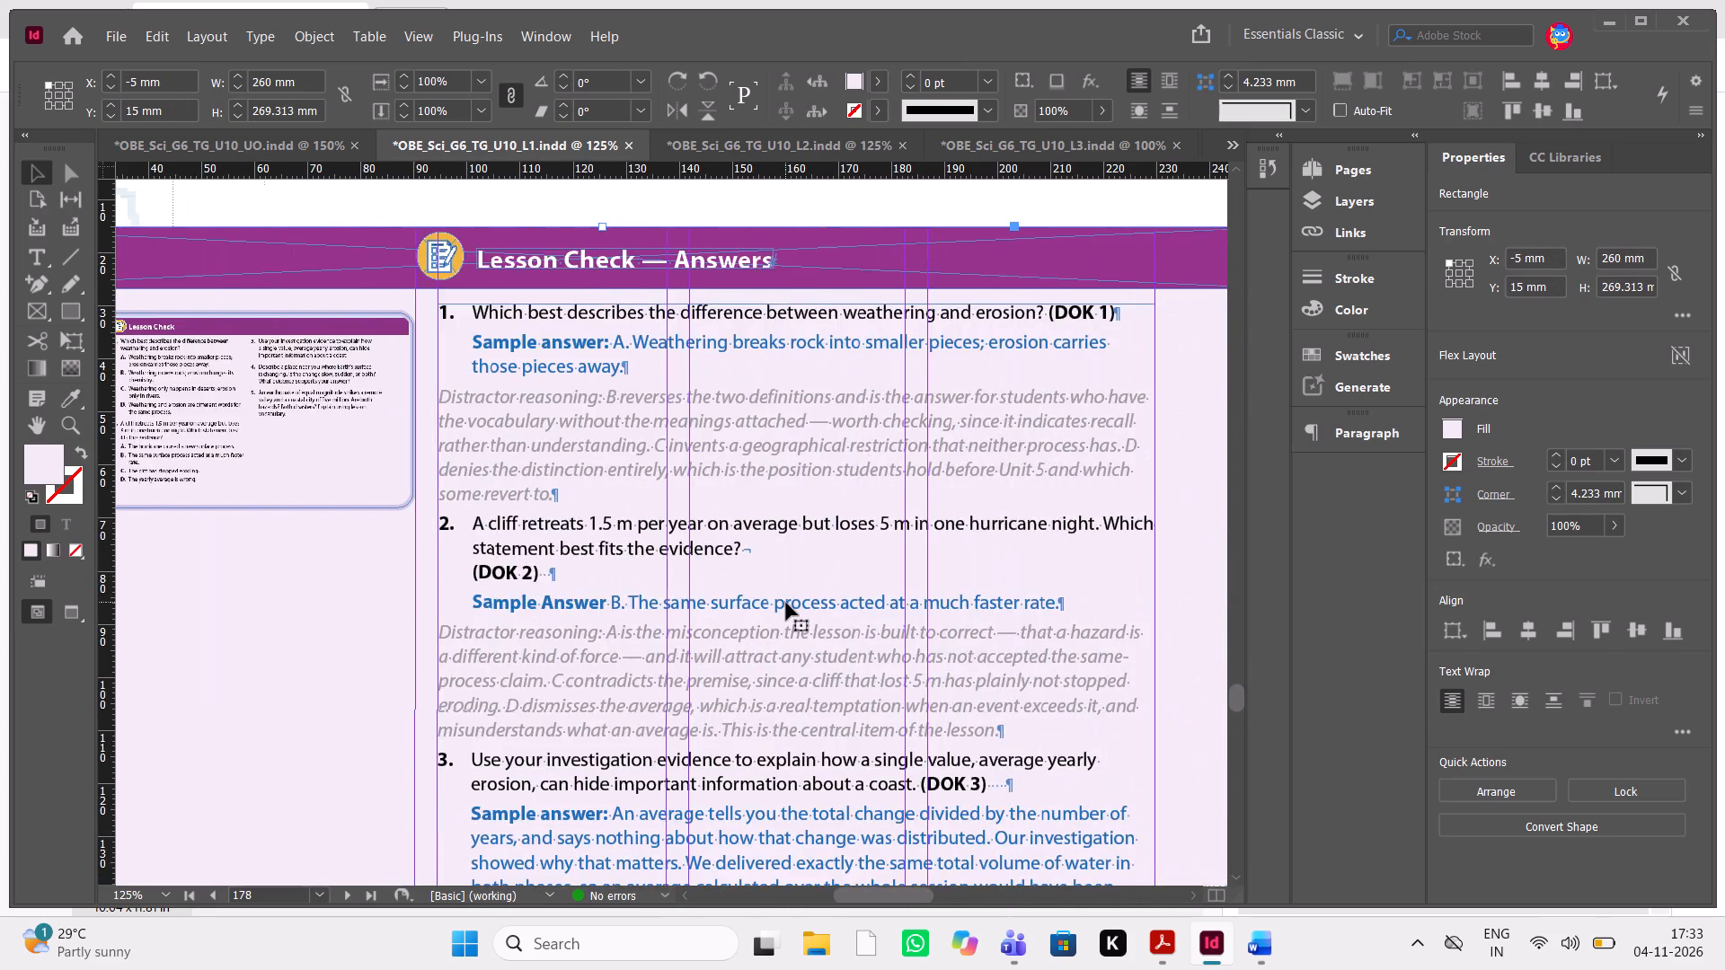
click(503, 352)
scroll(503, 352, right, 1)
key(shift+Left)
key(shift+Left)
key(shift+Left)
key(shift+Left)
key(shift+Left)
key(shift+Left)
key(shift+Left)
key(shift+Left)
key(shift+Left)
key(shift+Left)
key(shift+Left)
key(shift+Left)
key(shift+Left)
key(shift+Left)
key(shift+Left)
key(shift+Left)
key(shift+Left)
key(shift+Left)
key(shift+Left)
key(shift+Left)
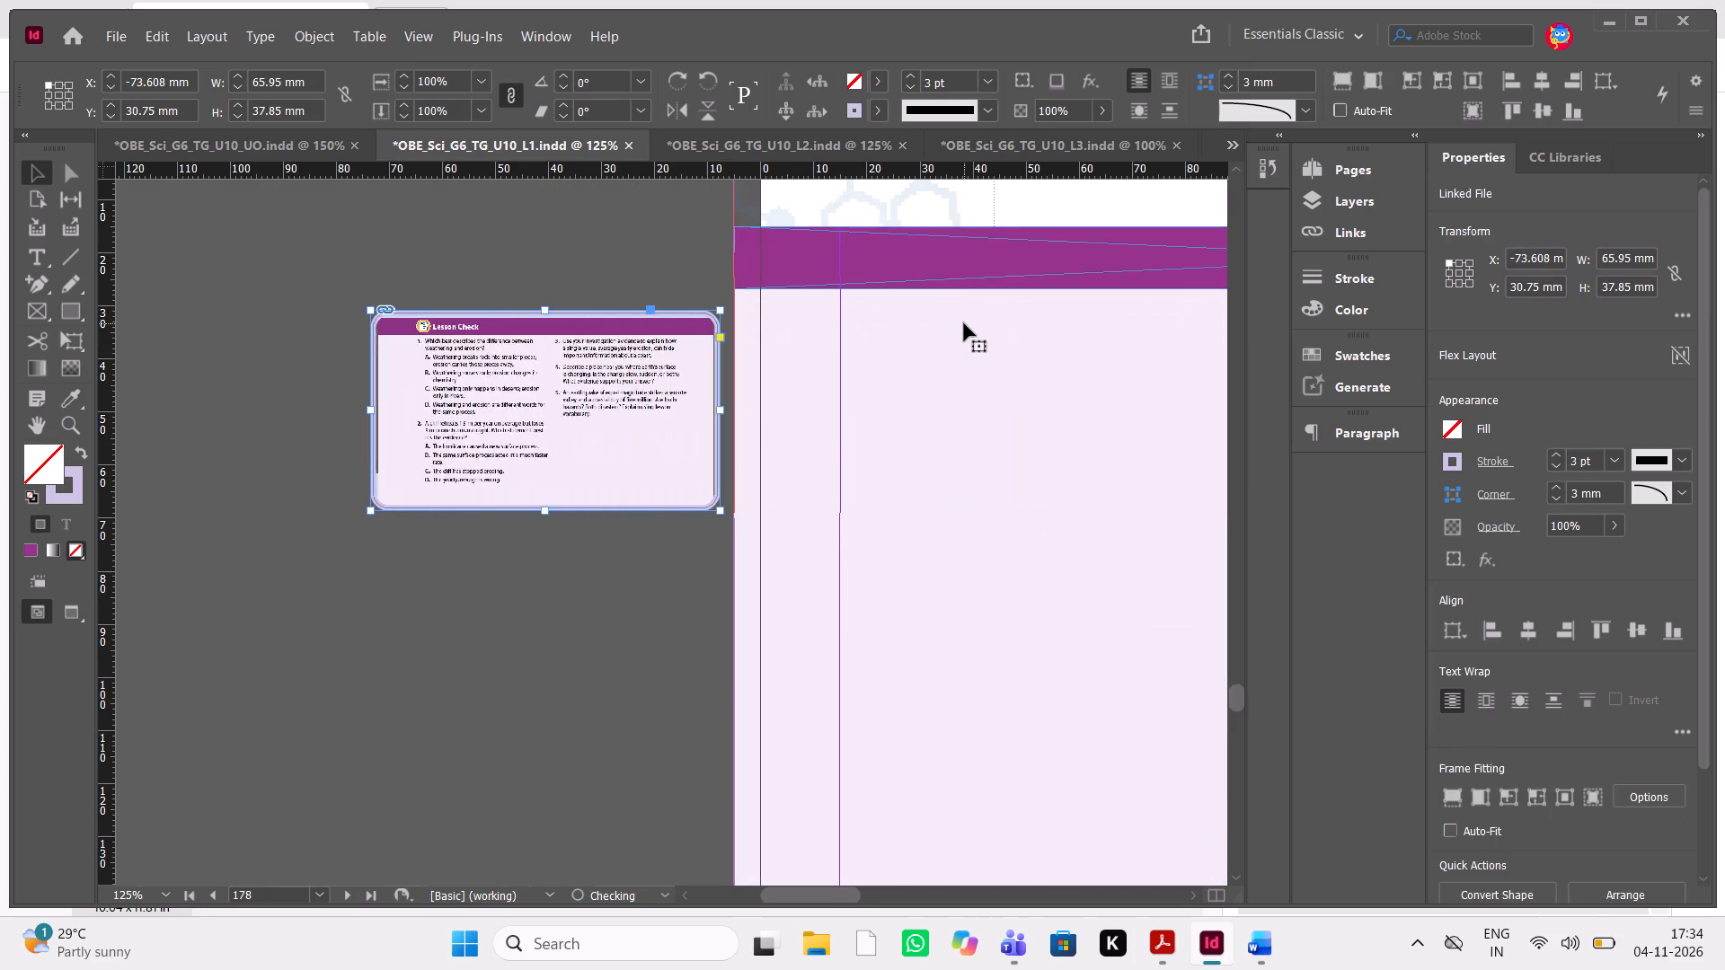
Move the Lesson Check icon, its "Lesson Check — Answers" title and the answers text frame together leftward on page 178 to X 18.475 mm.
scroll(964, 323, left, 1)
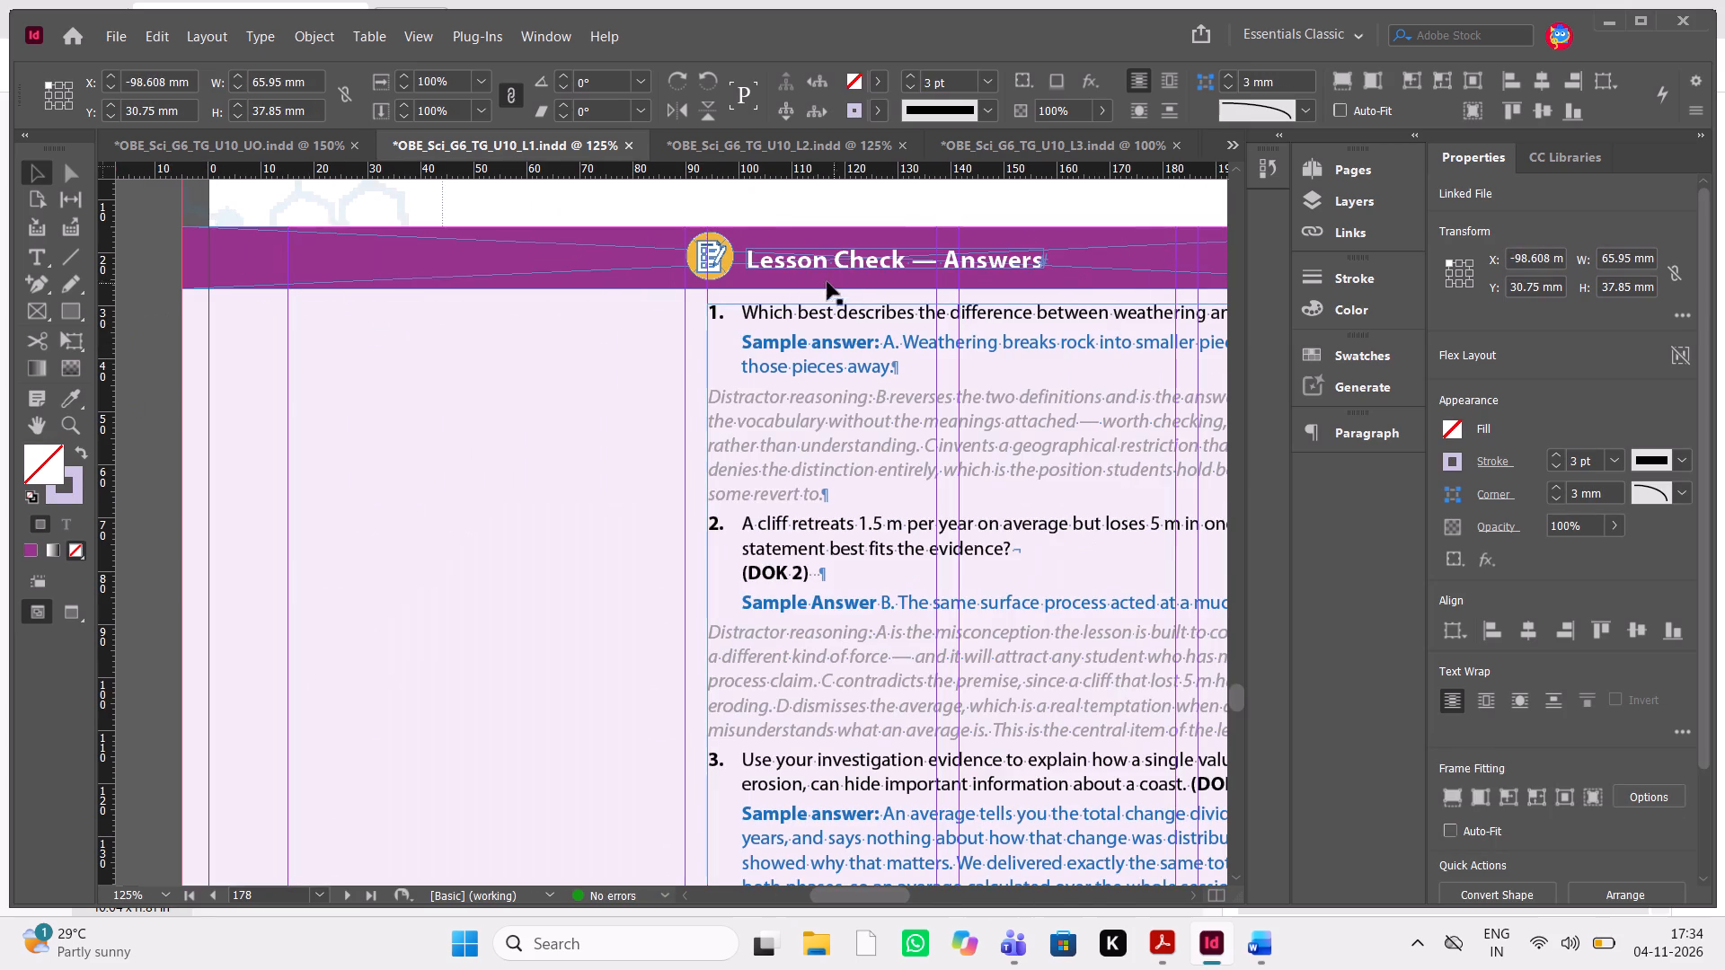
click(706, 277)
click(728, 264)
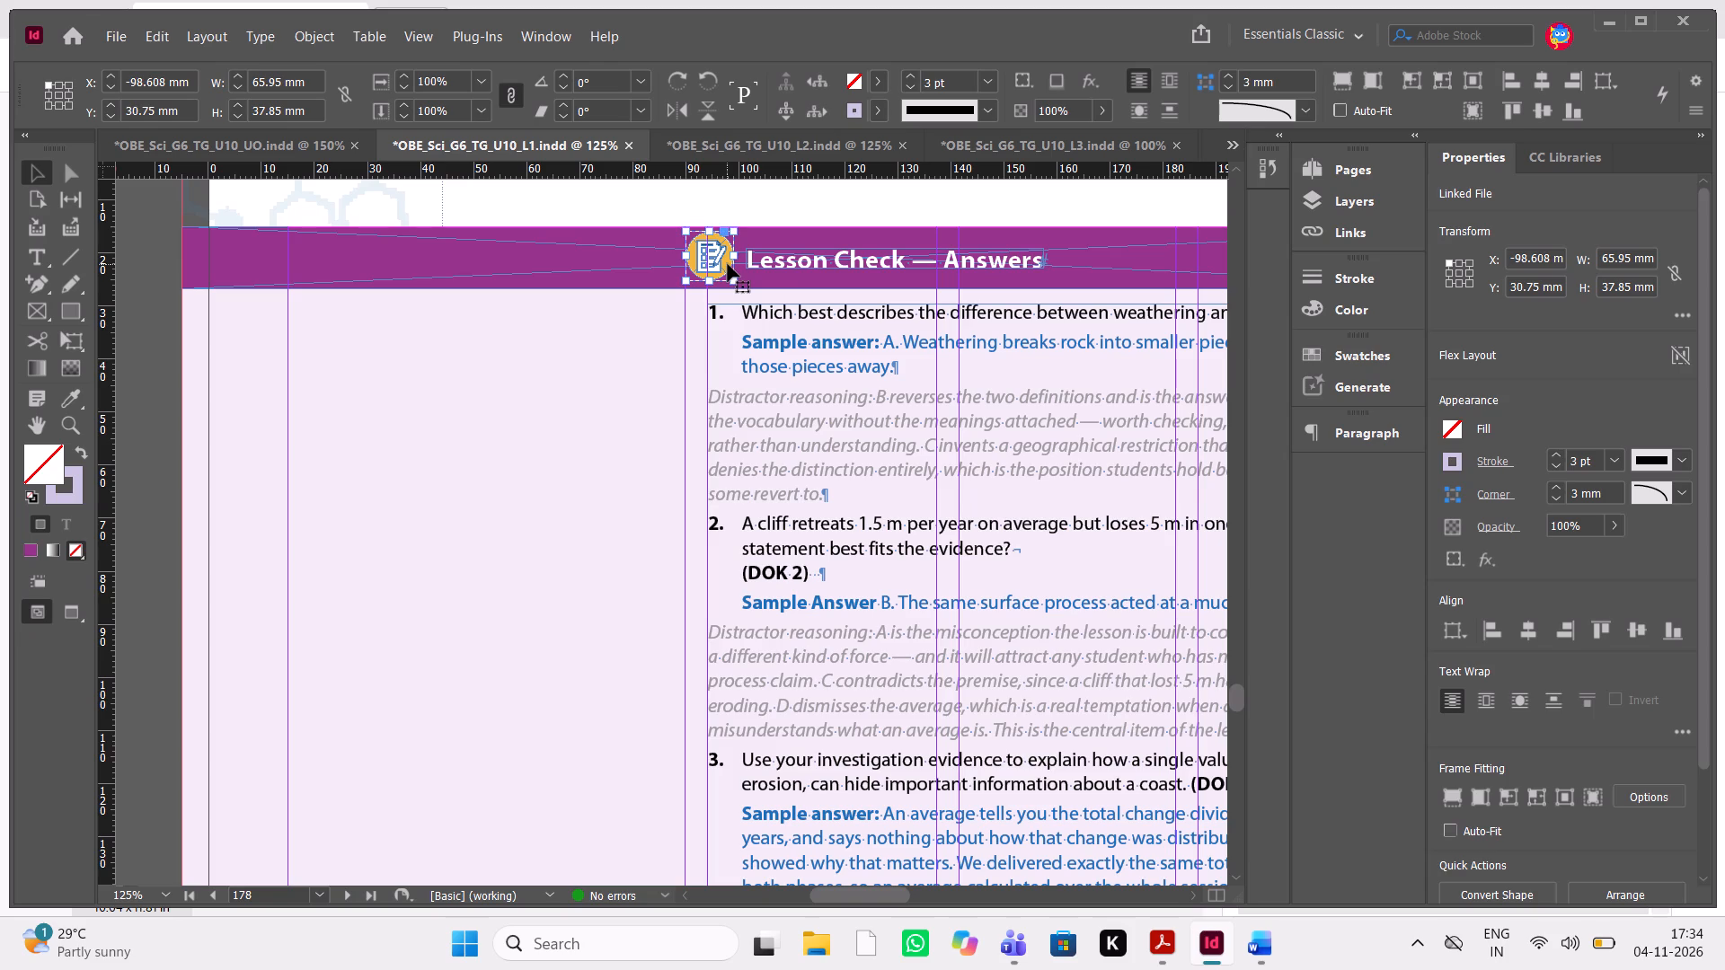
shift+click(847, 257)
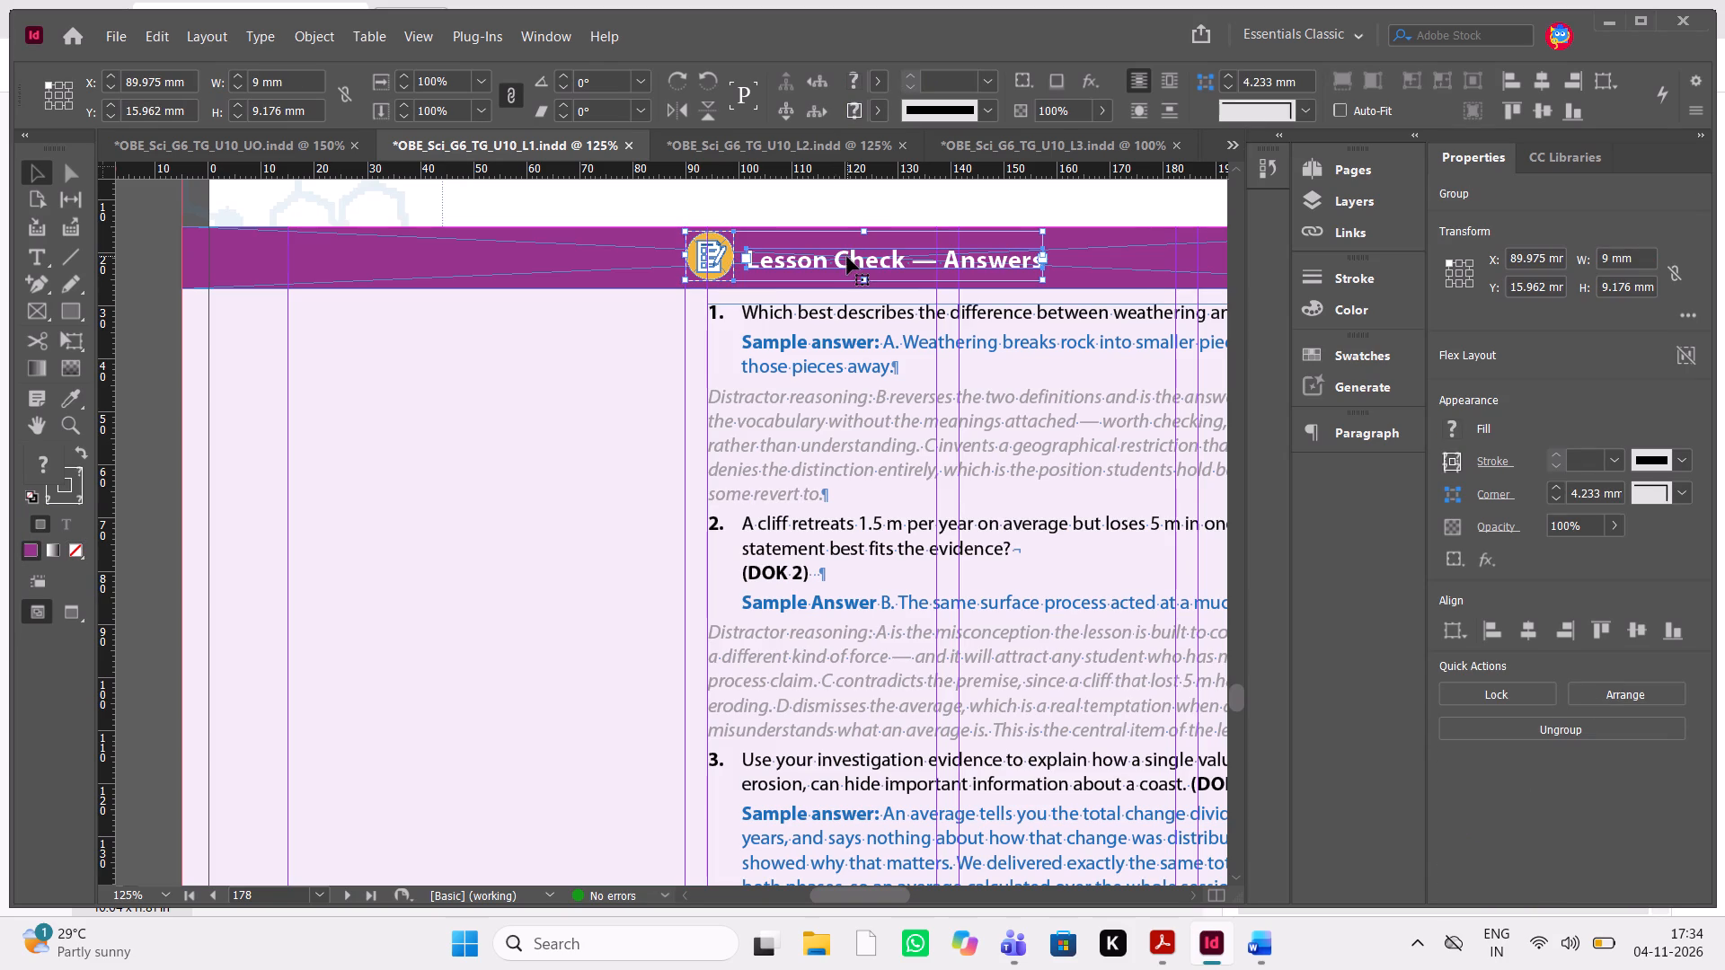
shift+click(845, 410)
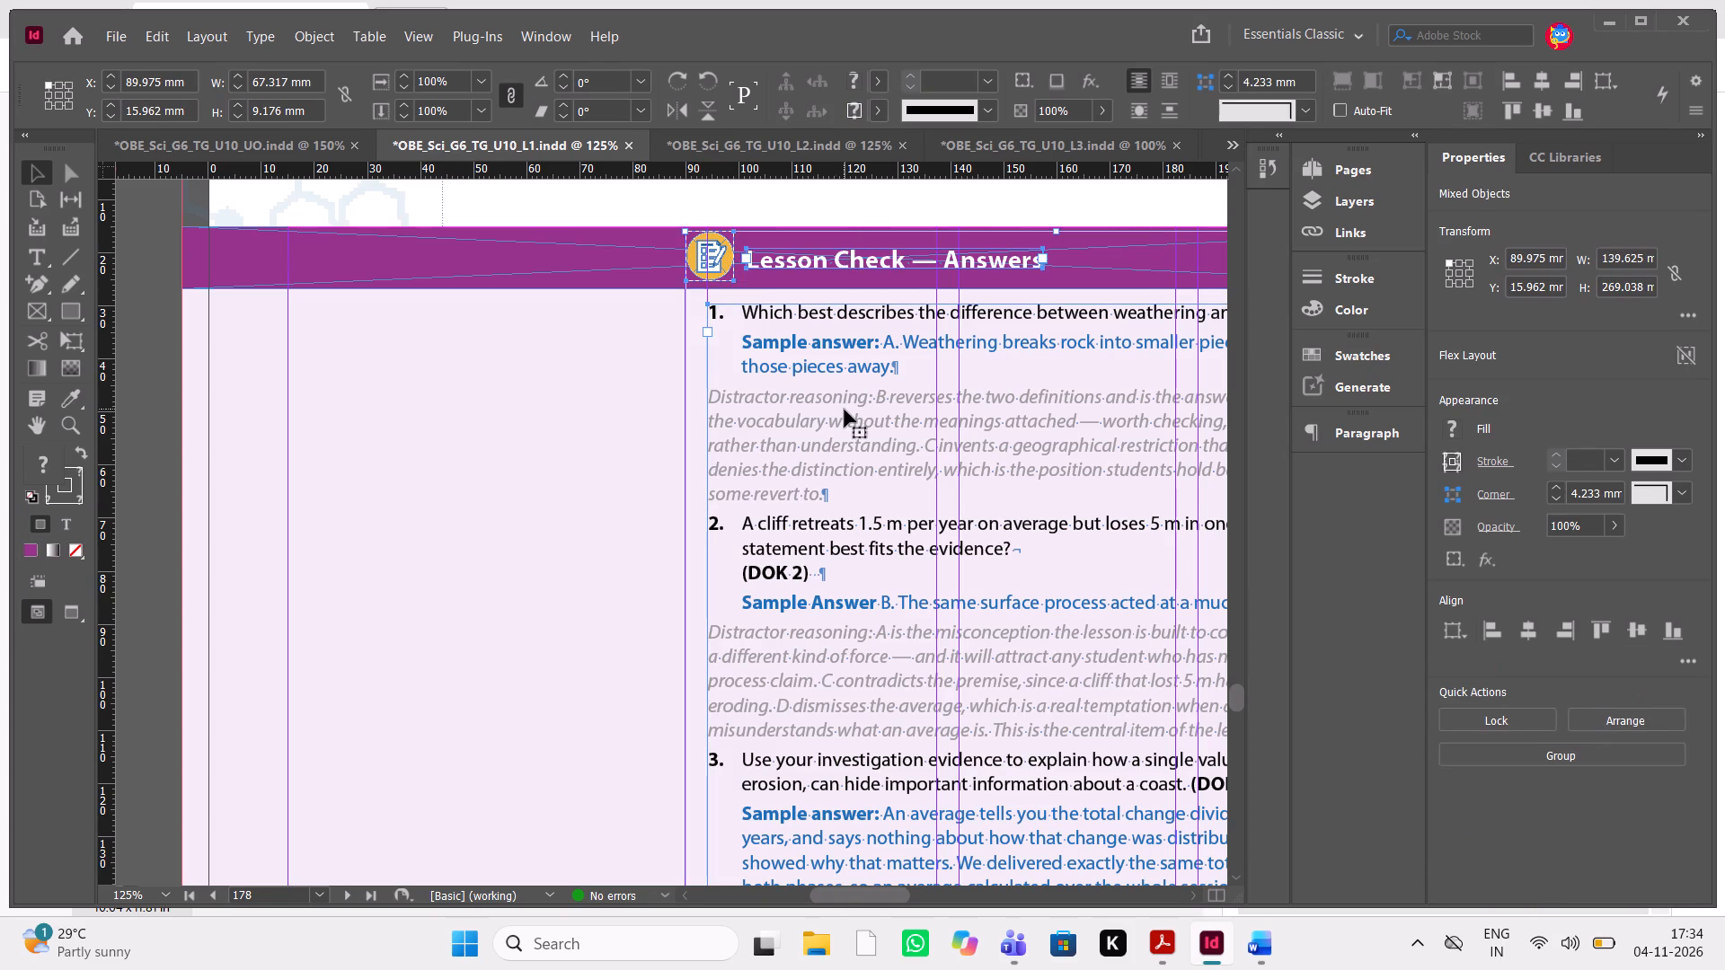
key(shift+Left)
key(shift+Left)
key(shift+Left)
key(shift+Left)
key(shift+Left)
key(shift+Left)
key(shift+Left)
key(shift+Left)
key(shift+Left)
key(shift+Left)
key(shift+Left)
key(shift+Left)
key(shift+Left)
key(shift+Left)
key(shift+Left)
key(shift+Left)
key(shift+Left)
key(shift+Left)
key(shift+Left)
key(shift+Left)
key(shift+Left)
key(shift+Left)
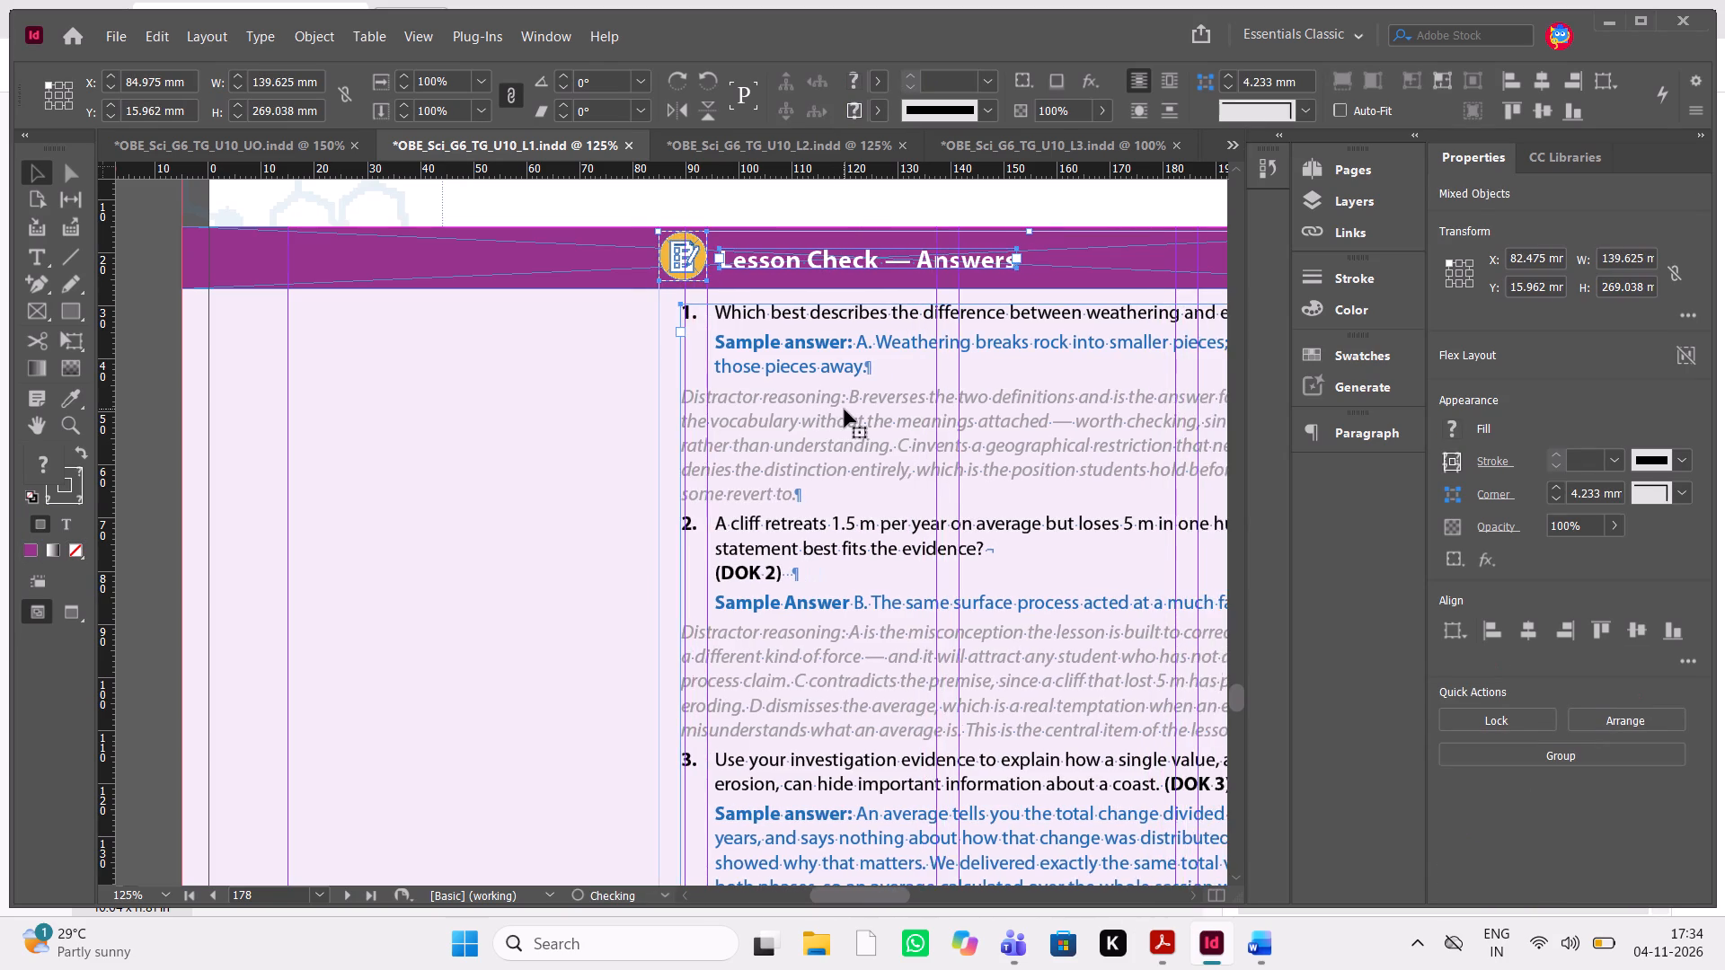
key(shift+Left)
key(shift+Left)
key(shift+Left)
key(shift+Left)
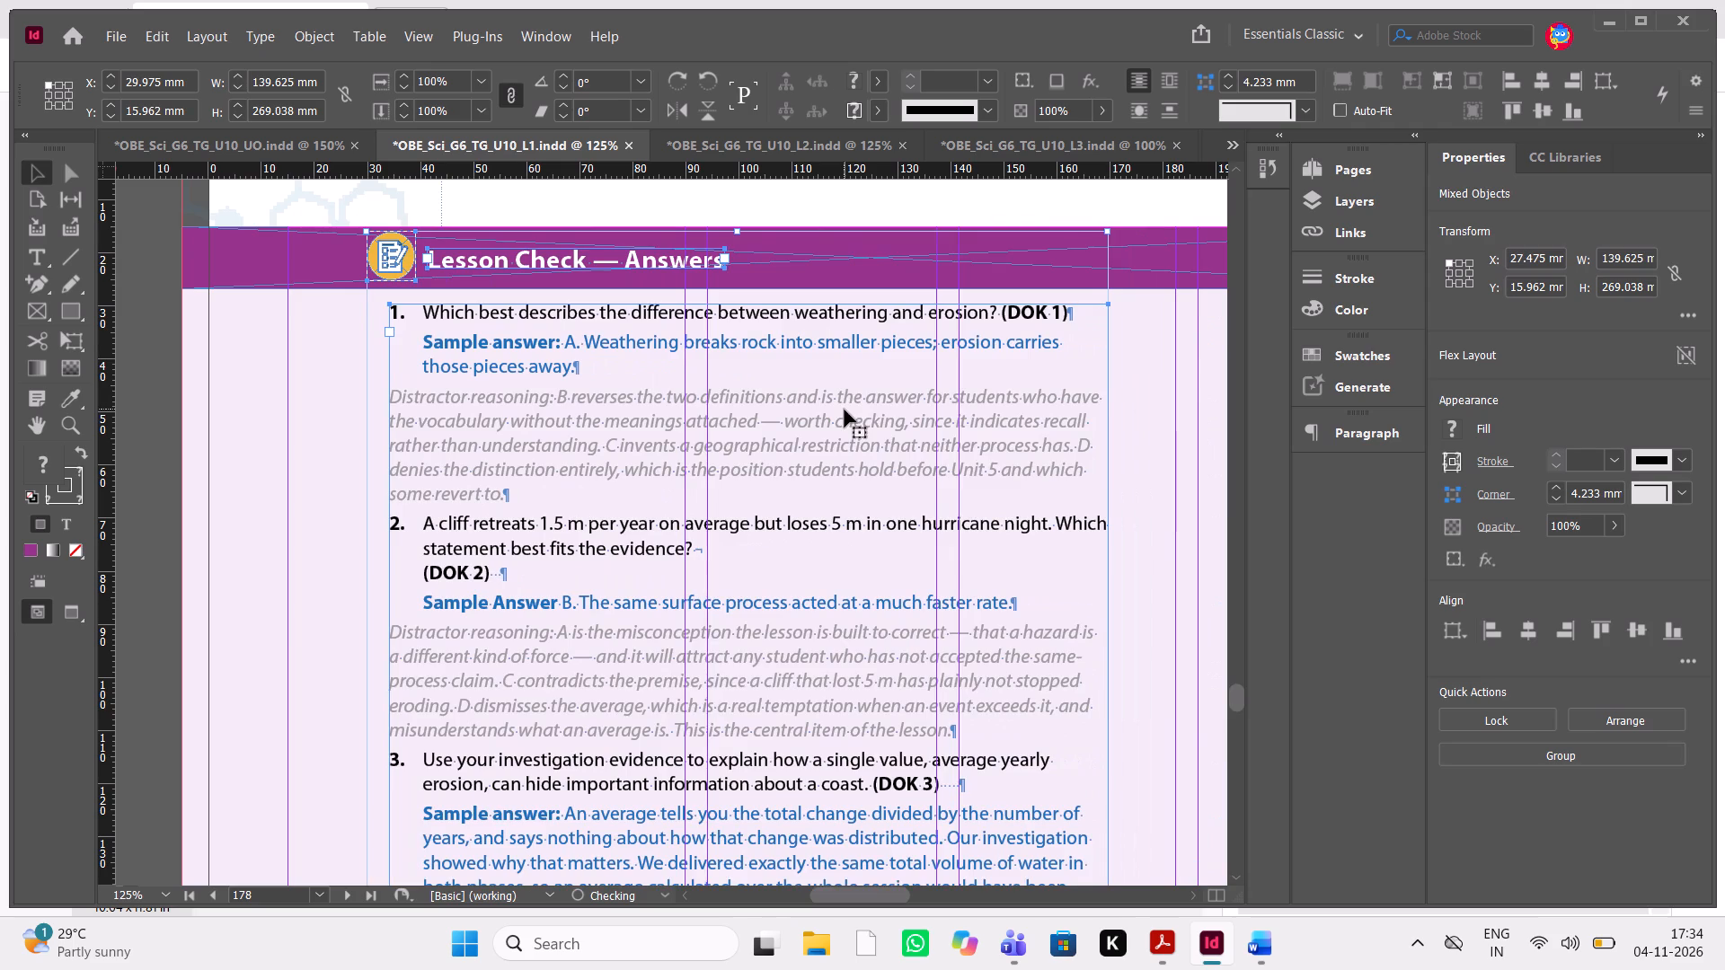
key(shift+Left)
key(shift+Left)
key(shift+Left)
key(shift+Left)
key(shift+Left)
key(shift+Left)
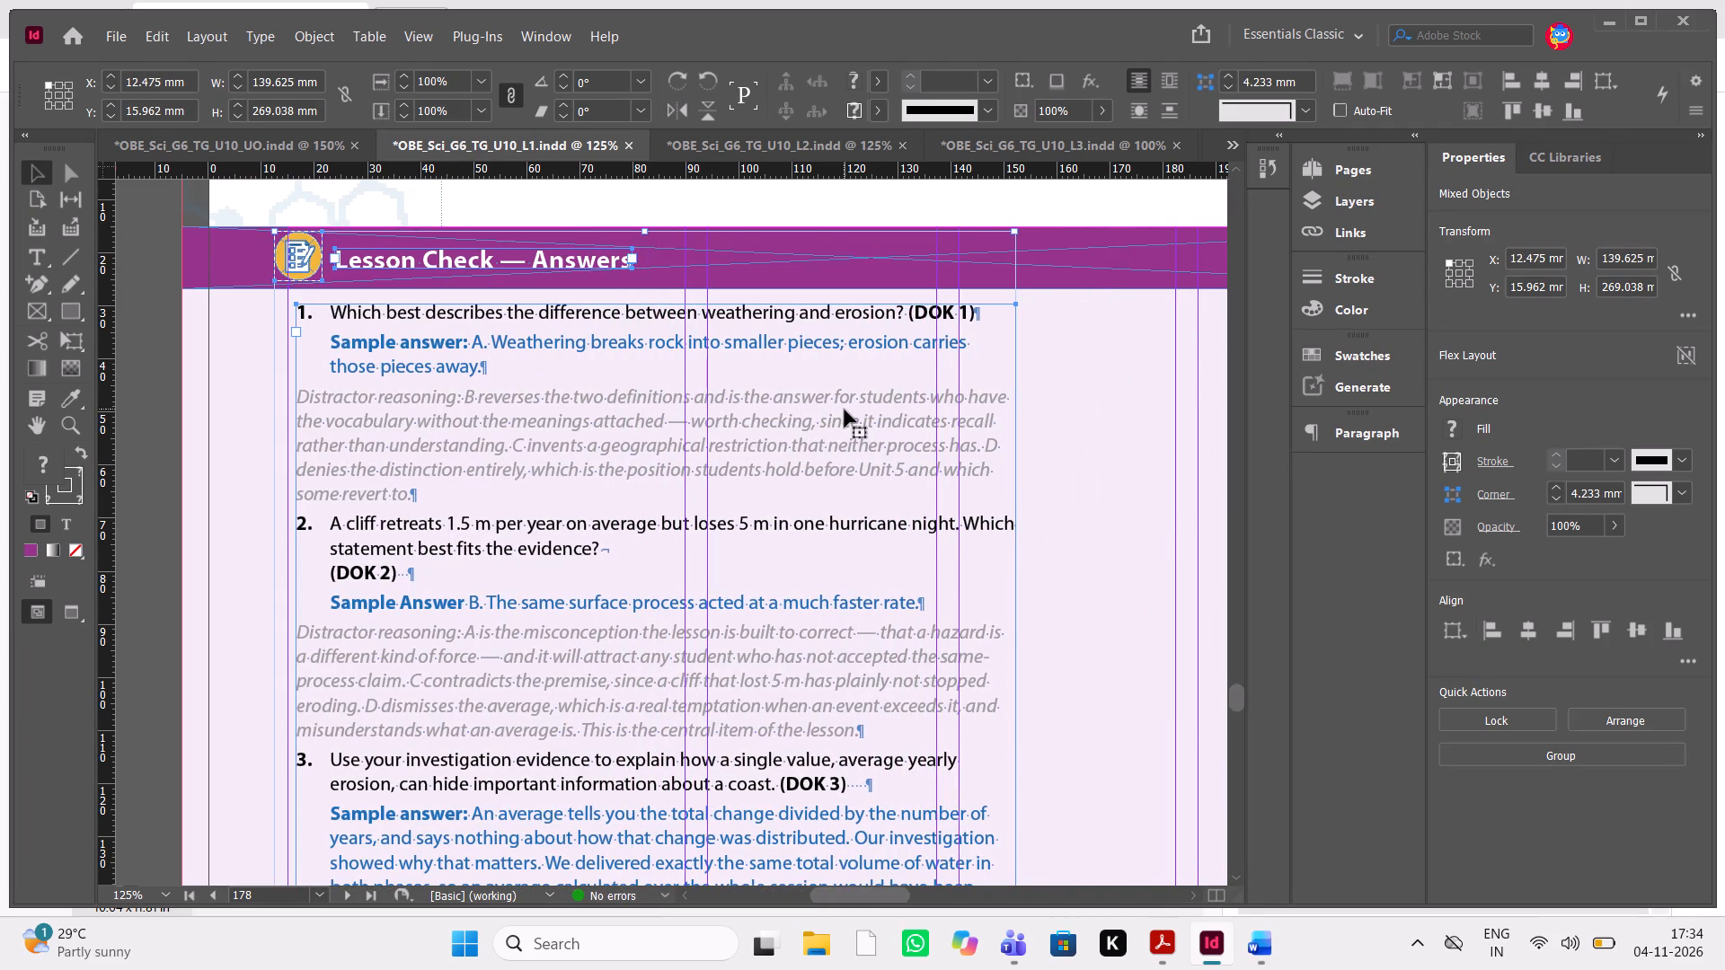
key(Left)
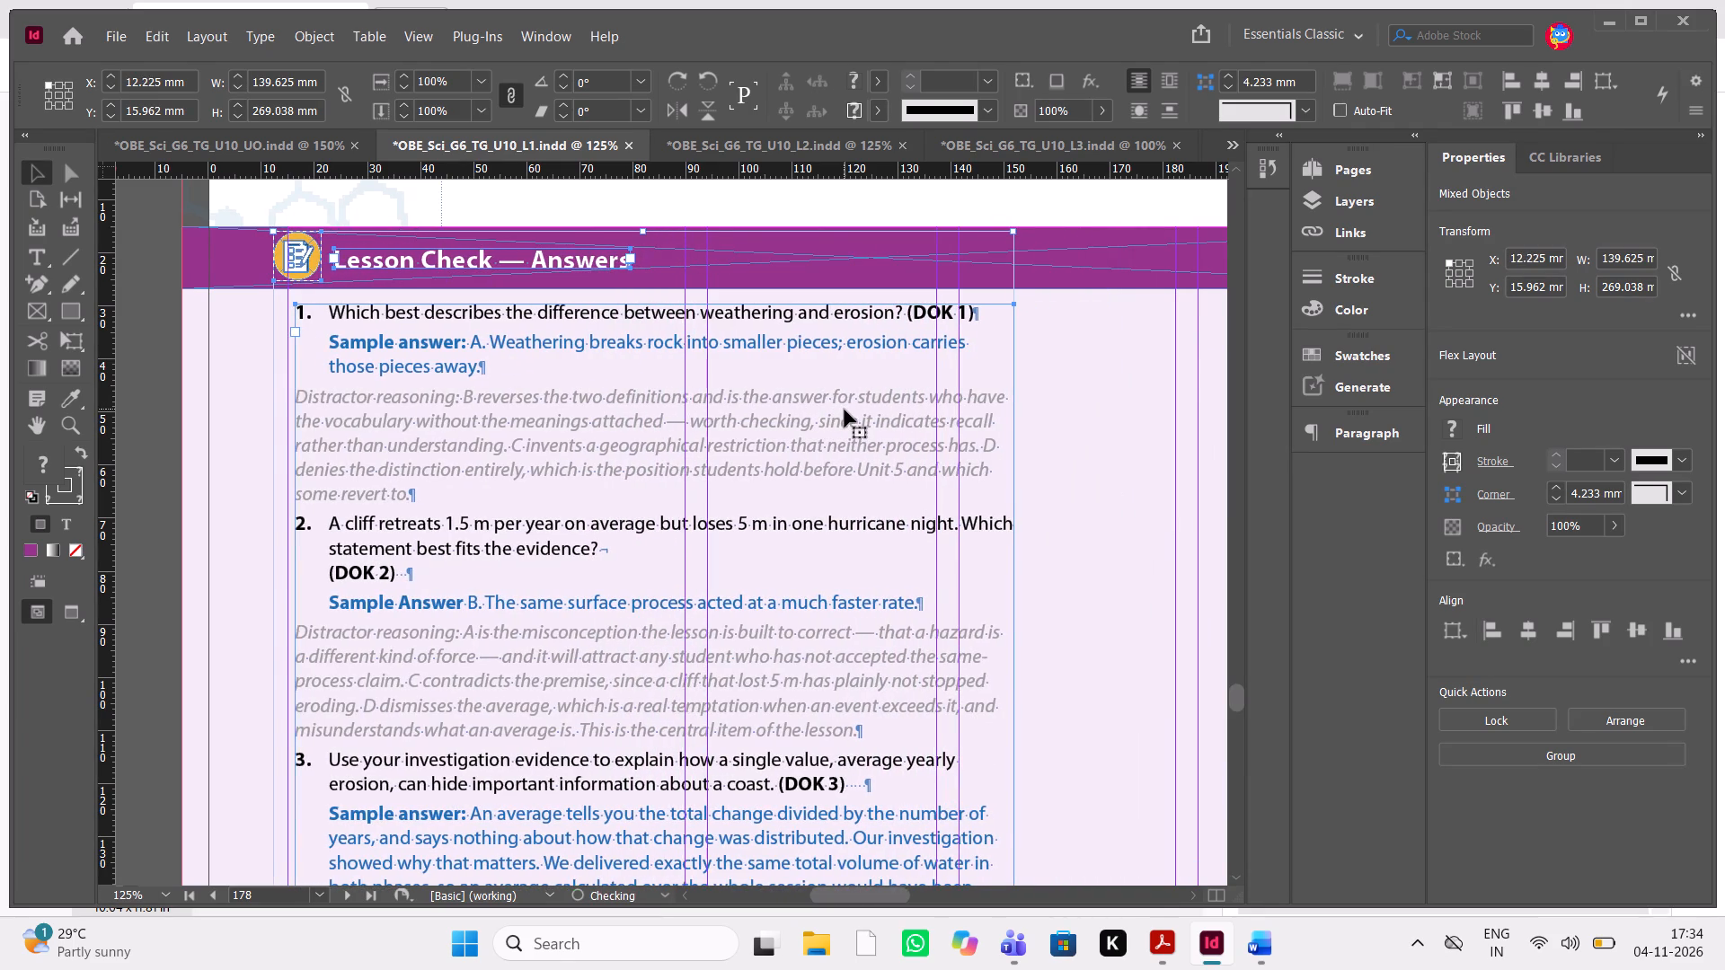
key(Left)
key(Left)
key(Left)
key(Left)
key(Left)
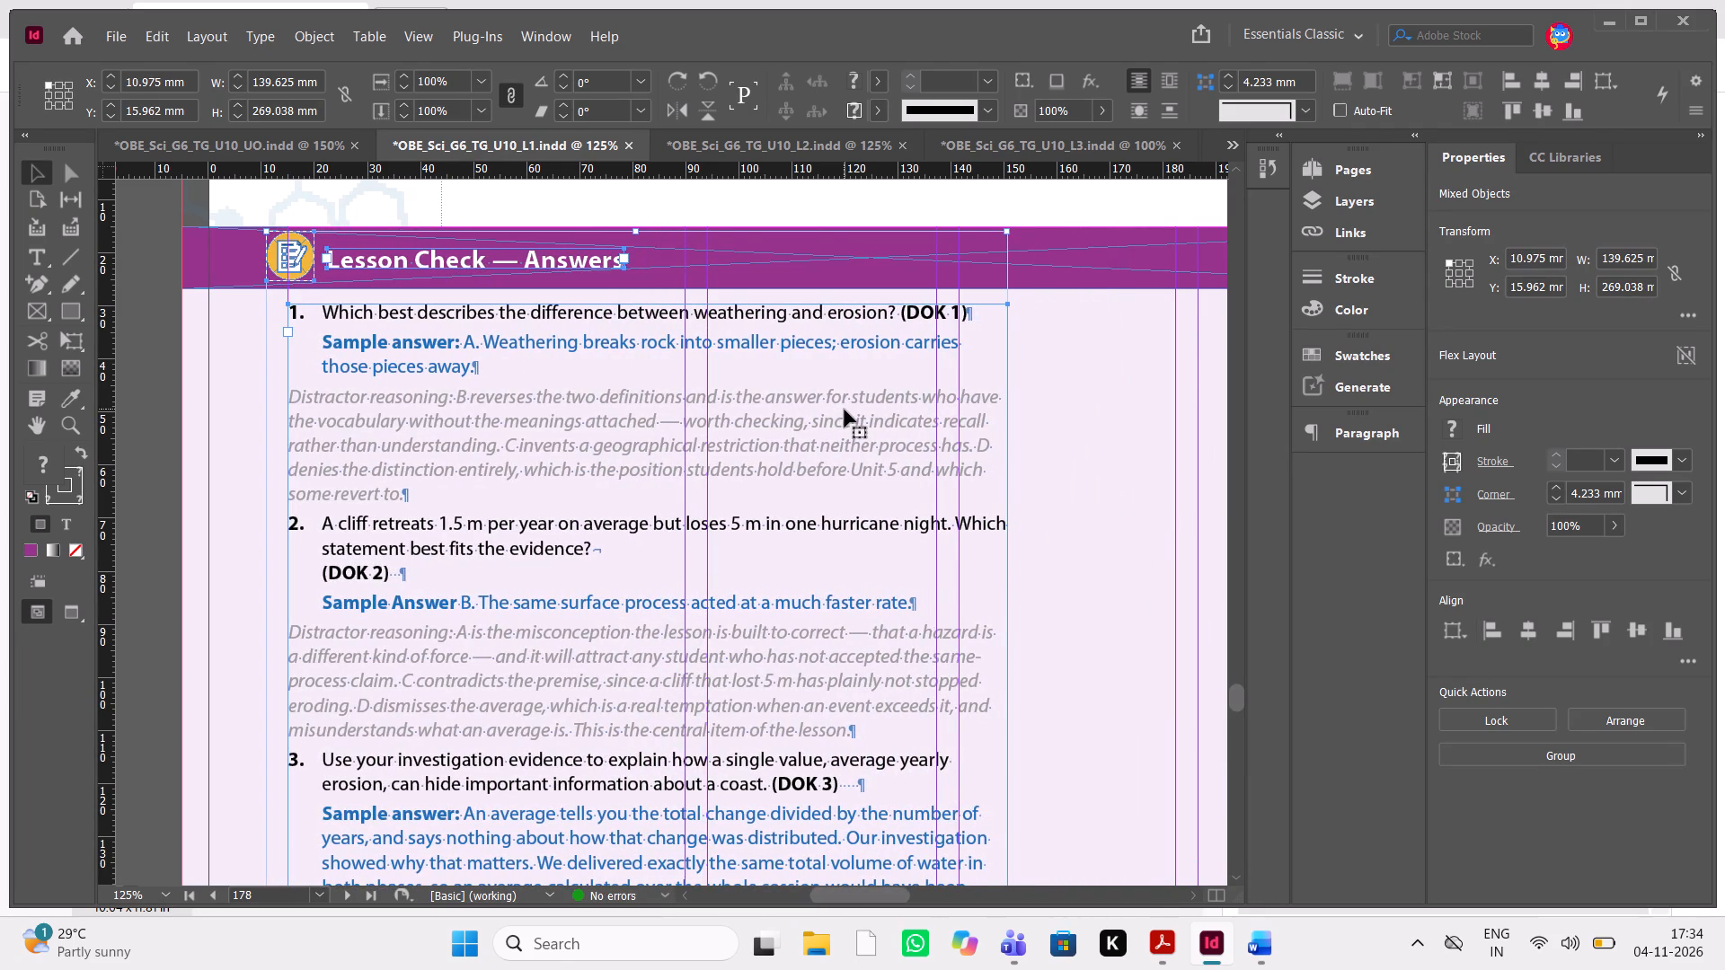
key(shift+Right)
key(shift+Right)
key(shift+Right)
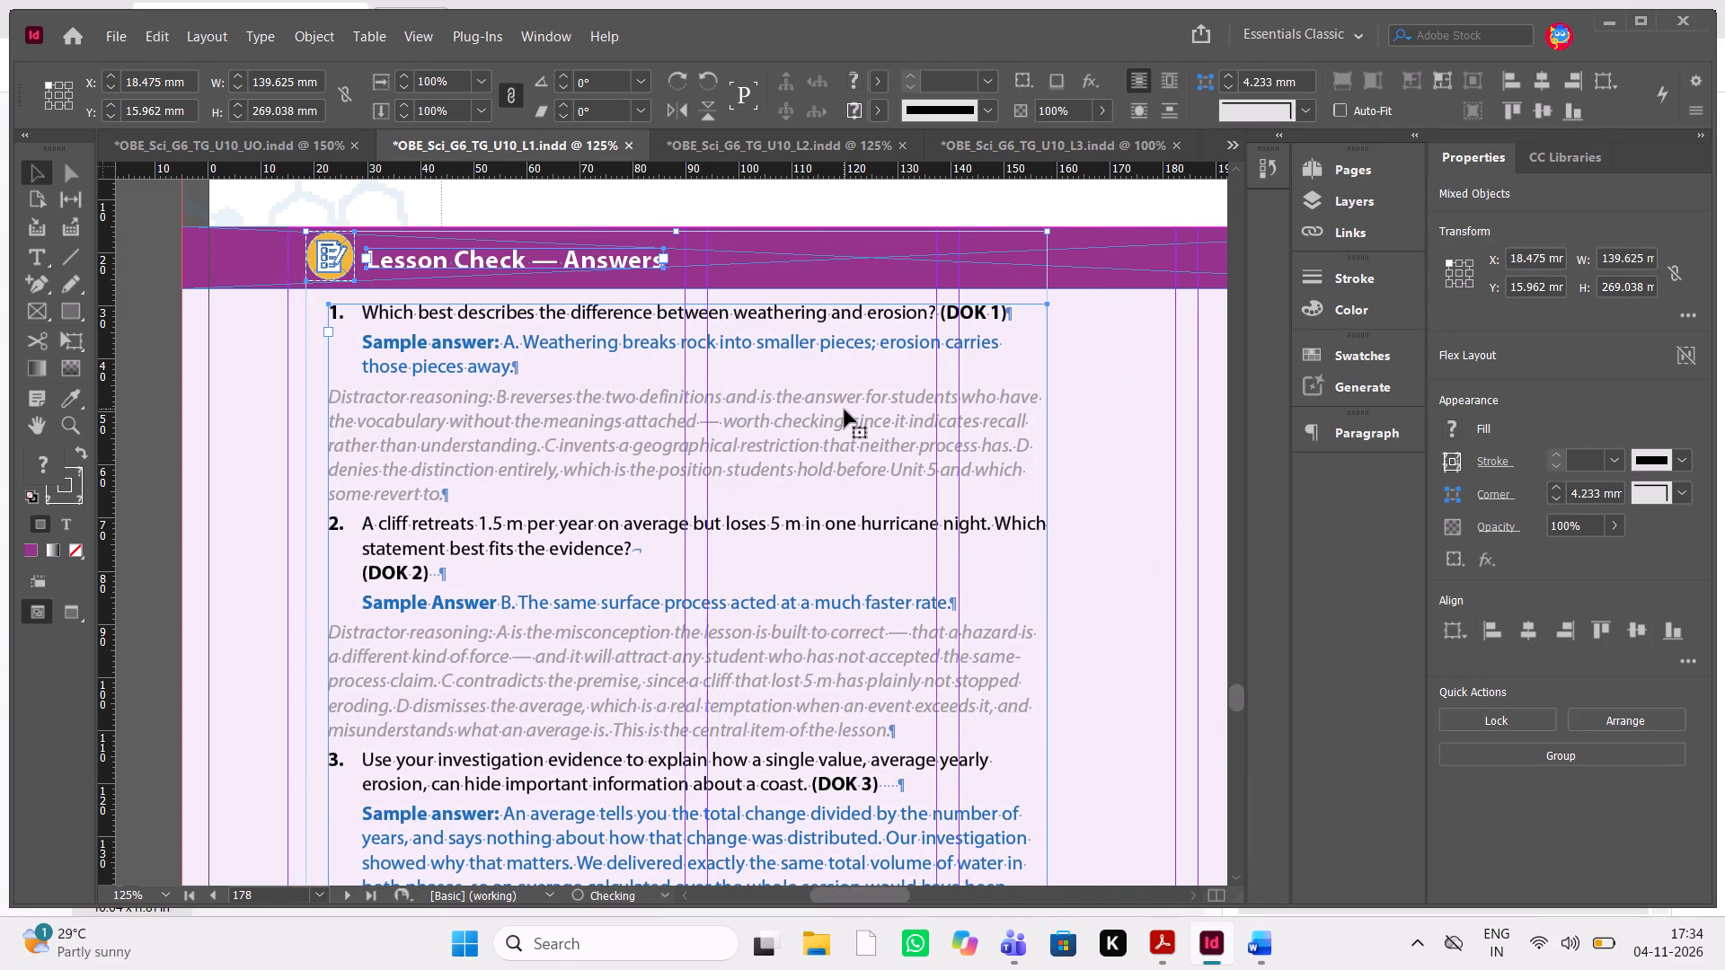
Nudge the selected Lesson Check icon, title and answers text frame on page 178 further left to X 15.225 mm.
key(Left)
key(Left)
key(Left)
key(Left)
key(Left)
key(Left)
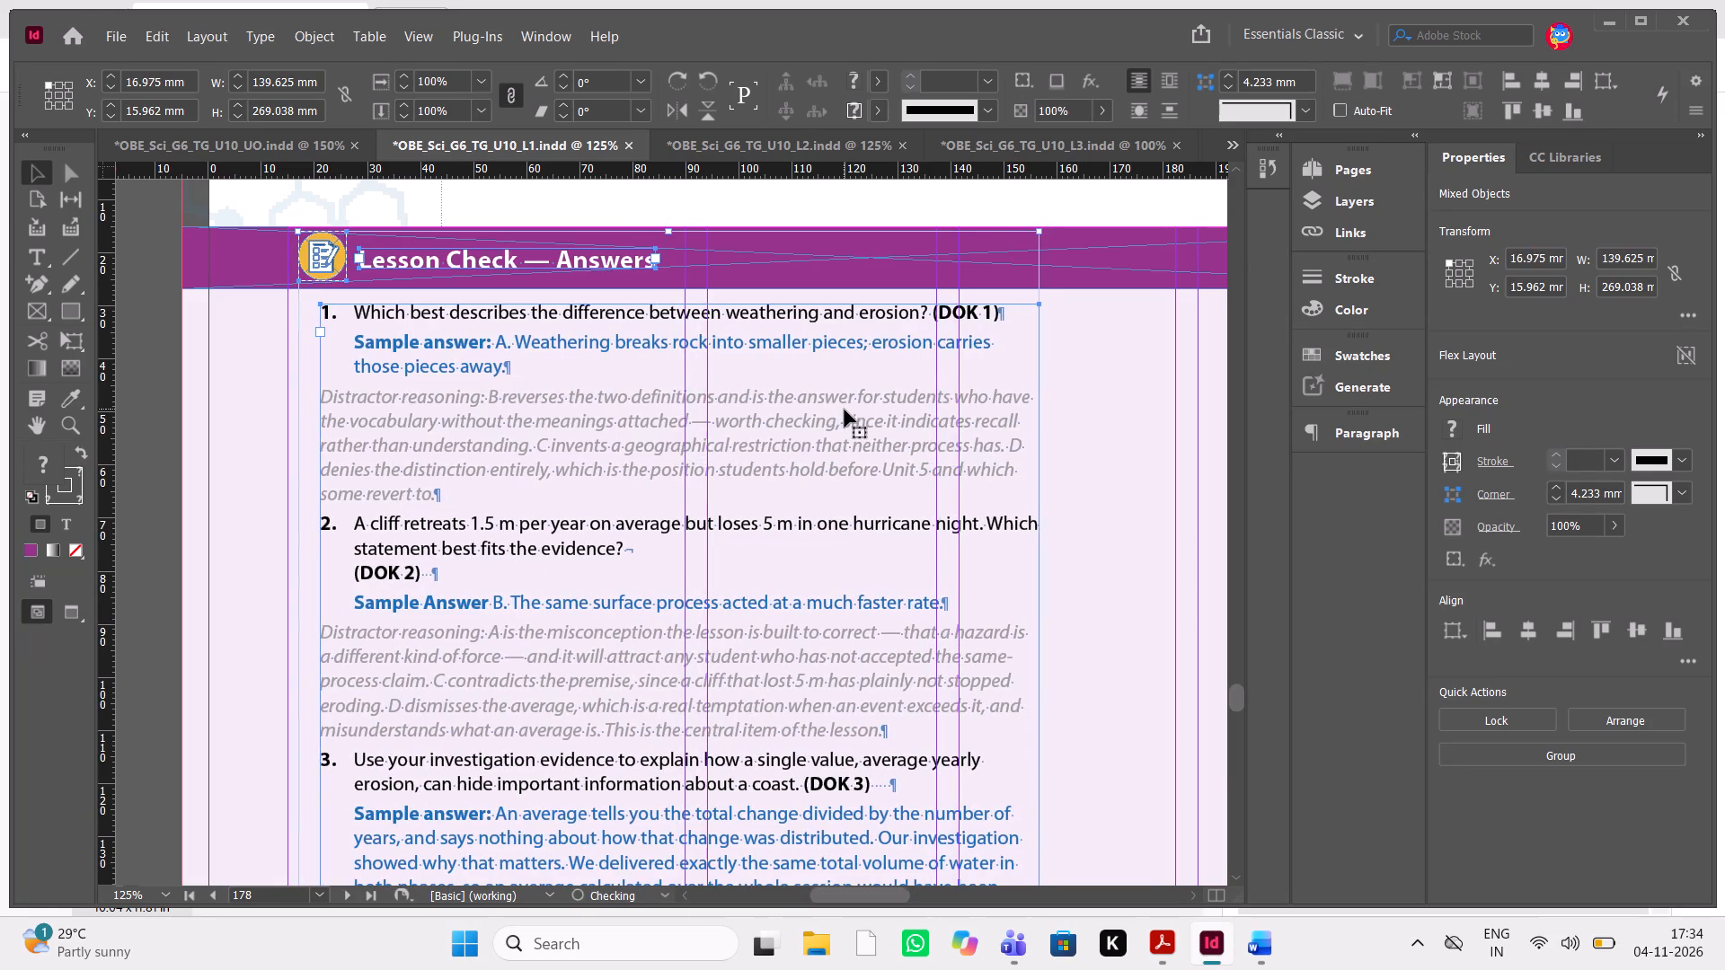
key(Left)
key(Left)
key(Left)
key(Left)
key(Left)
key(Left)
key(Left)
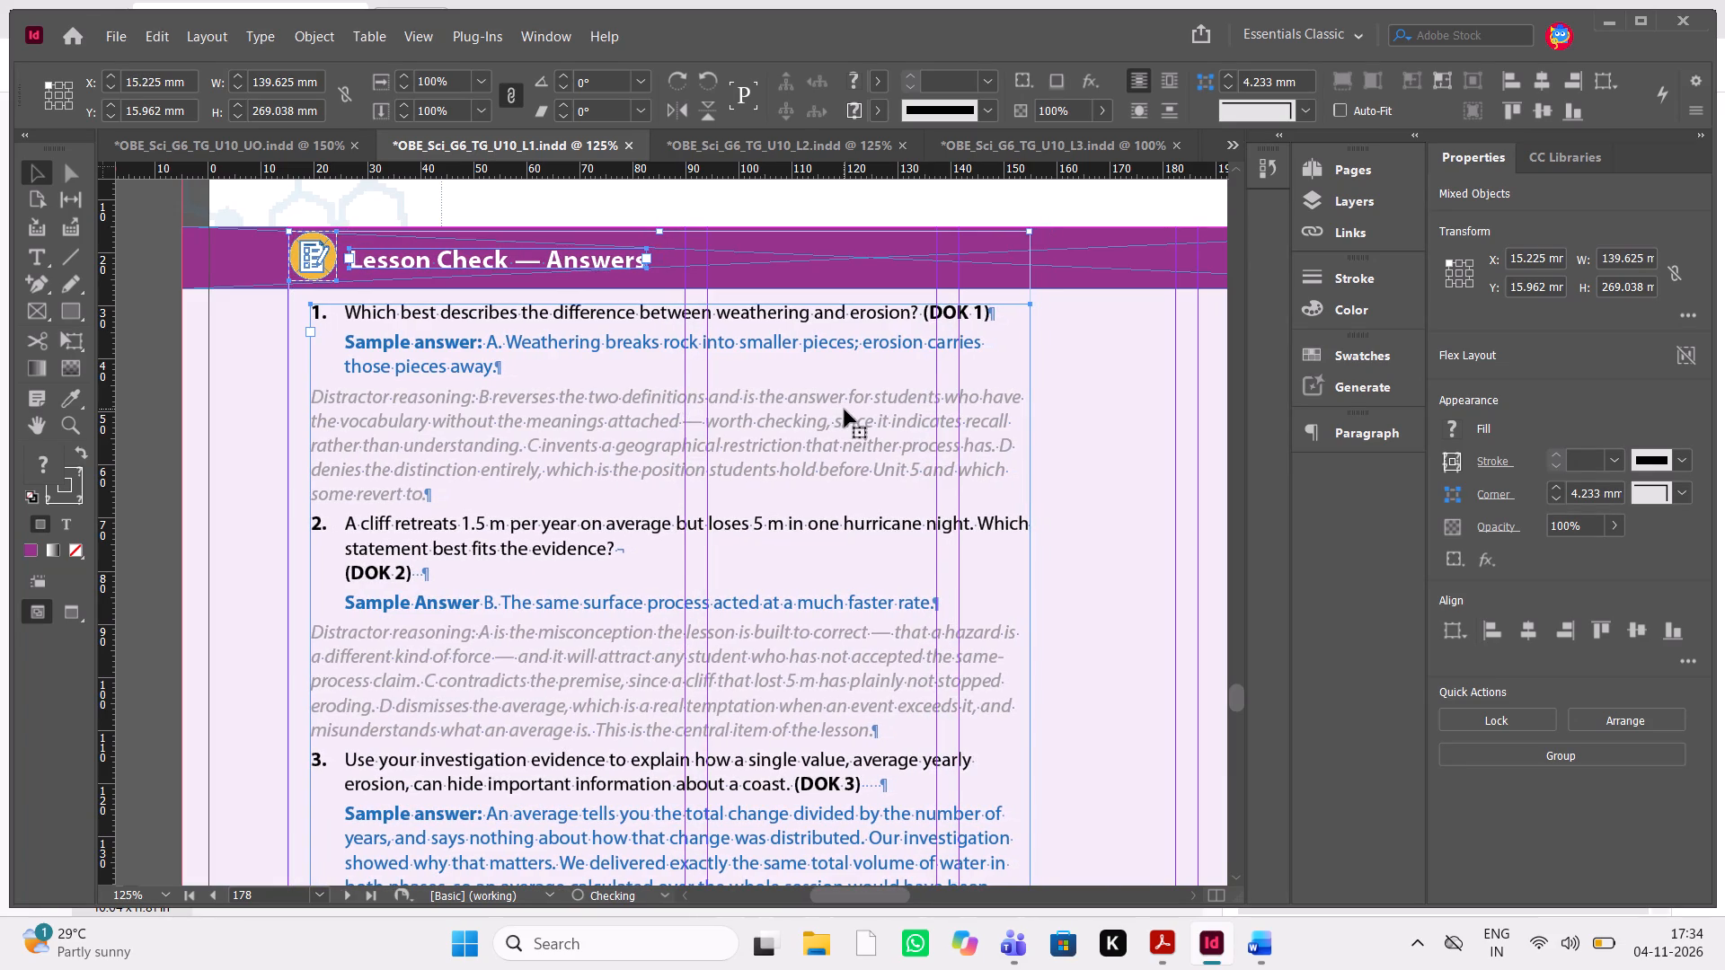
Examine the Lesson Check answers layout on page 178 and compare it with the Lesson 3 document.
scroll(845, 410, left, 1)
scroll(845, 410, down, 1)
click(981, 498)
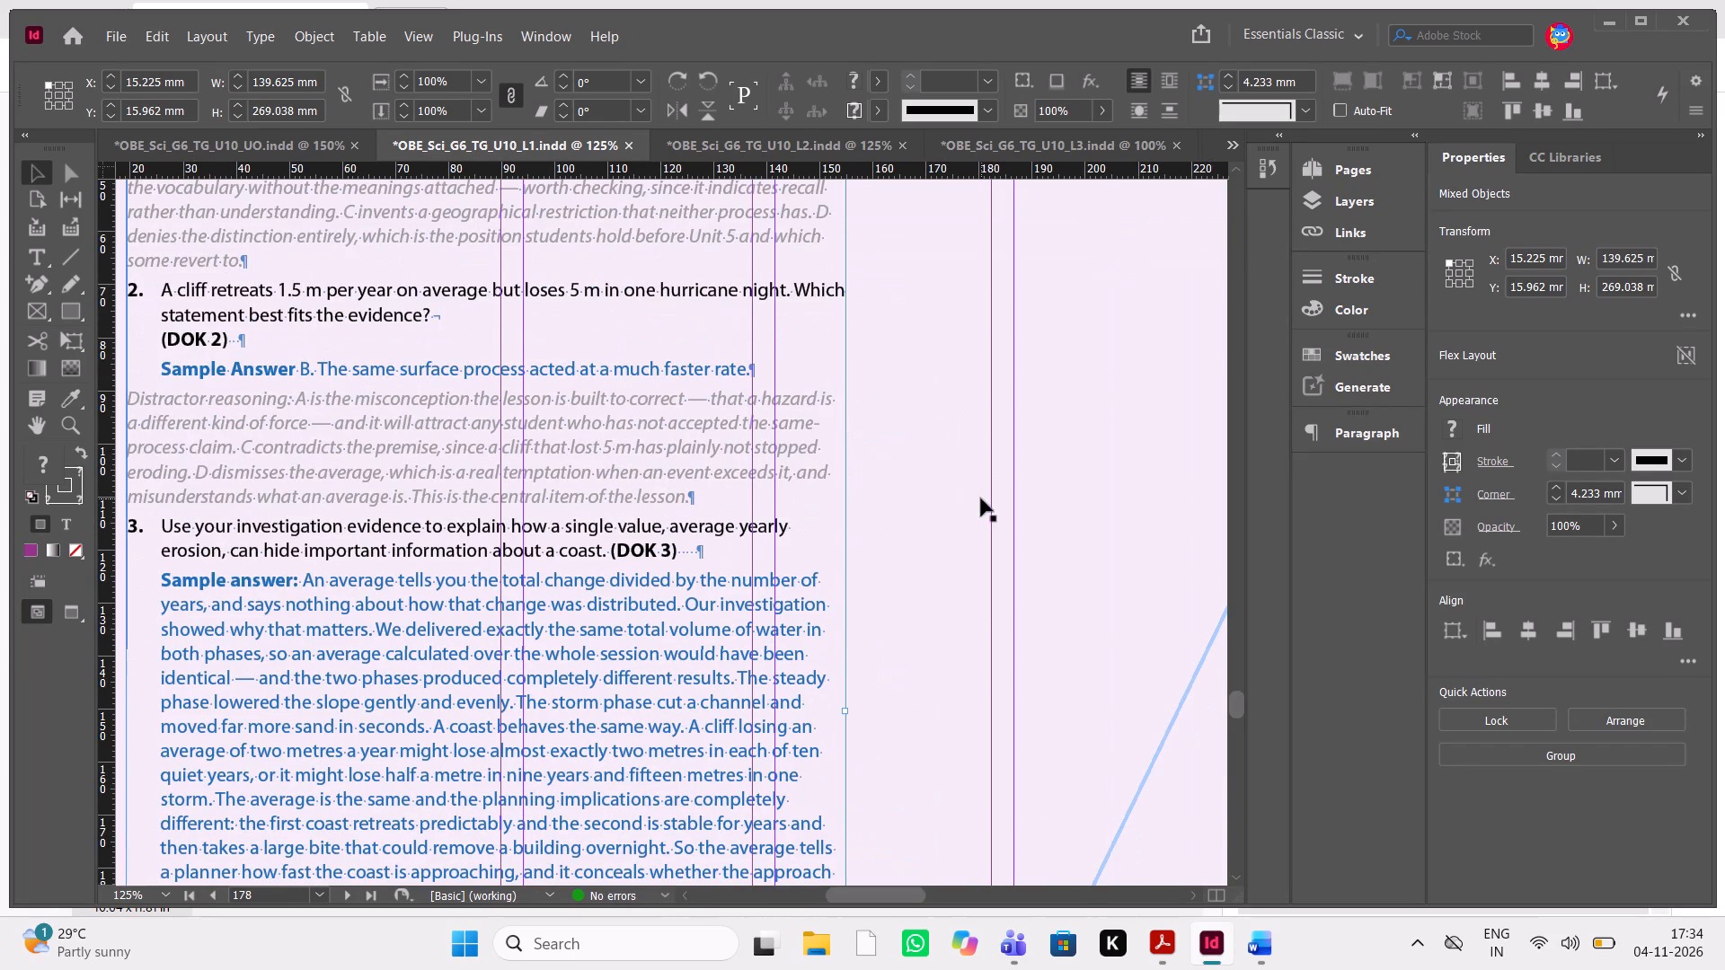
click(818, 680)
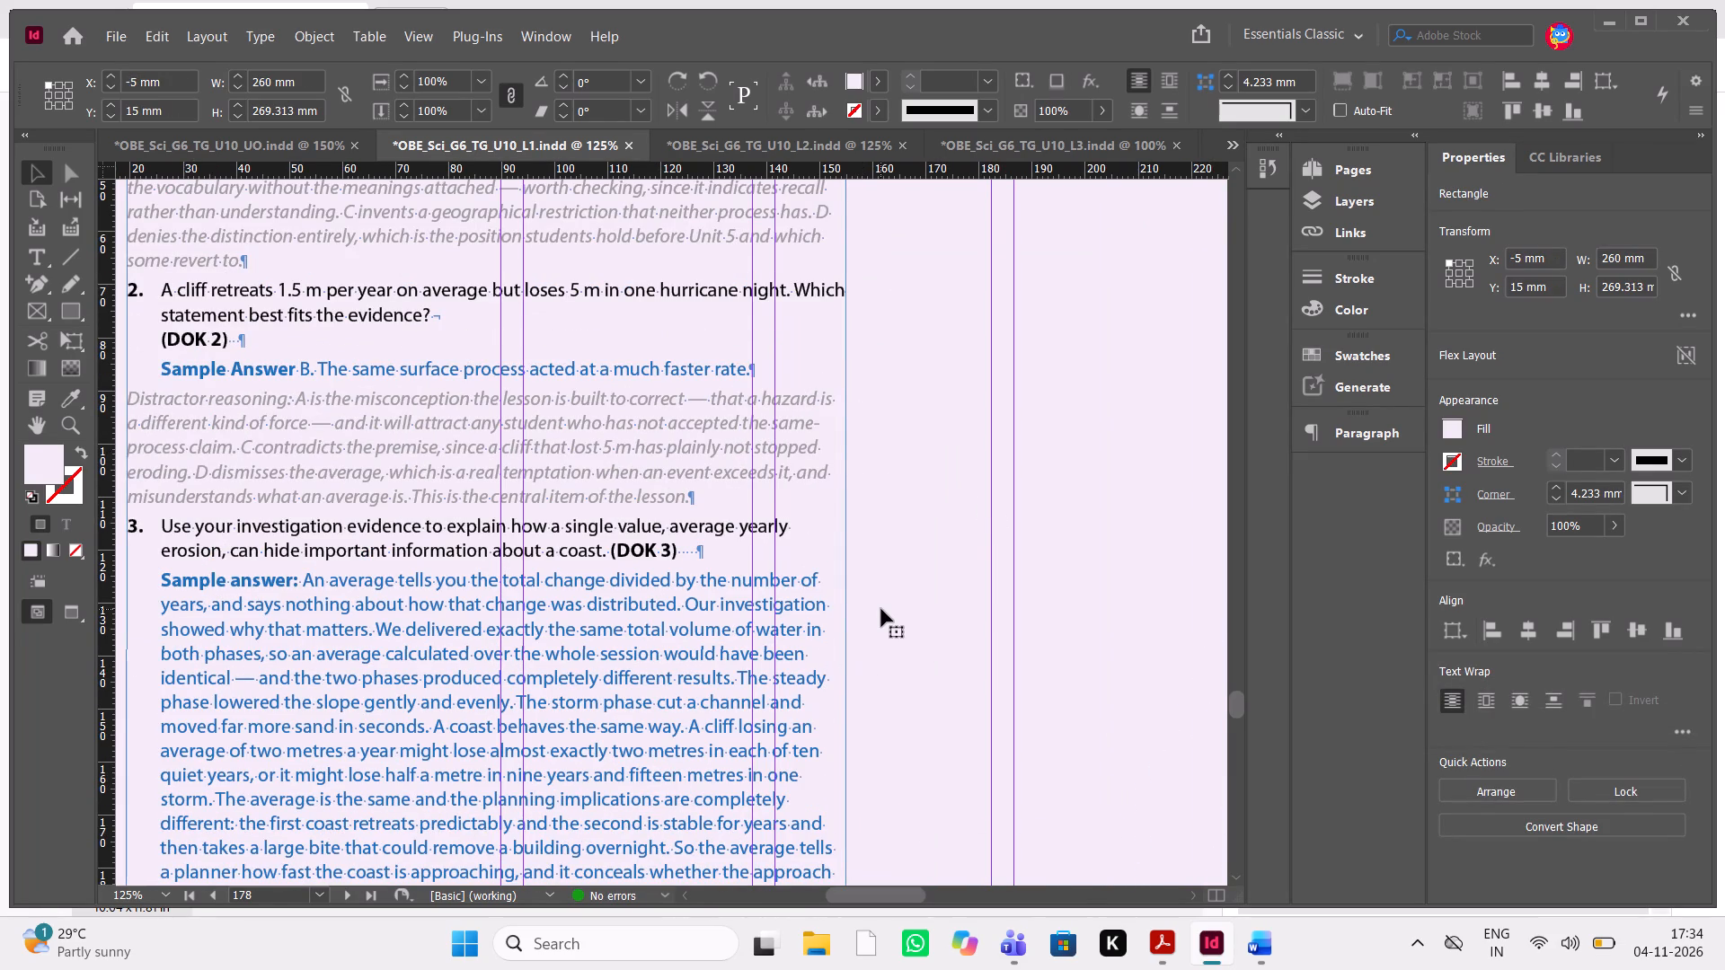
scroll(881, 609, left, 2)
scroll(881, 609, down, 2)
scroll(881, 609, up, 1)
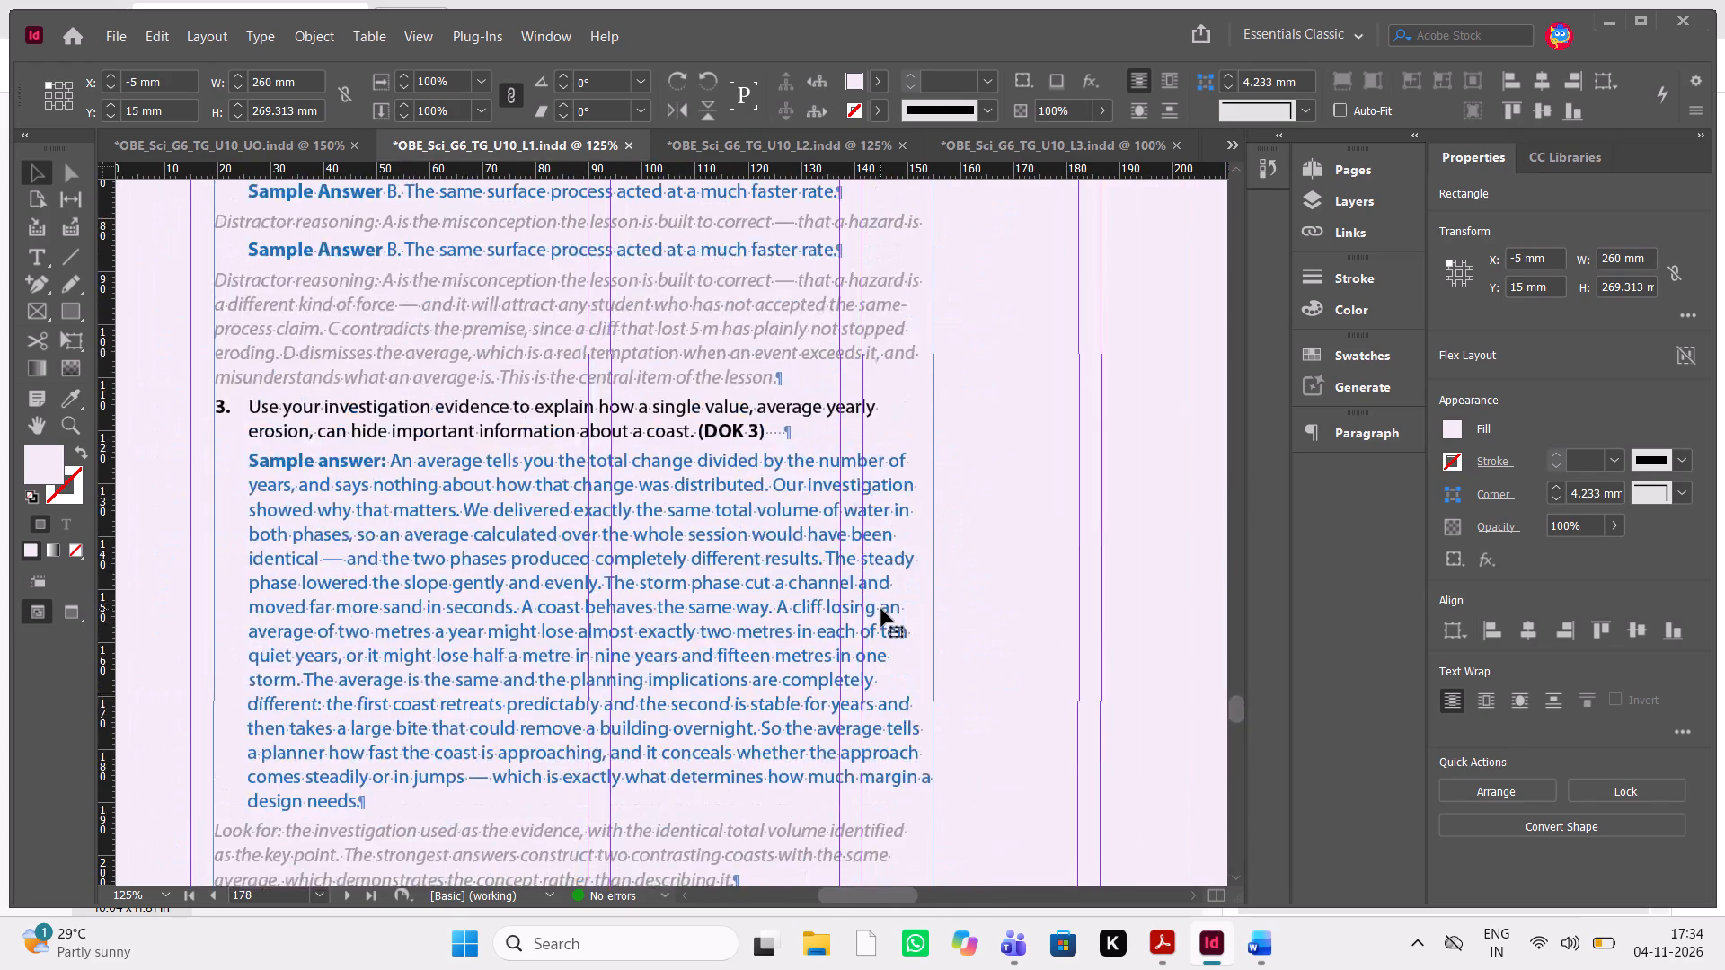
scroll(881, 609, up, 1)
scroll(1088, 736, up, 1)
click(774, 725)
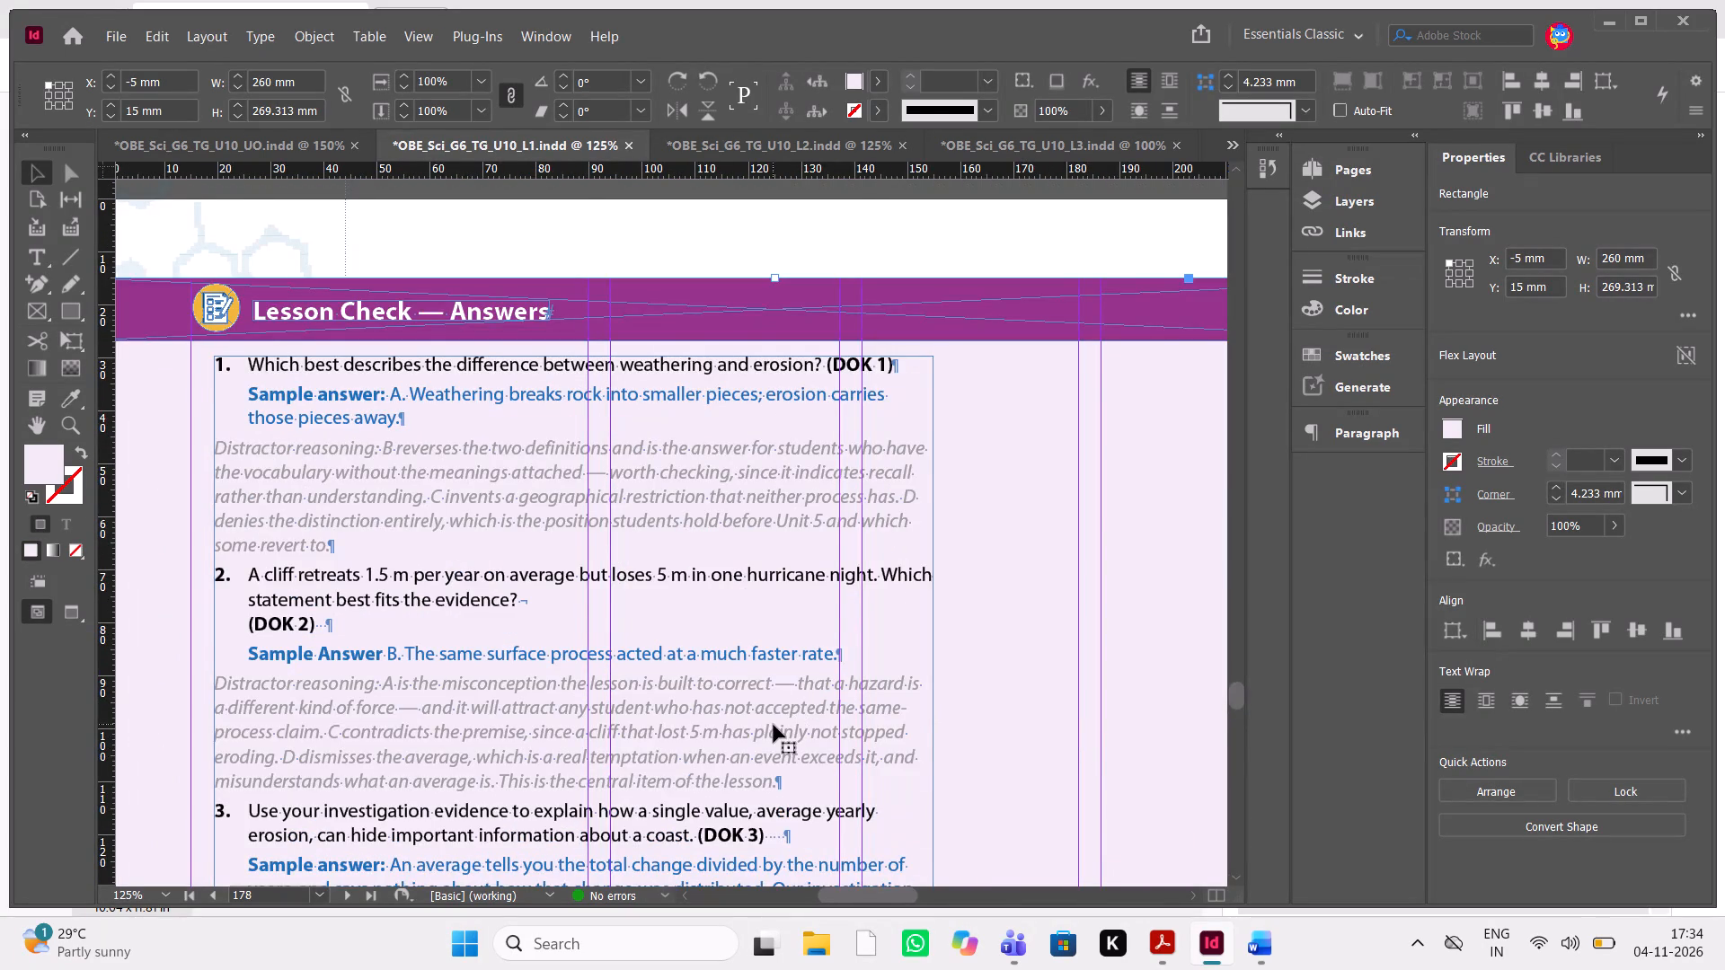
scroll(774, 725, down, 2)
click(879, 658)
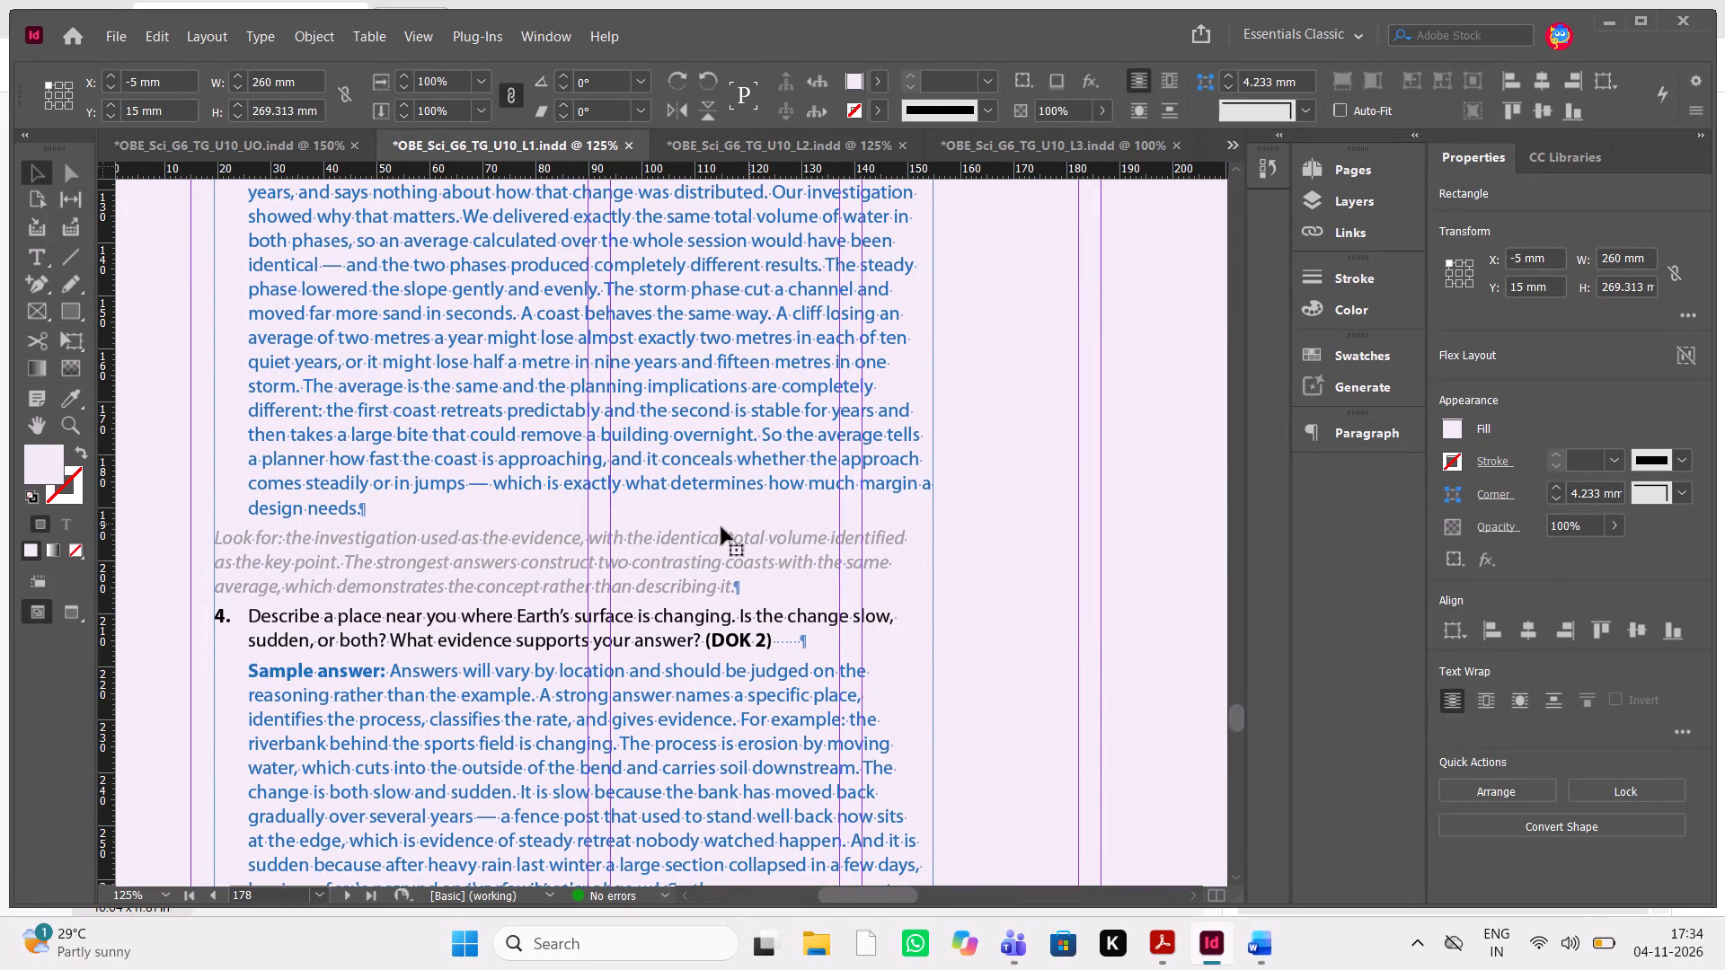
triple_click(699, 524)
scroll(699, 524, up, 2)
click(1009, 154)
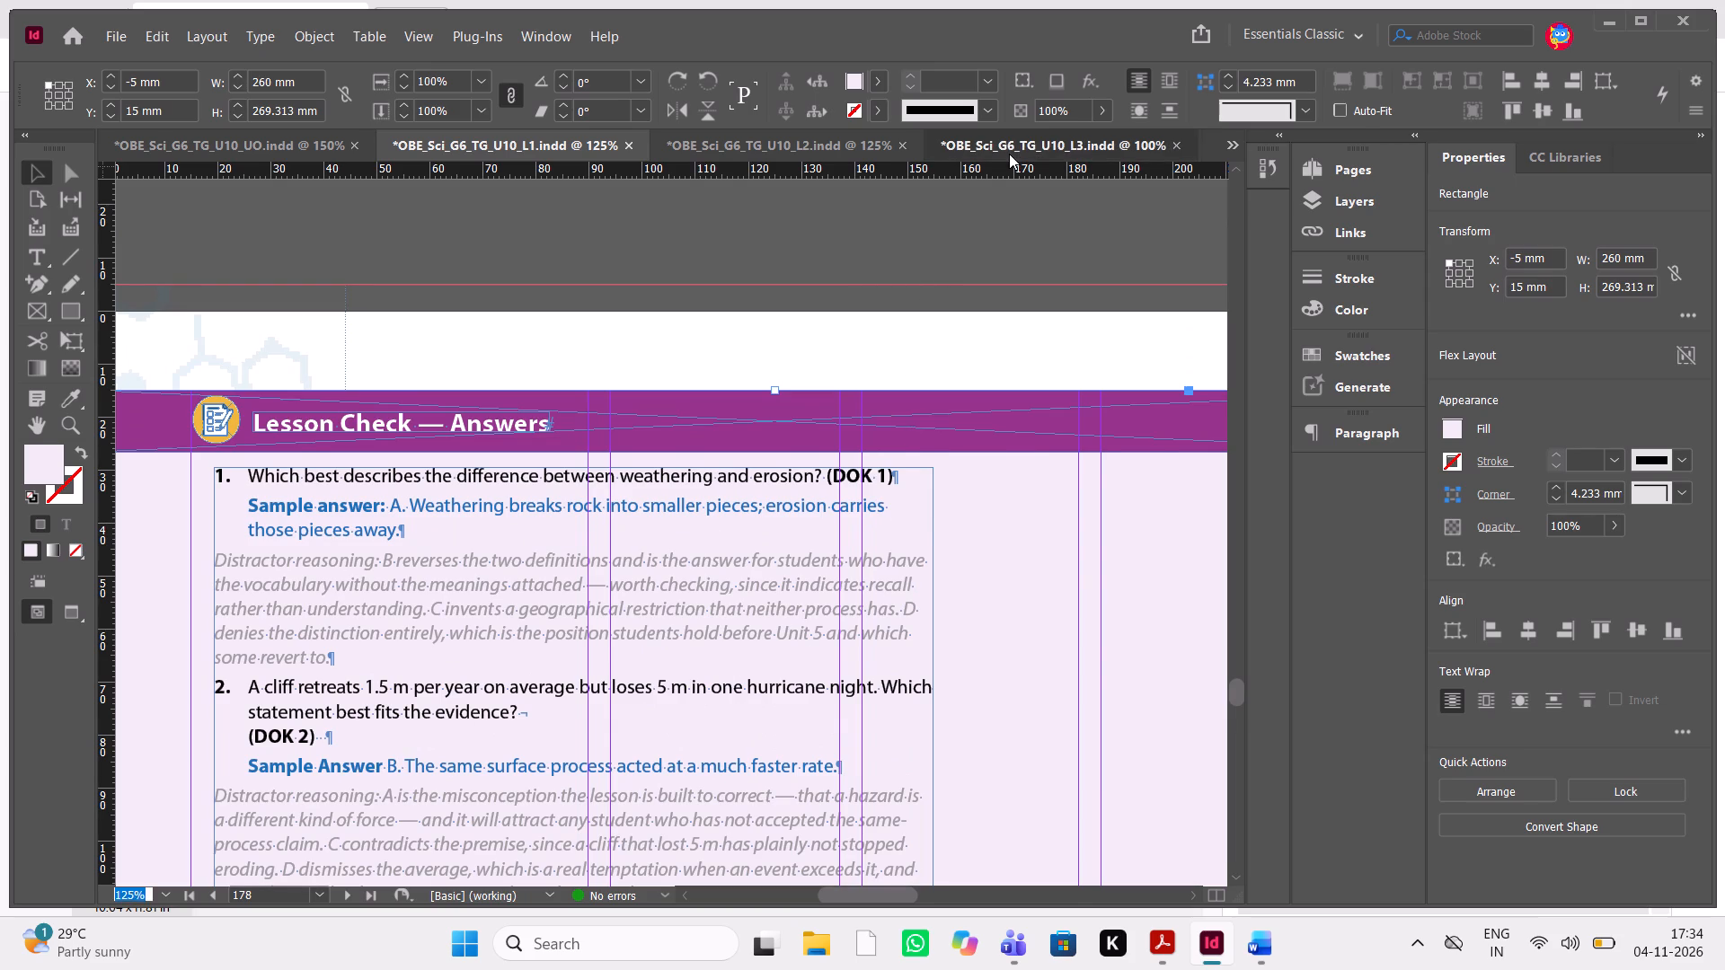
scroll(927, 508, up, 5)
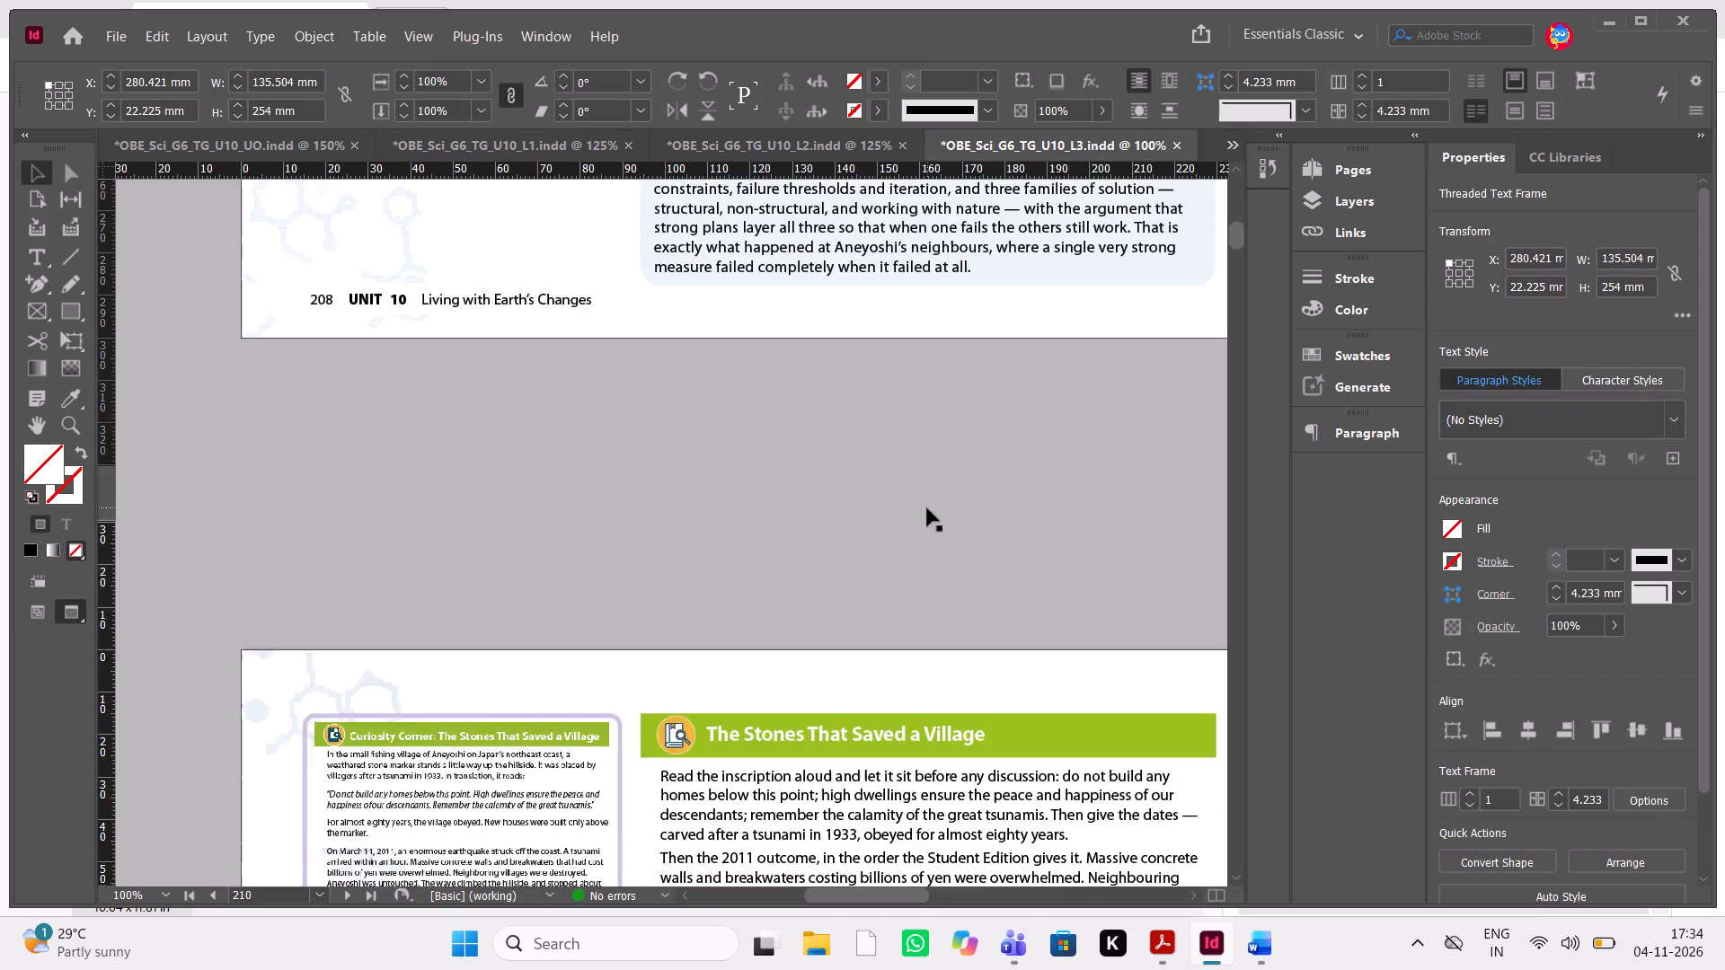
scroll(927, 508, up, 1)
click(572, 151)
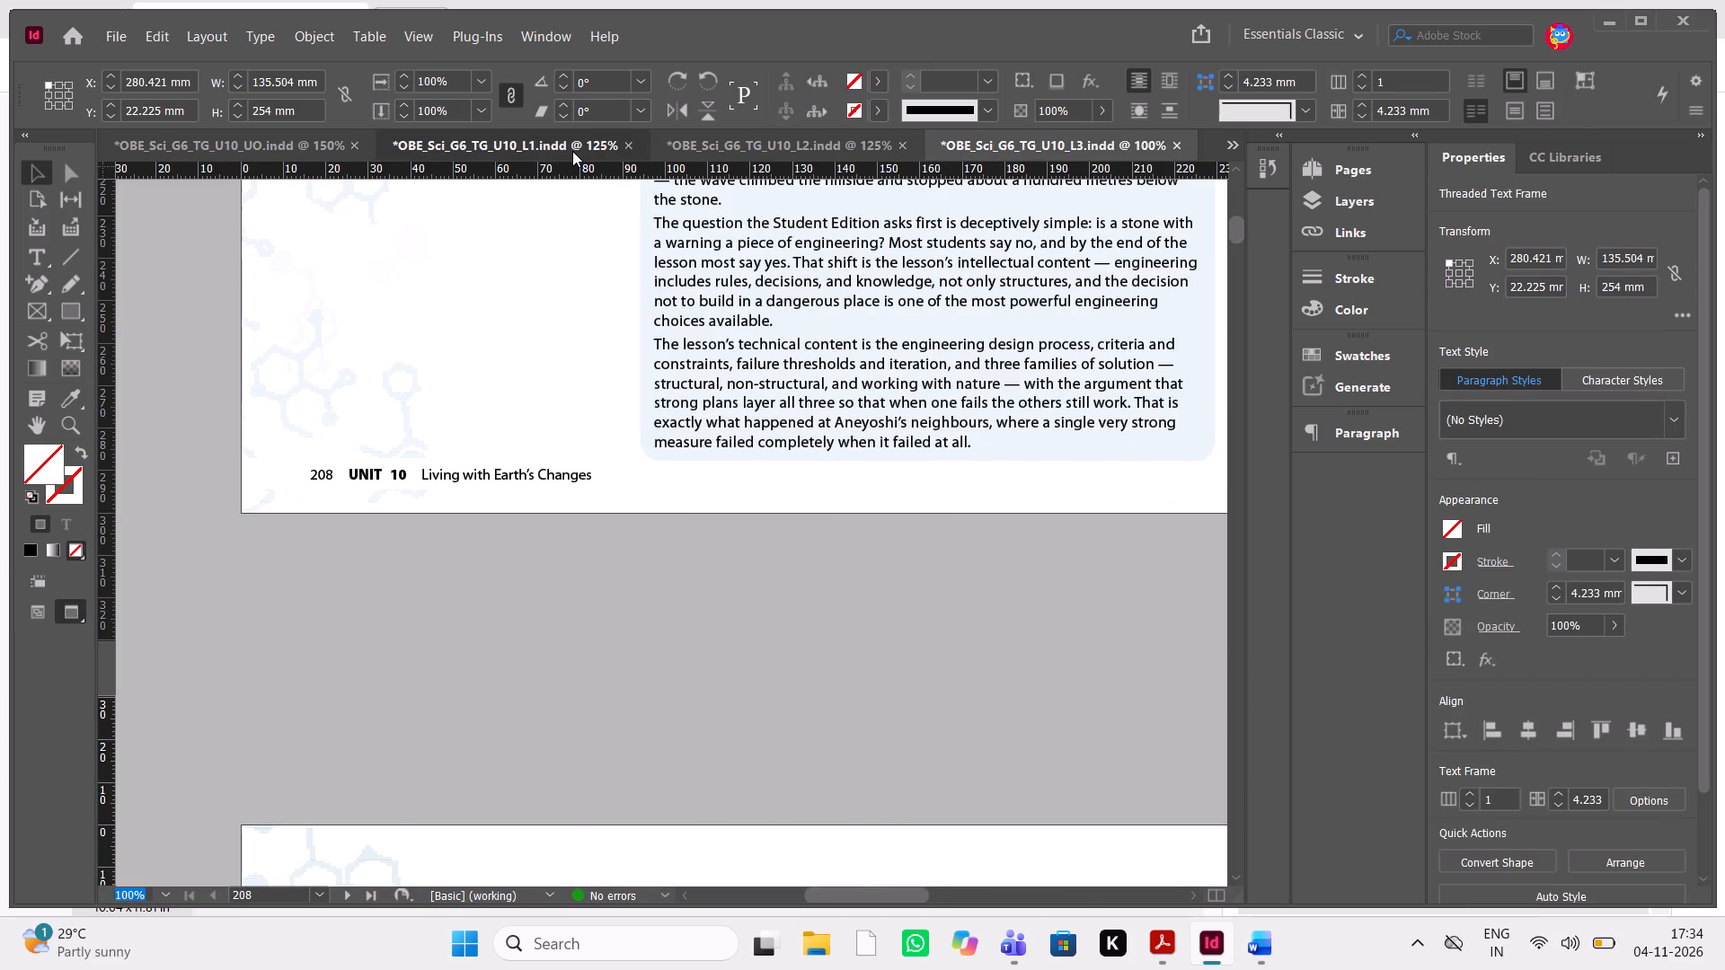
scroll(792, 556, down, 1)
click(907, 664)
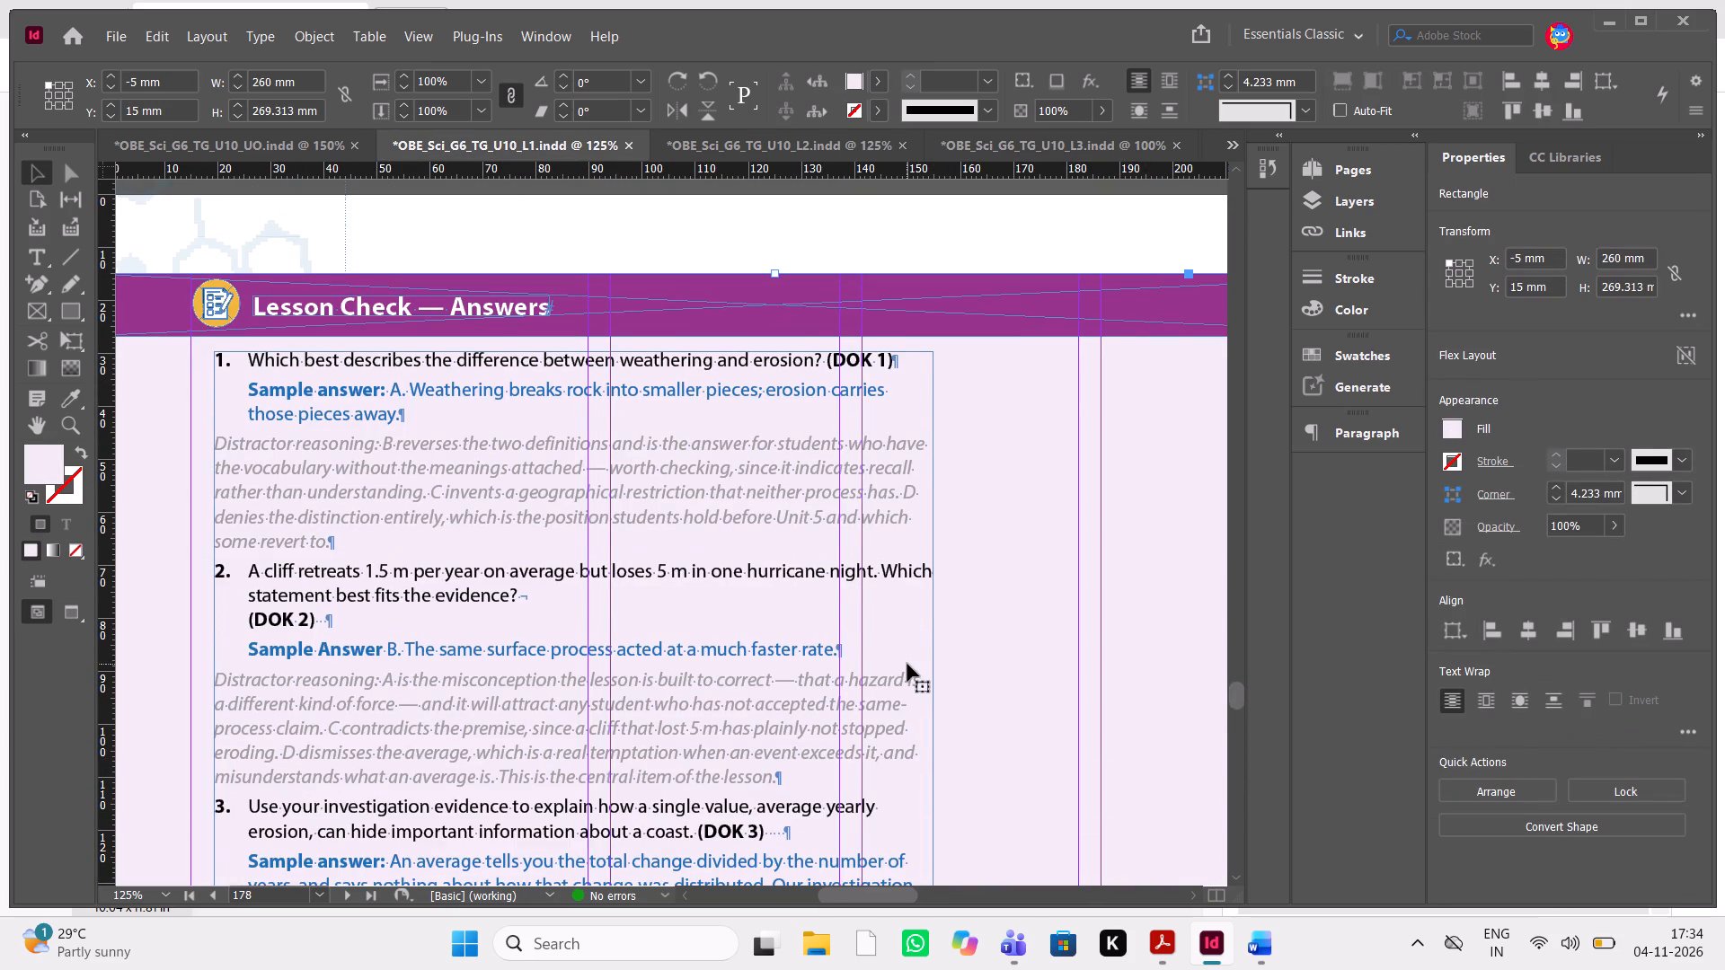
scroll(907, 664, down, 1)
click(331, 574)
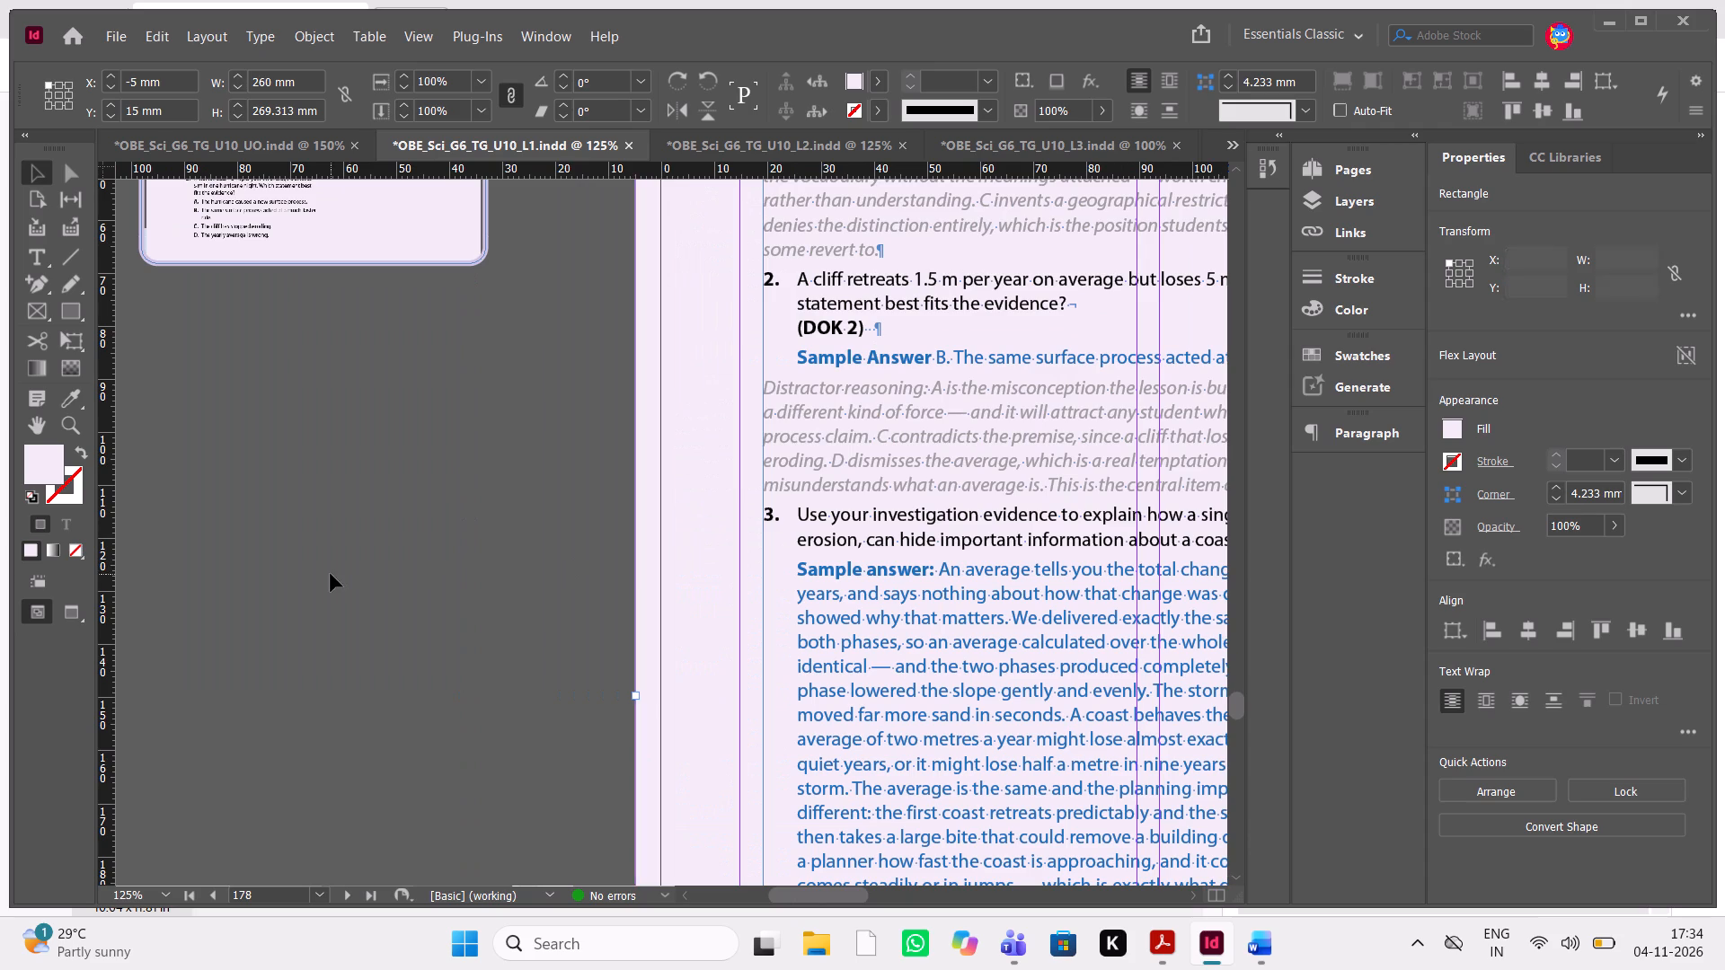
Narrow the Lesson Check answers text frame on page 178 from its right edge to 117.925 mm wide.
scroll(331, 574, left, 2)
scroll(331, 574, down, 1)
click(518, 587)
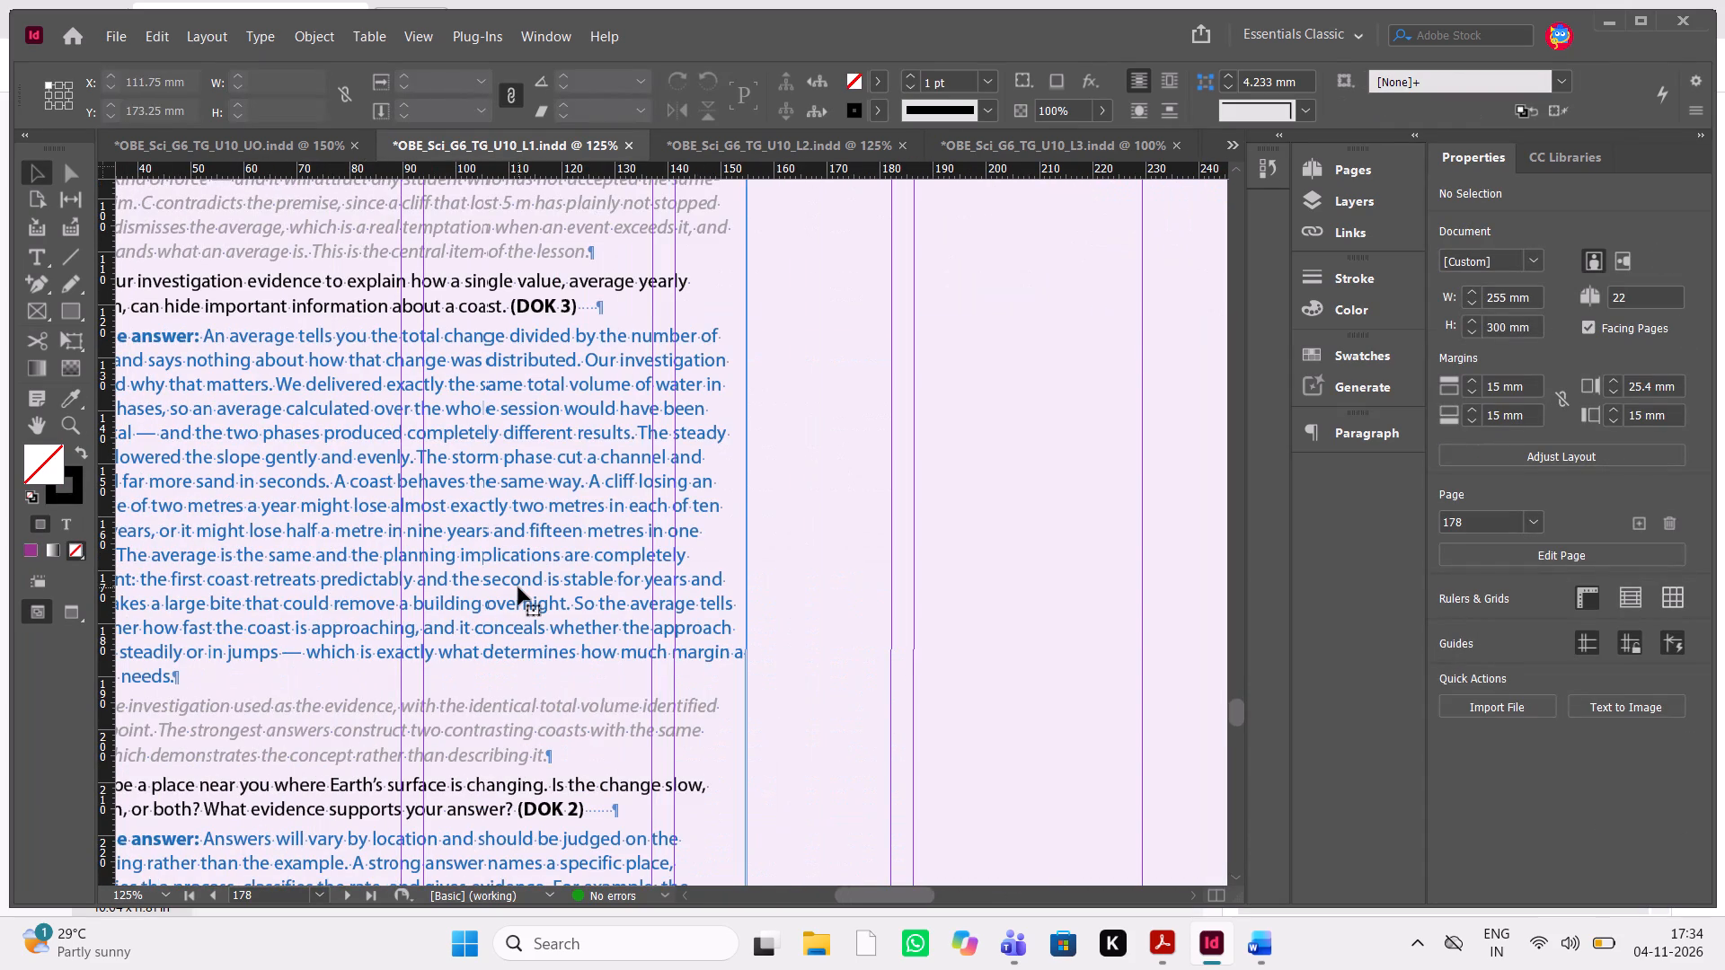
scroll(518, 587, up, 1)
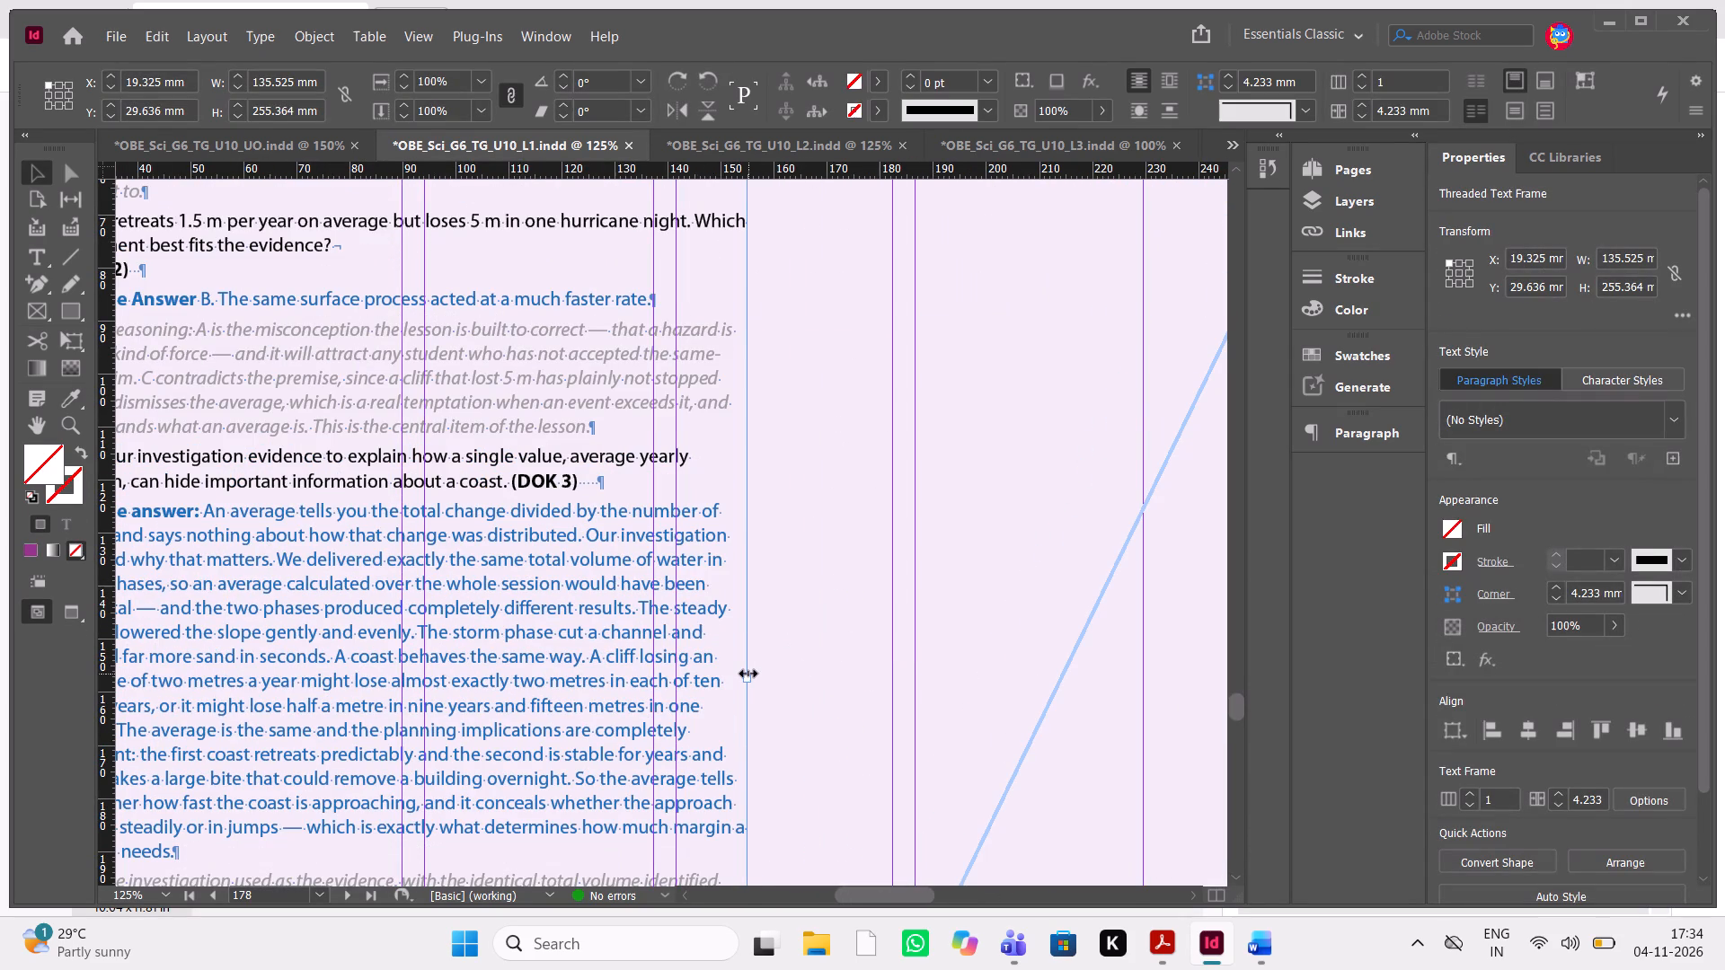
click(748, 674)
drag(748, 674, 733, 674)
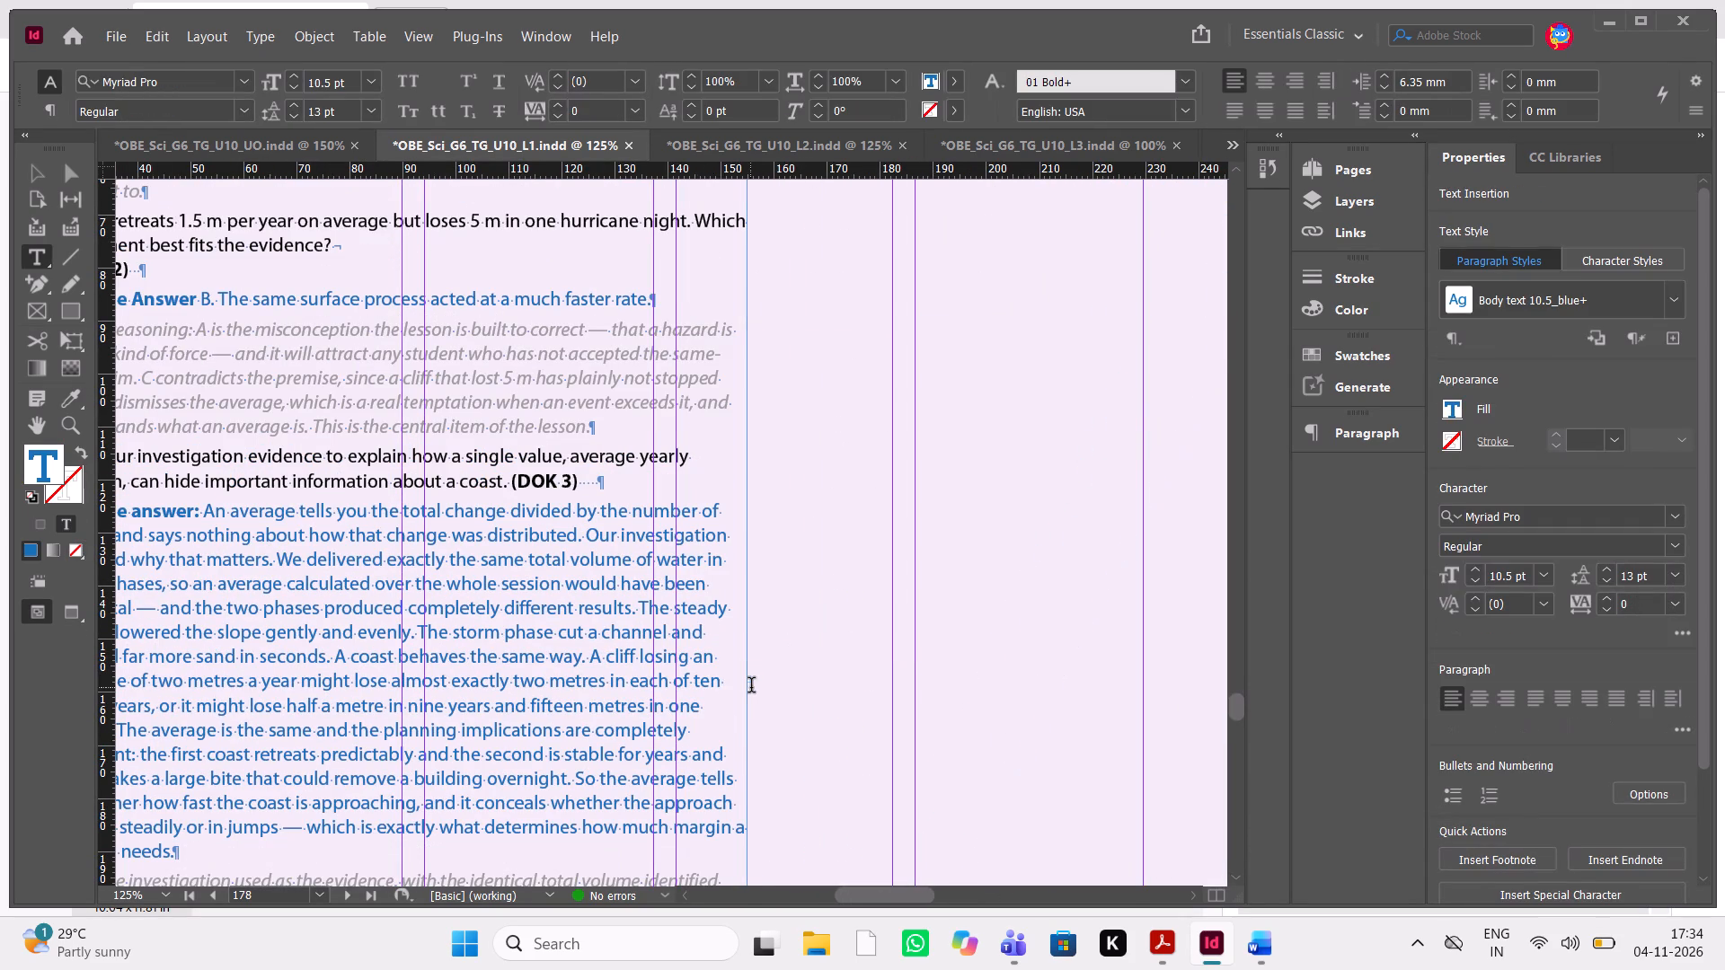
click(48, 179)
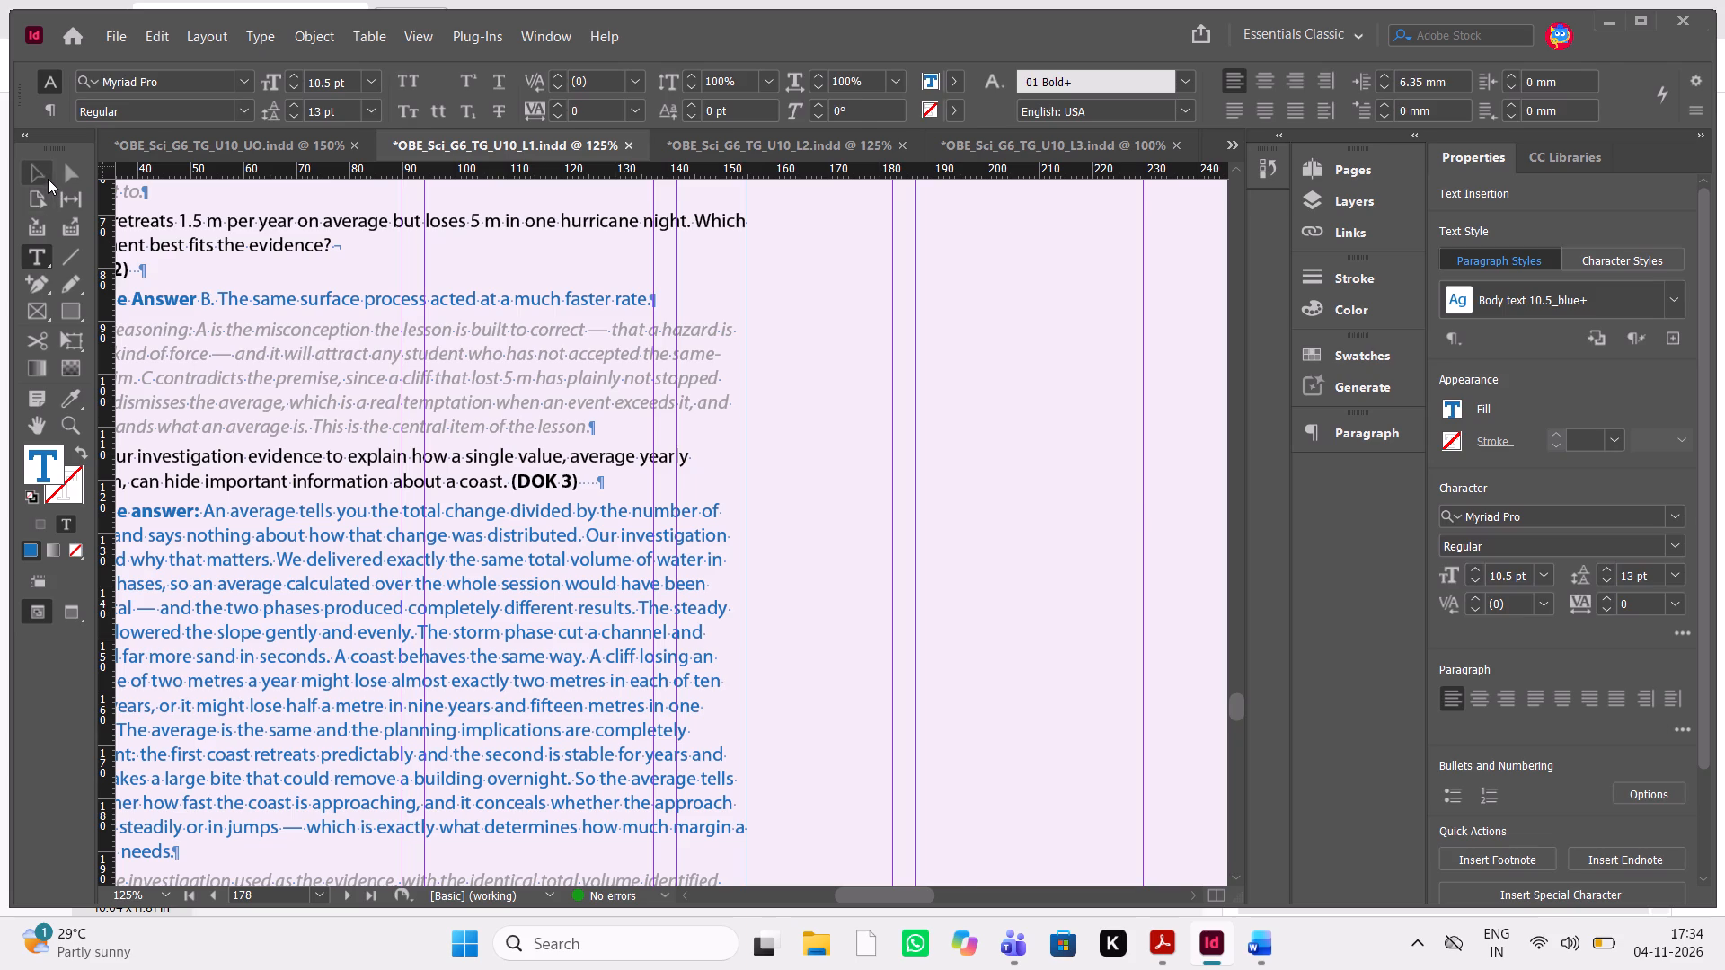
click(476, 516)
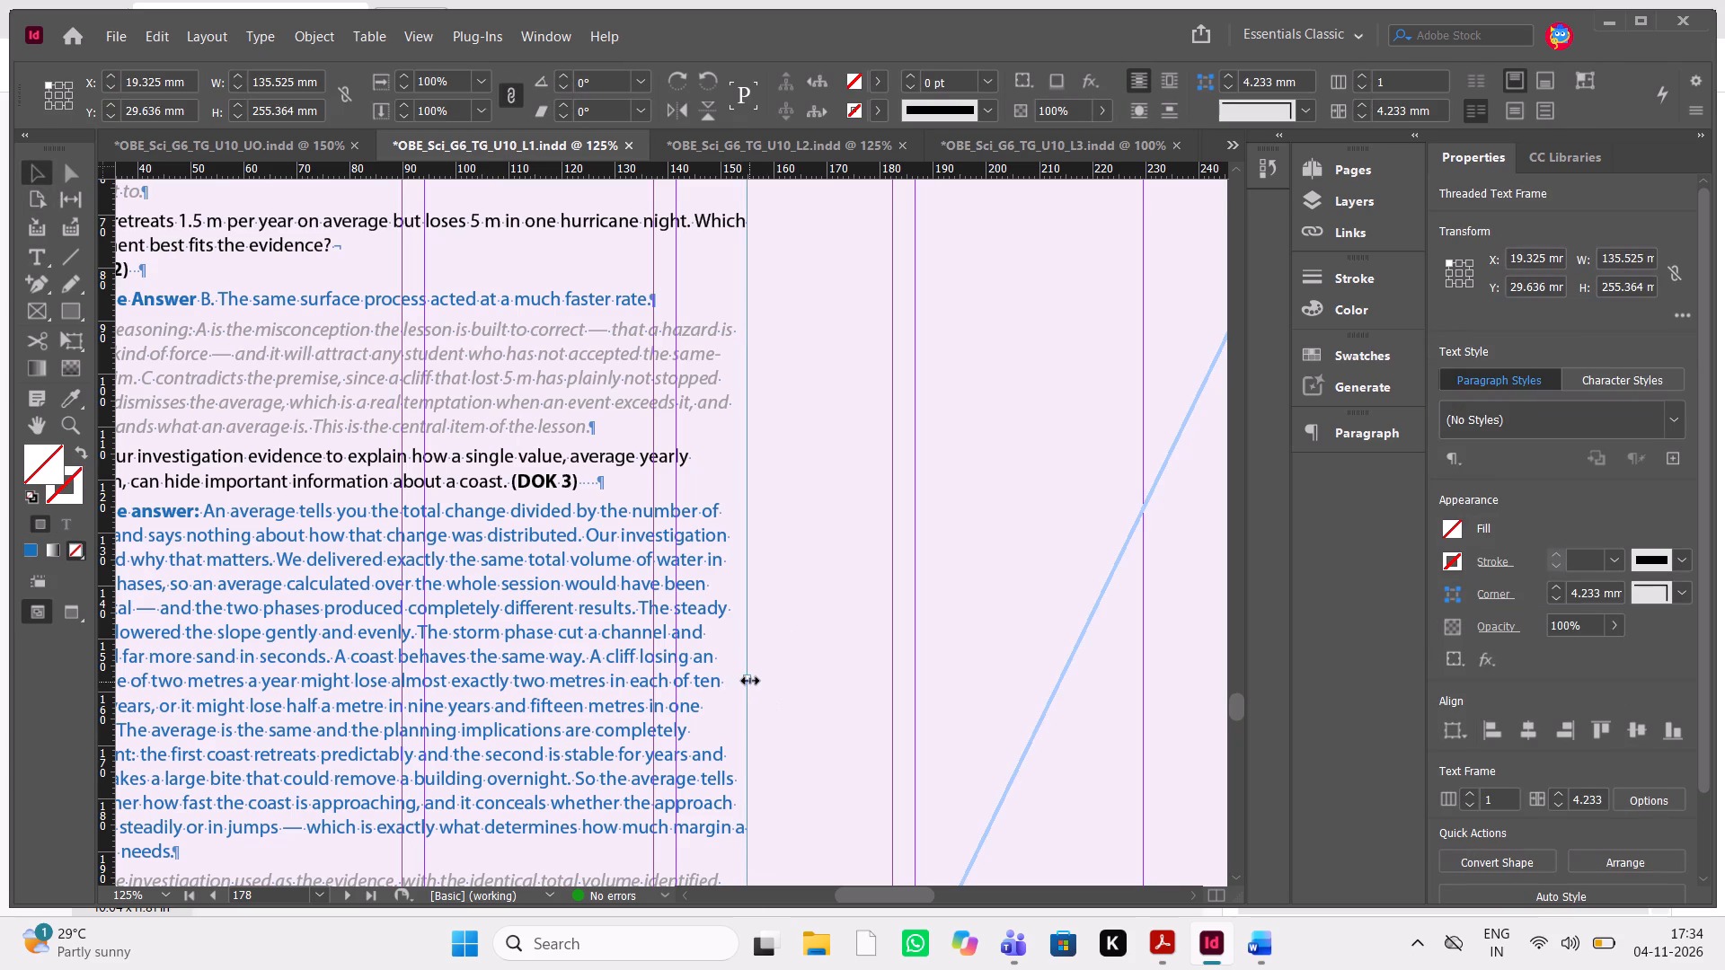
drag(750, 680, 655, 695)
scroll(748, 645, up, 1)
scroll(748, 645, down, 1)
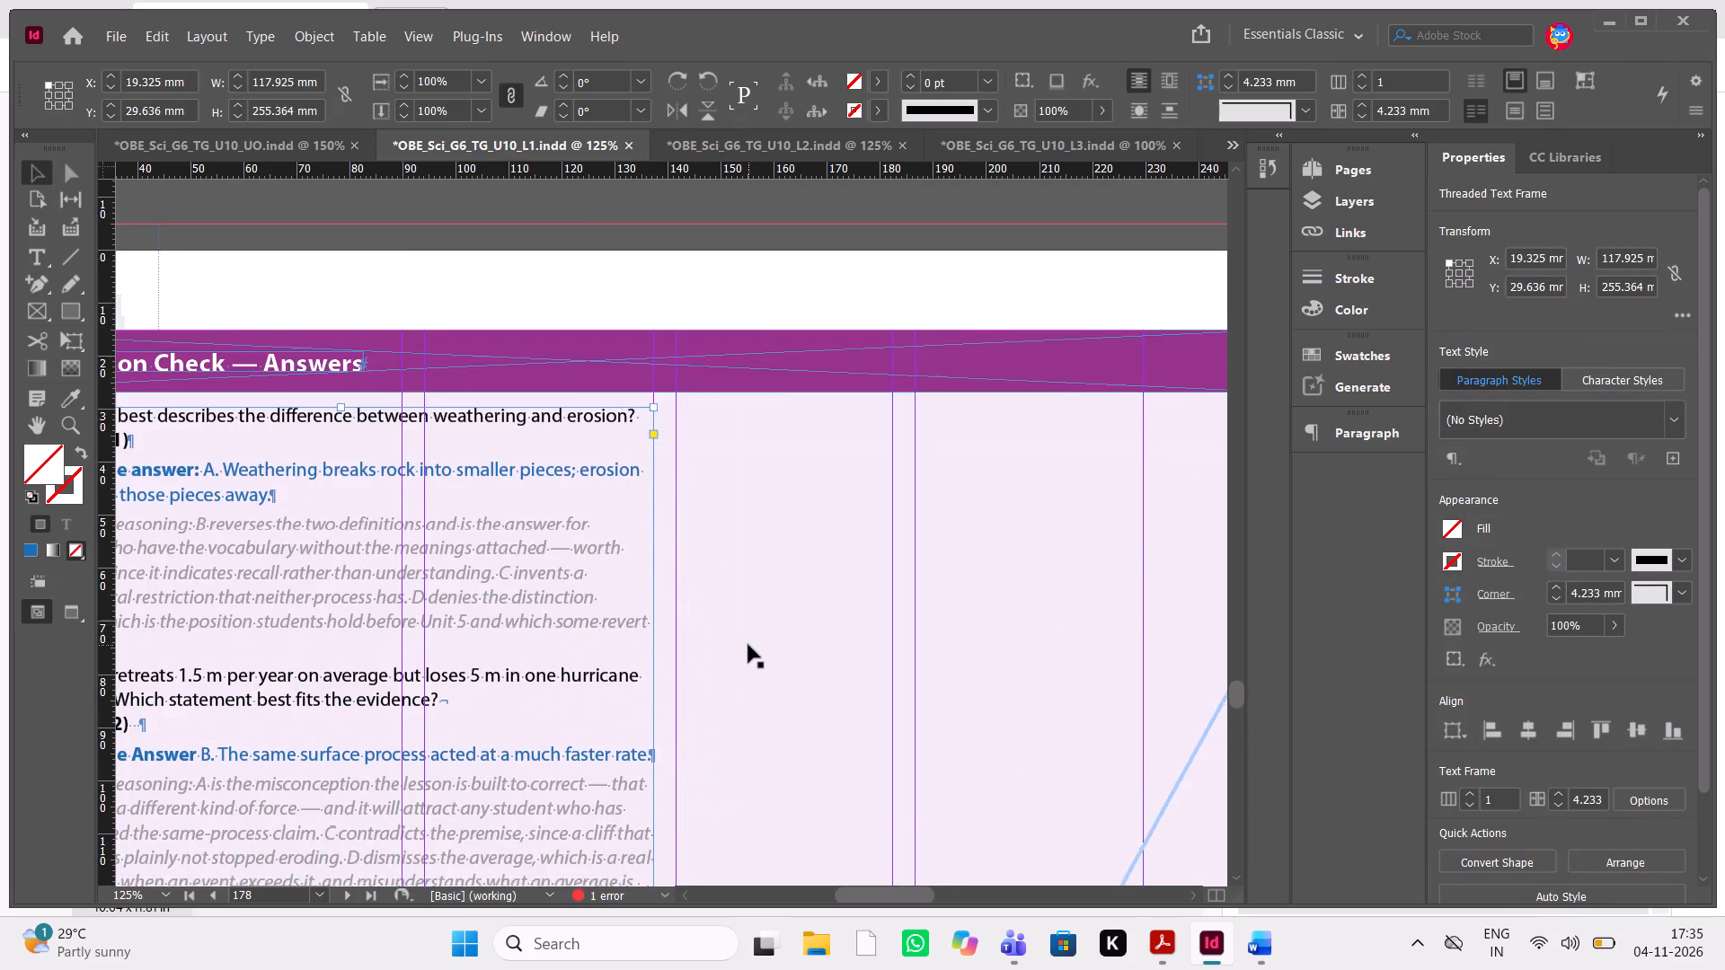
Extend the pale purple background rectangle on page 179 downward to 148.3 mm high.
scroll(748, 645, down, 2)
scroll(748, 645, up, 2)
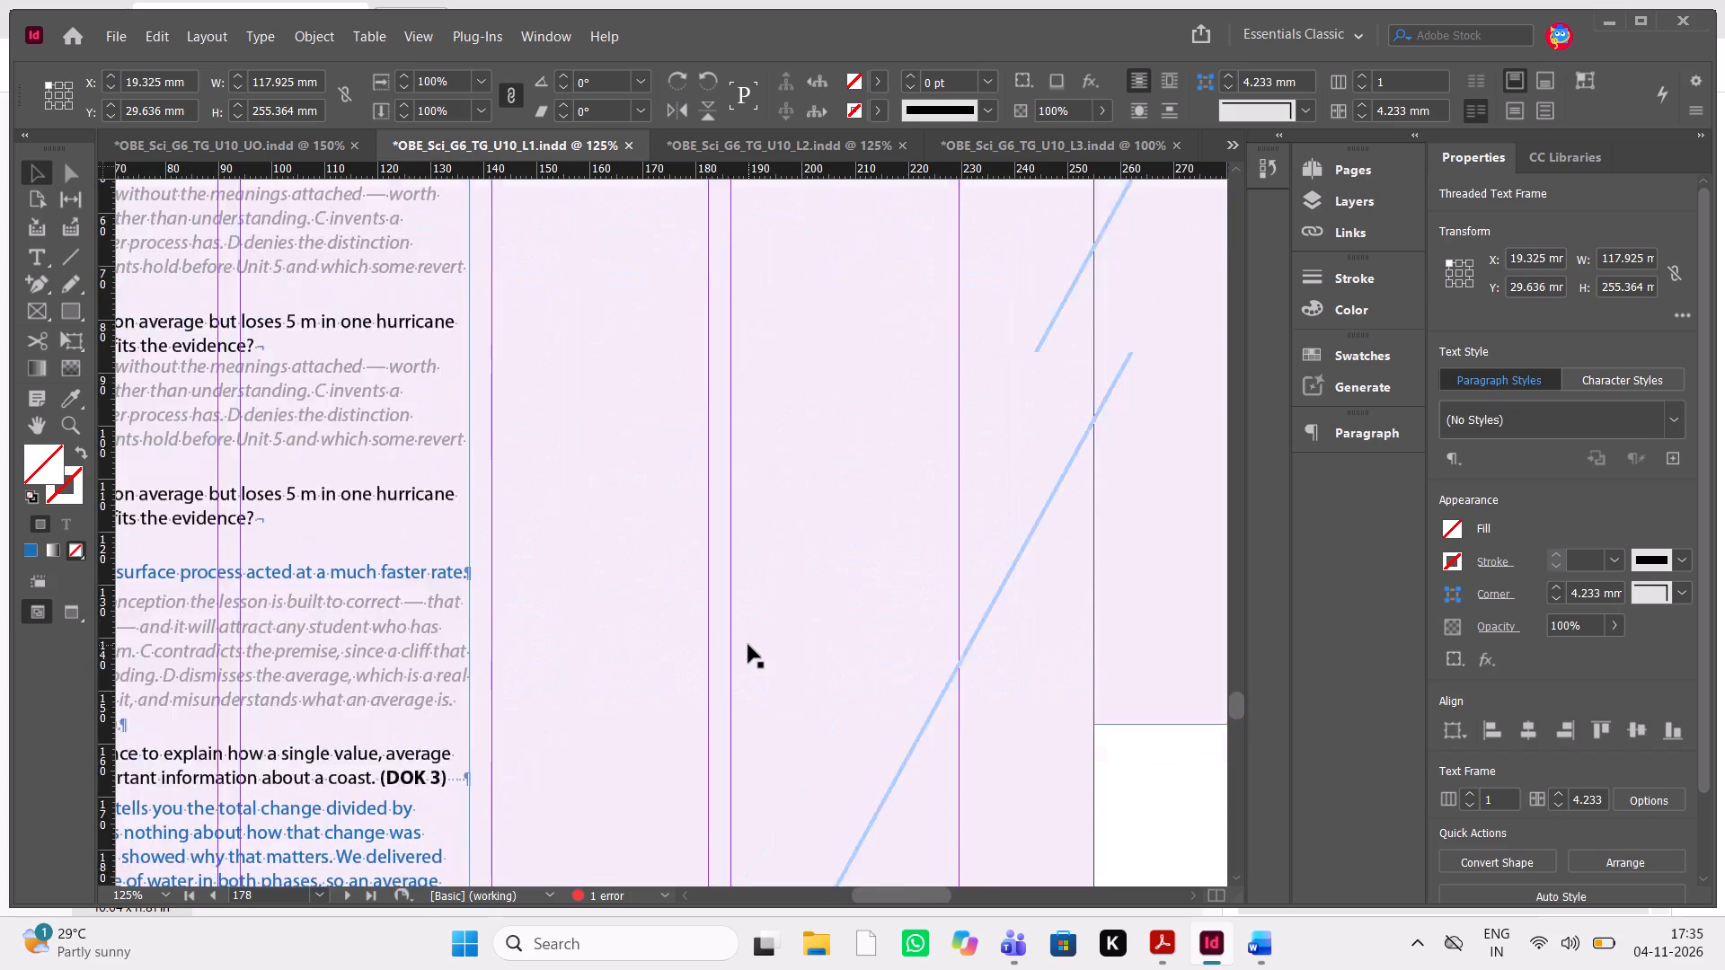
scroll(748, 645, up, 2)
scroll(748, 645, down, 3)
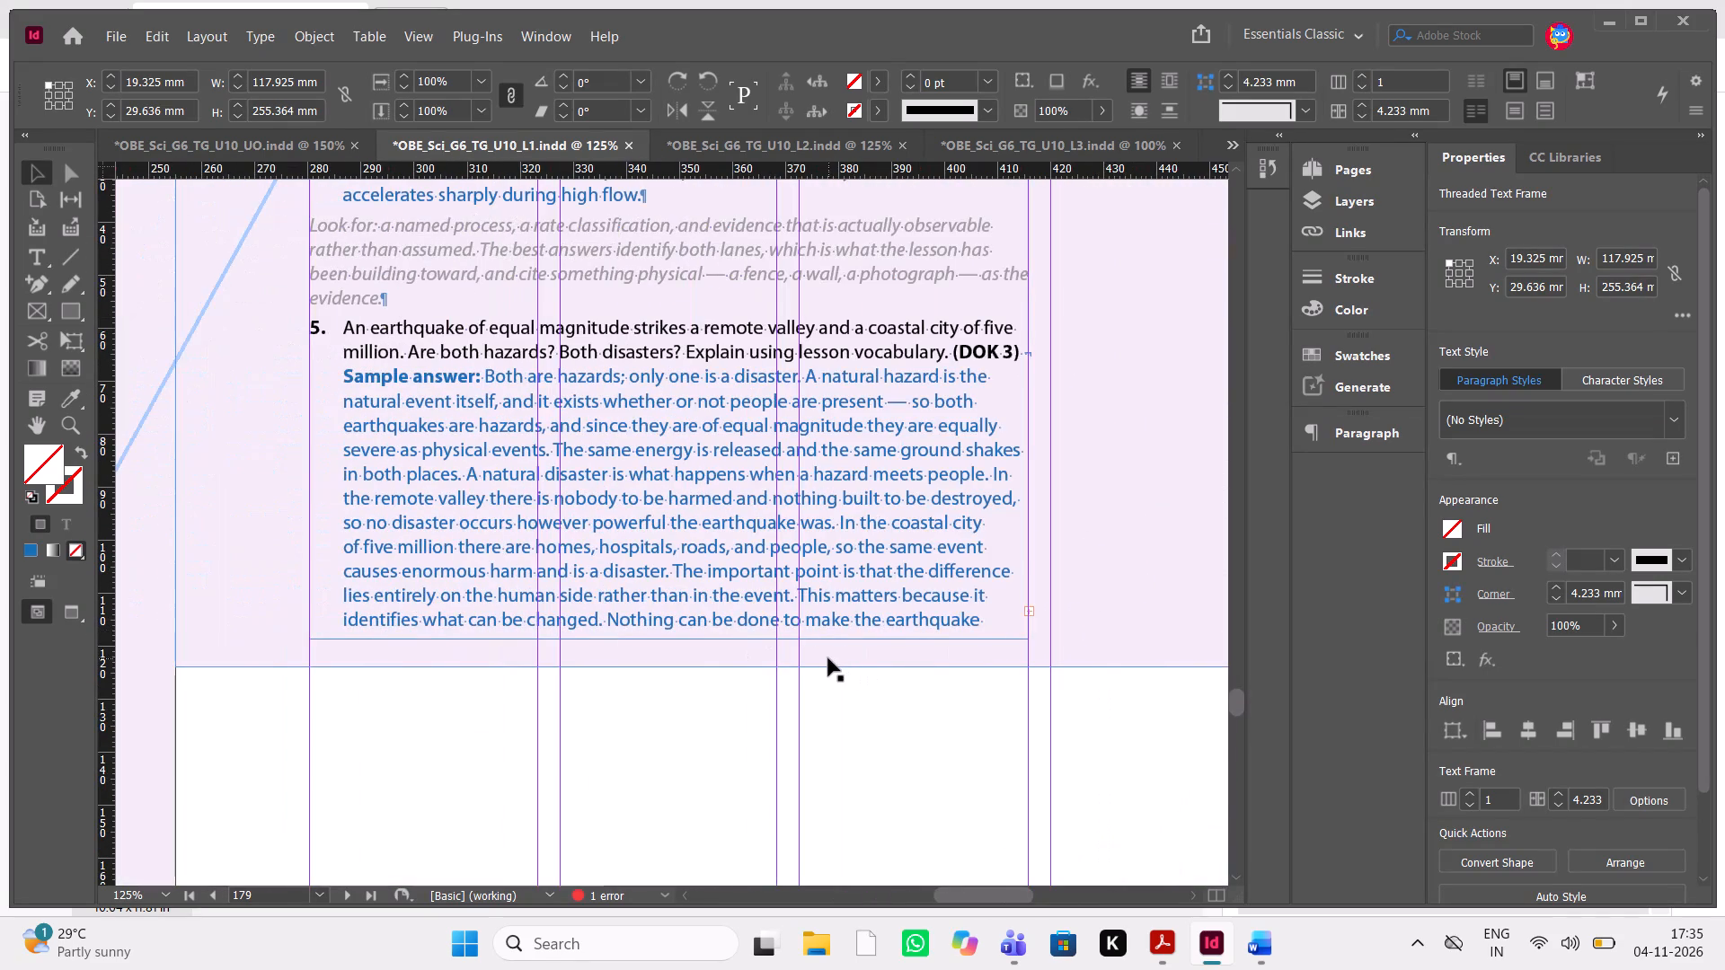
click(828, 658)
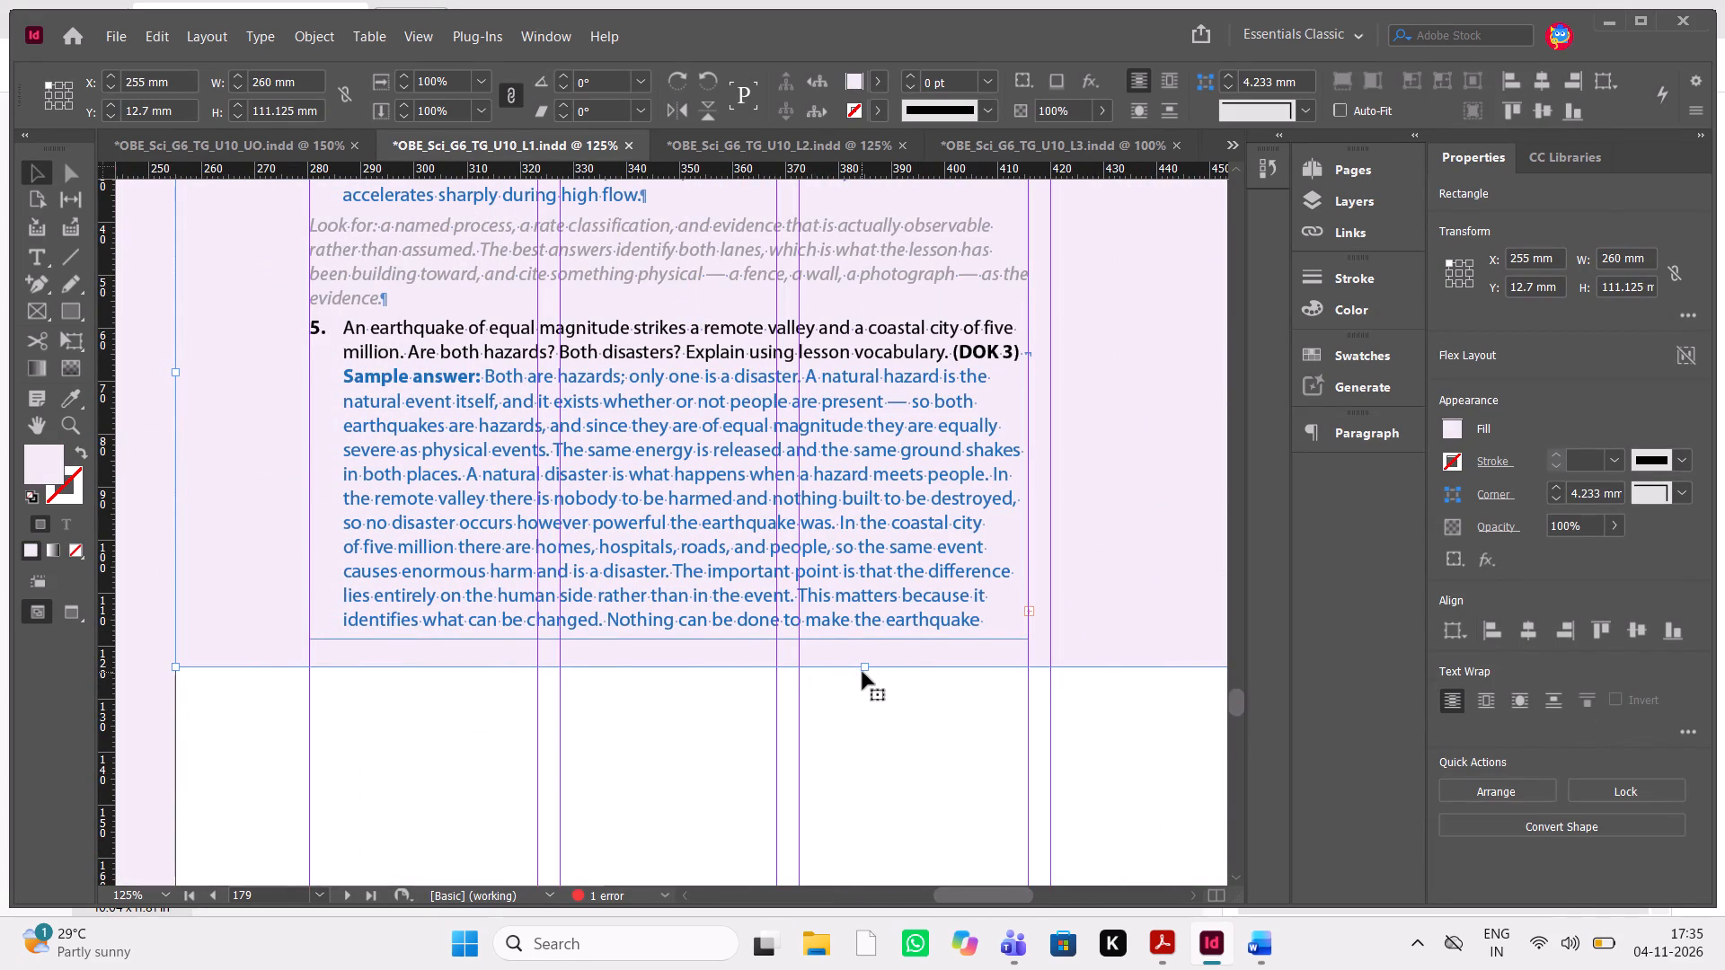
drag(870, 665, 897, 864)
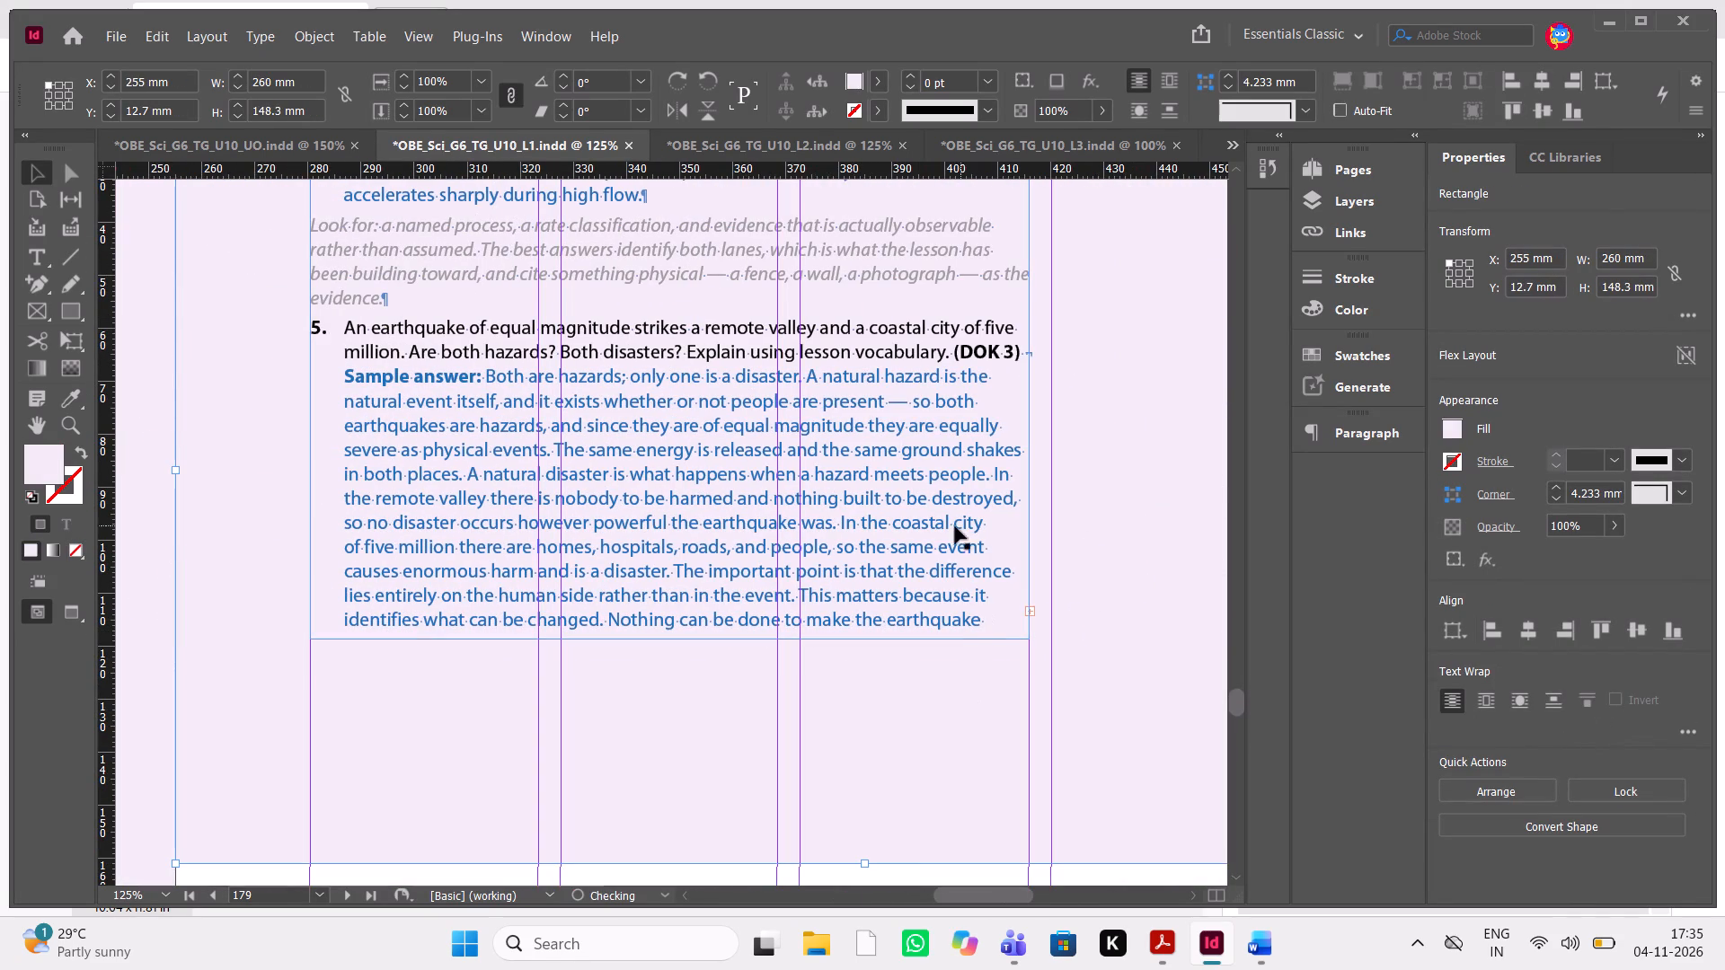
Lengthen the answers text frame on page 179 to 135 mm high, fitting the last "Look for" paragraph.
click(931, 574)
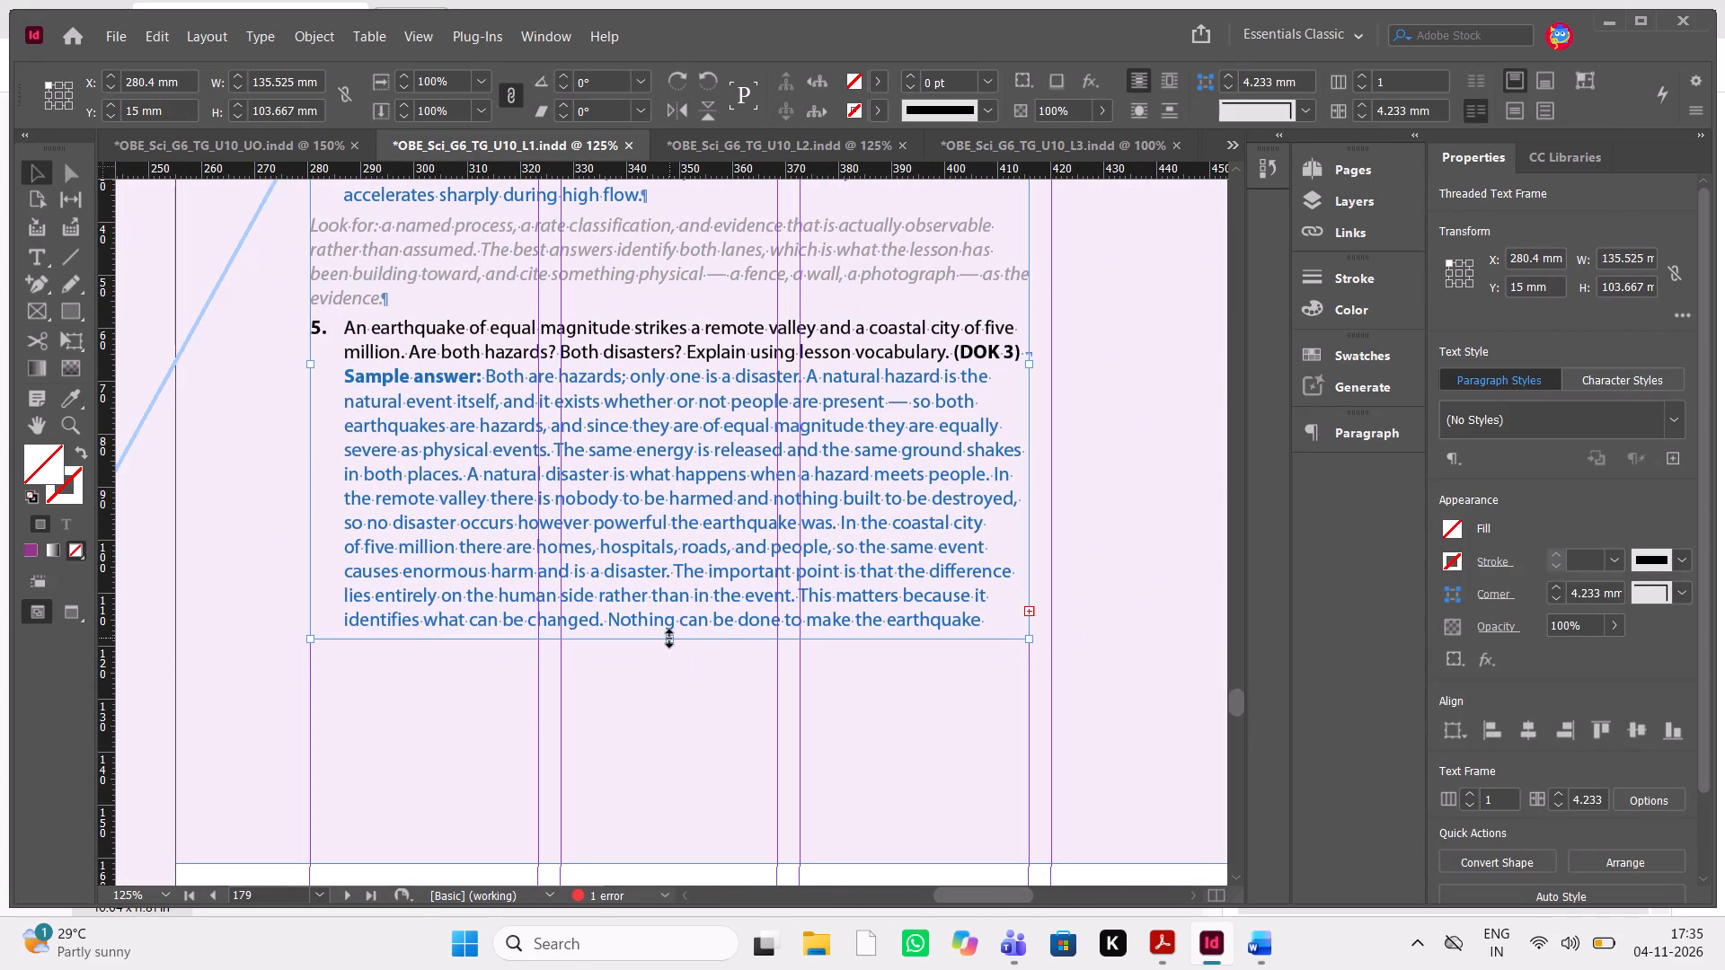
drag(669, 639, 693, 801)
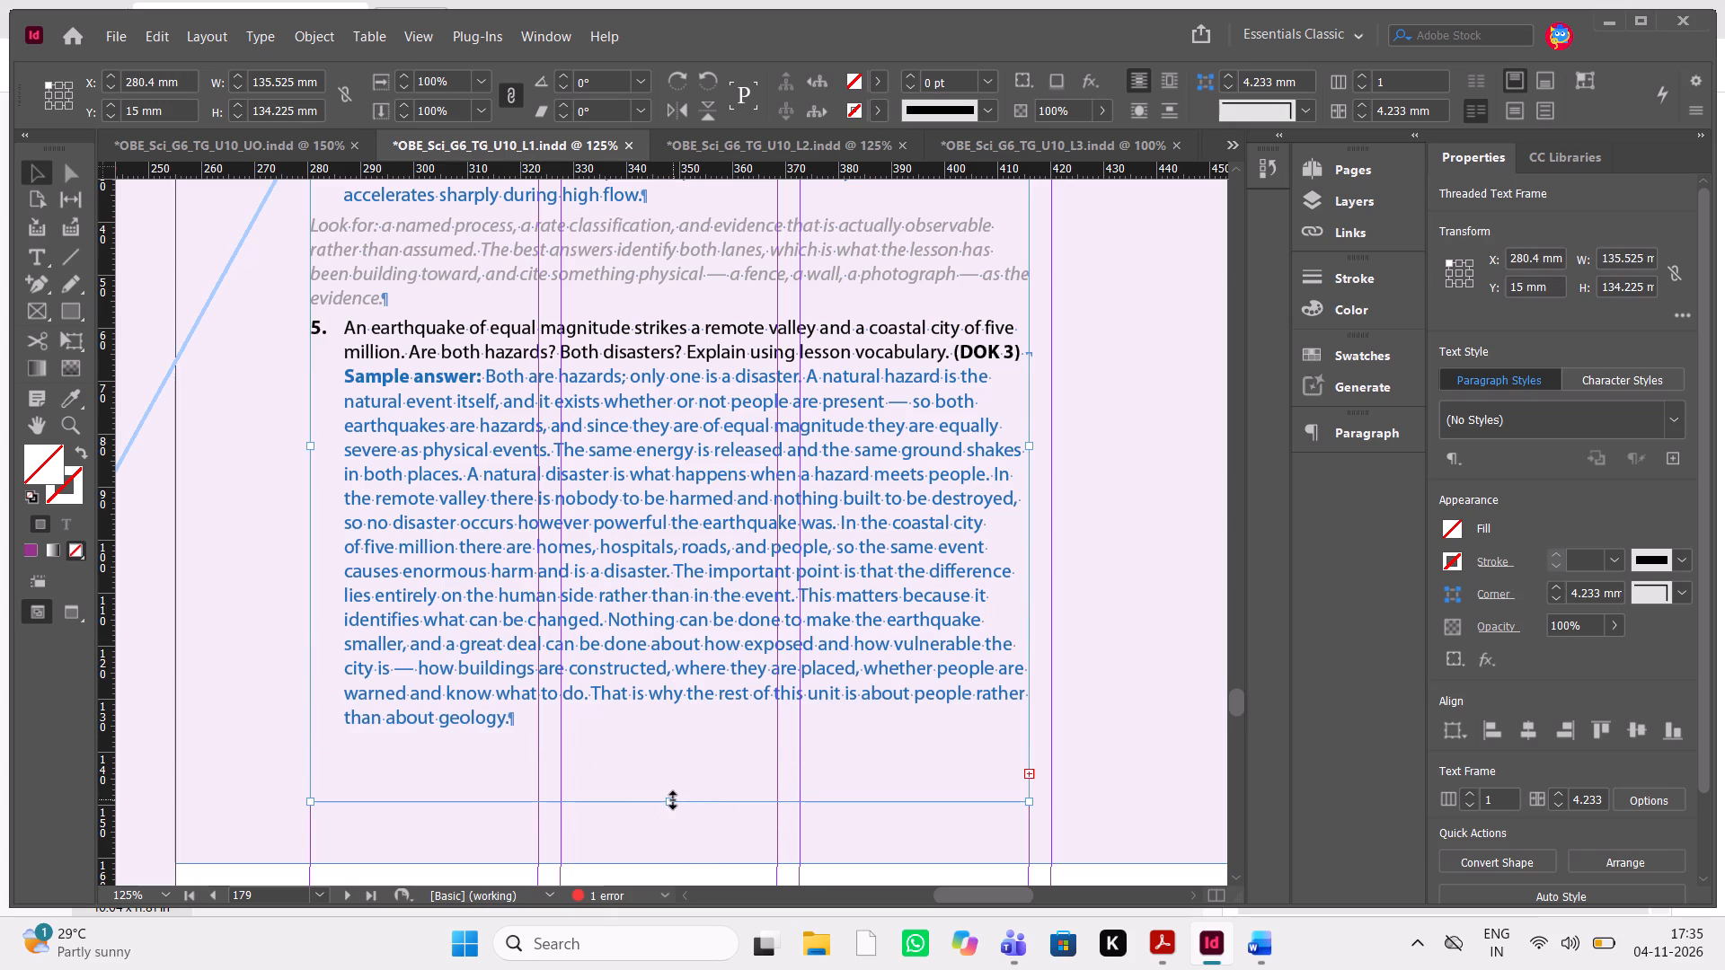
drag(673, 800, 679, 845)
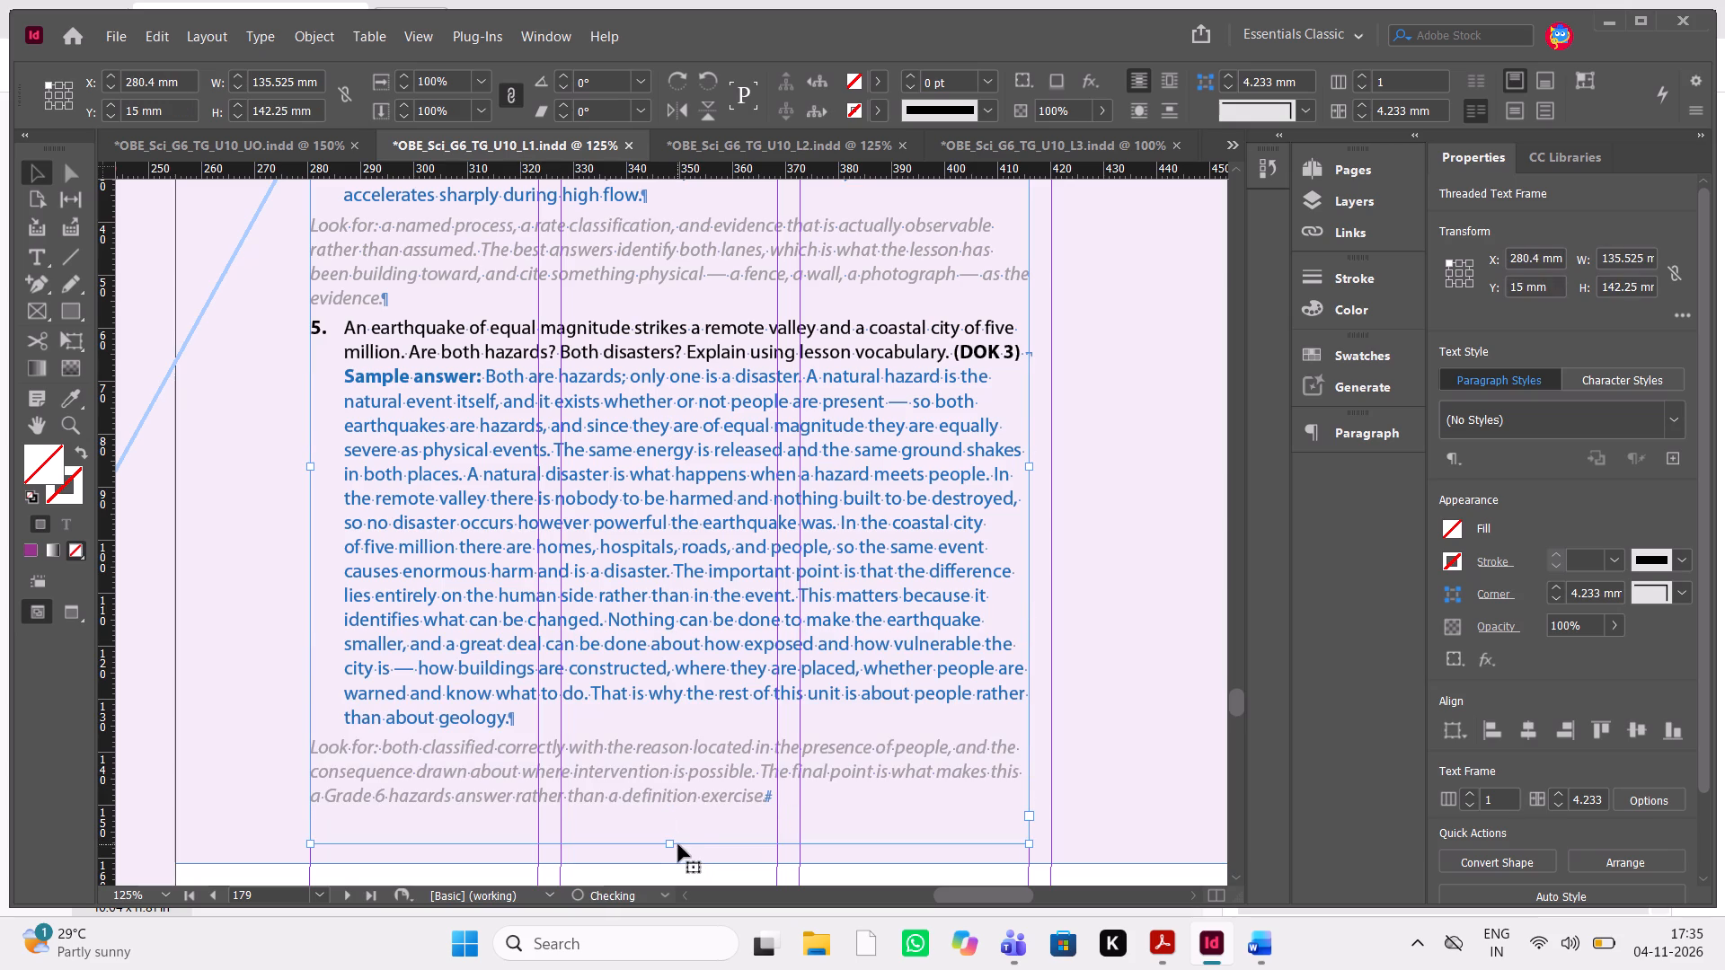
drag(670, 842, 665, 807)
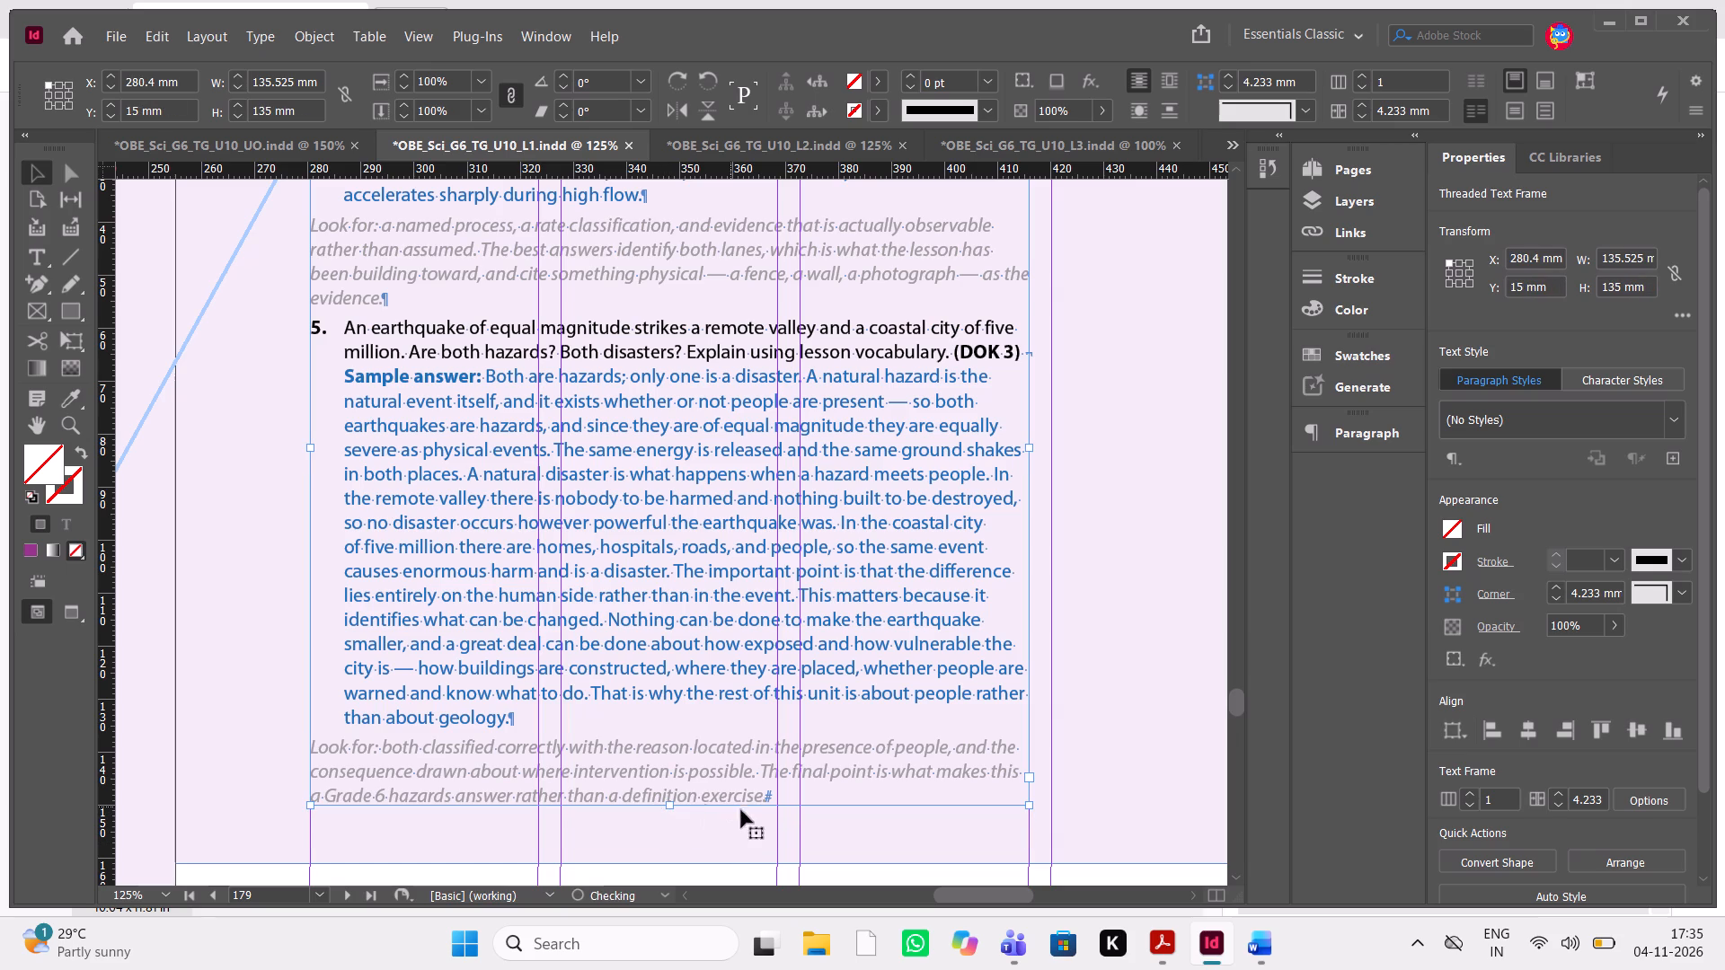
Shorten the background rectangle on page 179 from the bottom, ending it just below the answers text frame.
click(752, 846)
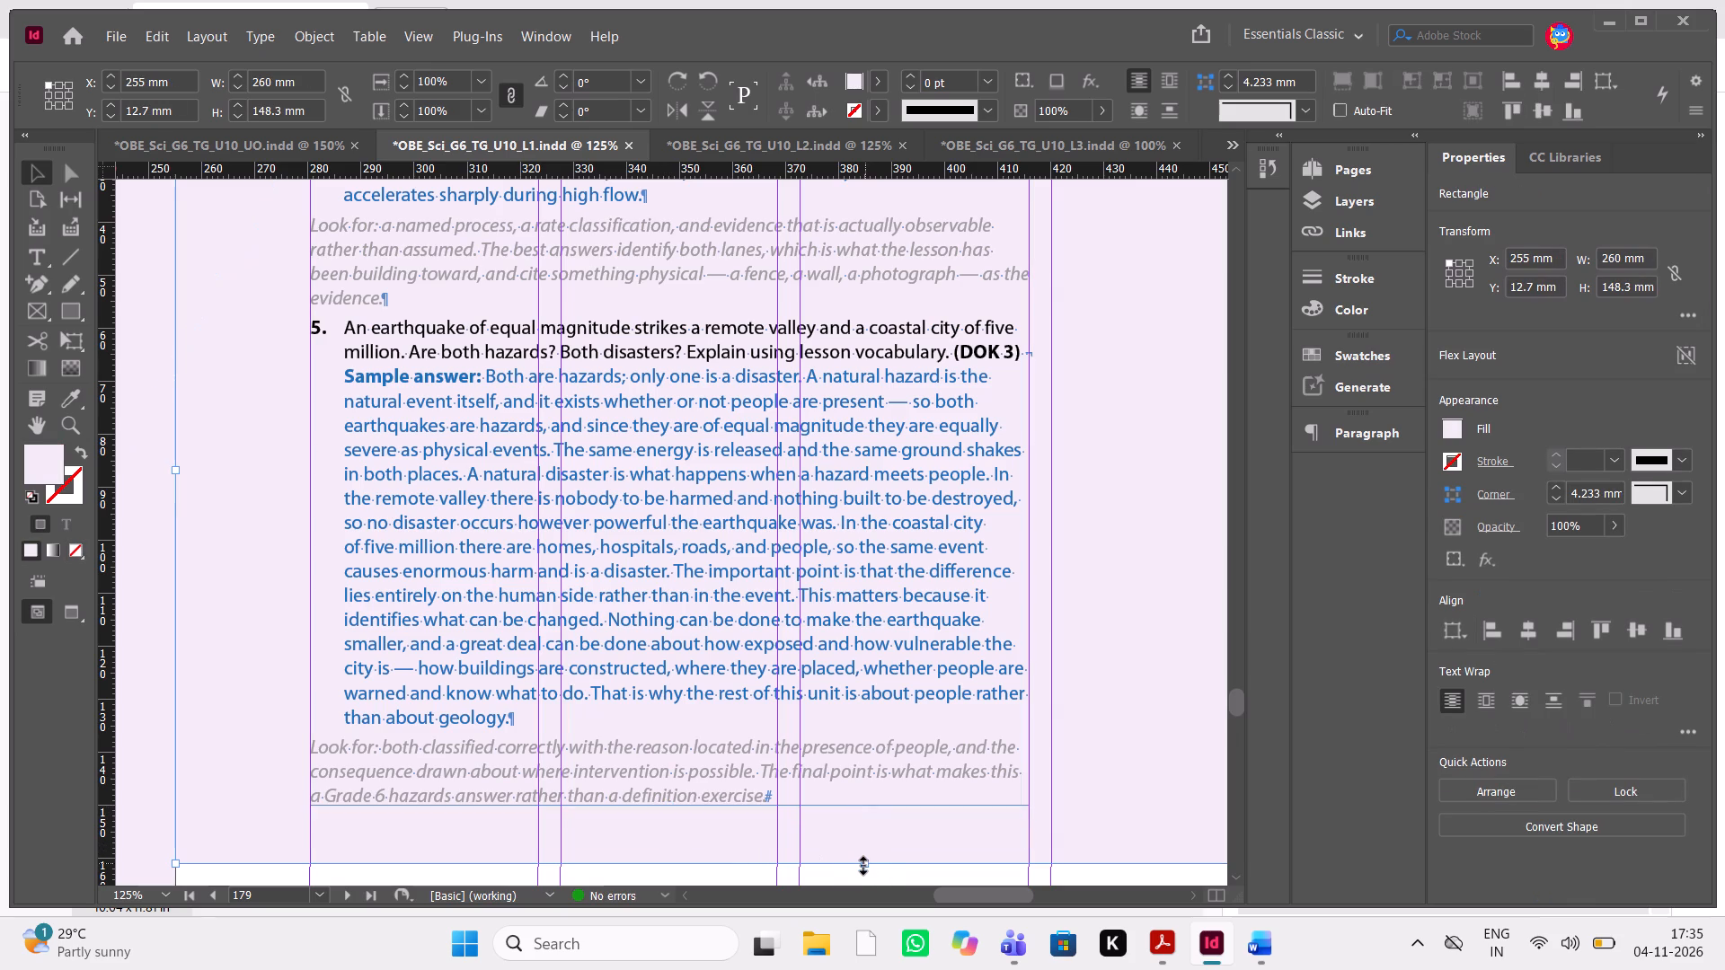
drag(863, 866, 880, 819)
click(1000, 848)
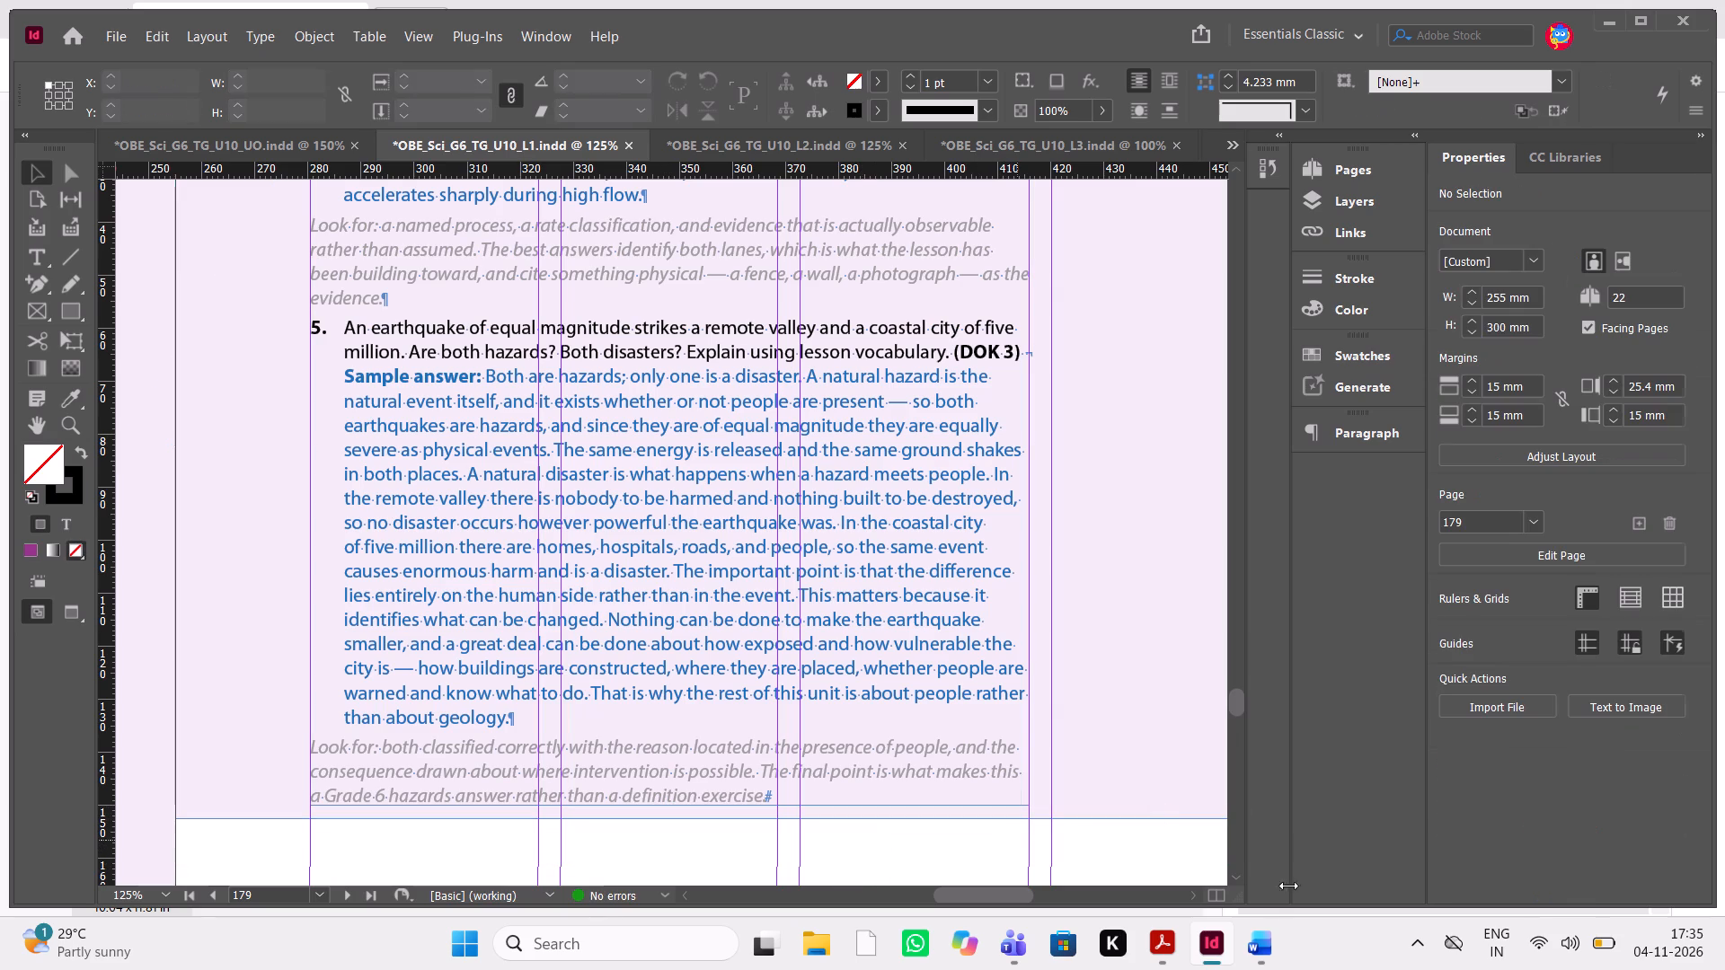
Open the Page 33 drawing comment in the PDF and compare it with the Lesson 2 banner in the L2 layout, in preview mode.
click(1177, 965)
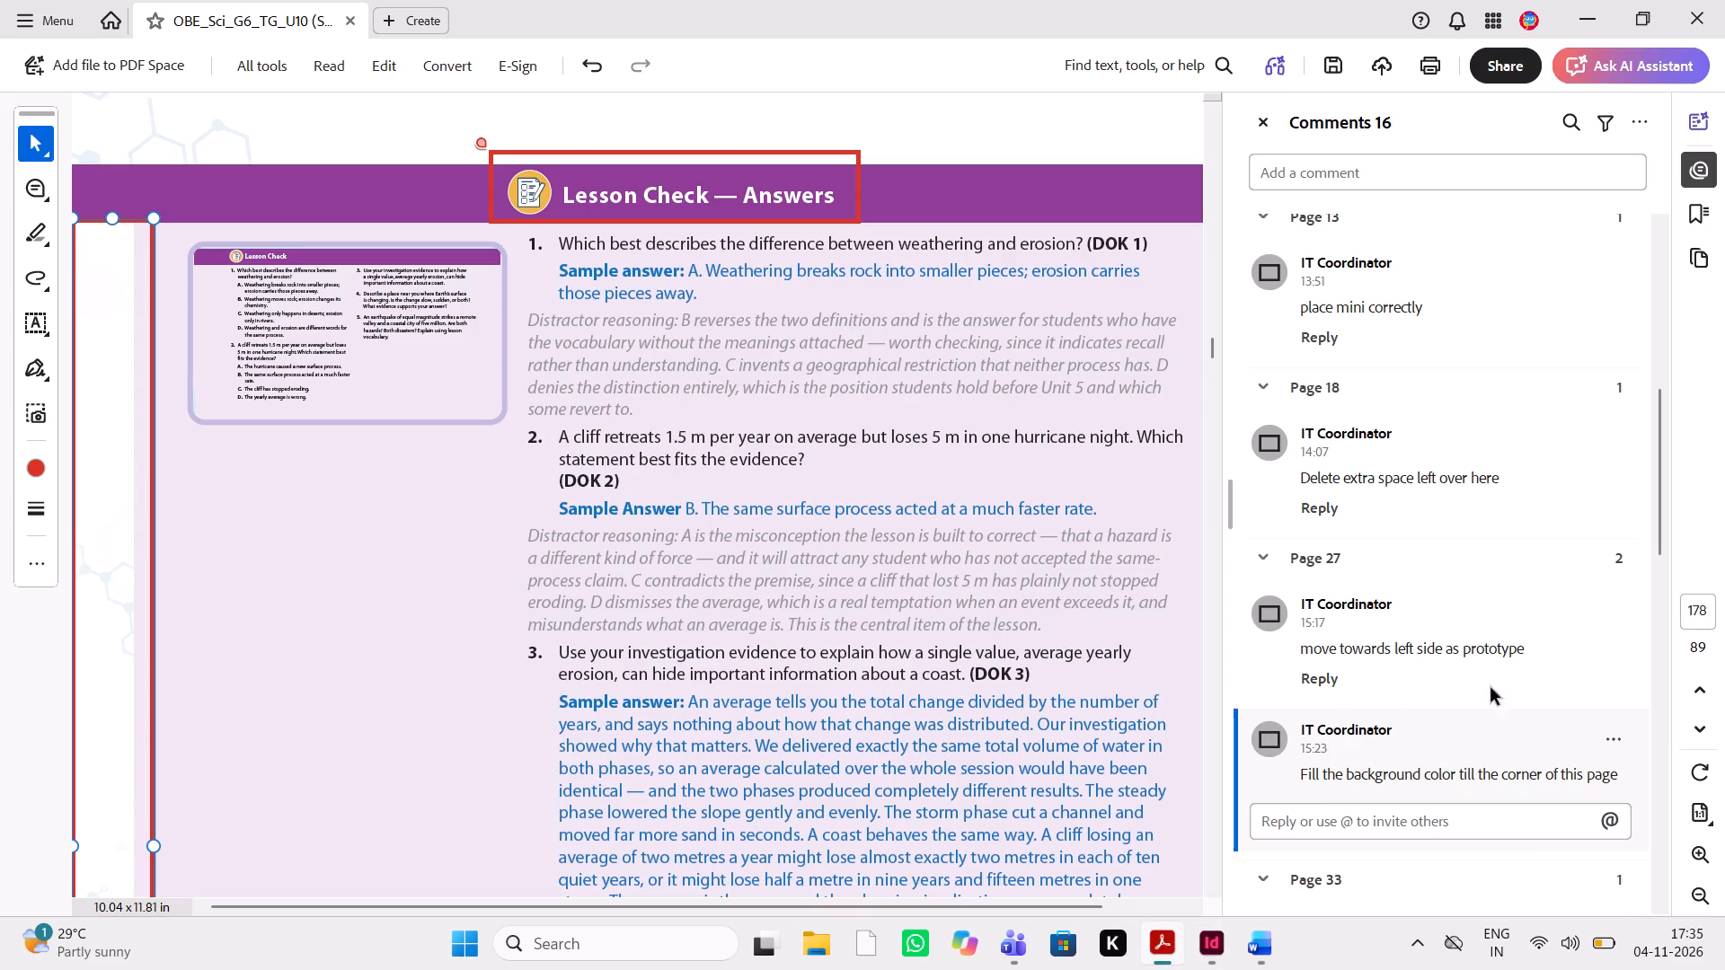
scroll(1443, 789, down, 1)
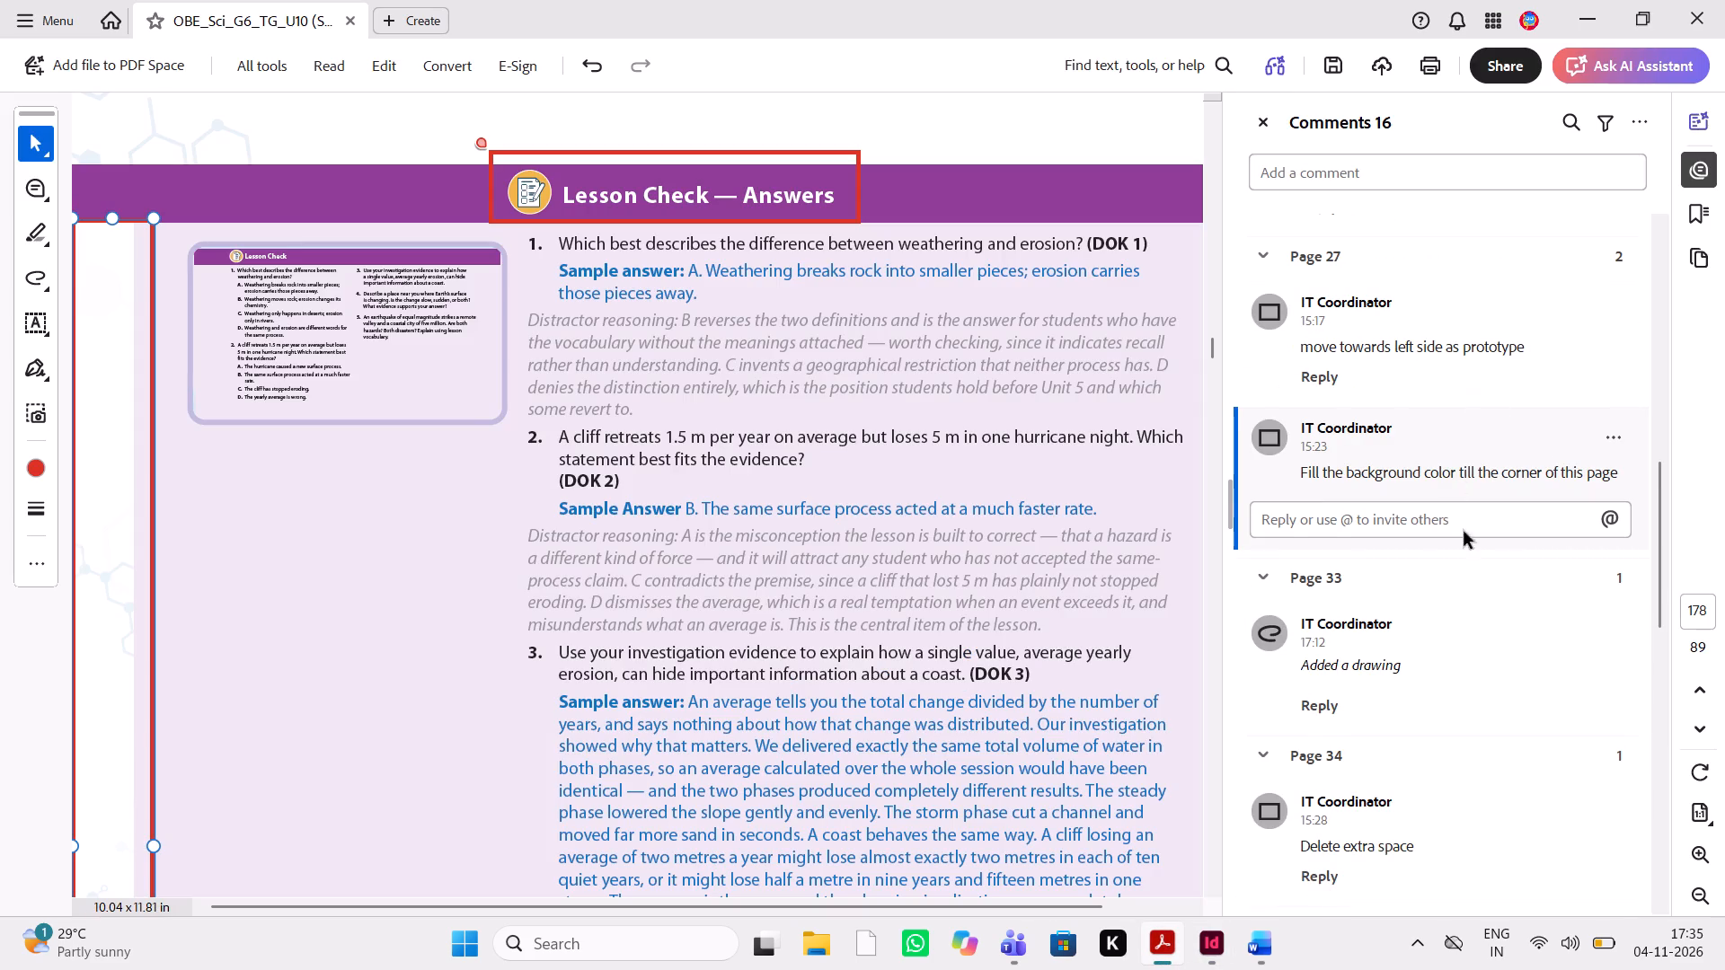
click(1385, 676)
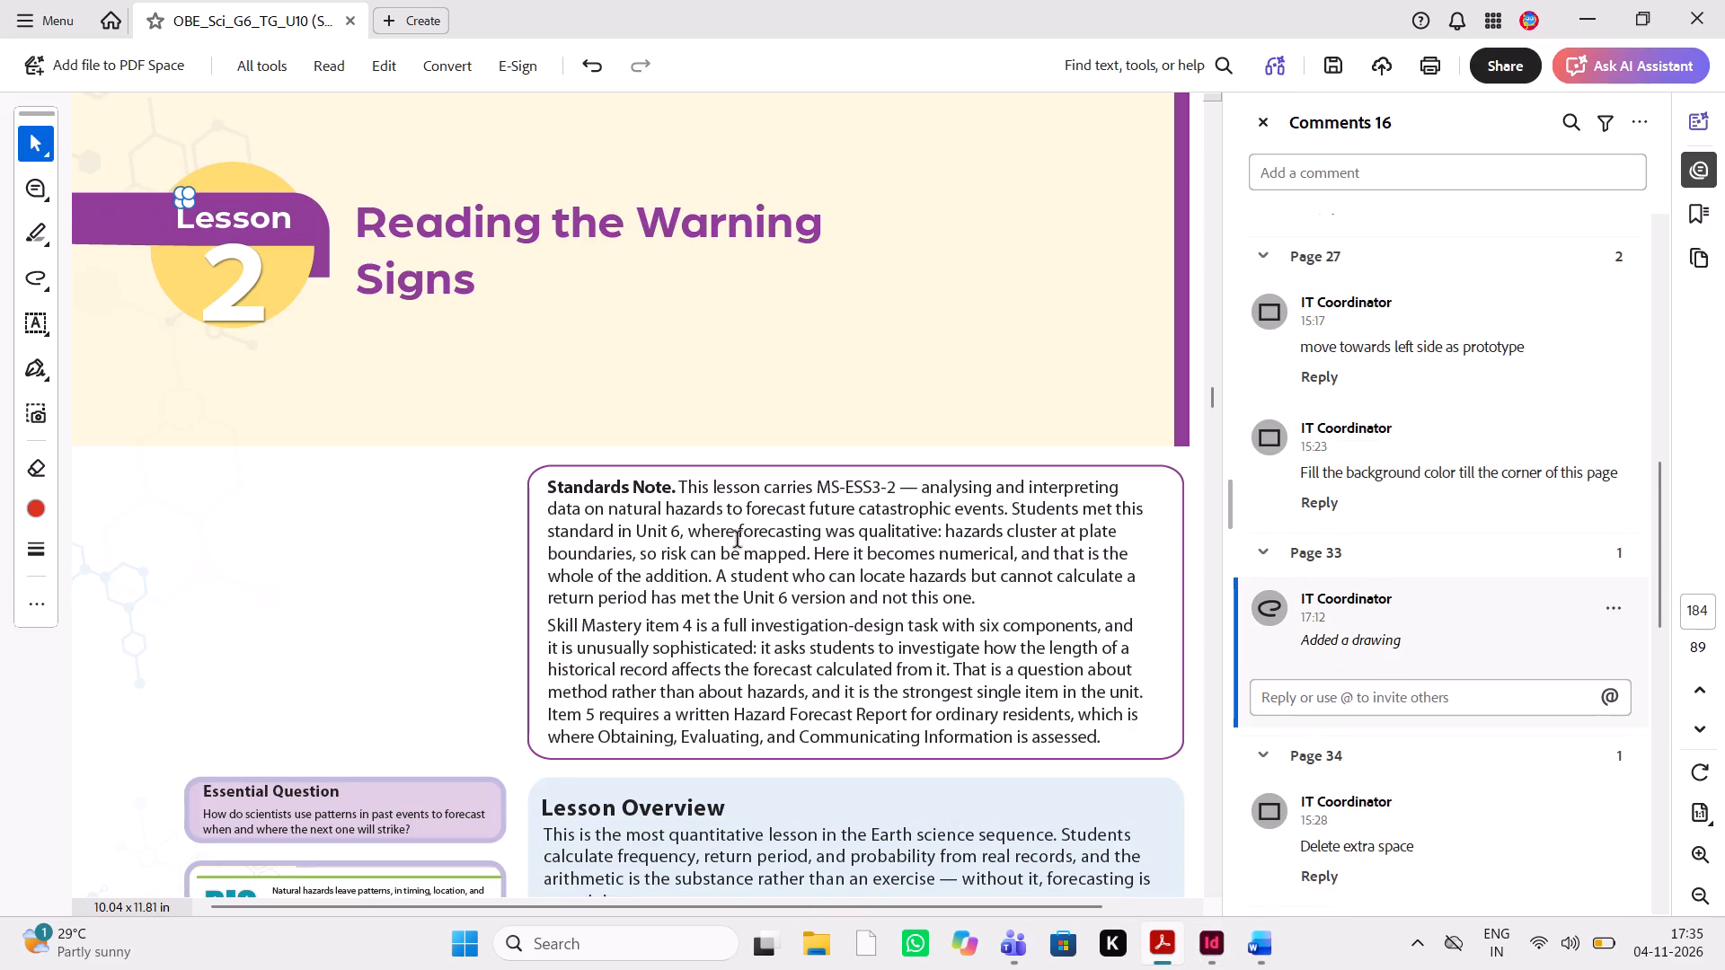
click(1219, 964)
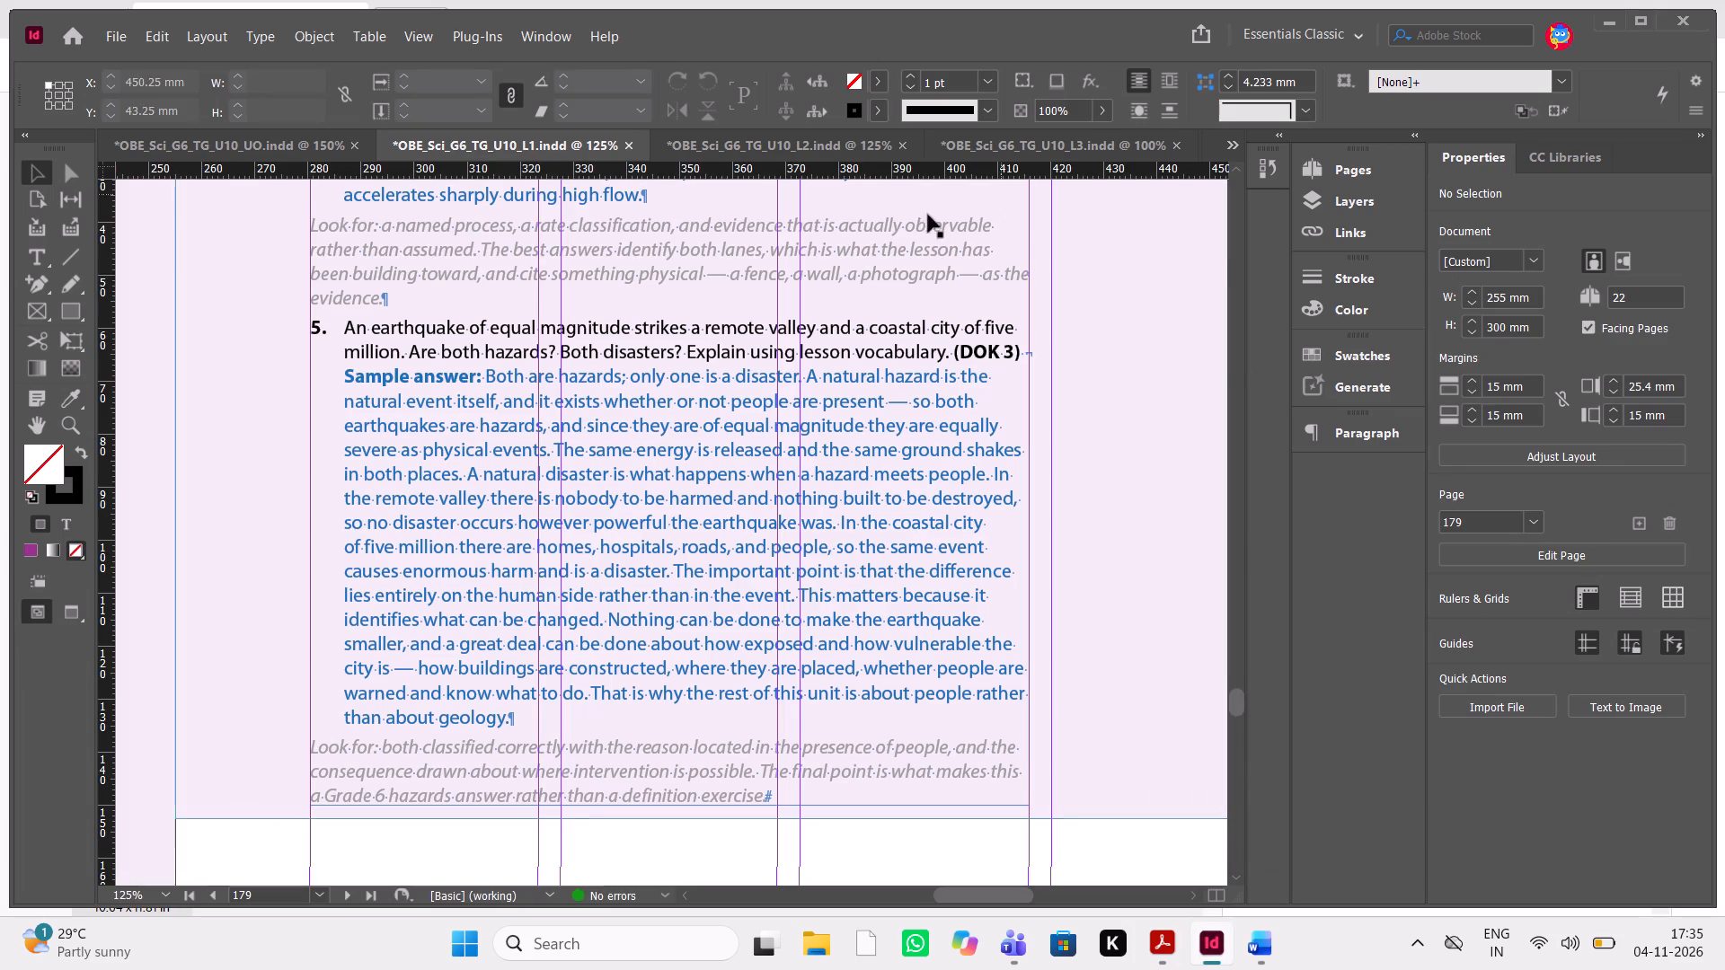
click(843, 143)
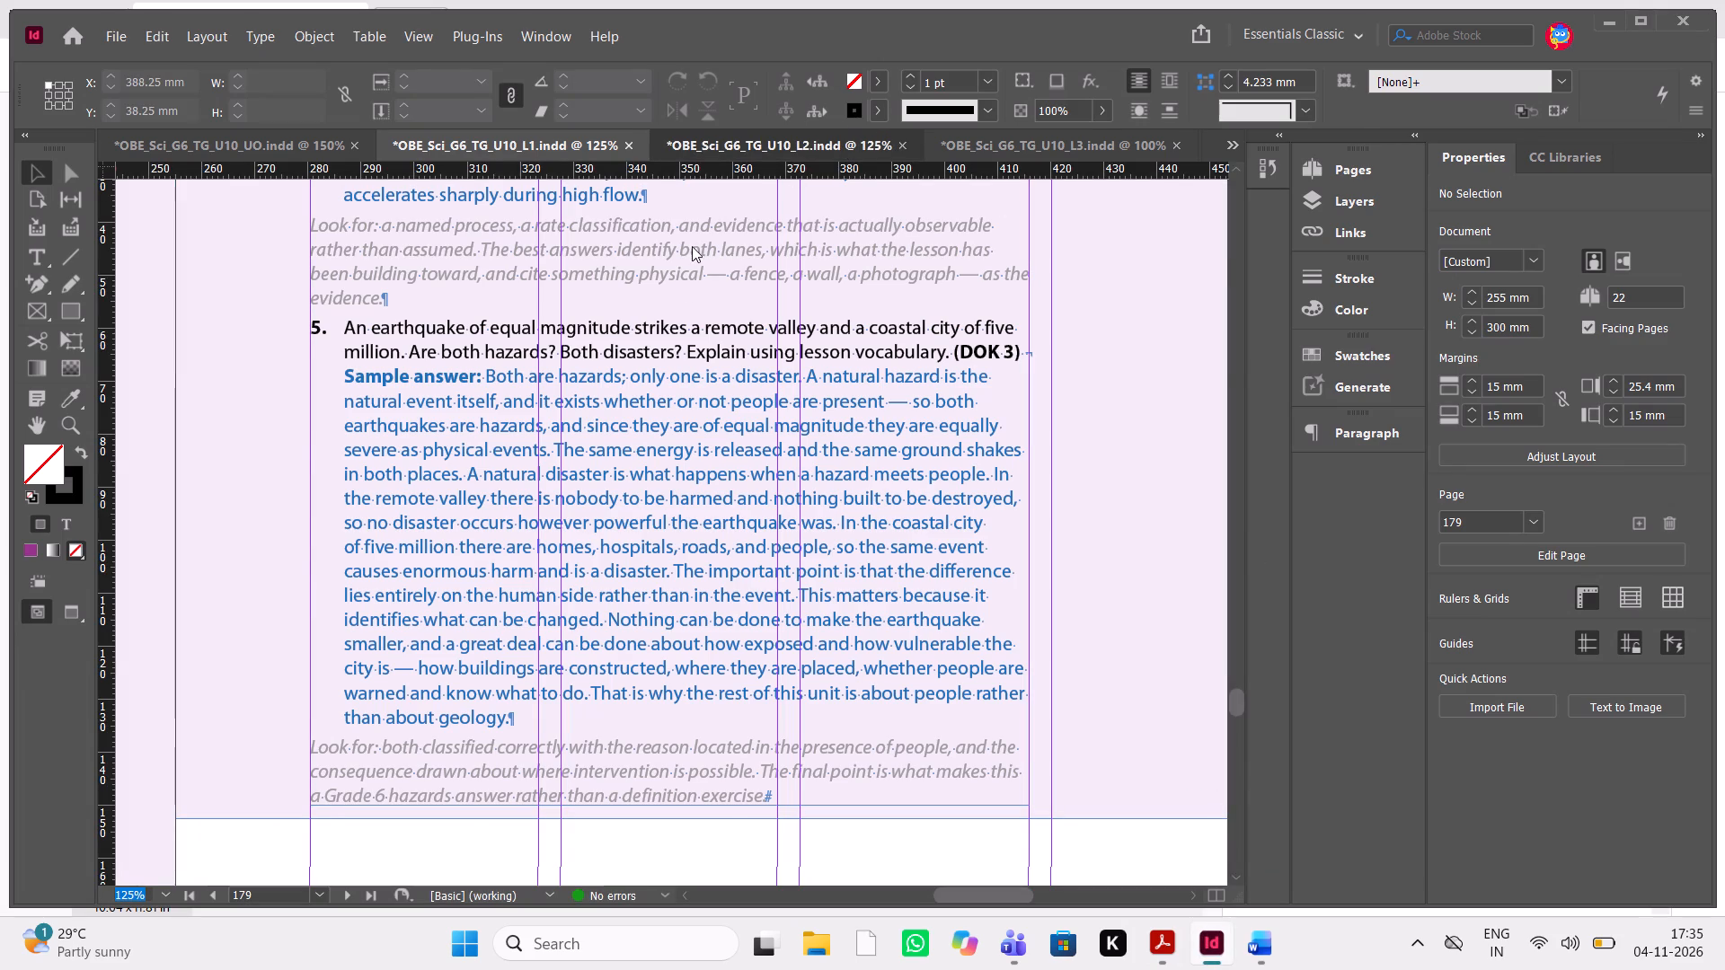
scroll(683, 284, right, 1)
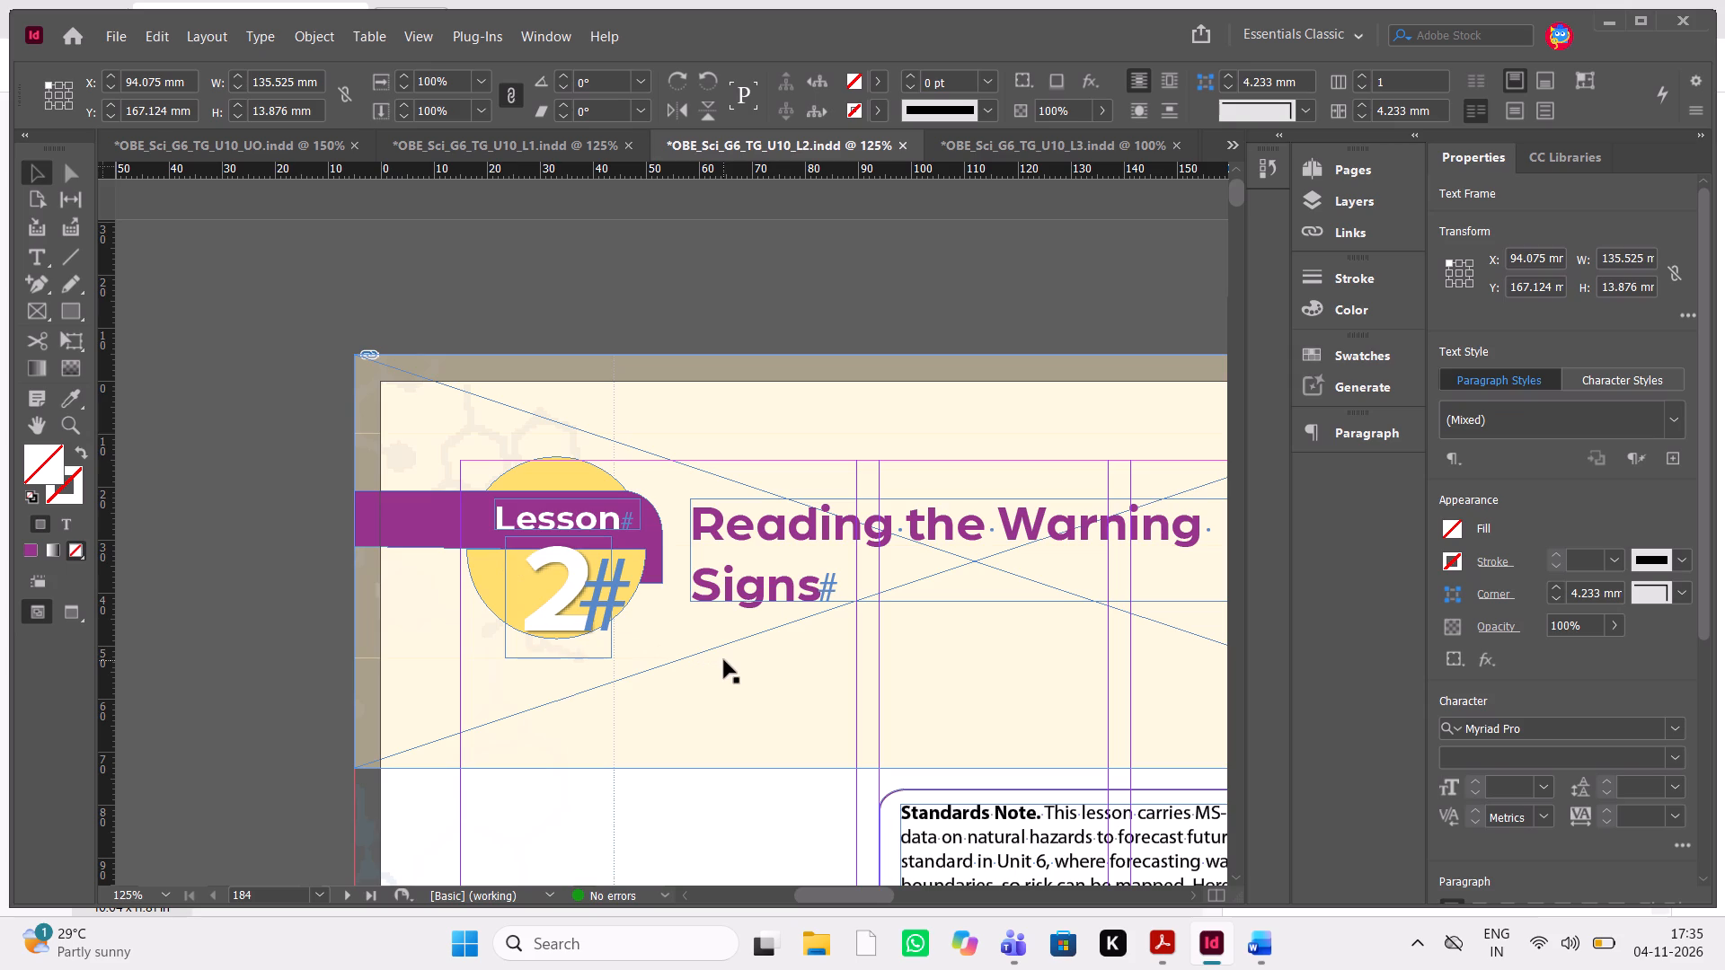
click(484, 519)
click(291, 412)
key(w)
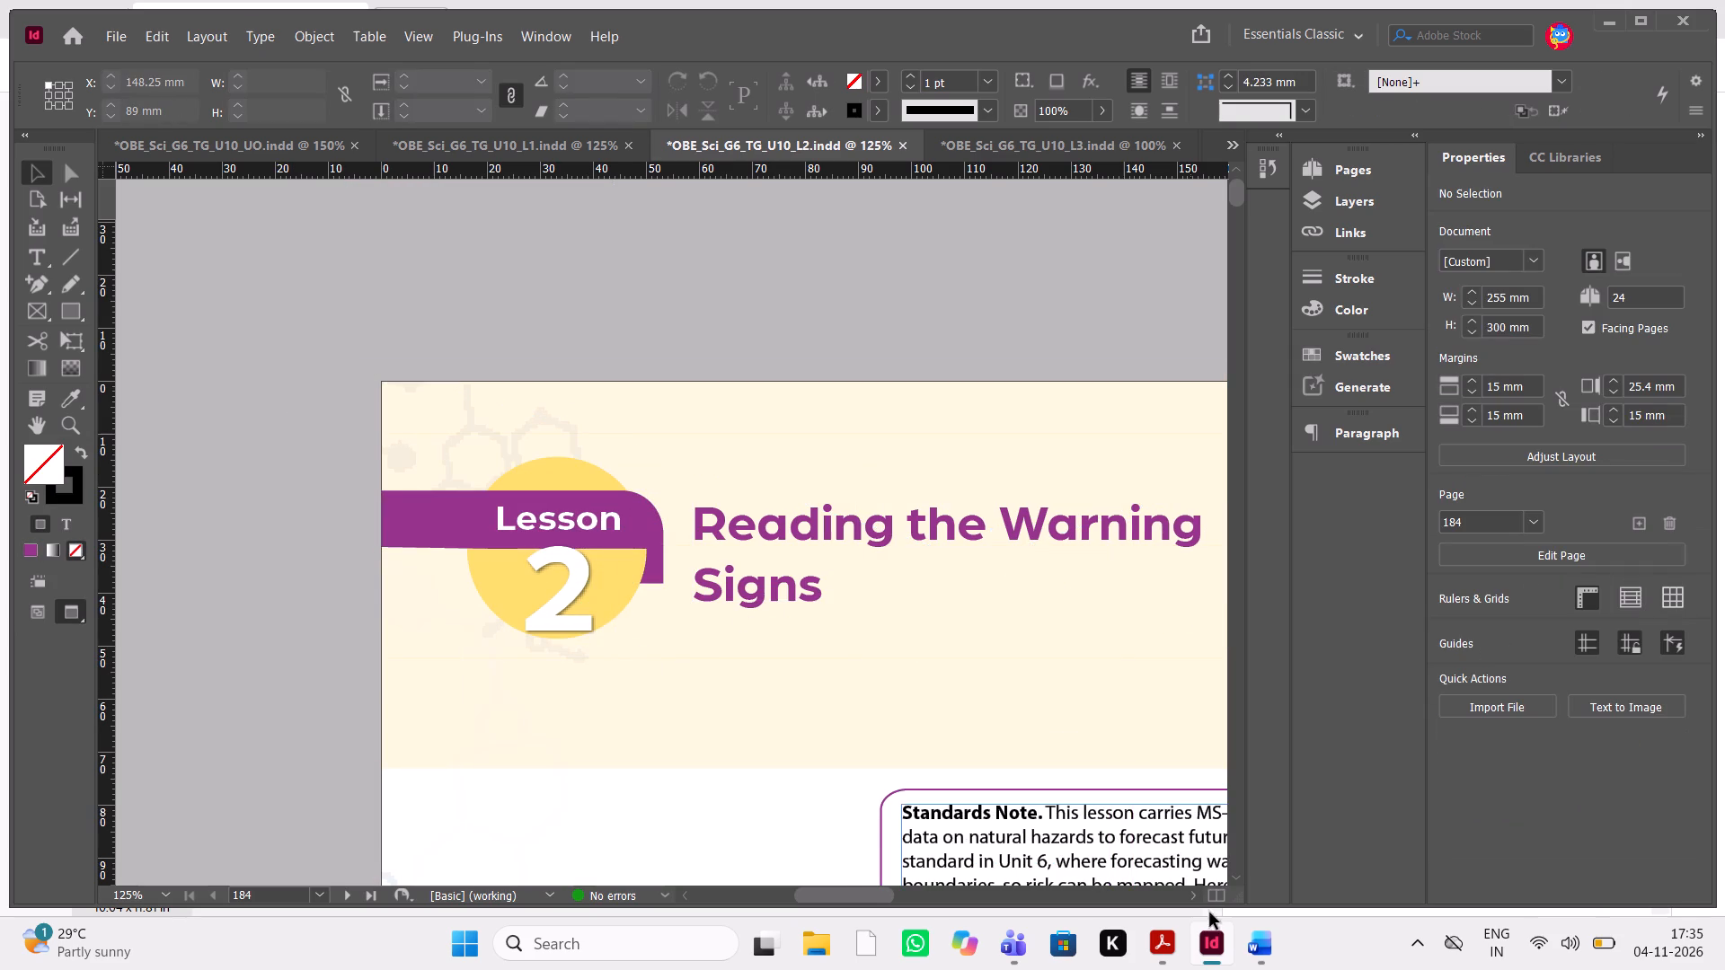
Delete the small stray drawing comment beside the Lesson 2 banner on page 184 of the PDF in Acrobat.
click(1184, 952)
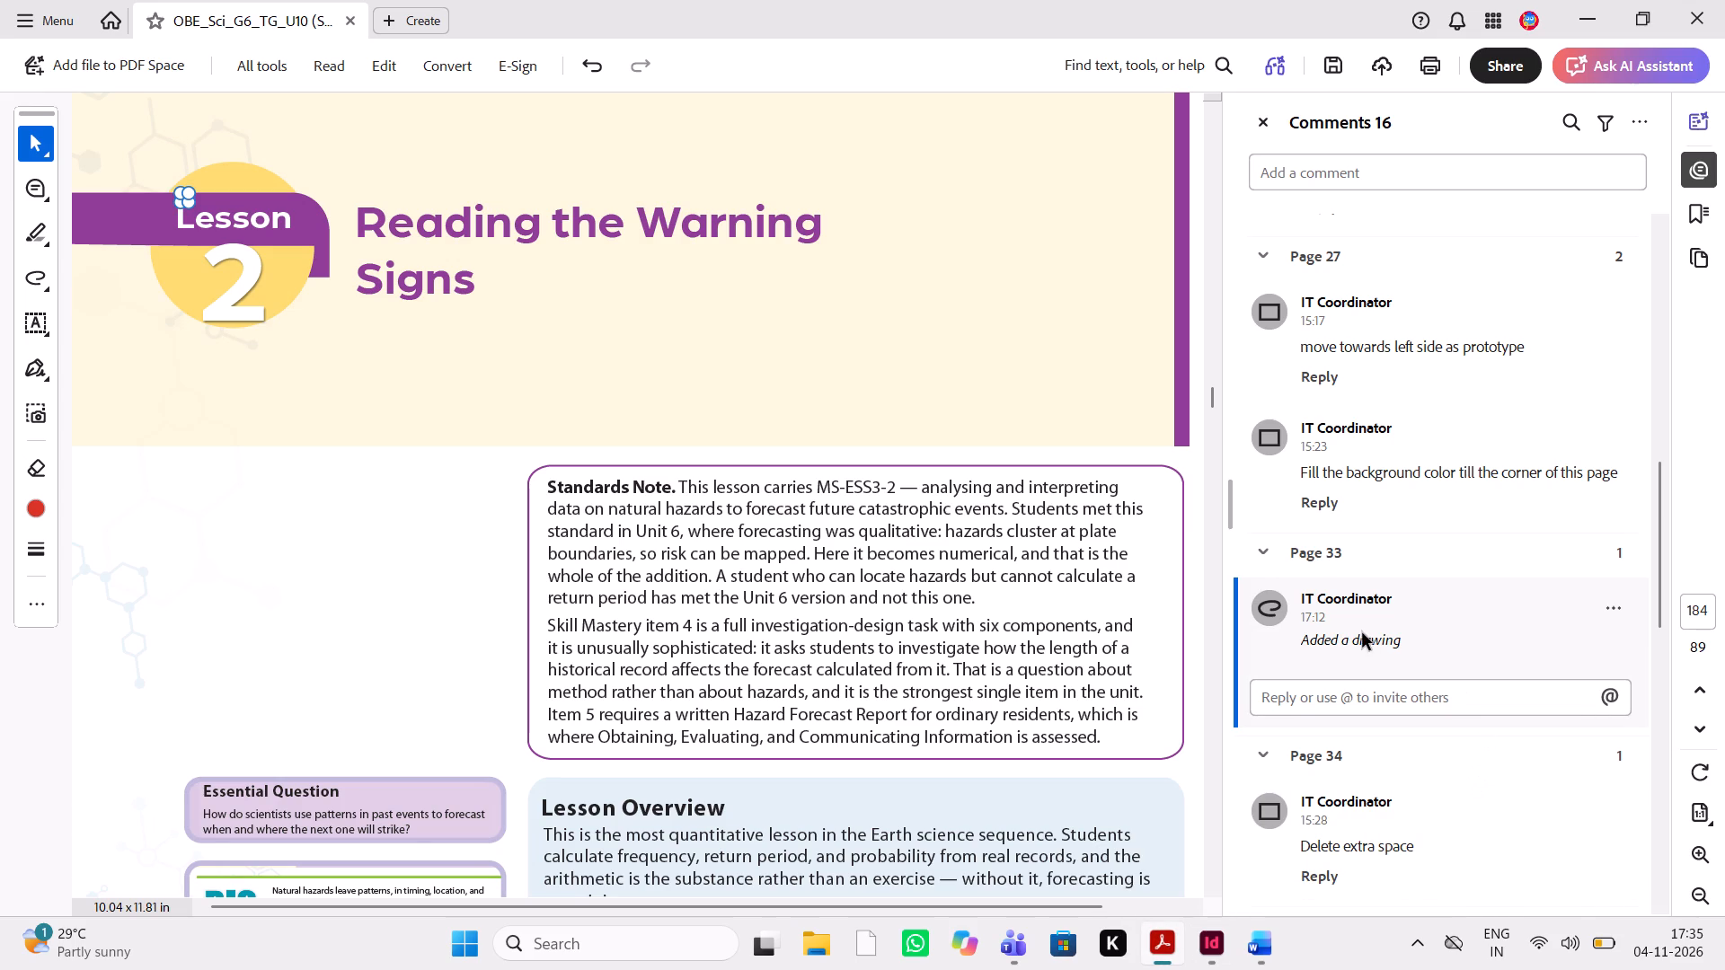
click(190, 205)
click(317, 232)
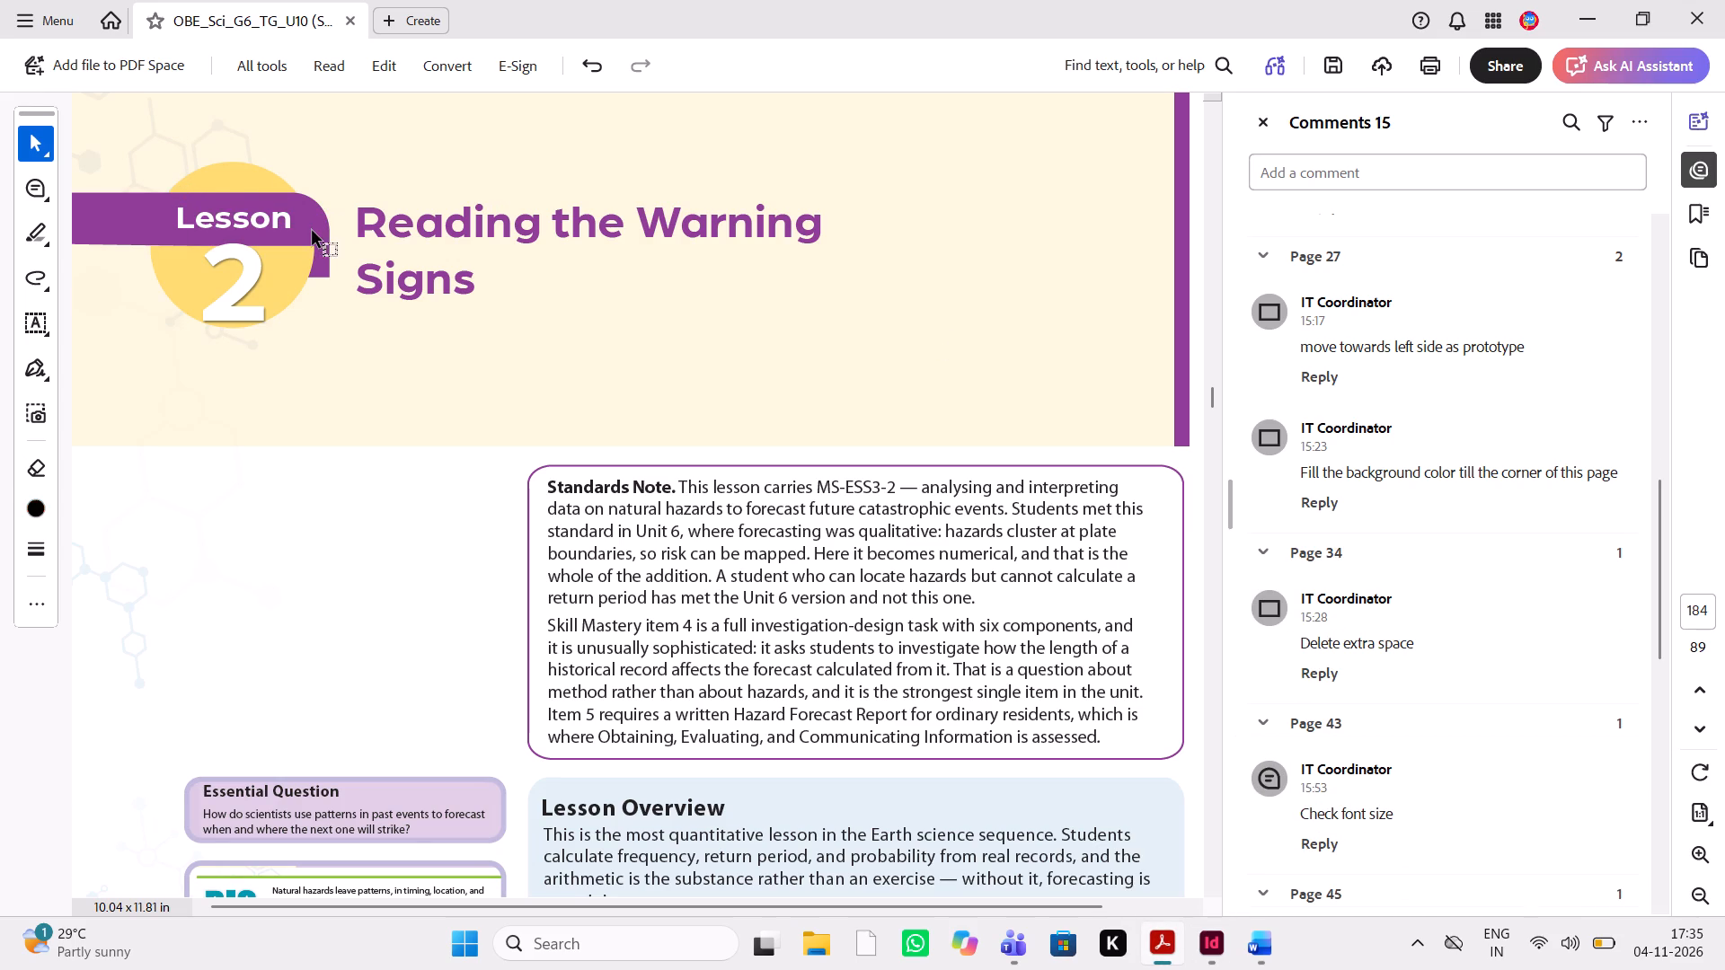
Review the "Delete extra space" comment on page 185 of the PDF, at the bottom of the blue objectives box.
click(1208, 950)
scroll(1013, 697, left, 1)
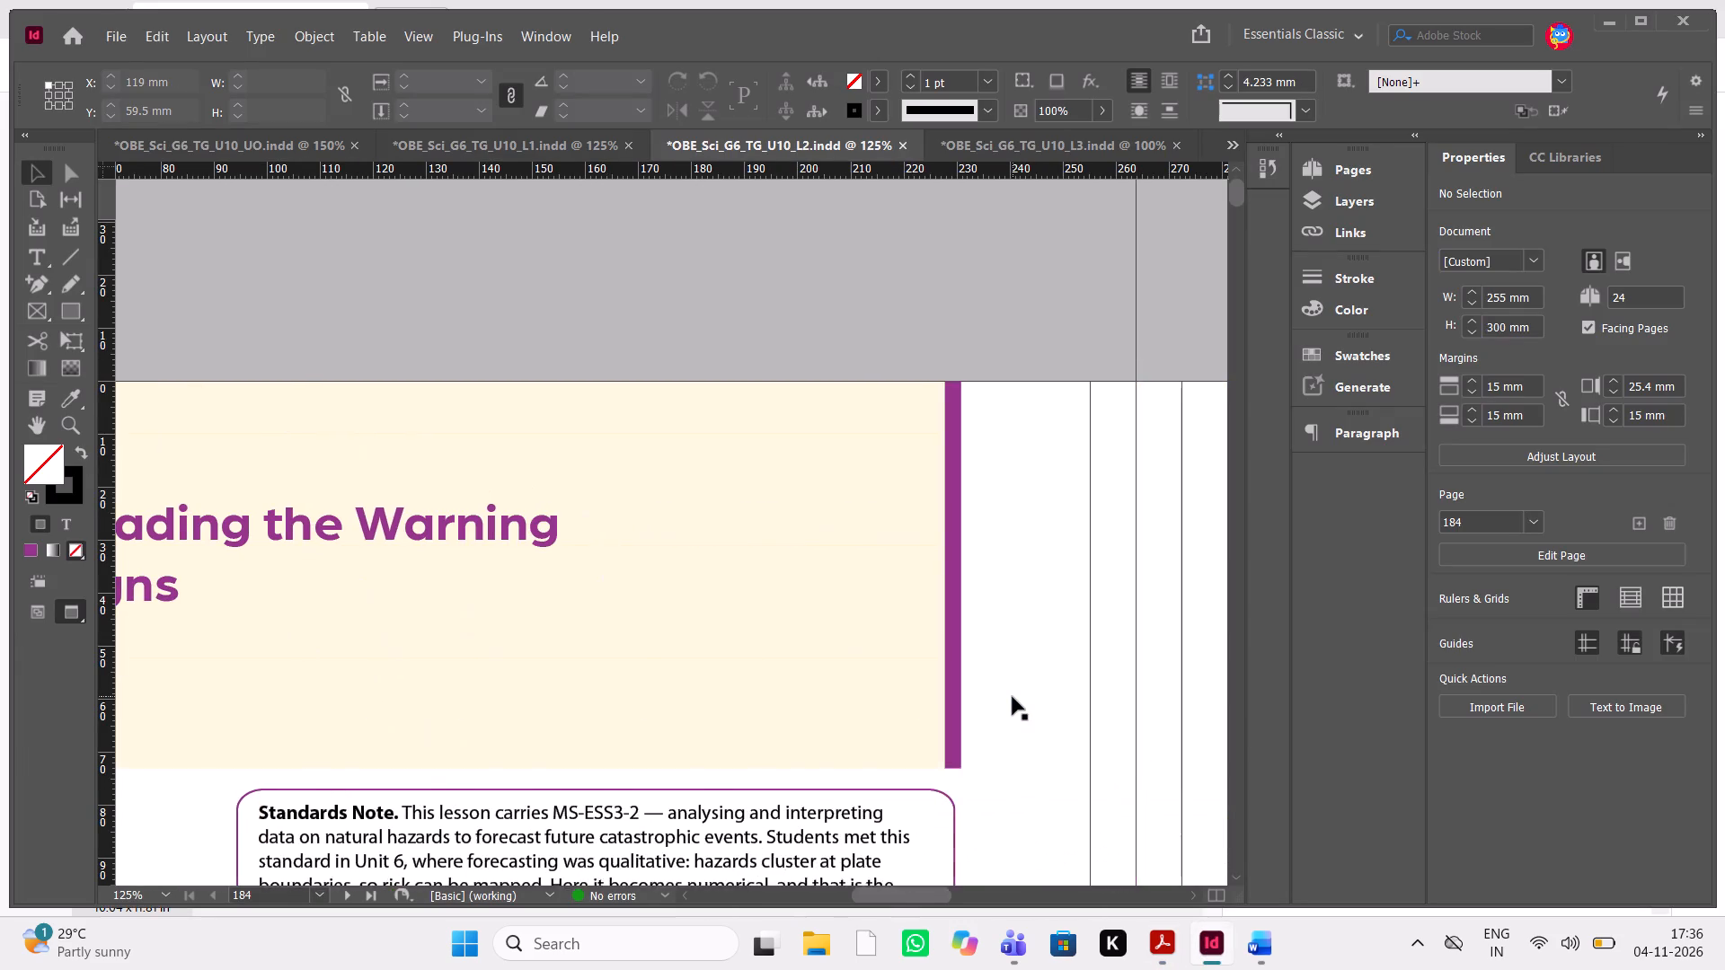
scroll(1013, 697, down, 4)
click(1158, 956)
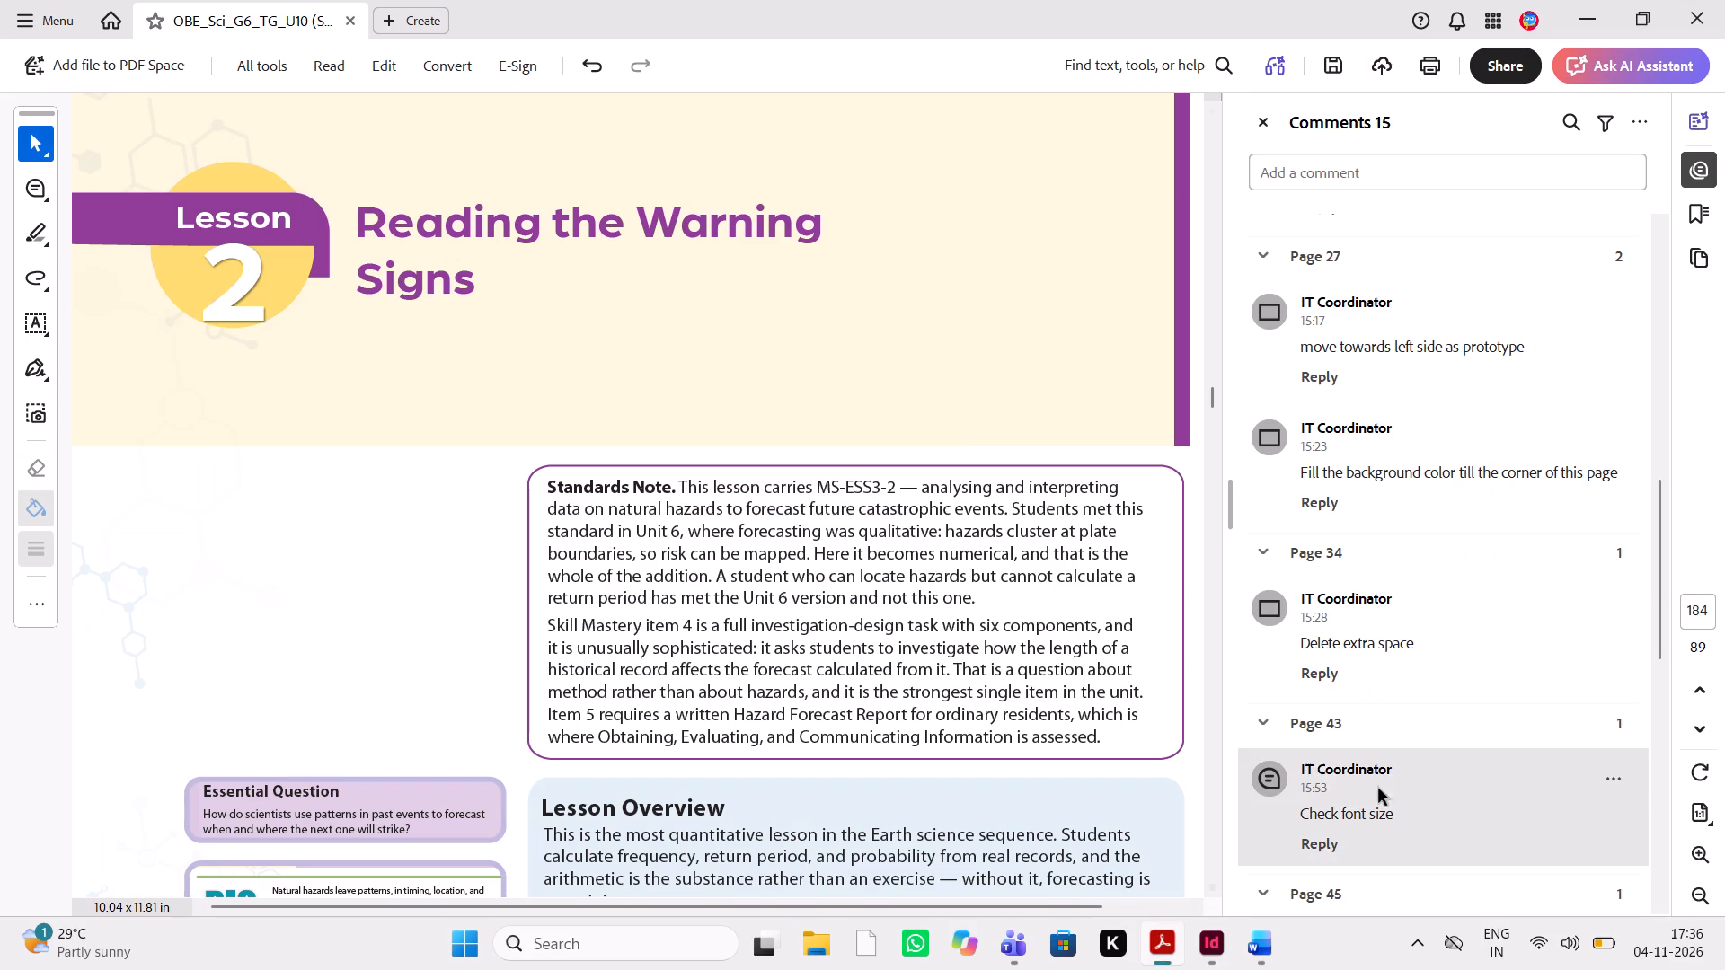
click(1437, 649)
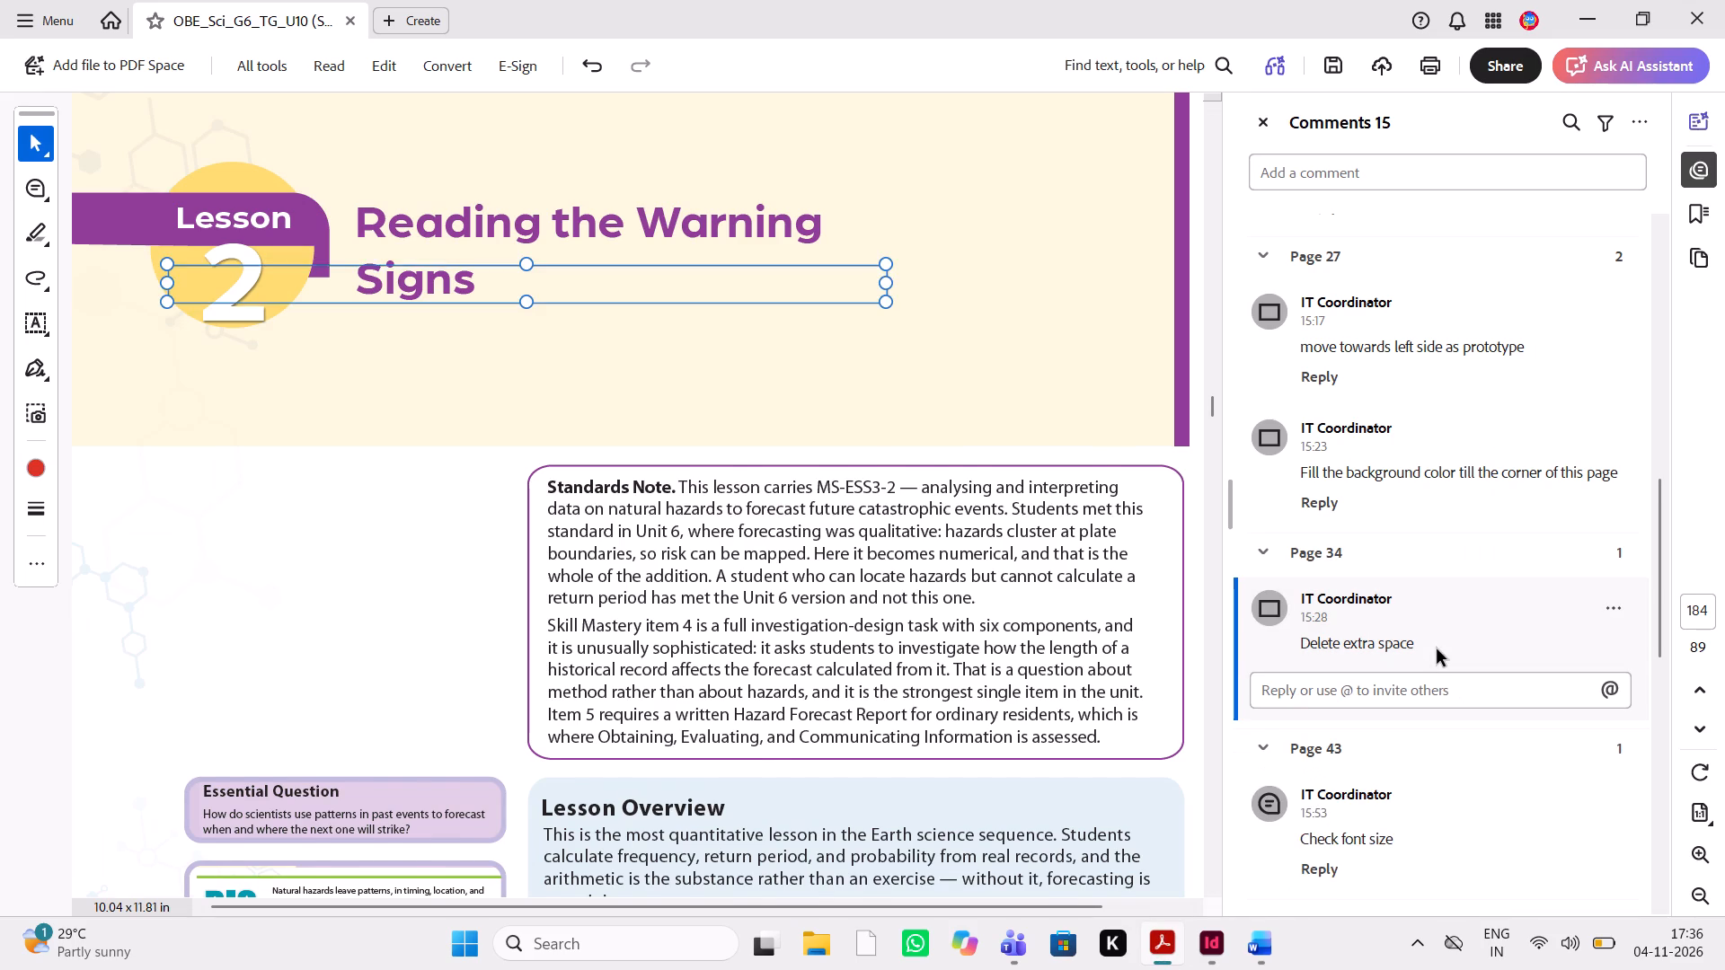
click(1359, 843)
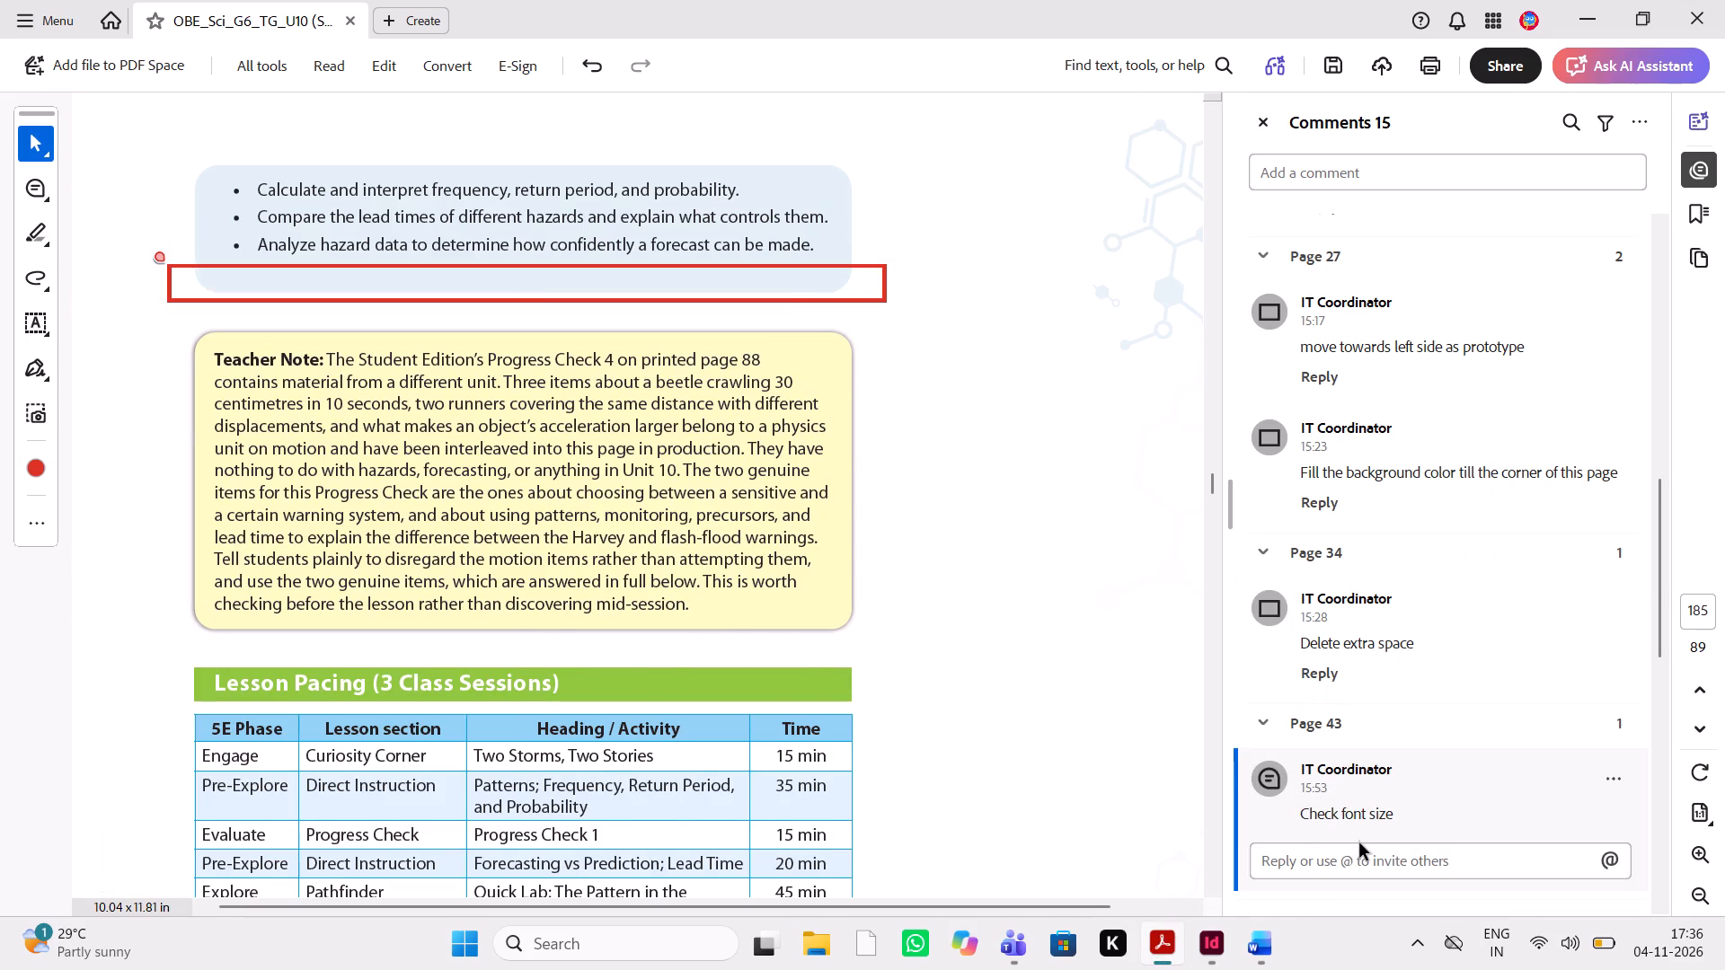
click(1393, 632)
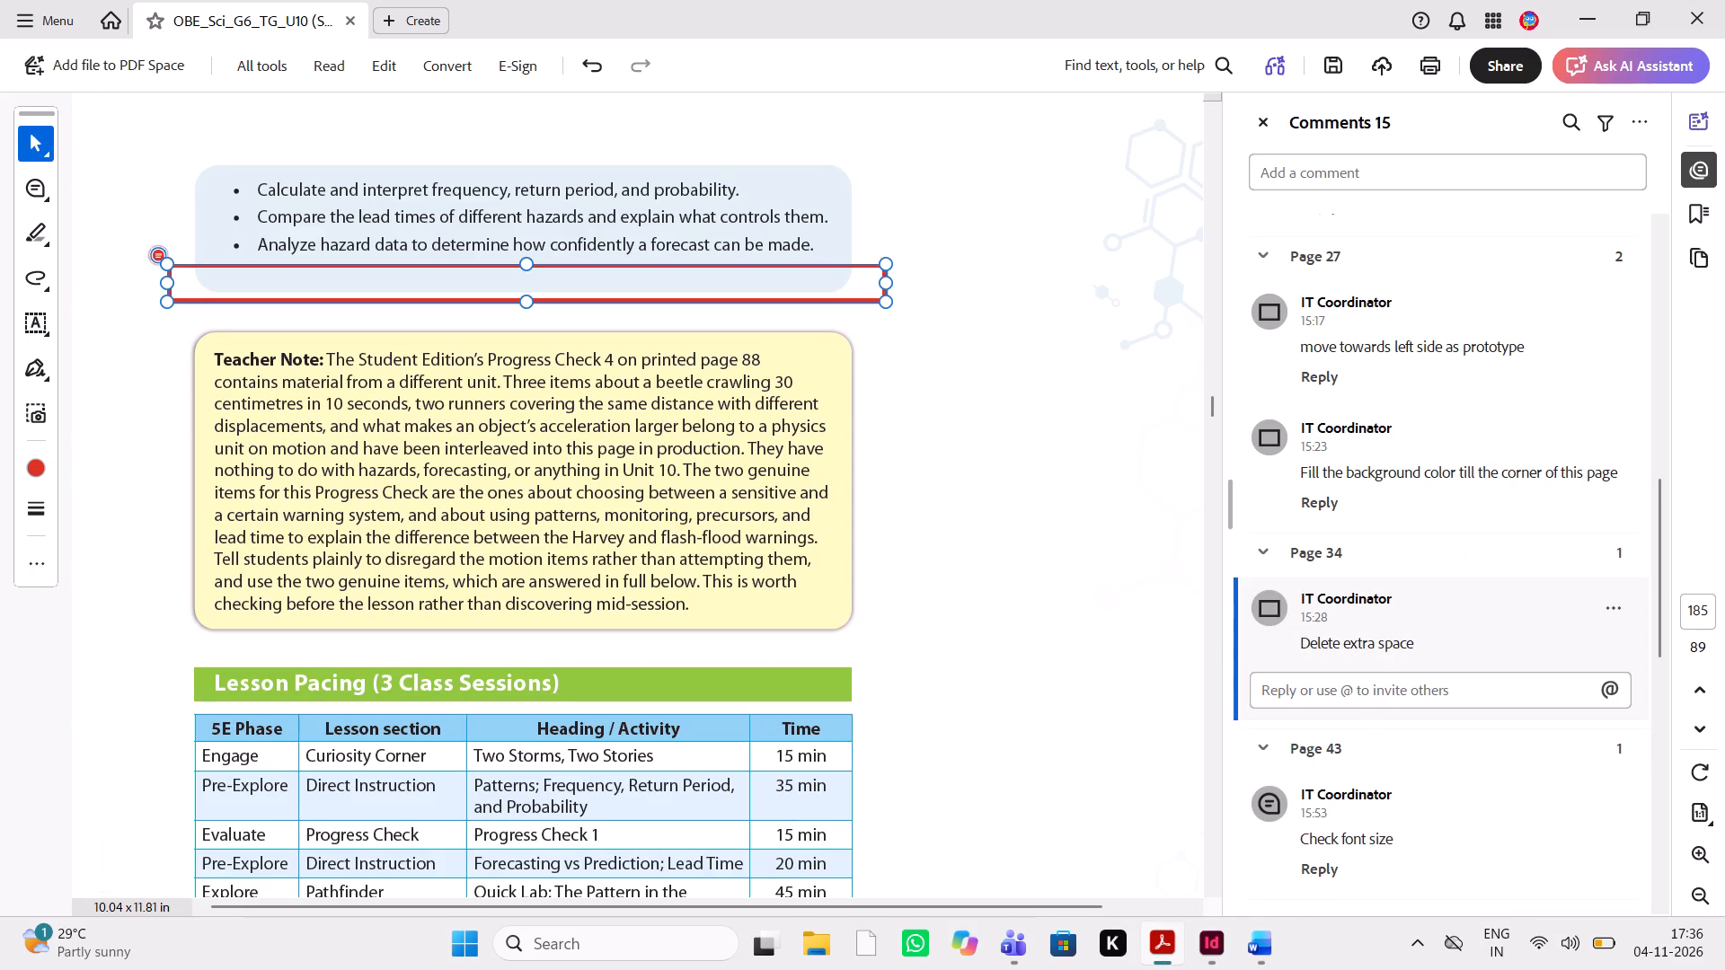
Look through the opening pages of the Lesson 2 layout in InDesign for the spot marked by the "Delete extra space" comment.
click(1204, 944)
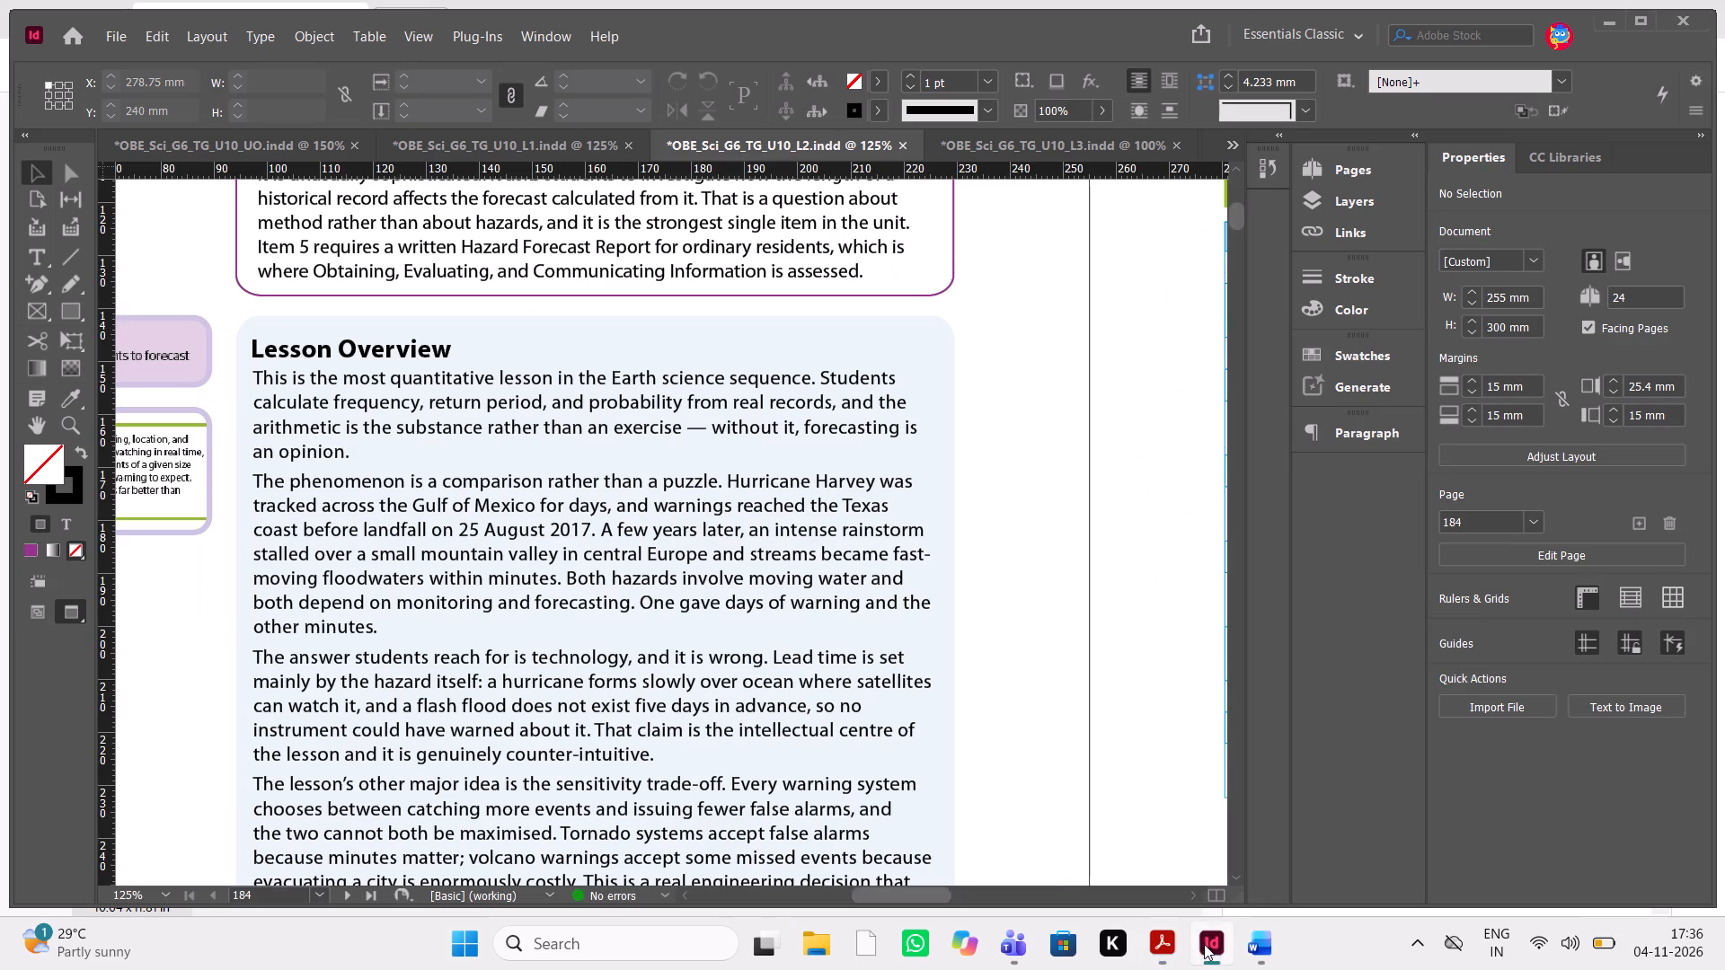
scroll(1048, 650, up, 1)
scroll(1048, 650, down, 3)
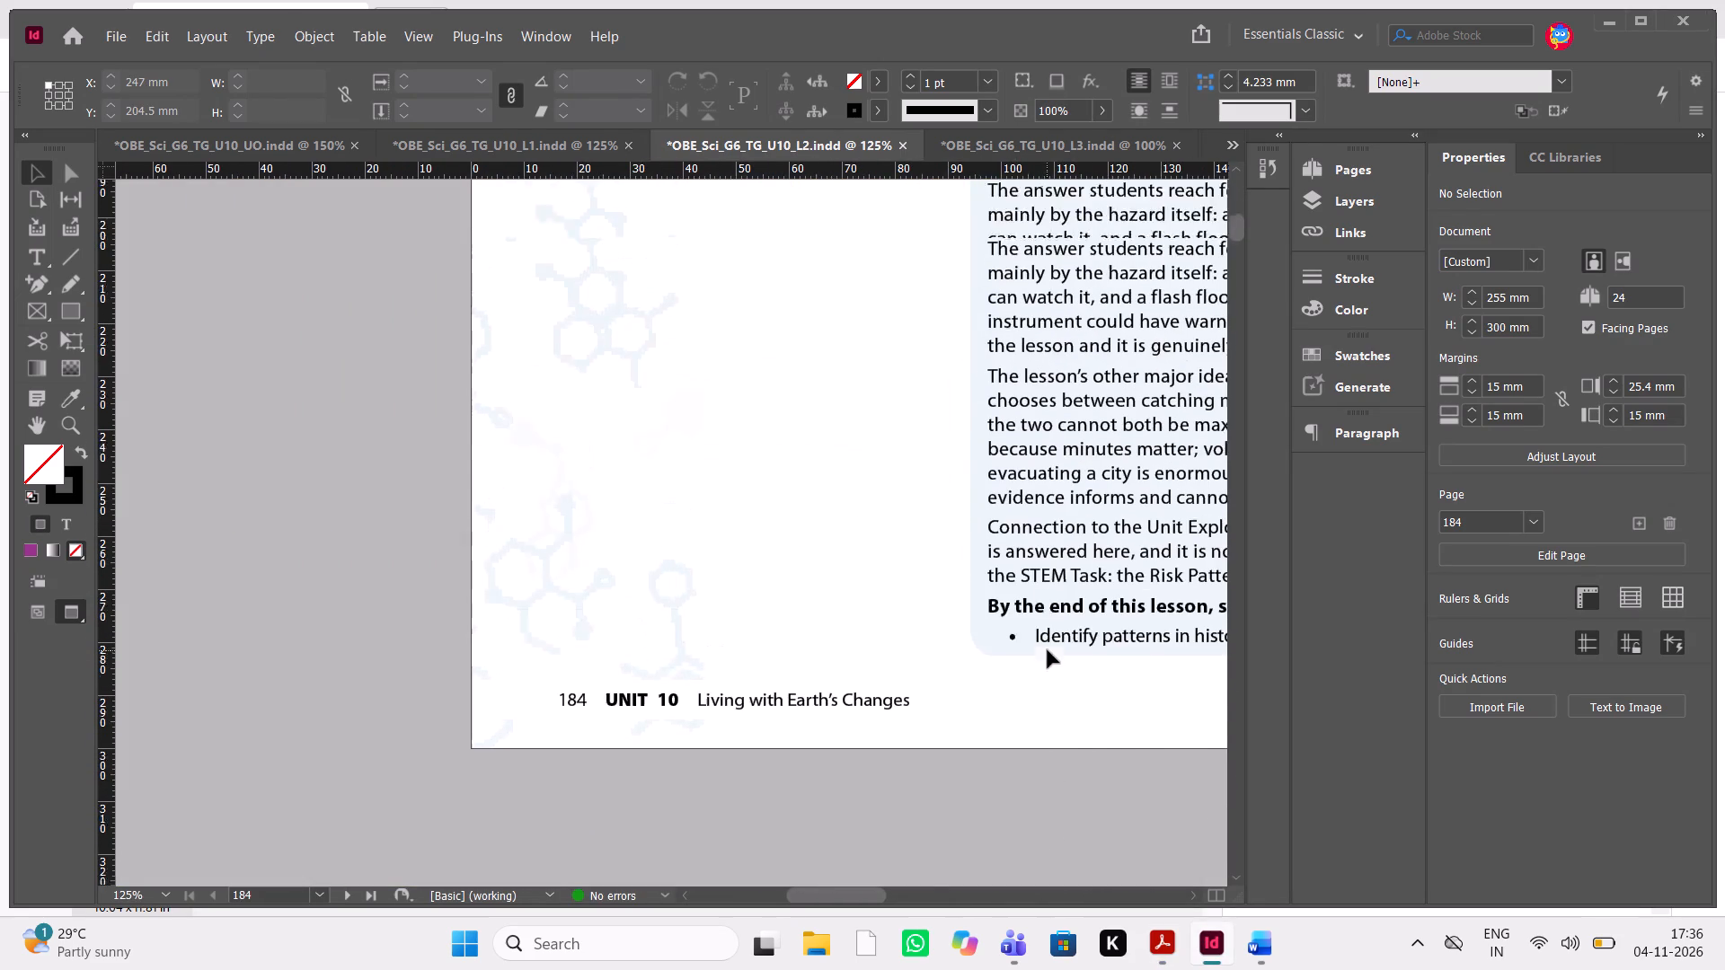
scroll(1048, 650, up, 1)
scroll(1048, 650, down, 2)
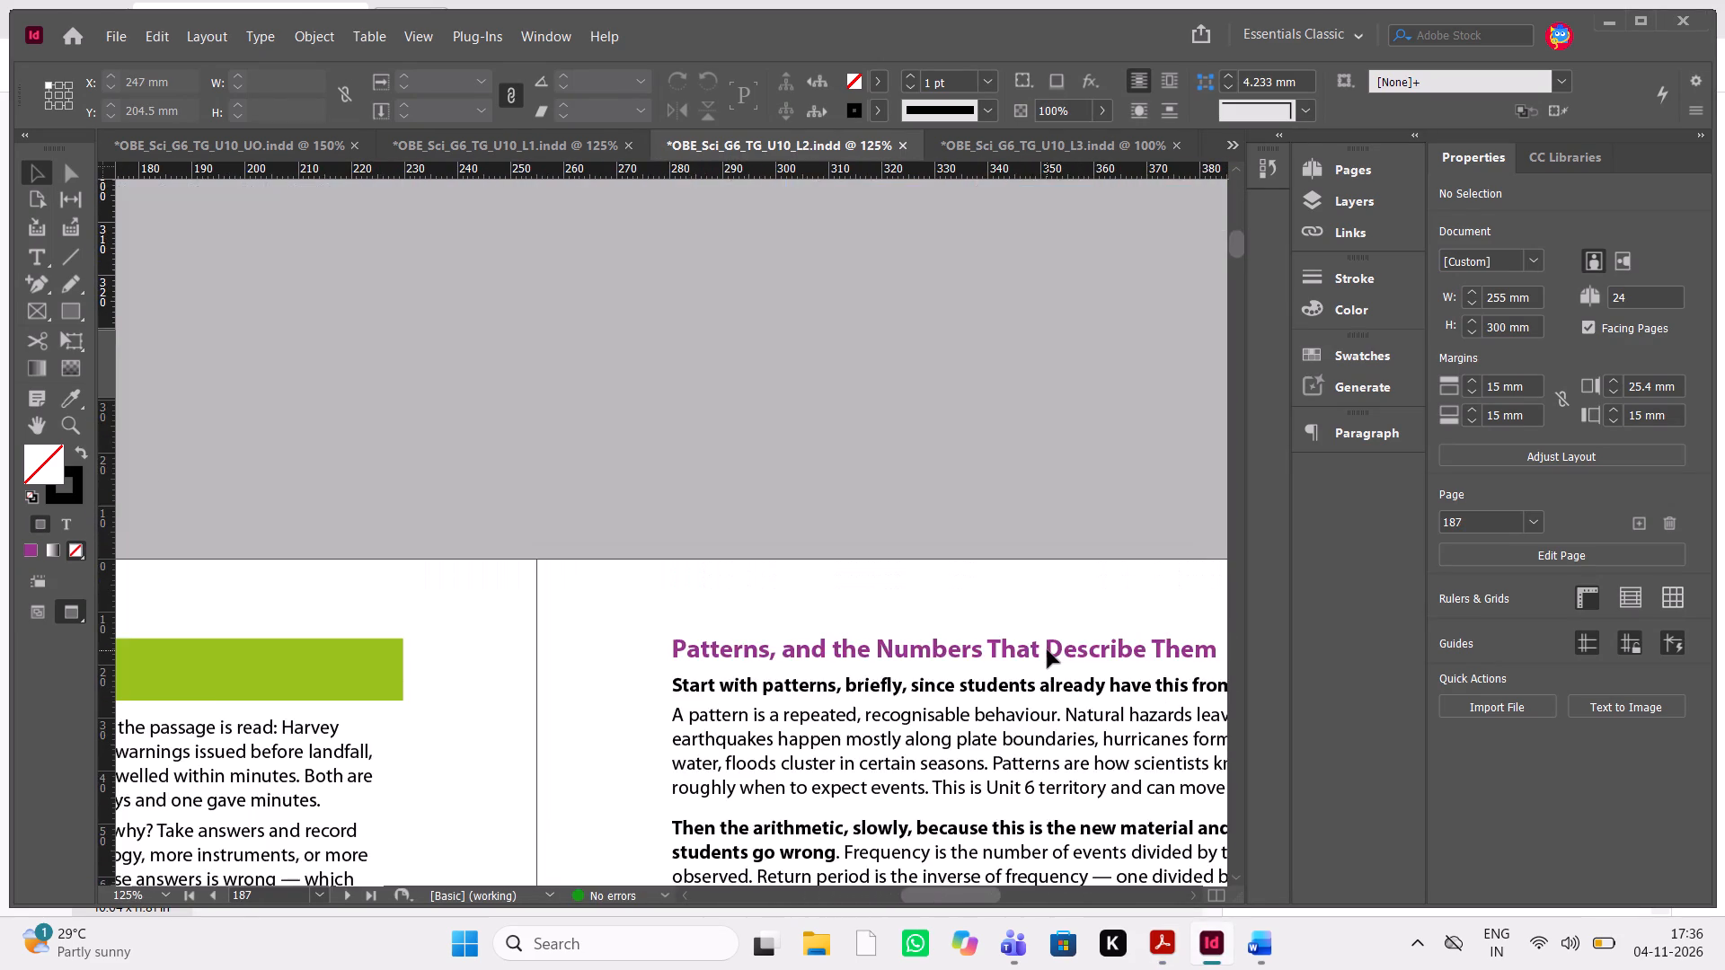
scroll(1048, 650, down, 1)
scroll(1048, 650, up, 20)
scroll(1048, 650, up, 3)
scroll(1048, 650, down, 1)
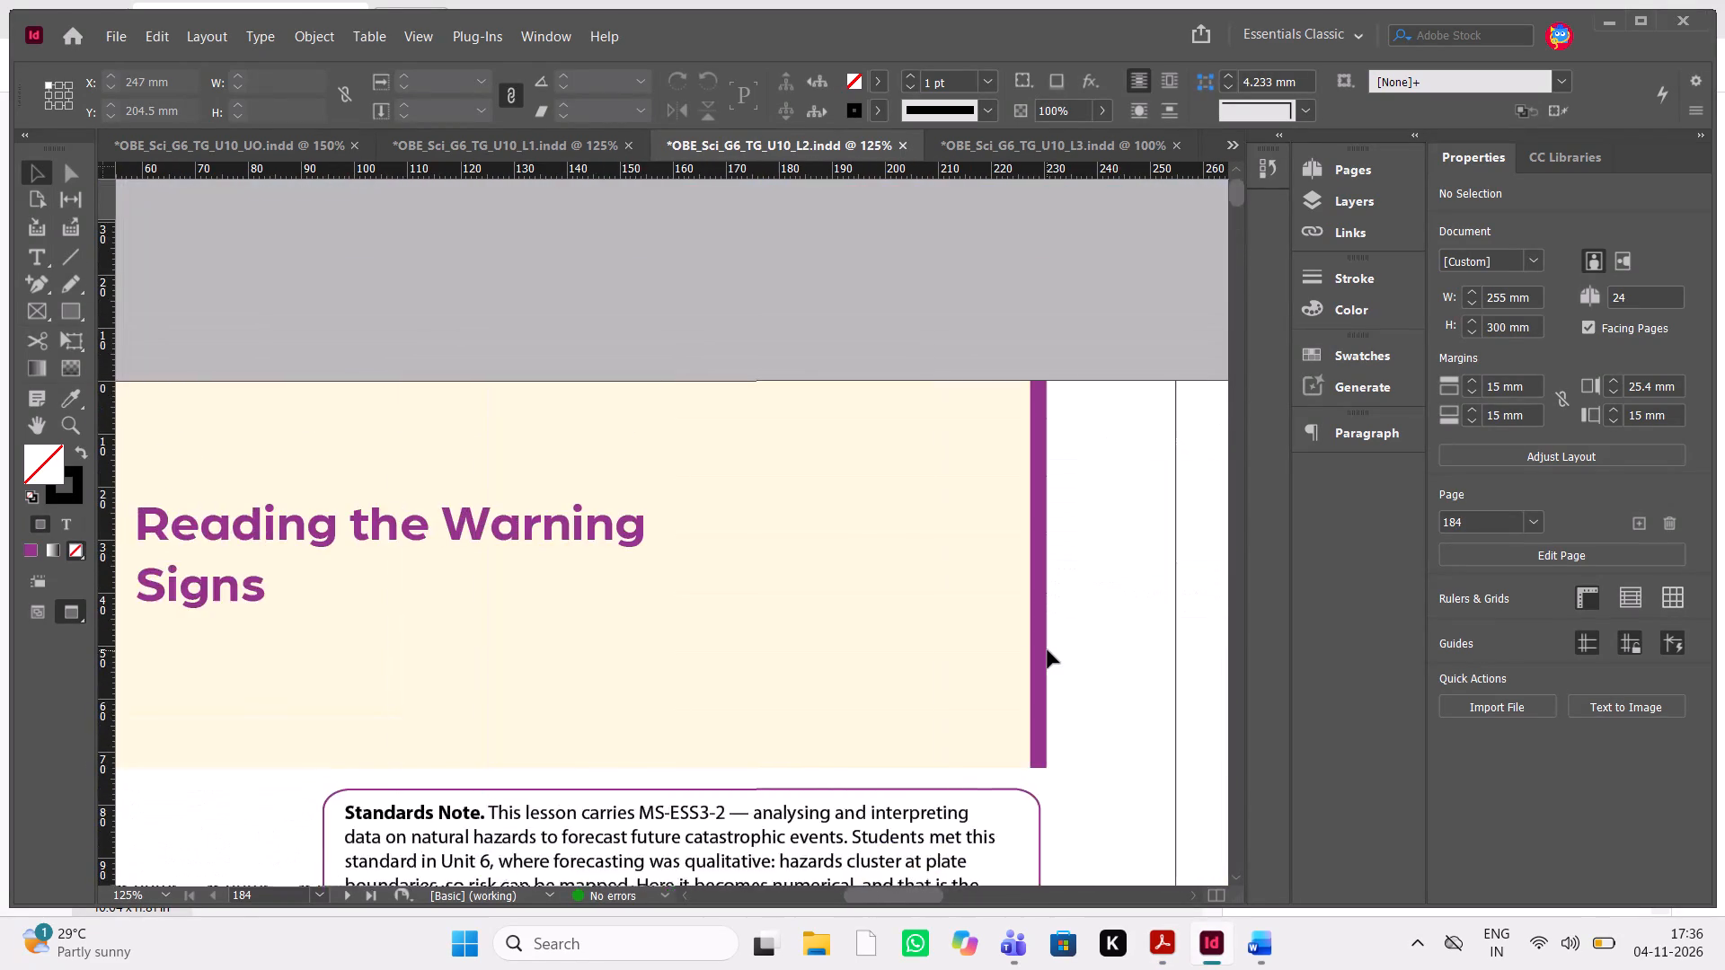
scroll(1048, 650, down, 3)
scroll(1048, 650, up, 1)
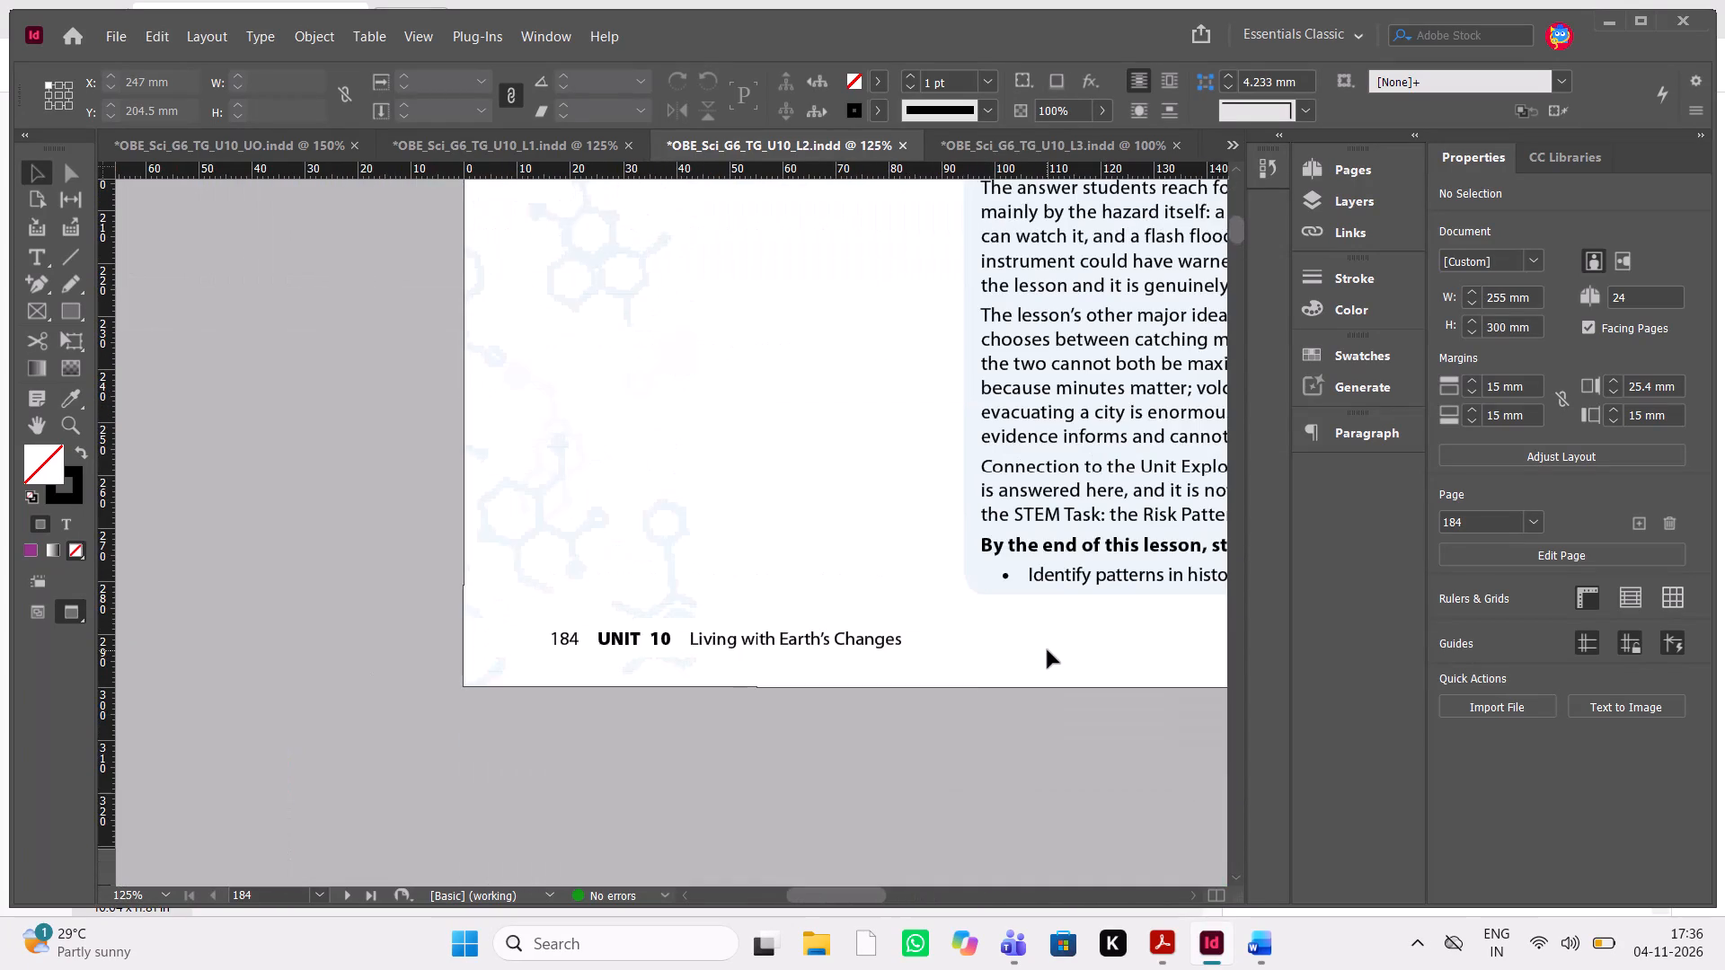
scroll(1048, 650, left, 1)
scroll(1048, 650, down, 2)
scroll(1048, 650, up, 11)
scroll(1048, 650, down, 1)
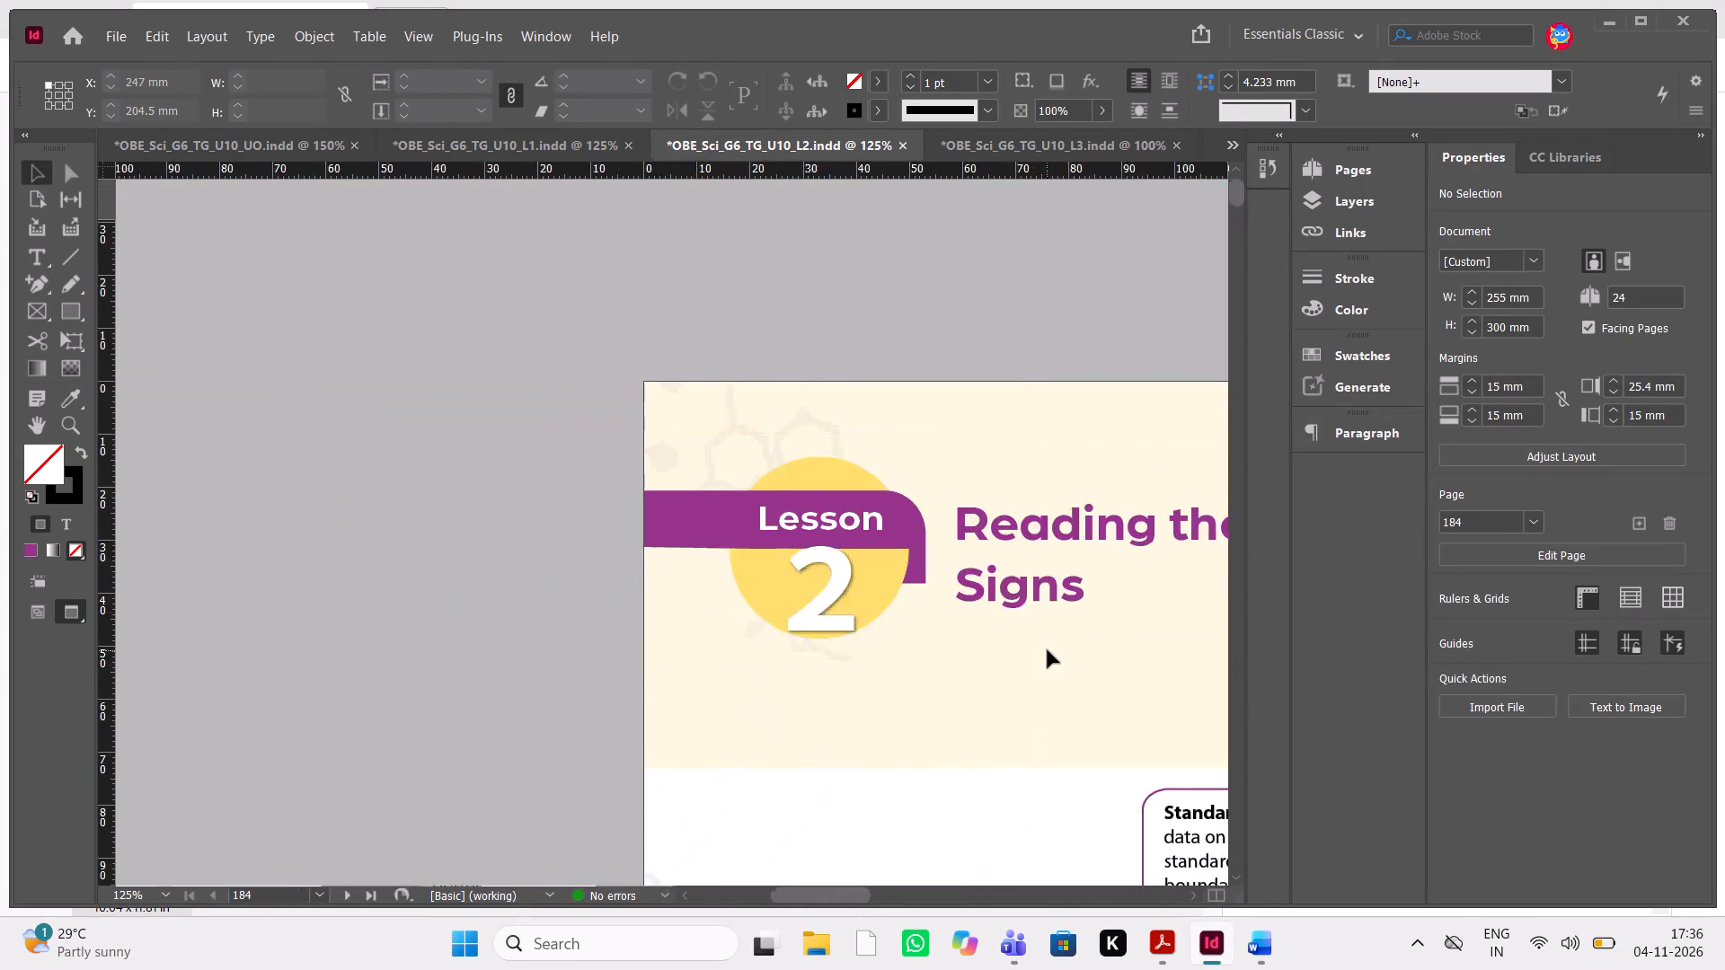
scroll(1048, 650, down, 1)
scroll(1048, 650, left, 1)
Look through pages 172 to 179 of the Lesson 1 layout, examining the page bottoms and footers.
click(577, 150)
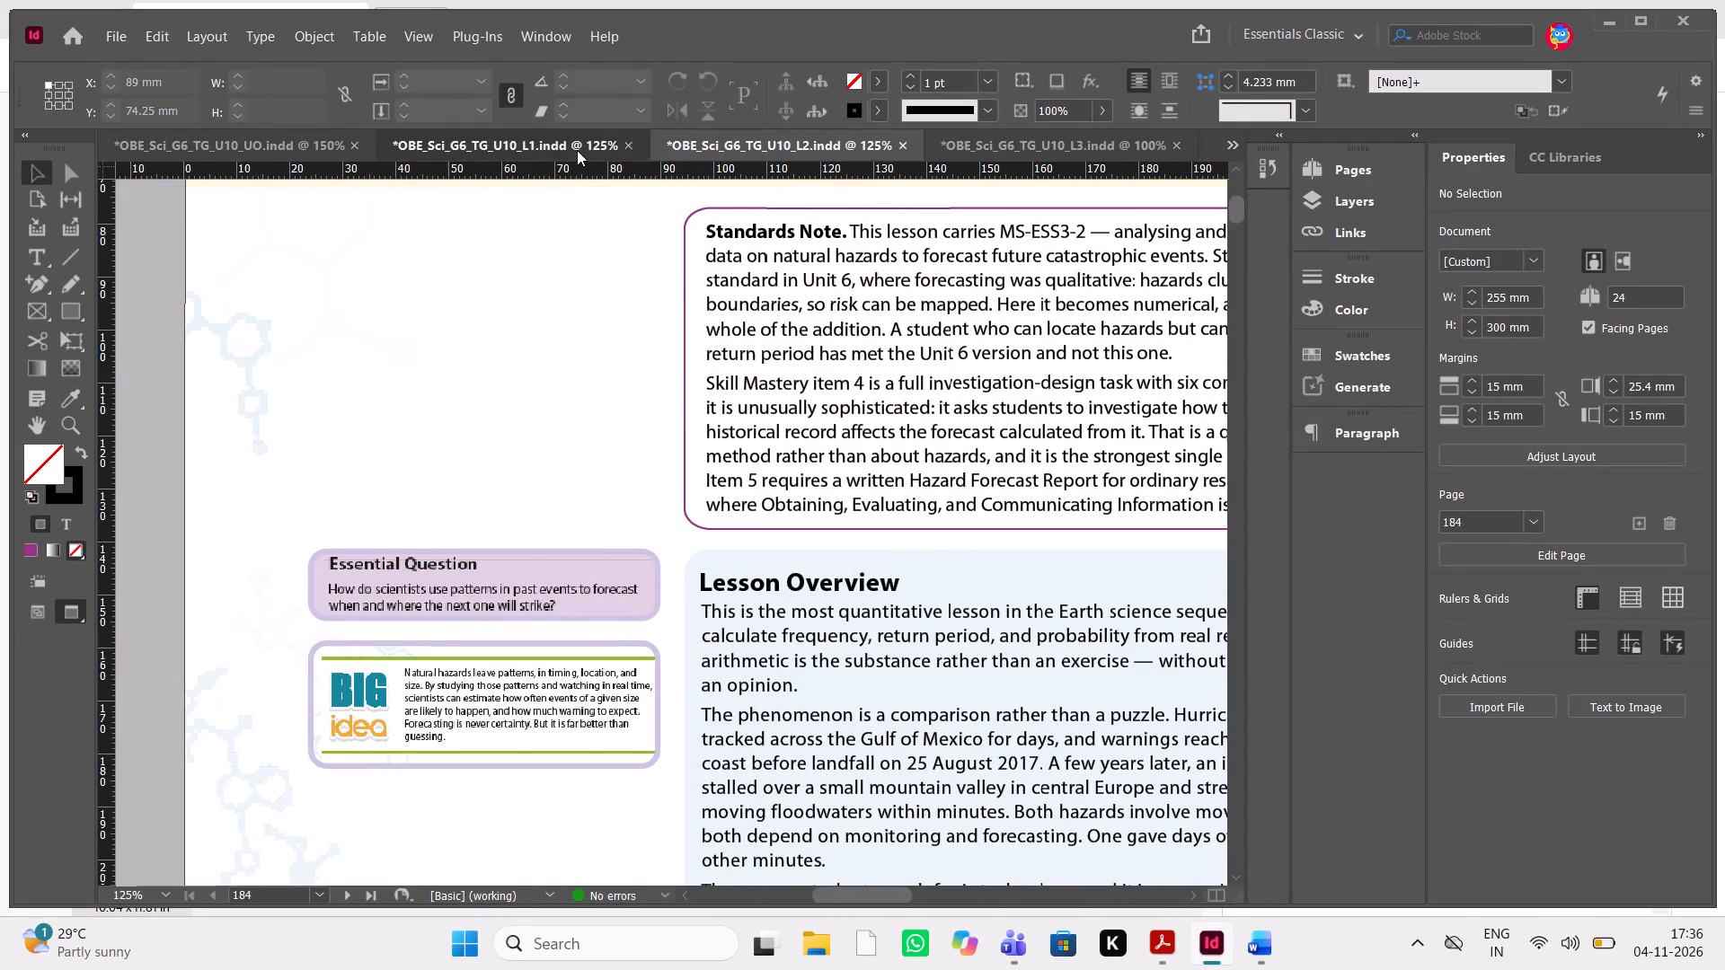
scroll(577, 150, down, 4)
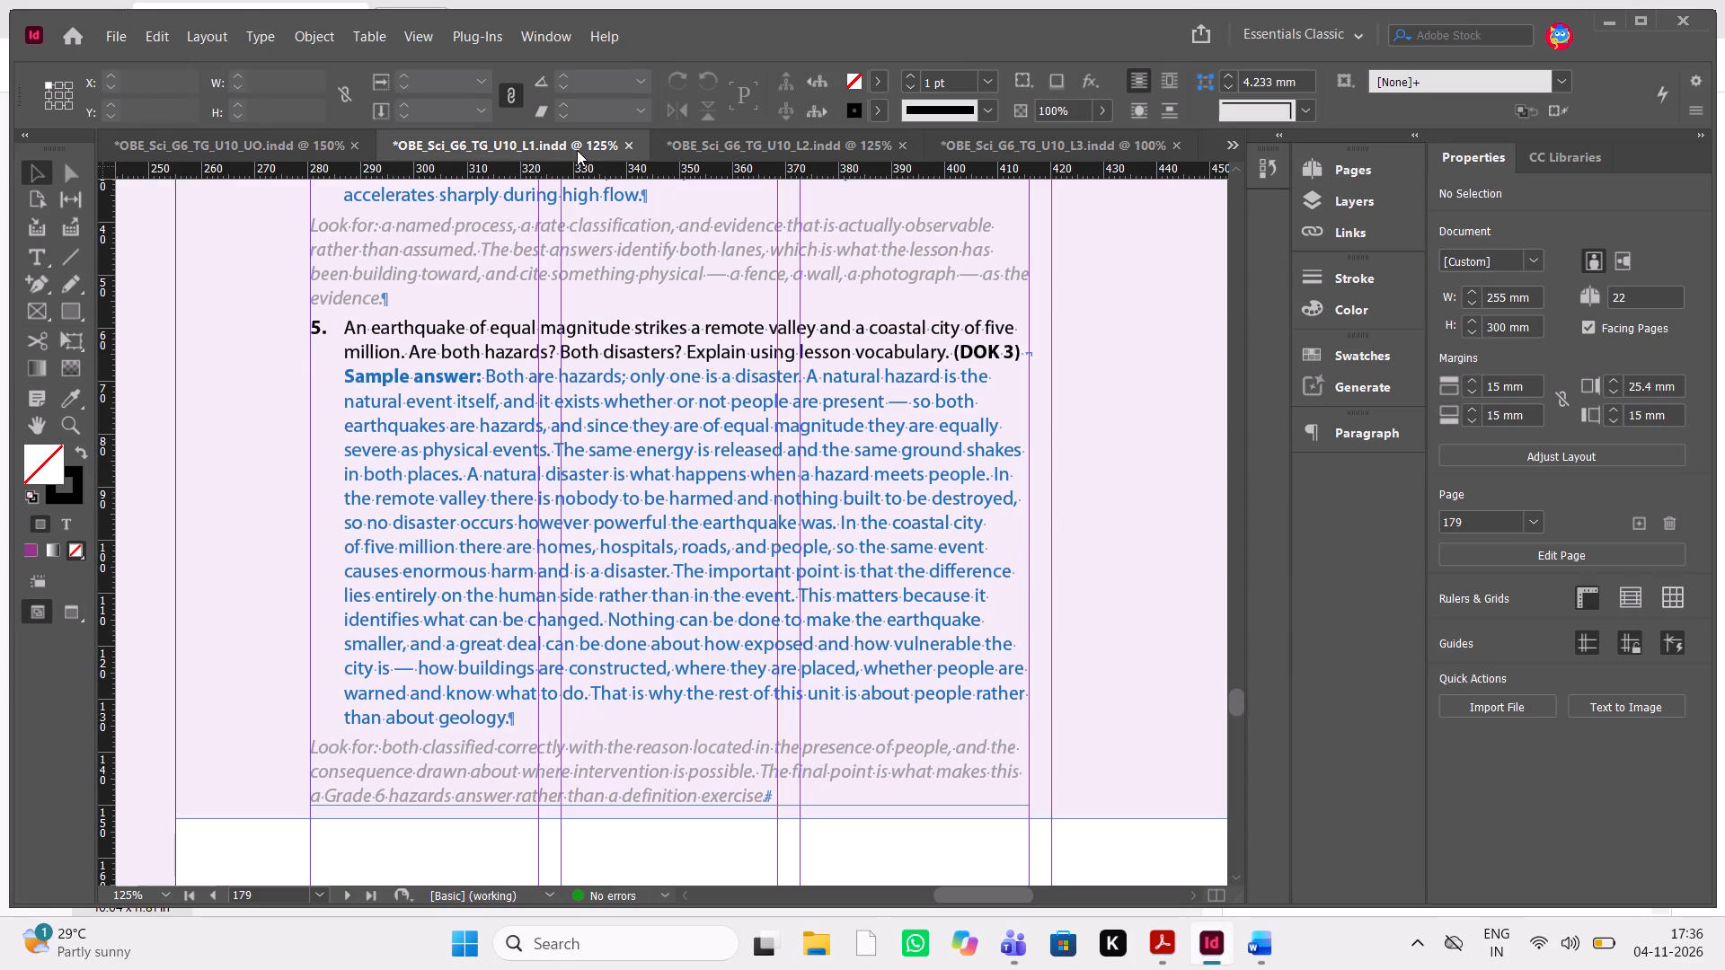
scroll(741, 507, down, 3)
scroll(741, 507, left, 1)
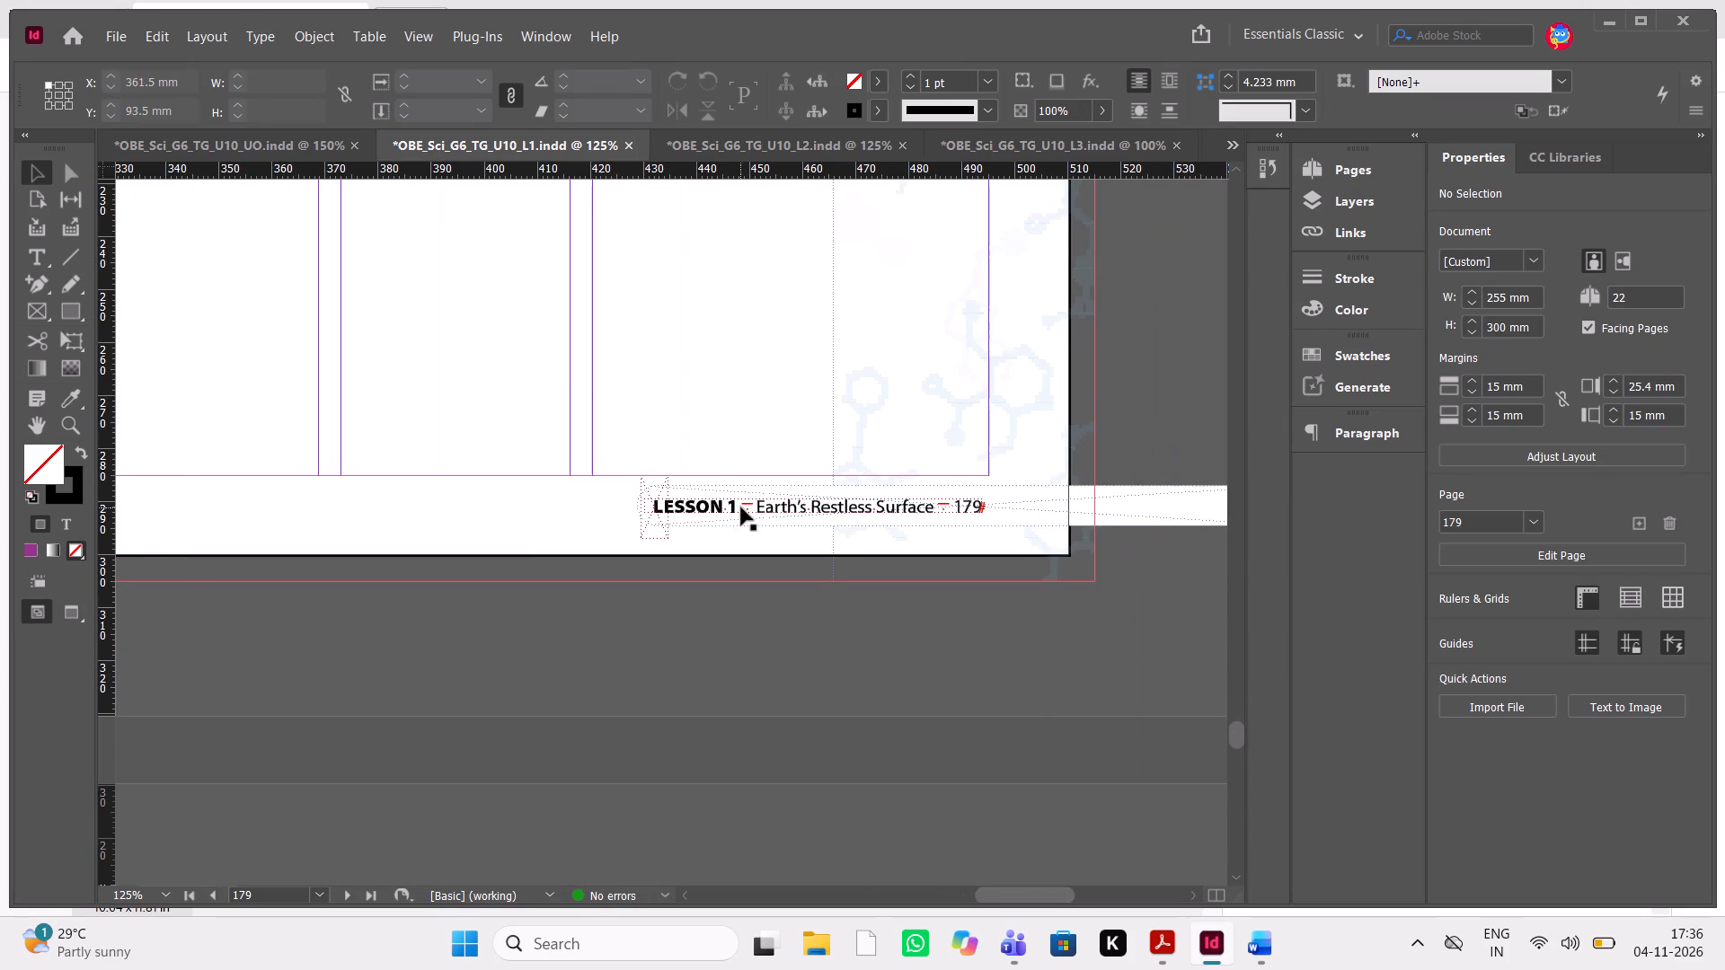
scroll(741, 507, right, 2)
scroll(741, 507, up, 11)
scroll(741, 507, up, 20)
scroll(741, 507, down, 1)
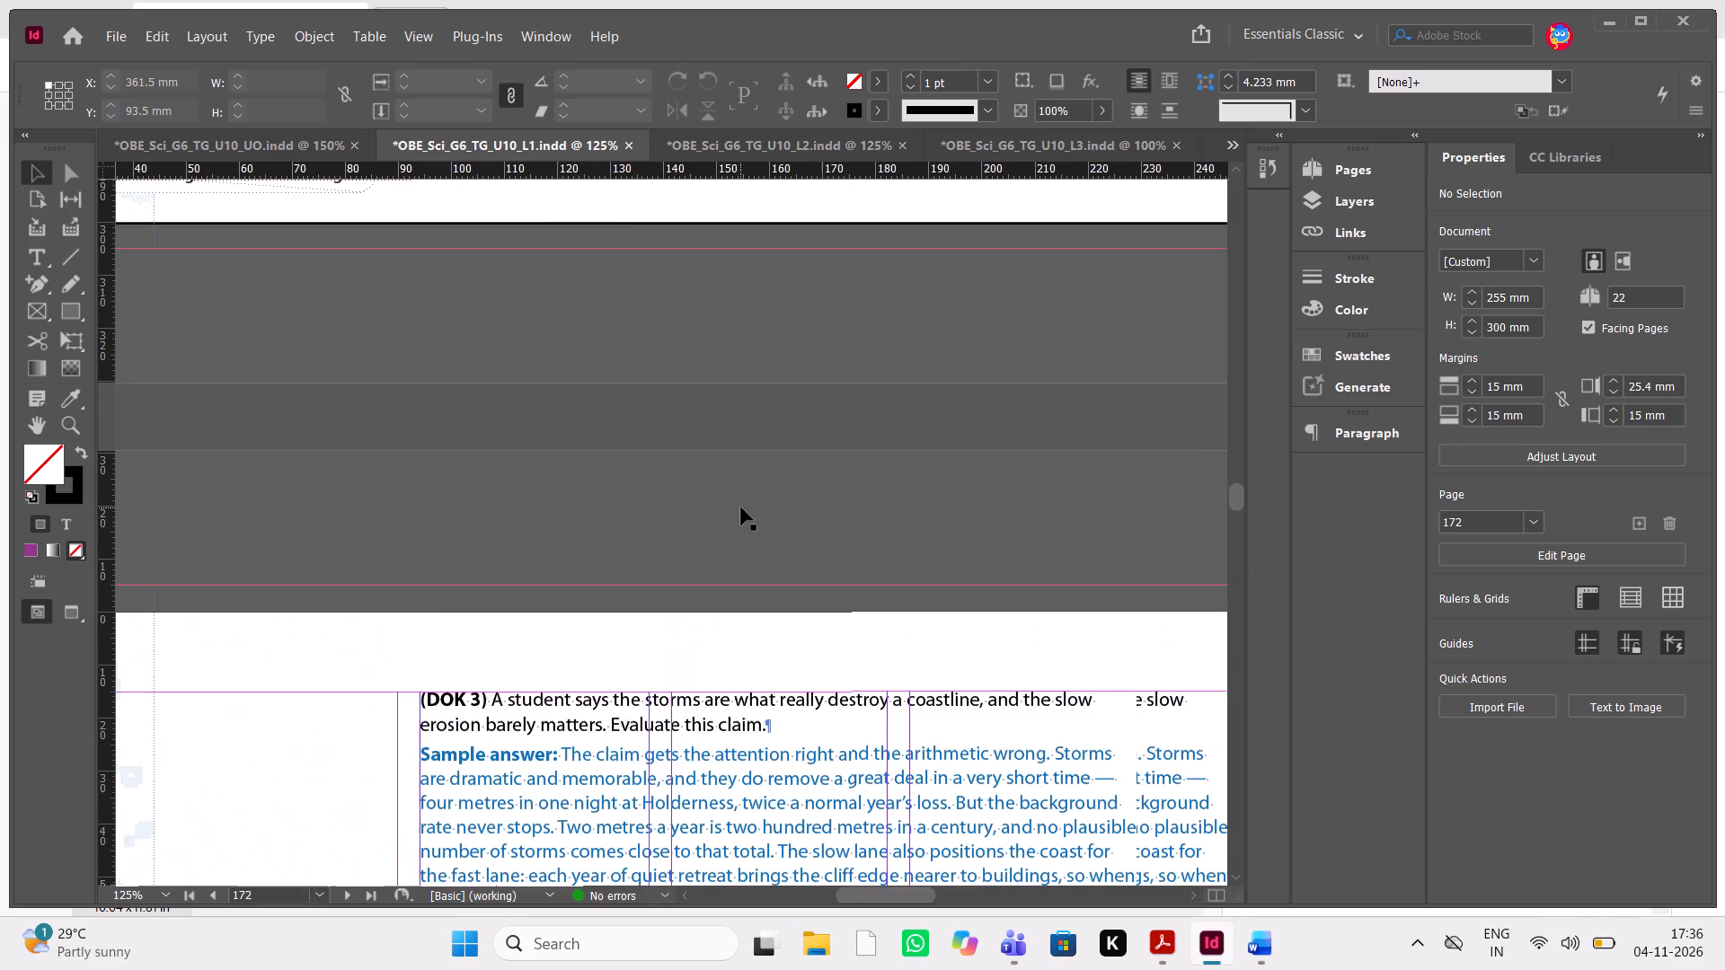
scroll(741, 507, down, 3)
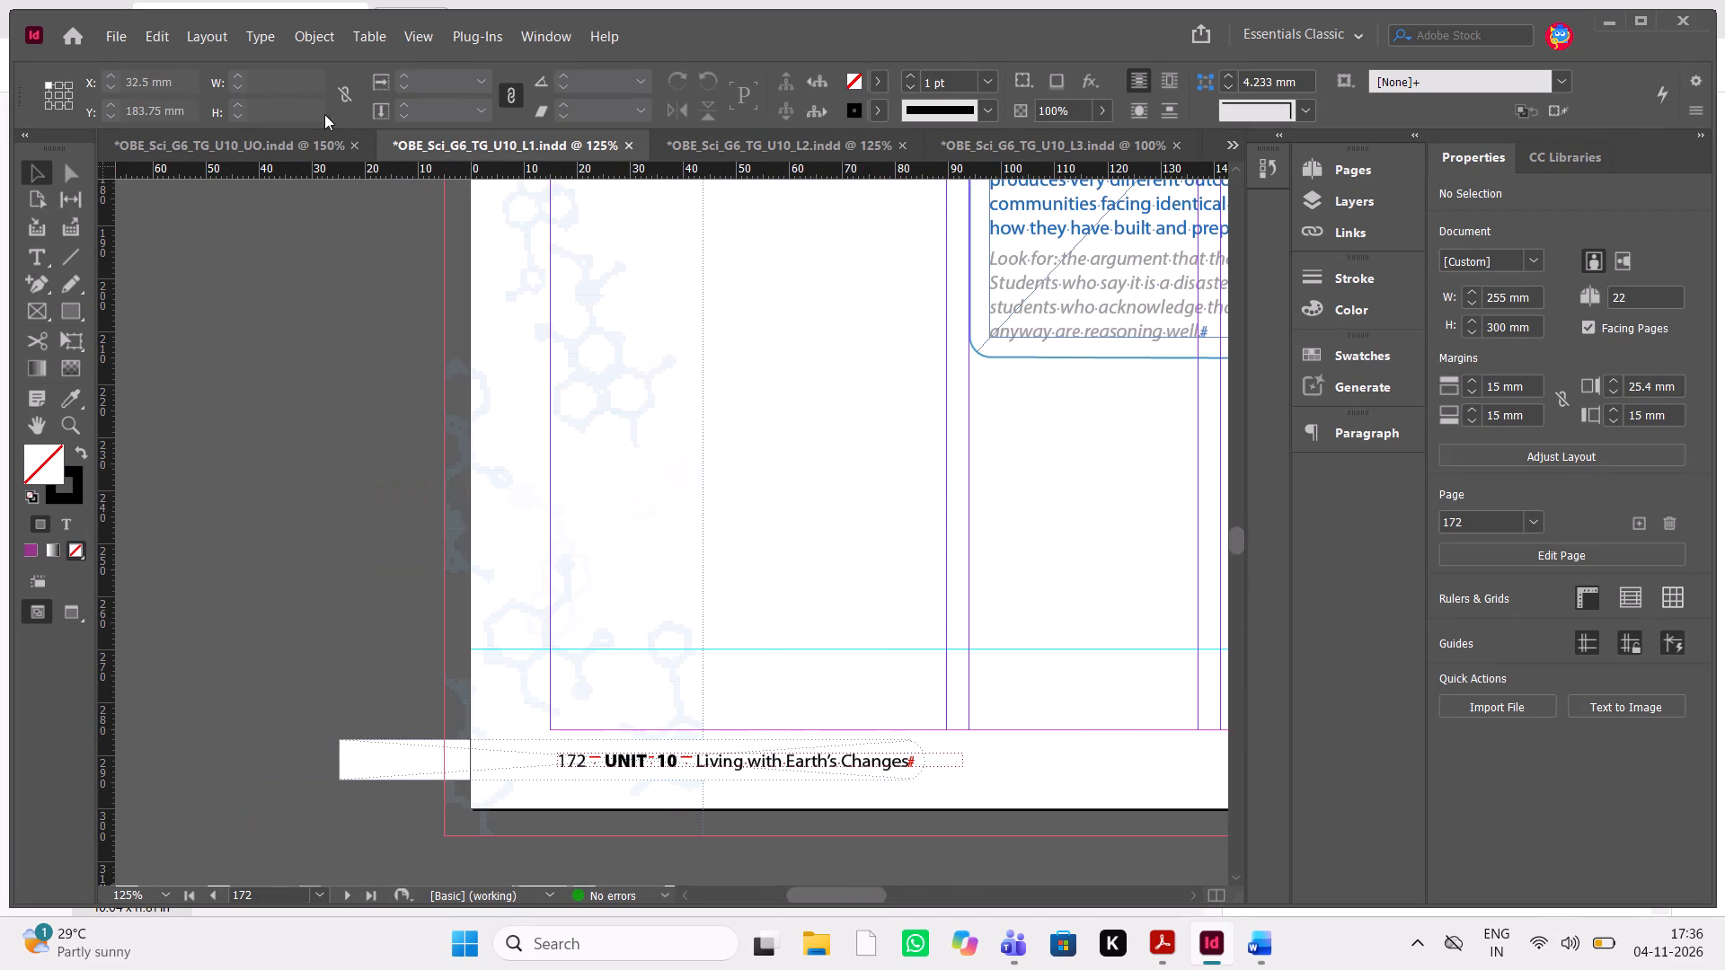
Look through the unit opener document from page 152 to page 161, examining the page footers.
click(287, 142)
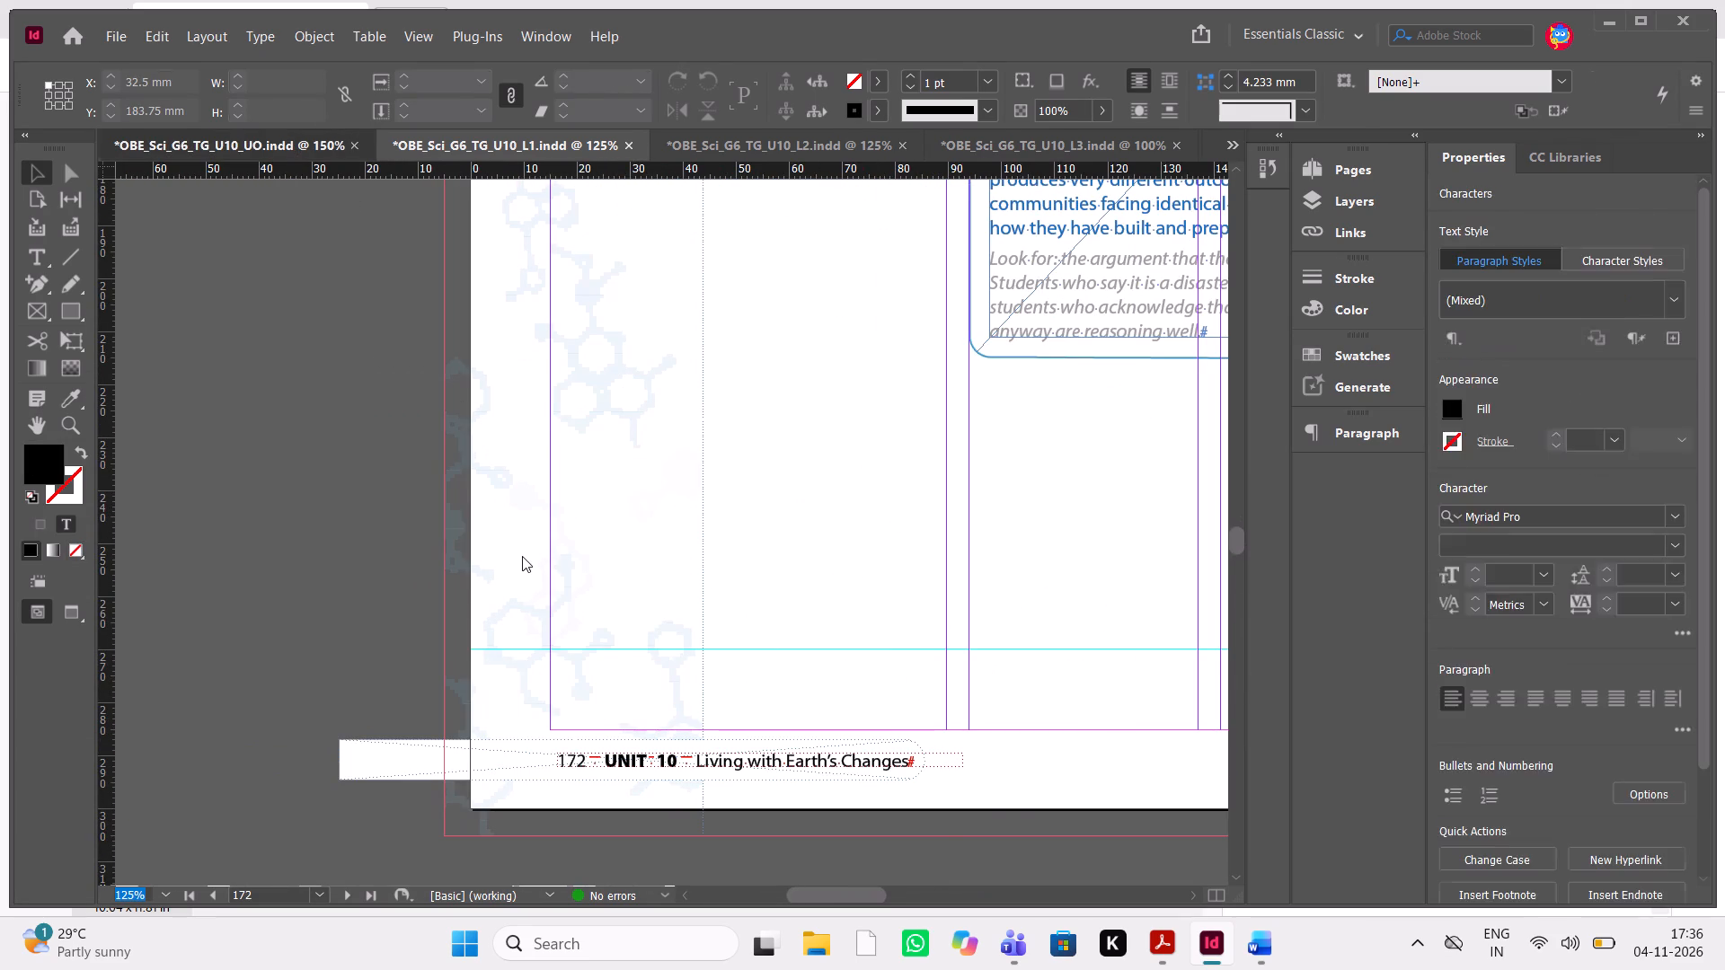
scroll(522, 556, up, 9)
scroll(522, 556, right, 2)
scroll(522, 556, up, 2)
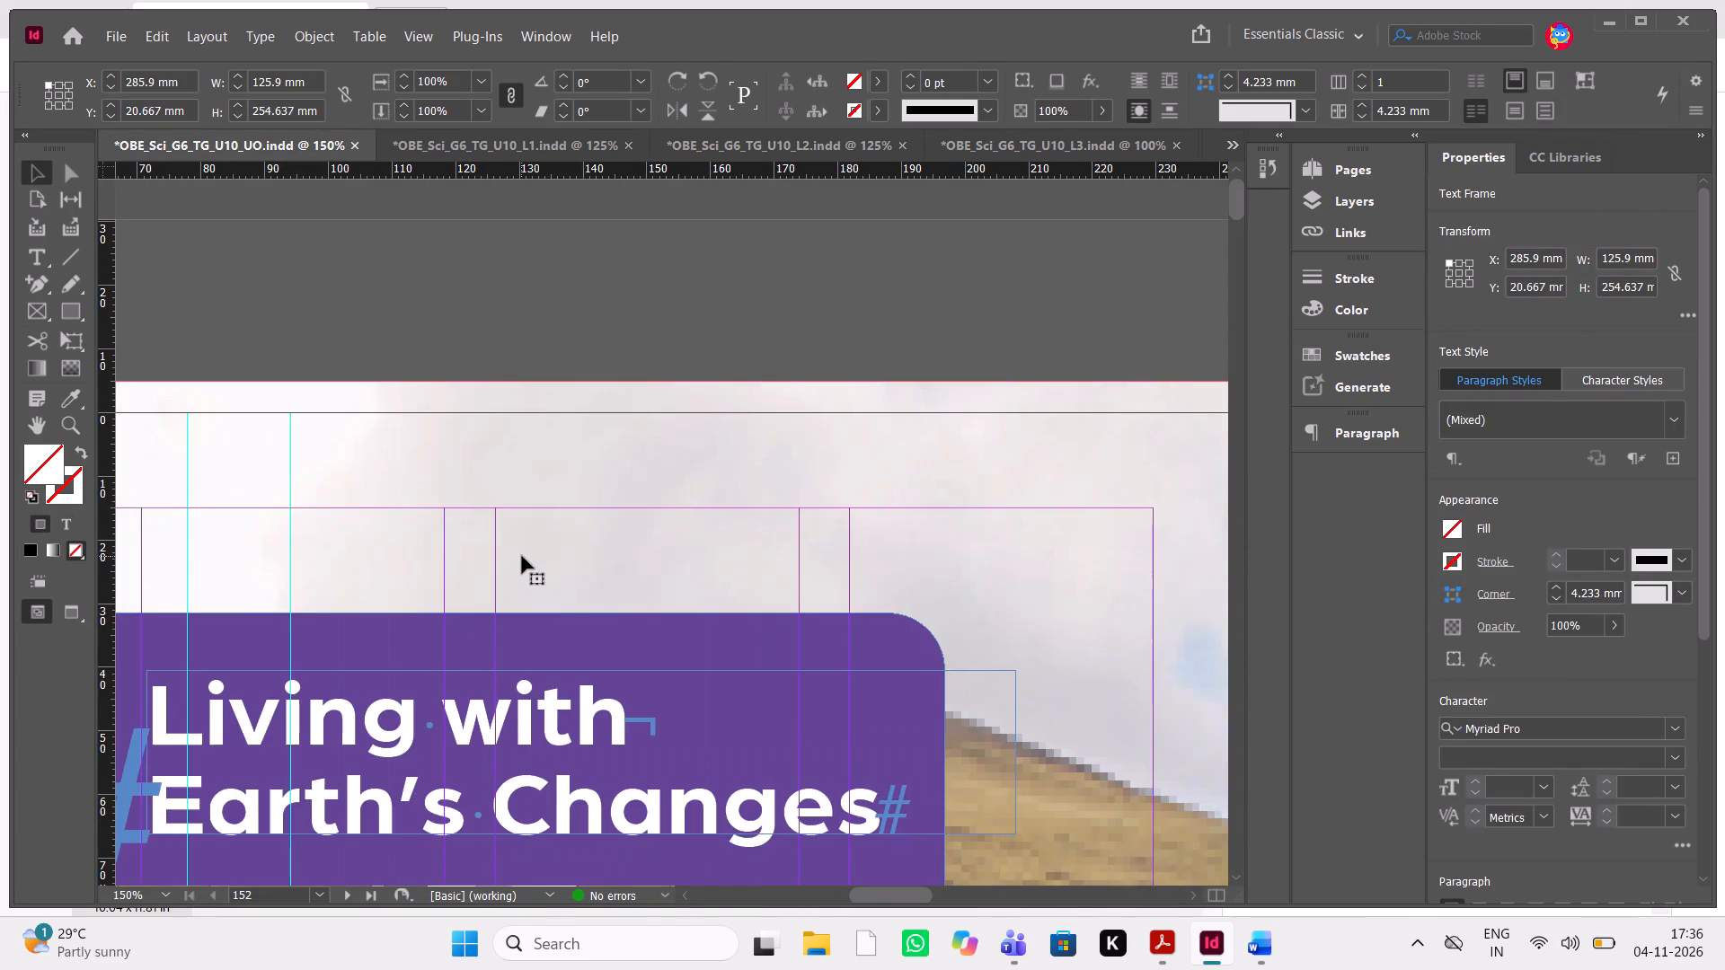
scroll(522, 556, up, 3)
scroll(522, 556, down, 5)
scroll(522, 556, left, 2)
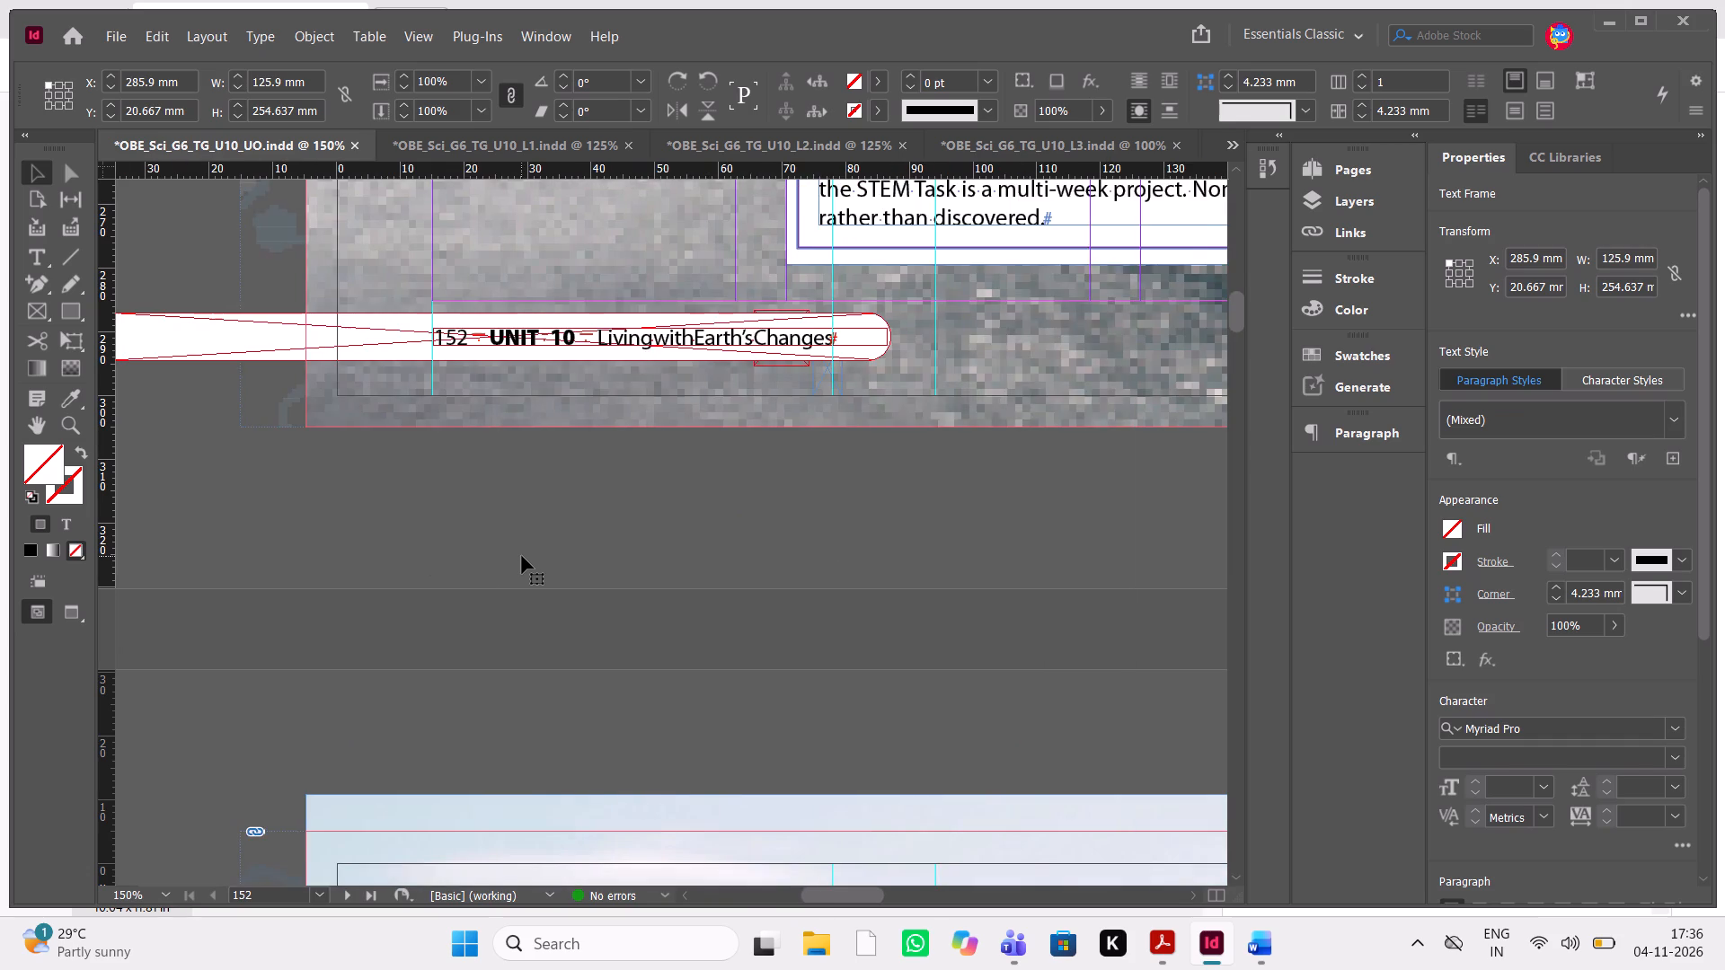
scroll(522, 556, left, 6)
scroll(522, 556, down, 20)
scroll(522, 556, down, 15)
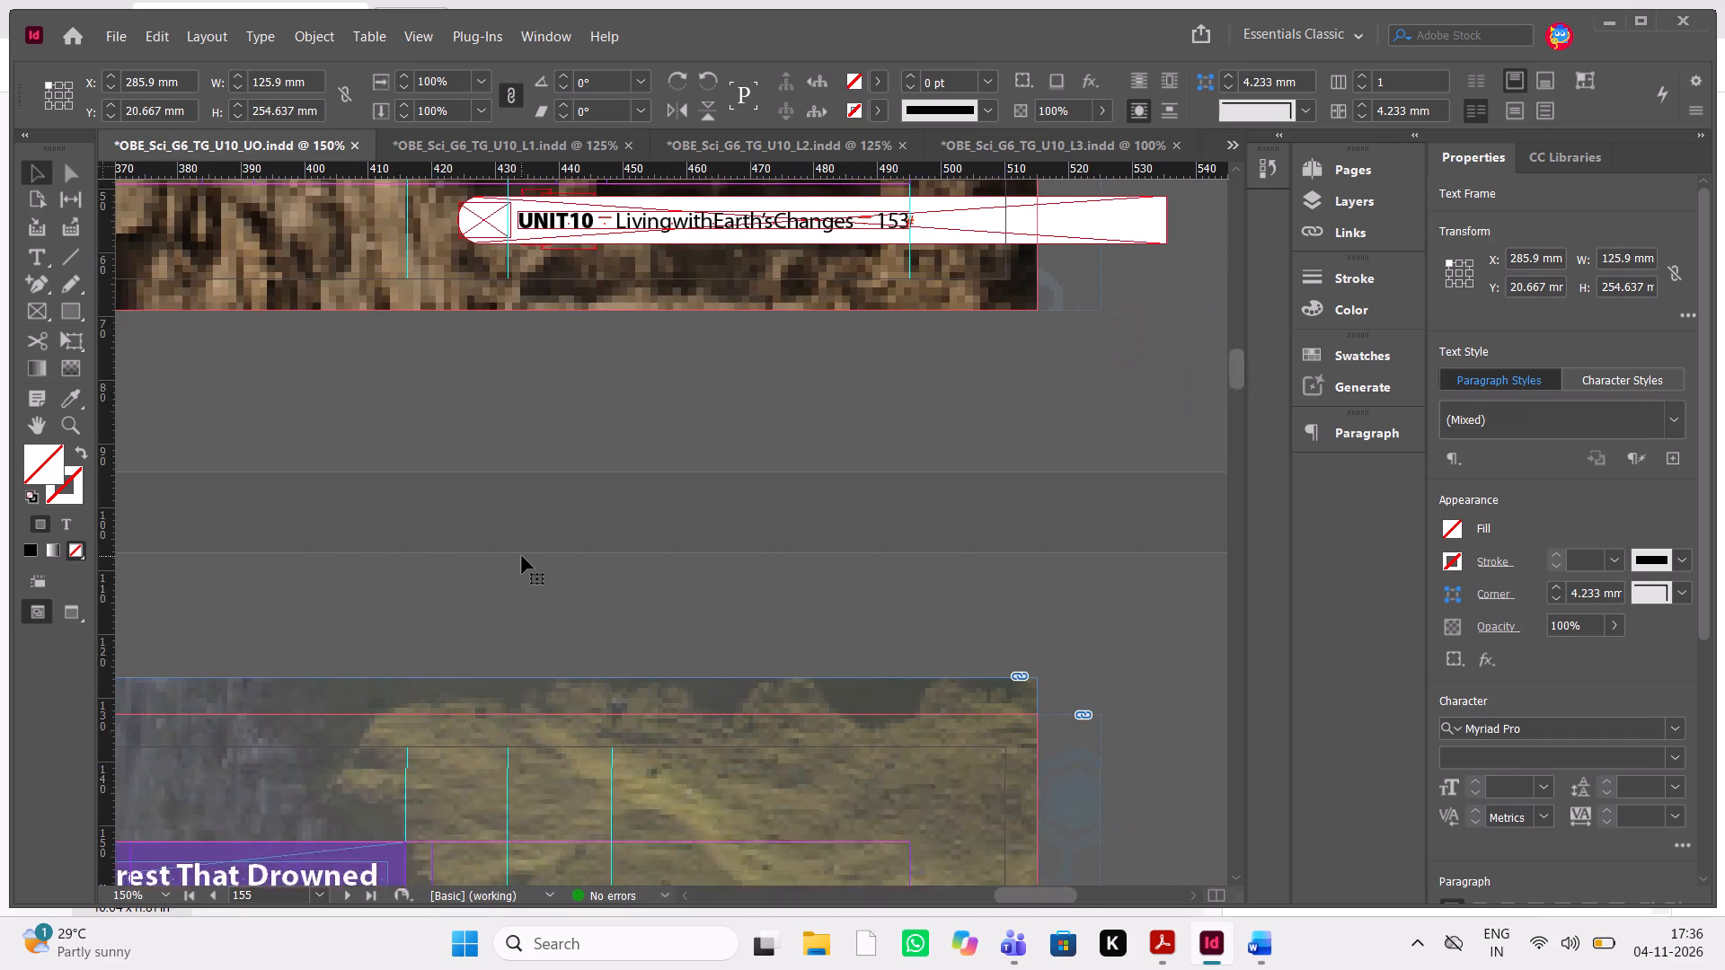
scroll(522, 556, down, 20)
scroll(522, 556, down, 20)
scroll(522, 556, down, 20)
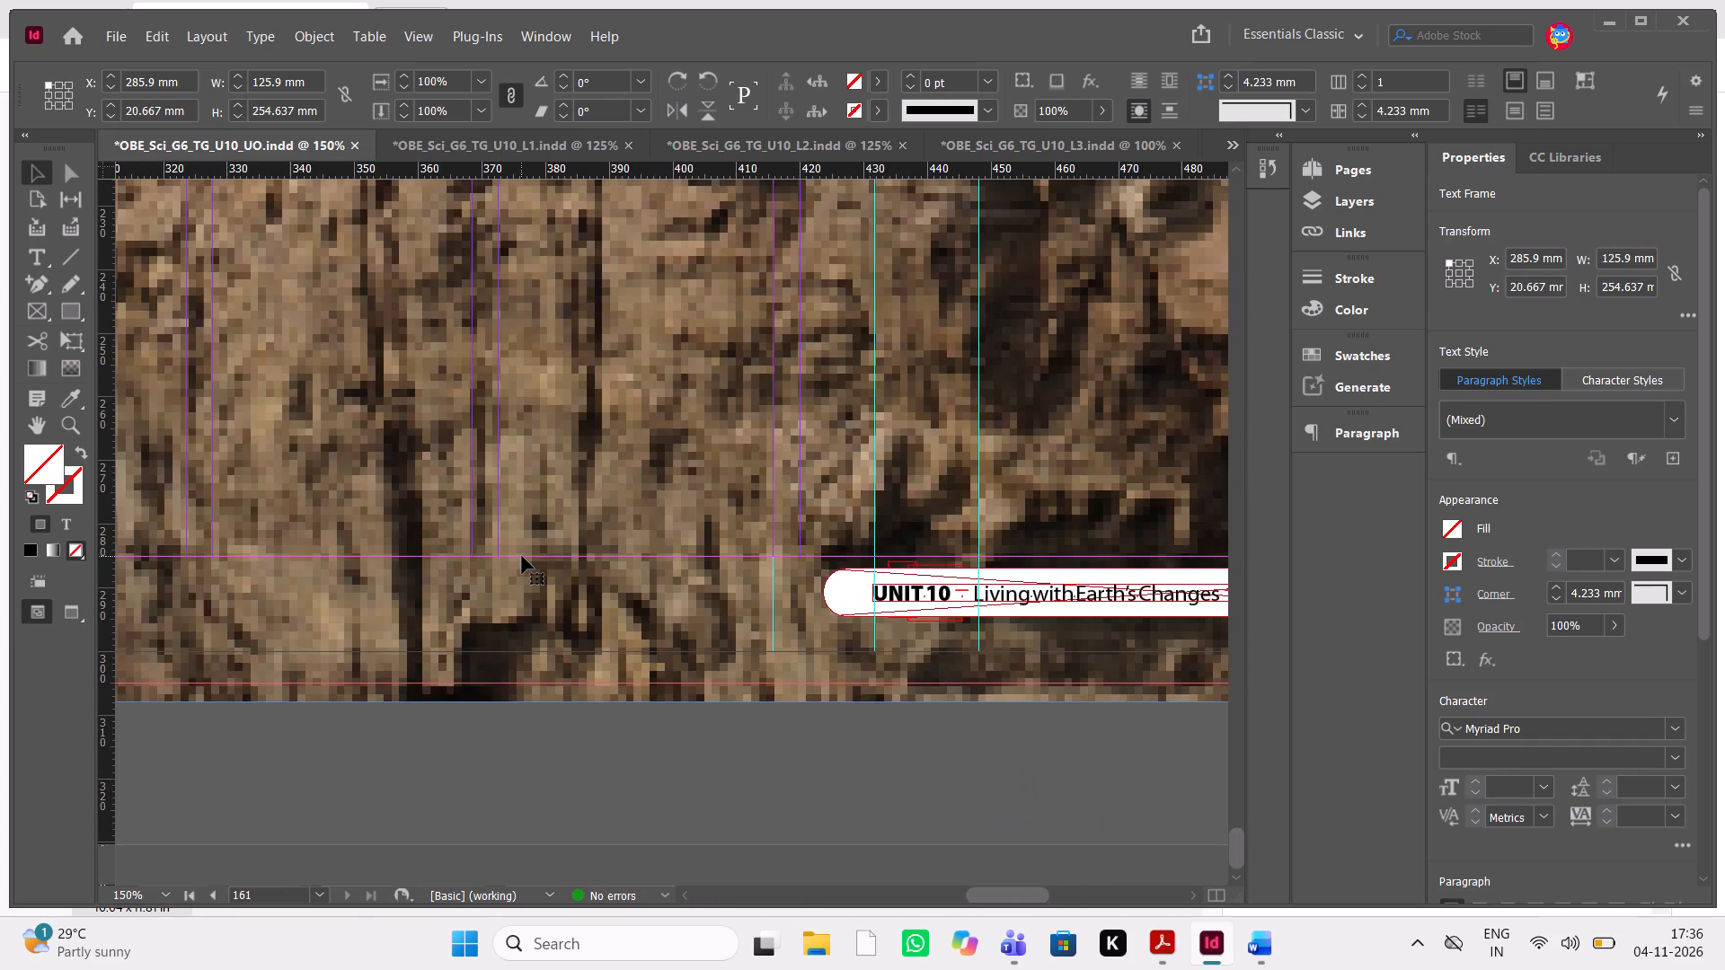
scroll(522, 556, left, 1)
Examine the opening spread of the Lesson 1 layout, including the objectives box on page 163, and return to the Lesson 2 document.
click(562, 148)
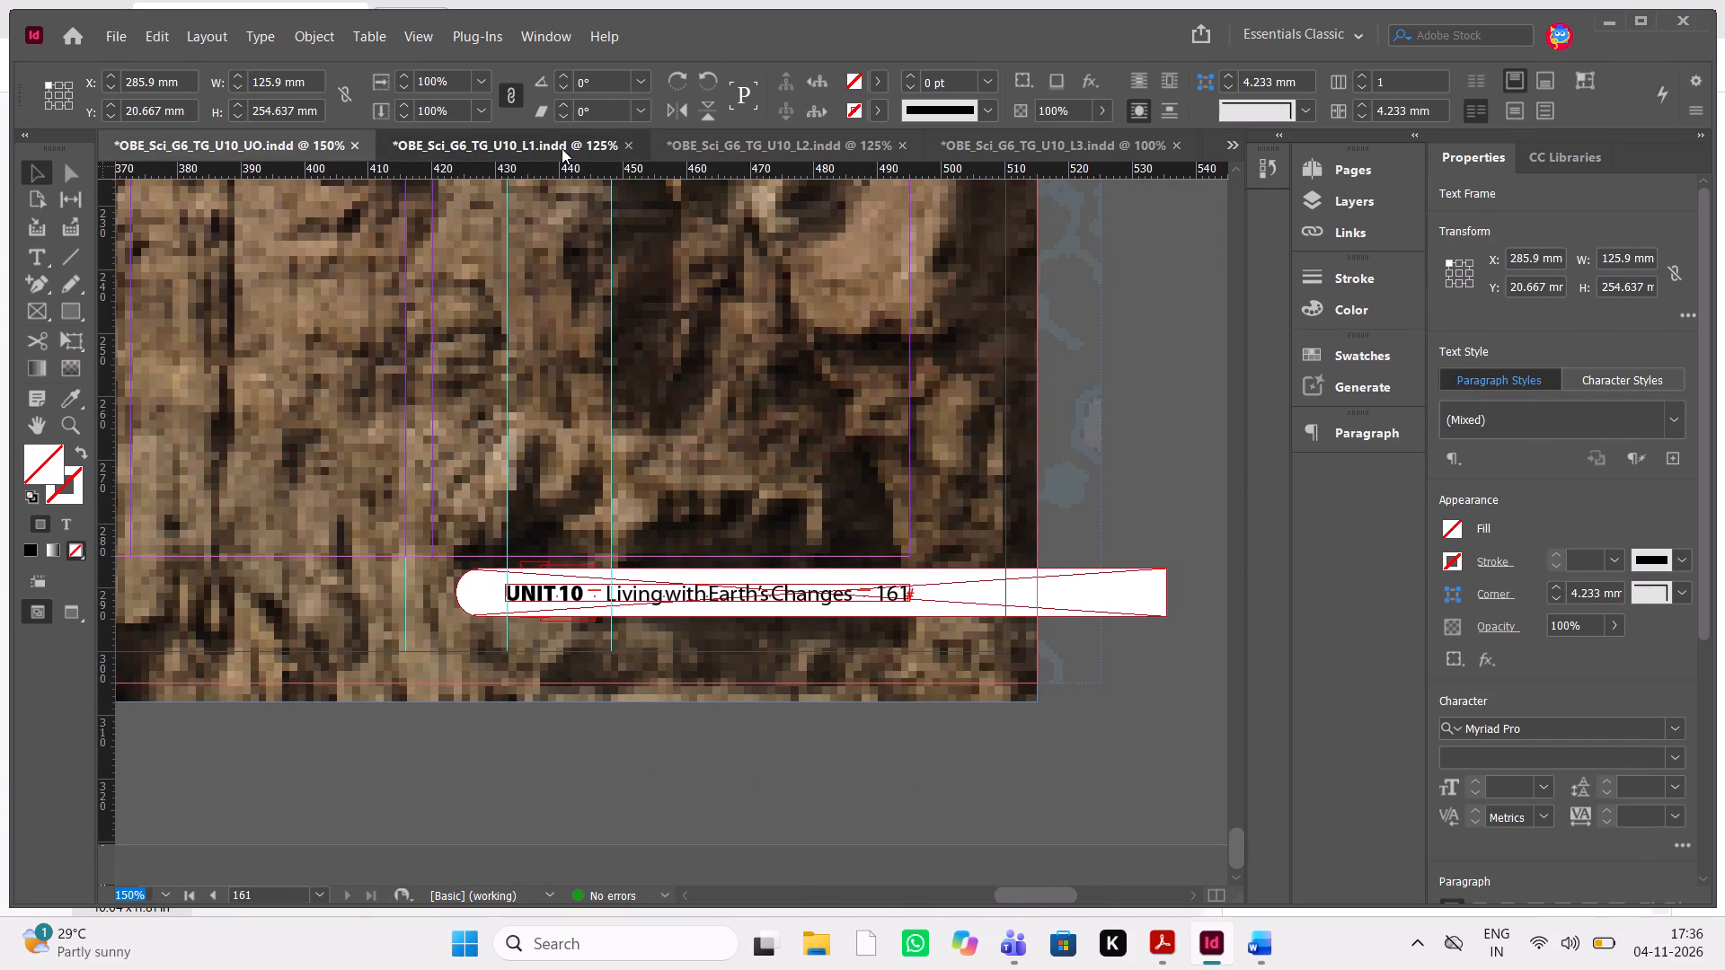
scroll(897, 620, up, 13)
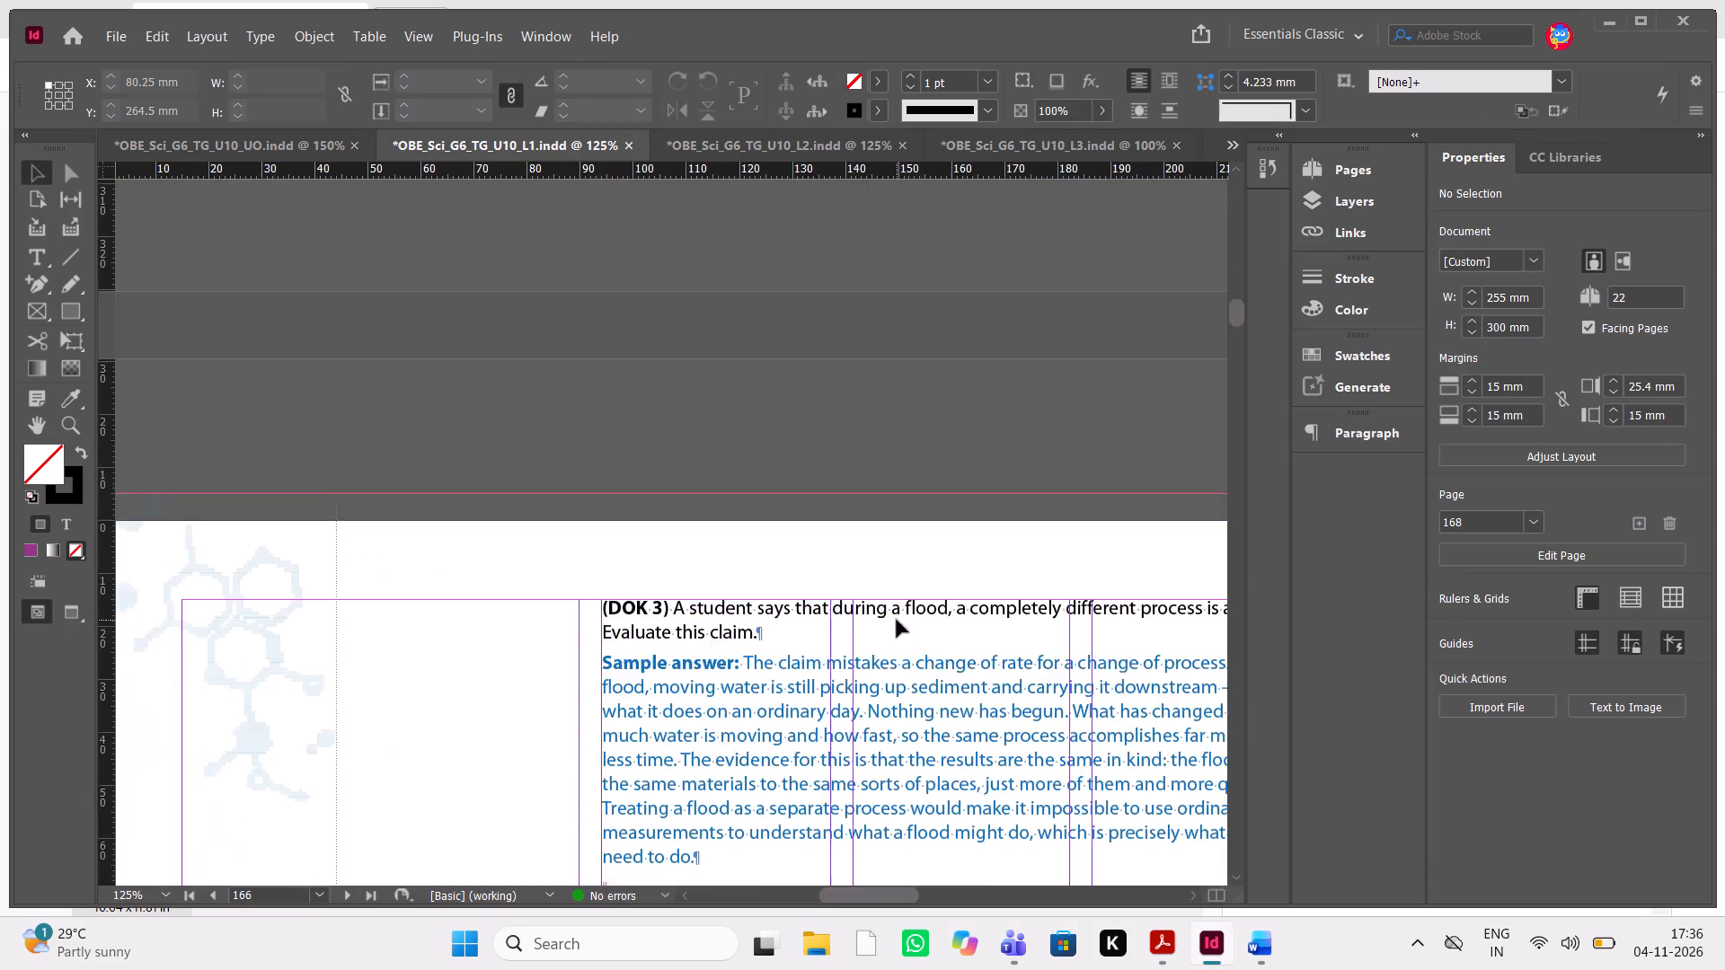
scroll(897, 620, up, 6)
scroll(897, 620, down, 5)
scroll(897, 620, up, 20)
scroll(897, 620, up, 15)
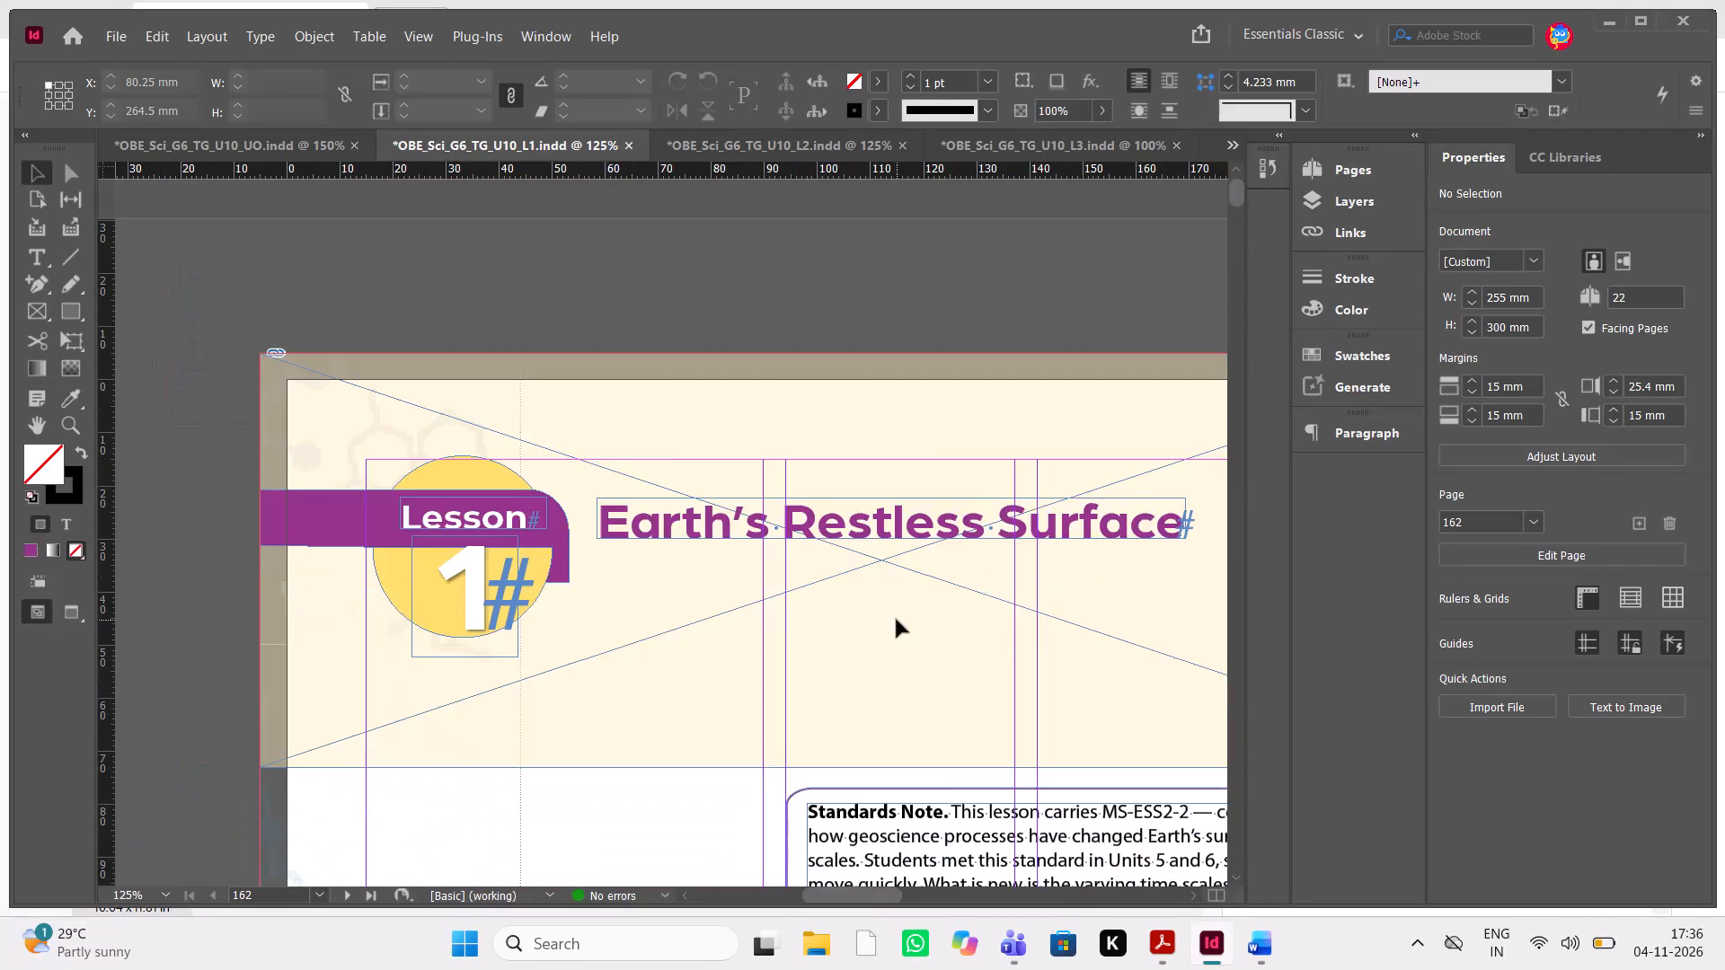
scroll(897, 620, left, 2)
click(827, 146)
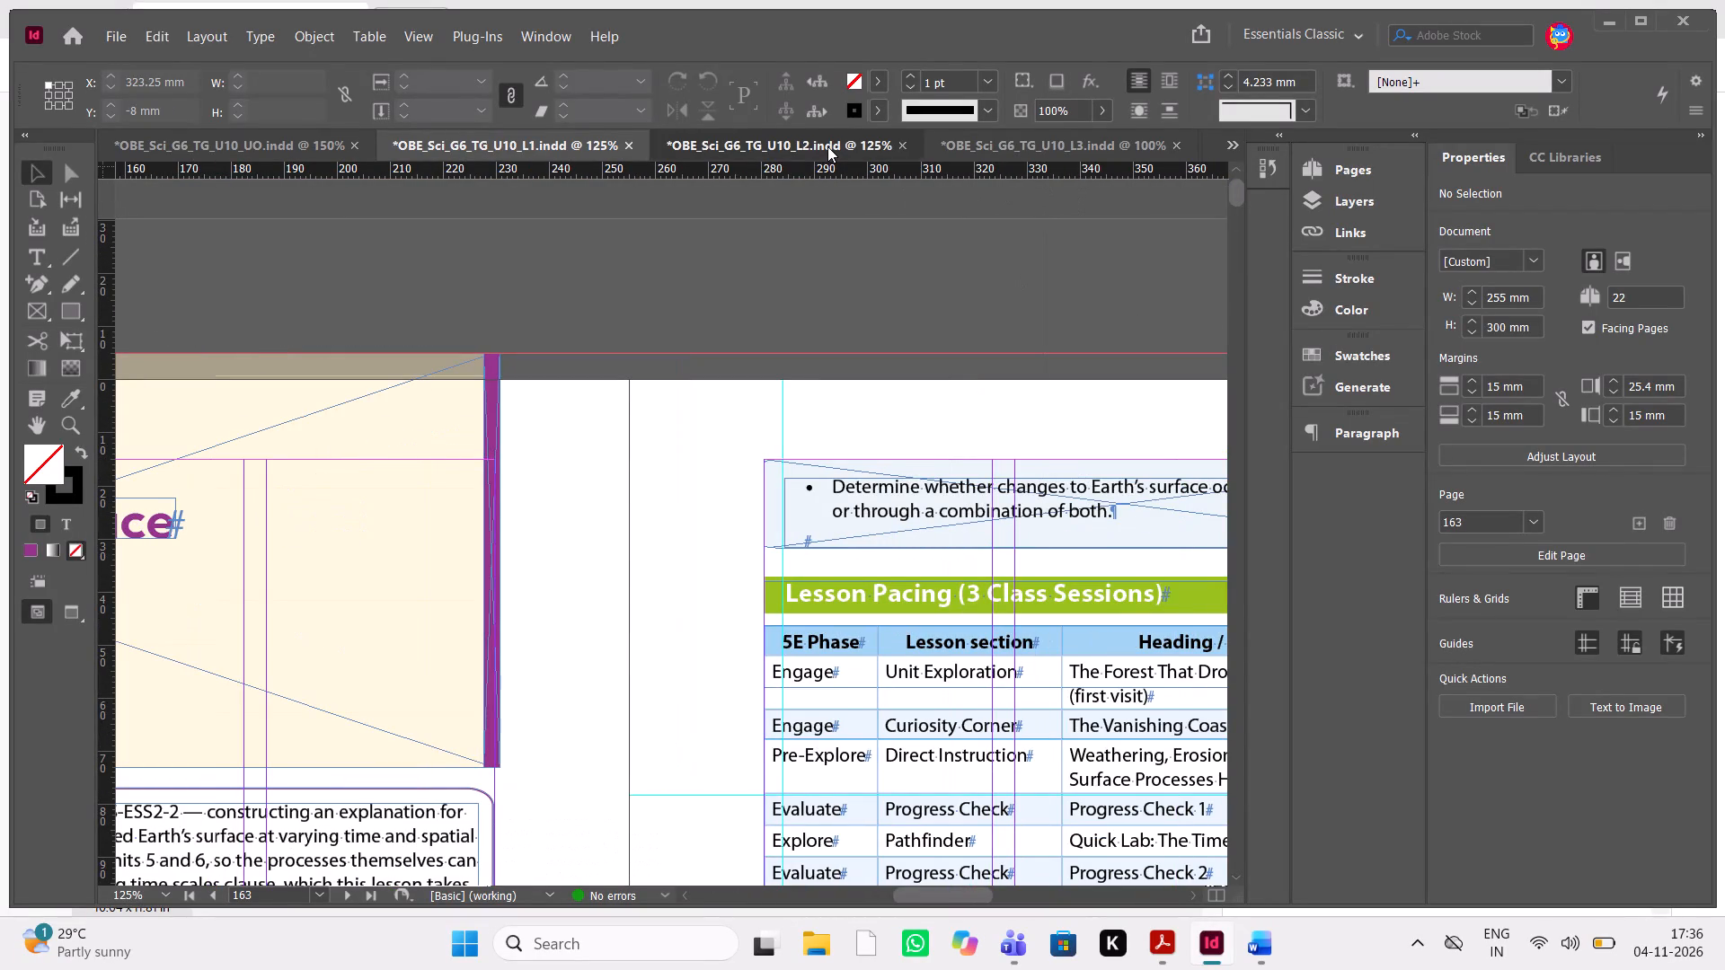
Look through pages 184 to 189 of the Lesson 2 layout with frames and guides shown, examining the opening spread and text boxes.
scroll(395, 579, up, 7)
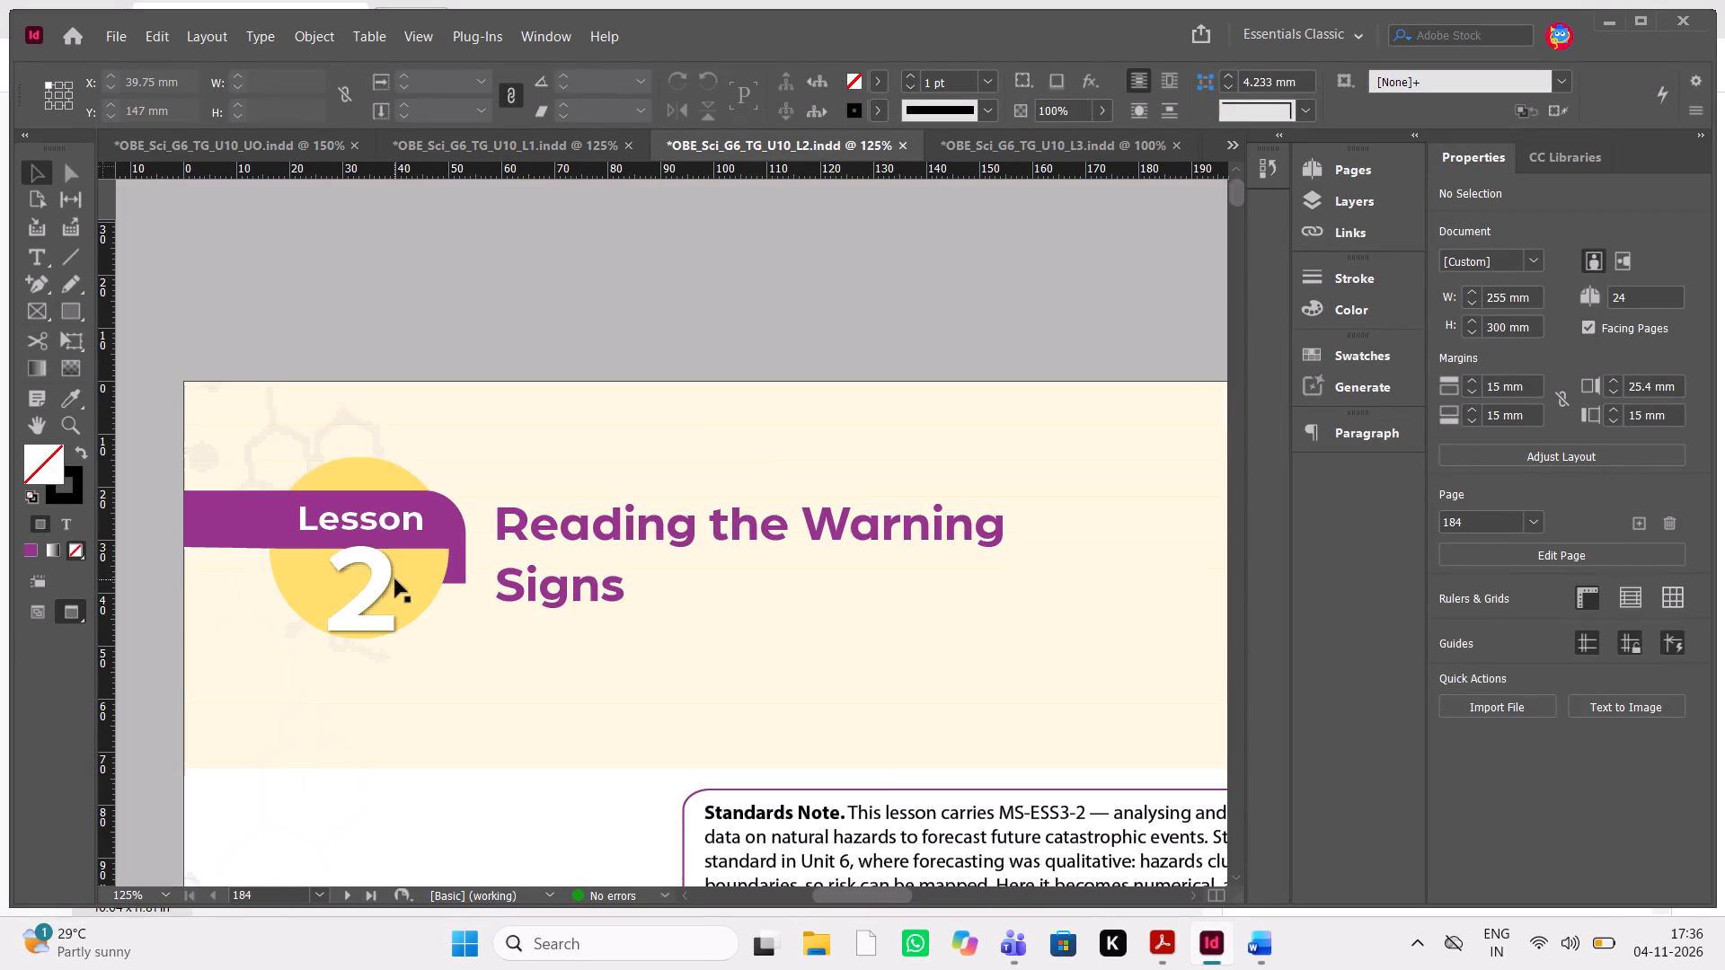
scroll(395, 579, up, 3)
click(486, 301)
key(w)
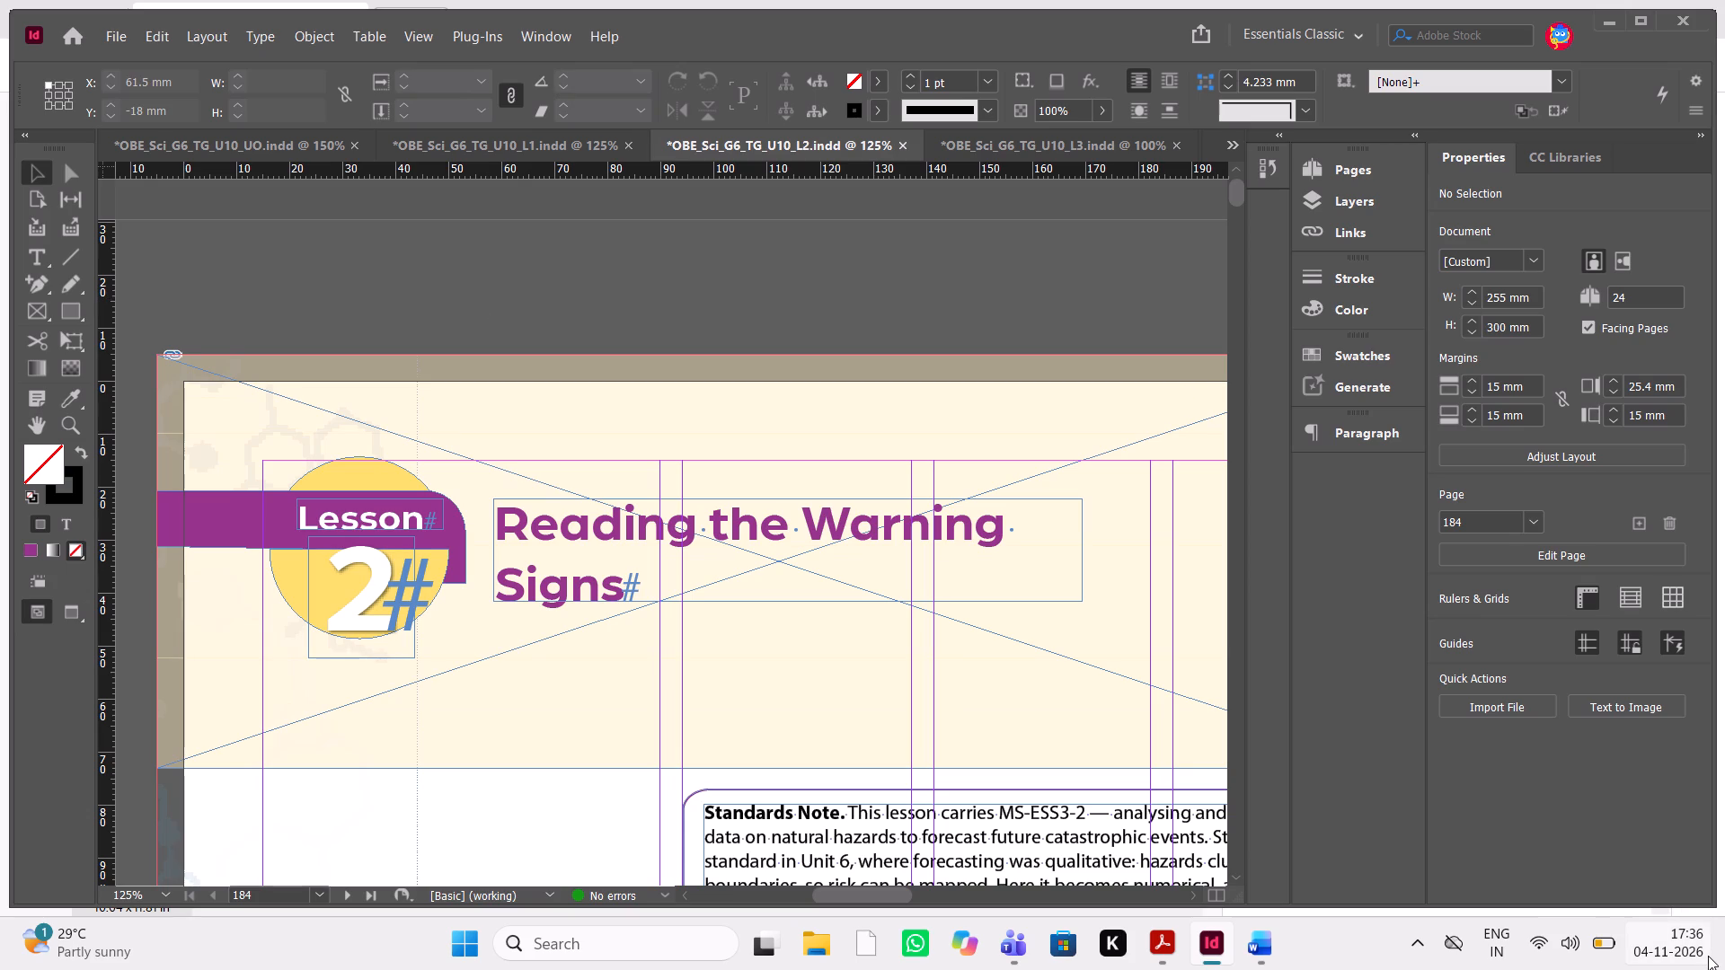
scroll(1170, 432, down, 2)
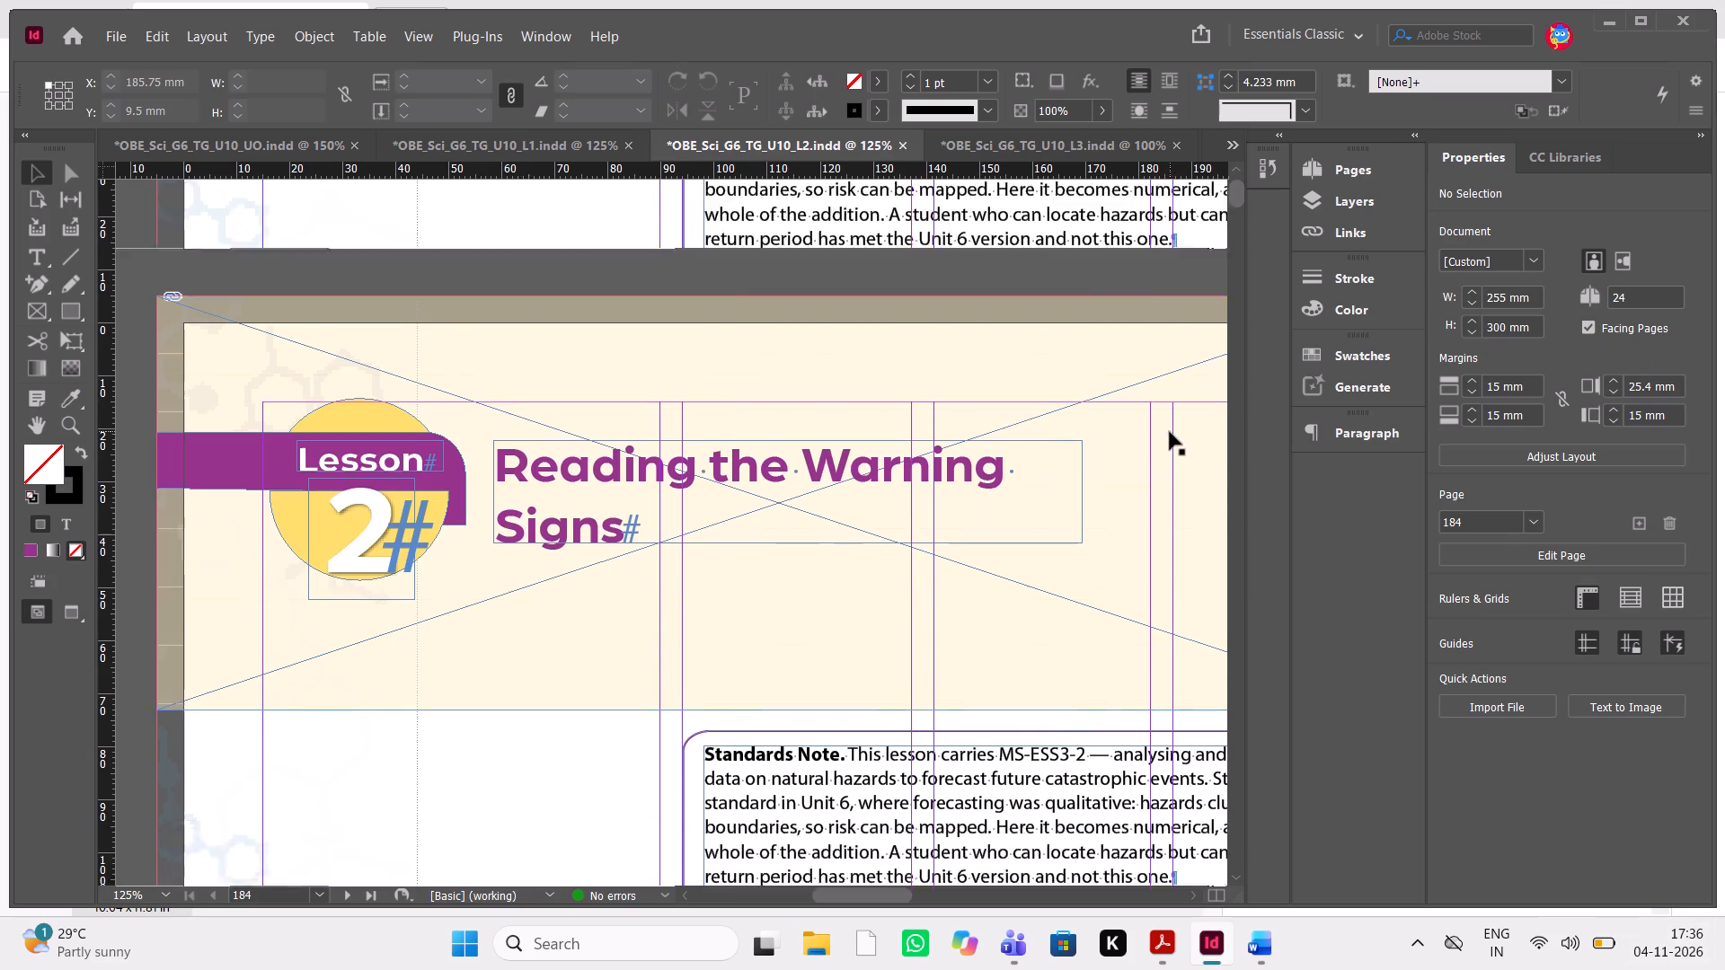
scroll(1170, 432, down, 3)
scroll(1170, 432, up, 2)
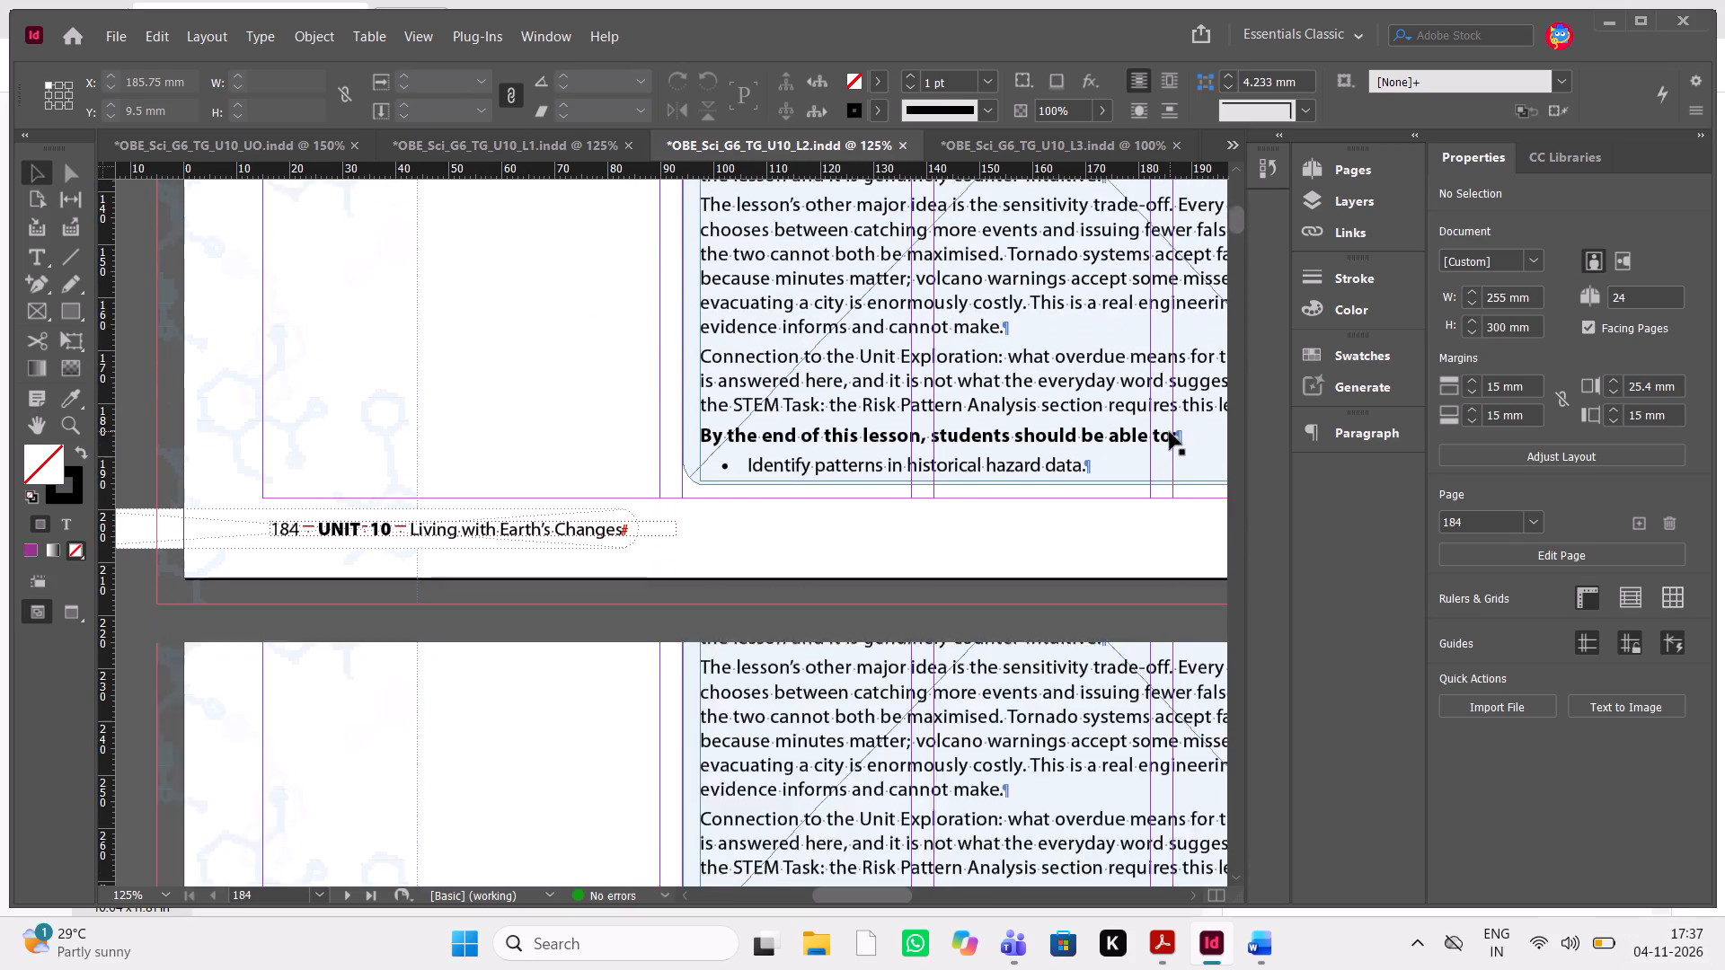
scroll(1170, 432, up, 1)
scroll(1170, 432, left, 2)
scroll(1170, 432, down, 4)
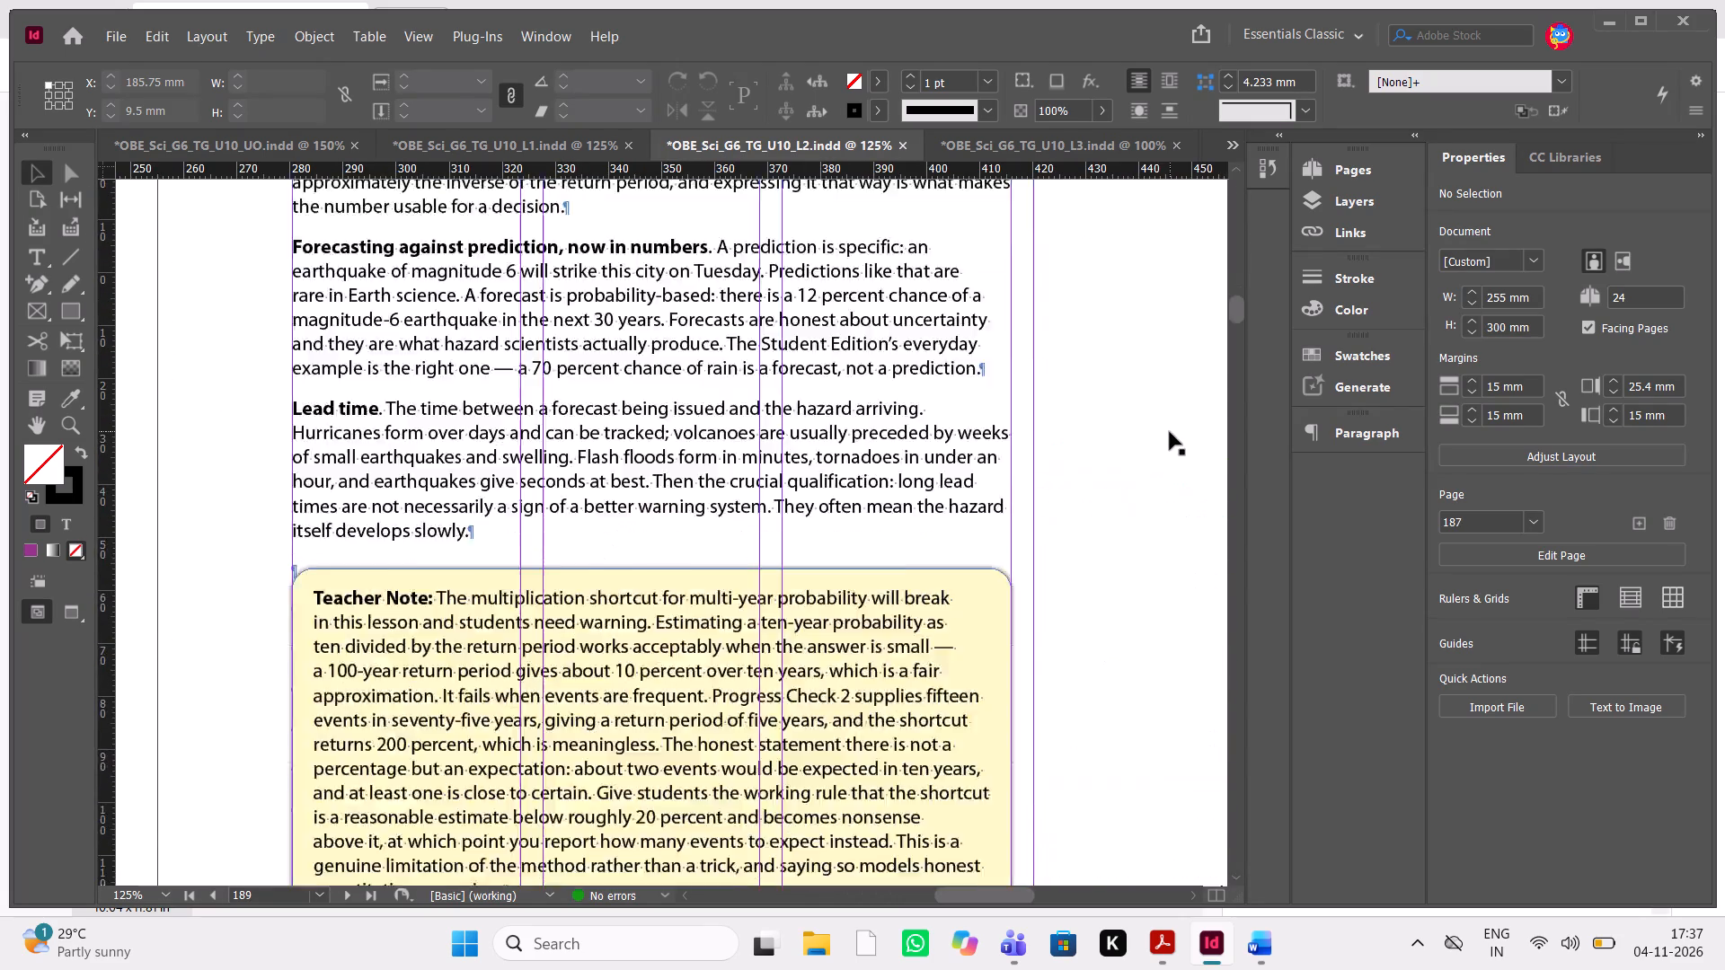
scroll(1170, 432, down, 4)
click(1358, 174)
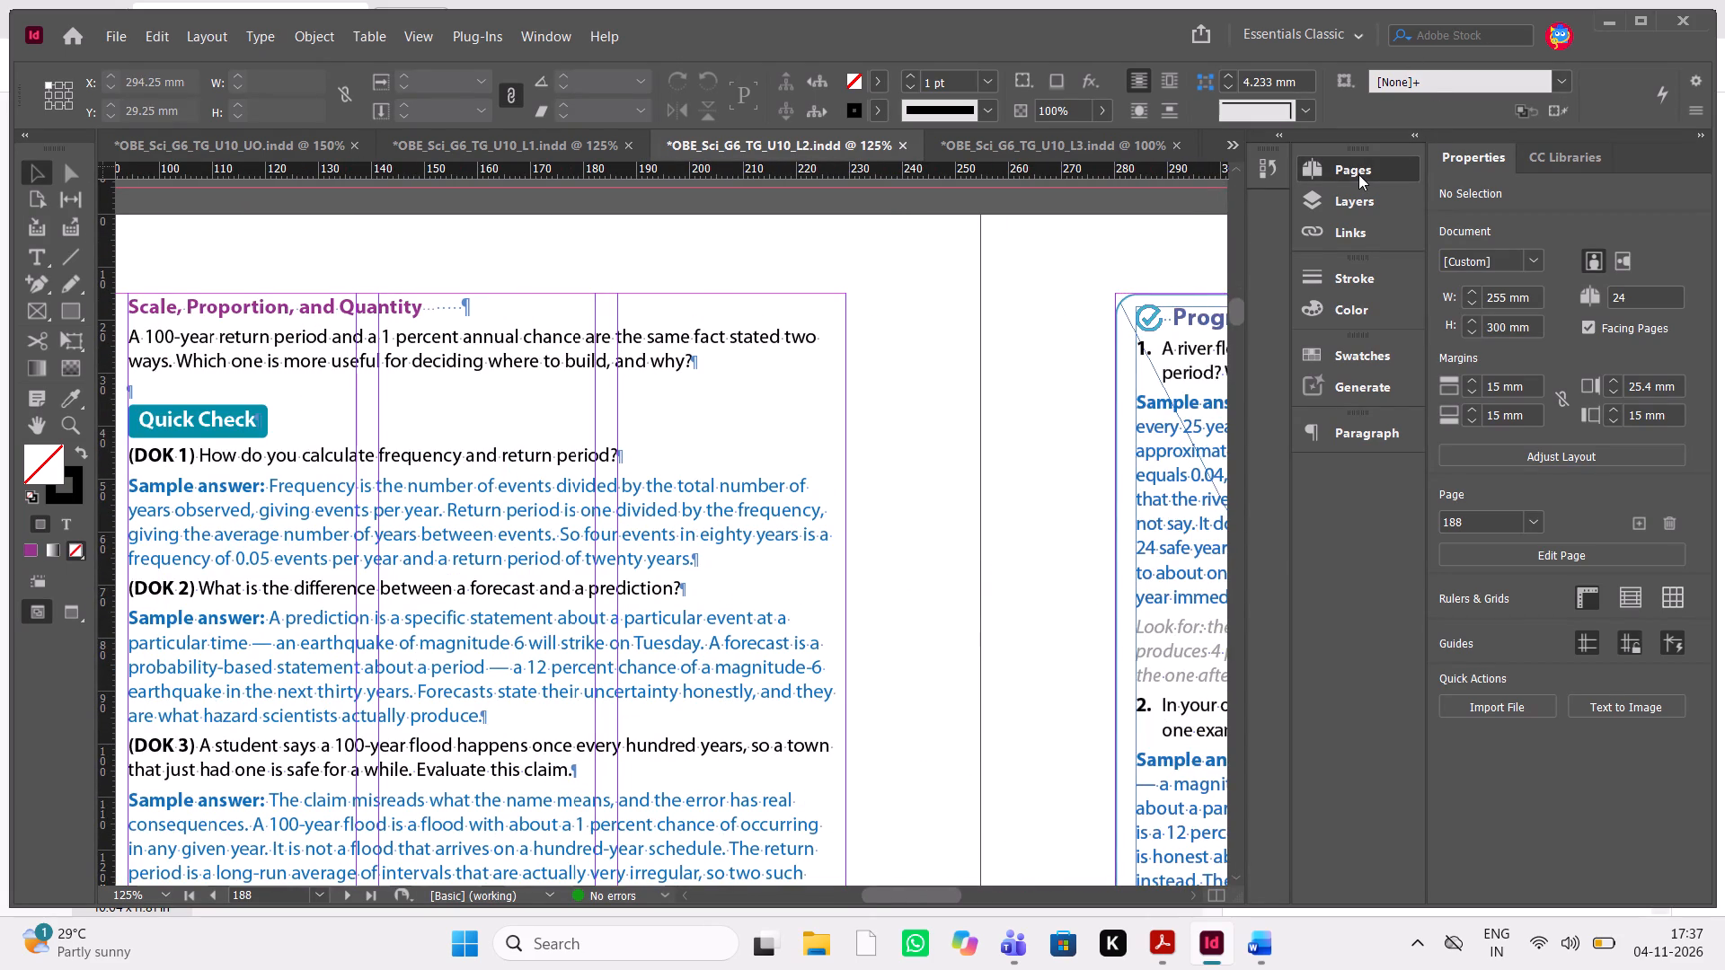
scroll(1221, 380, down, 2)
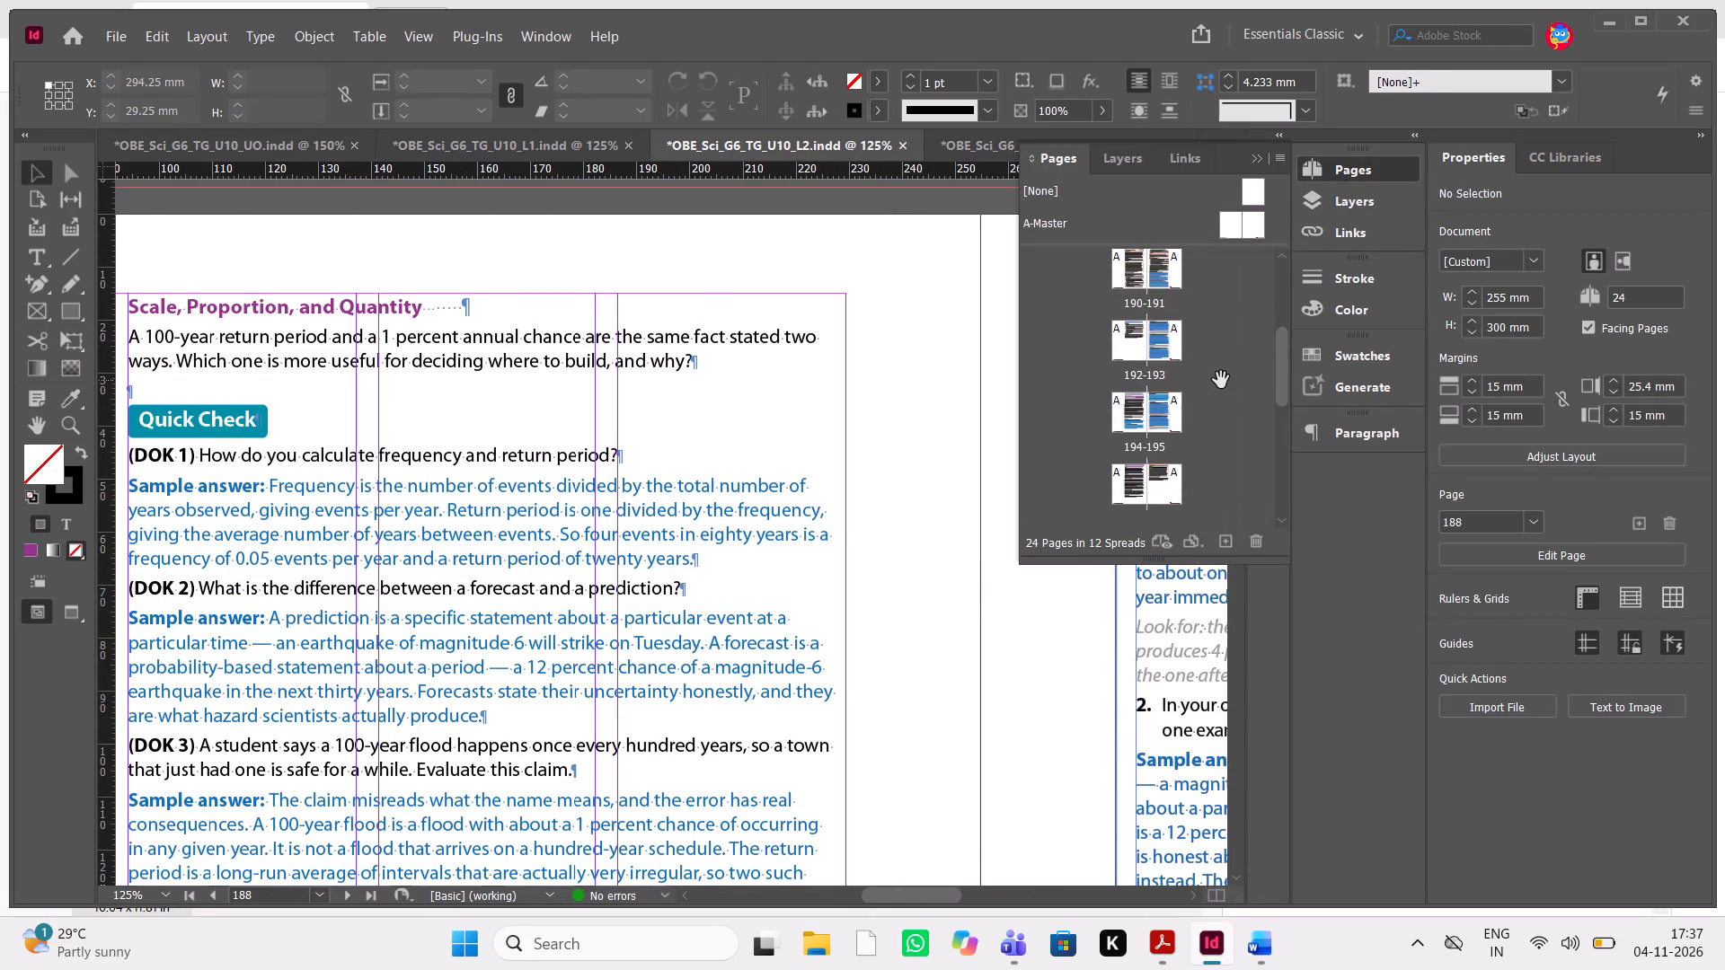
scroll(1221, 380, down, 9)
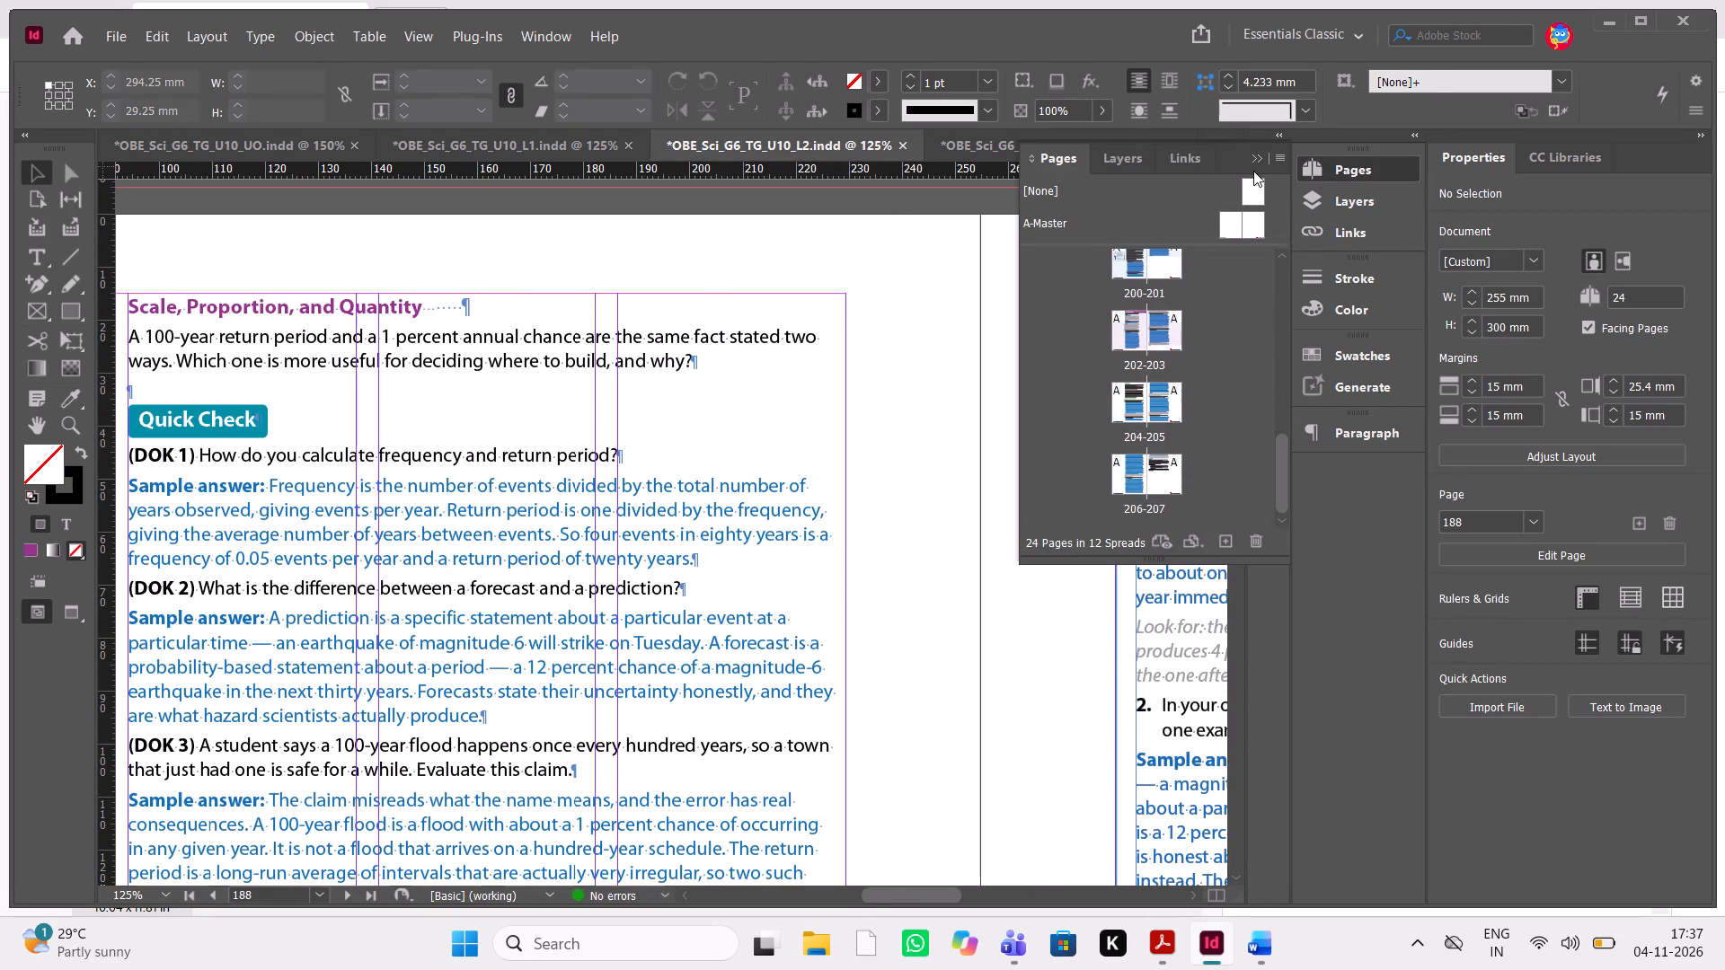
click(1256, 162)
scroll(928, 402, right, 3)
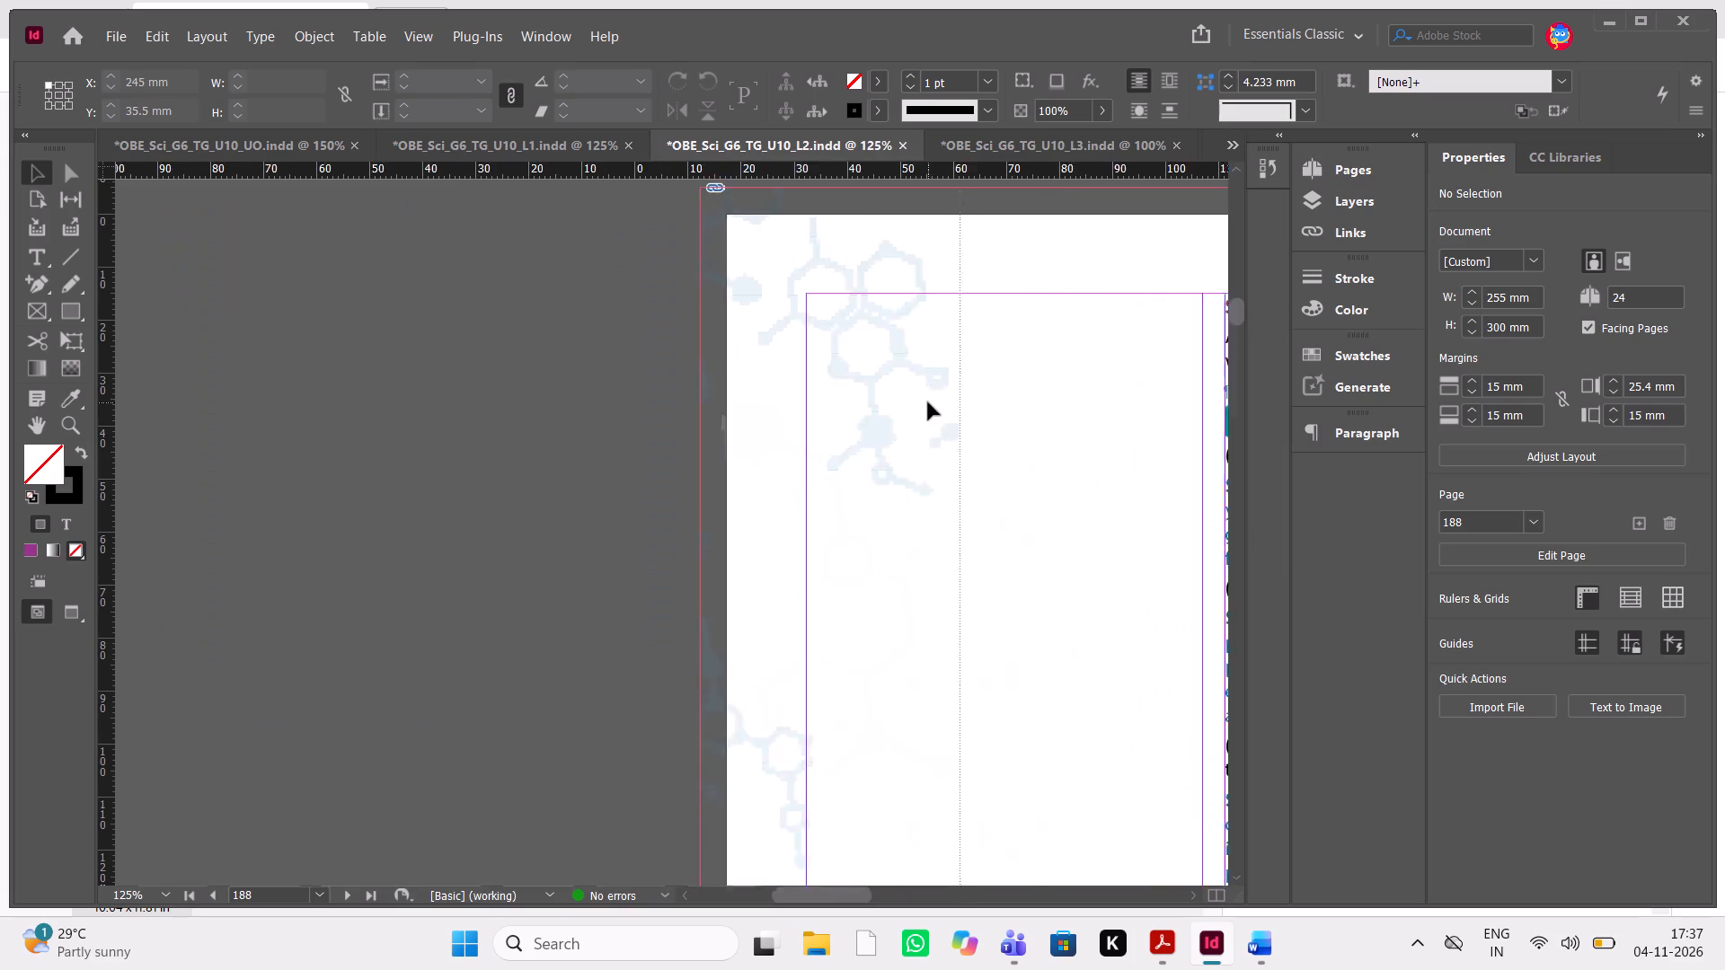
scroll(928, 402, up, 20)
scroll(928, 402, up, 20)
scroll(928, 402, up, 14)
scroll(928, 402, down, 1)
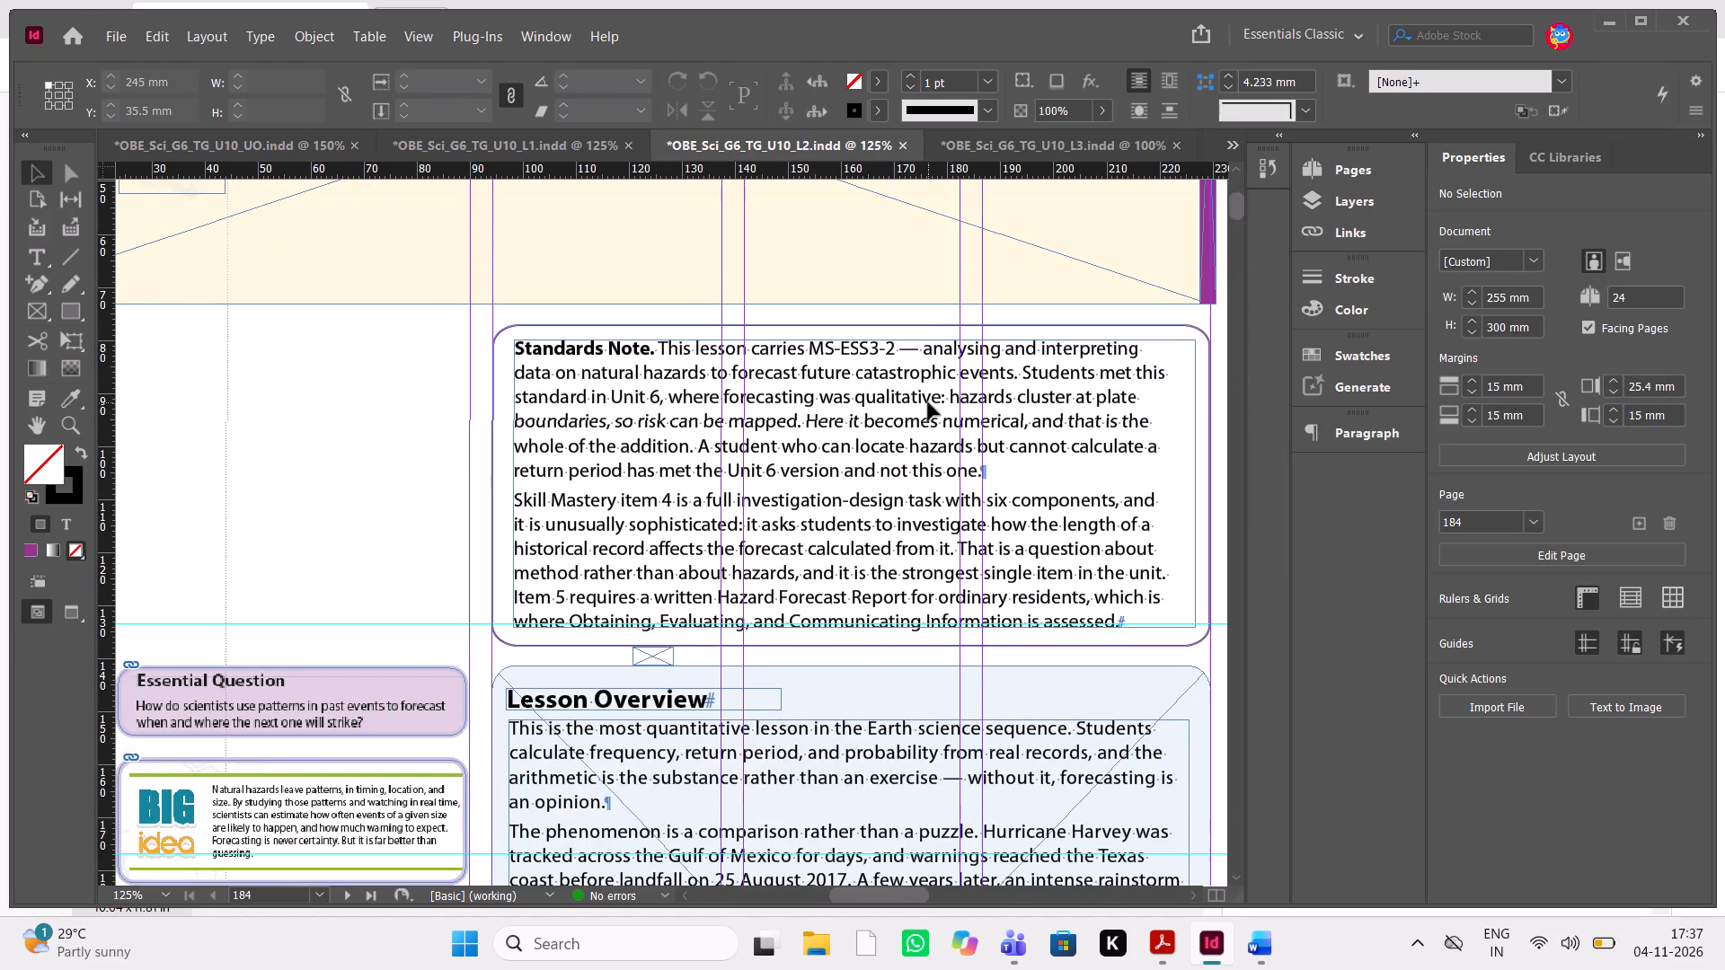
click(1266, 945)
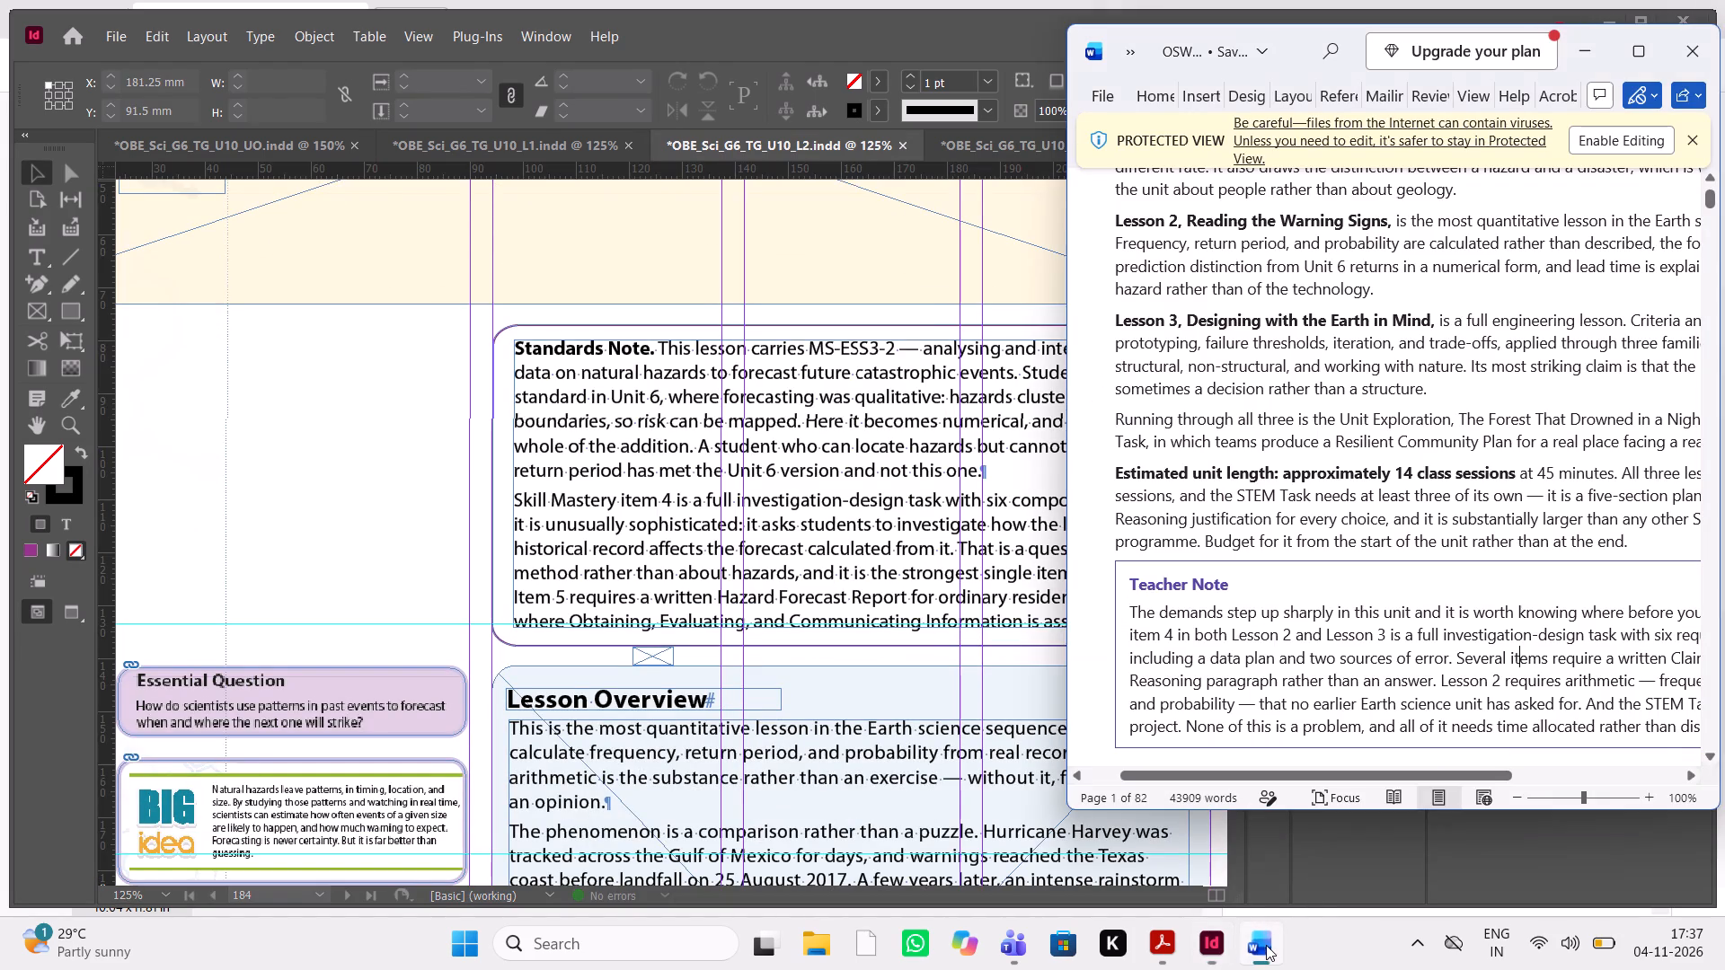
click(1266, 945)
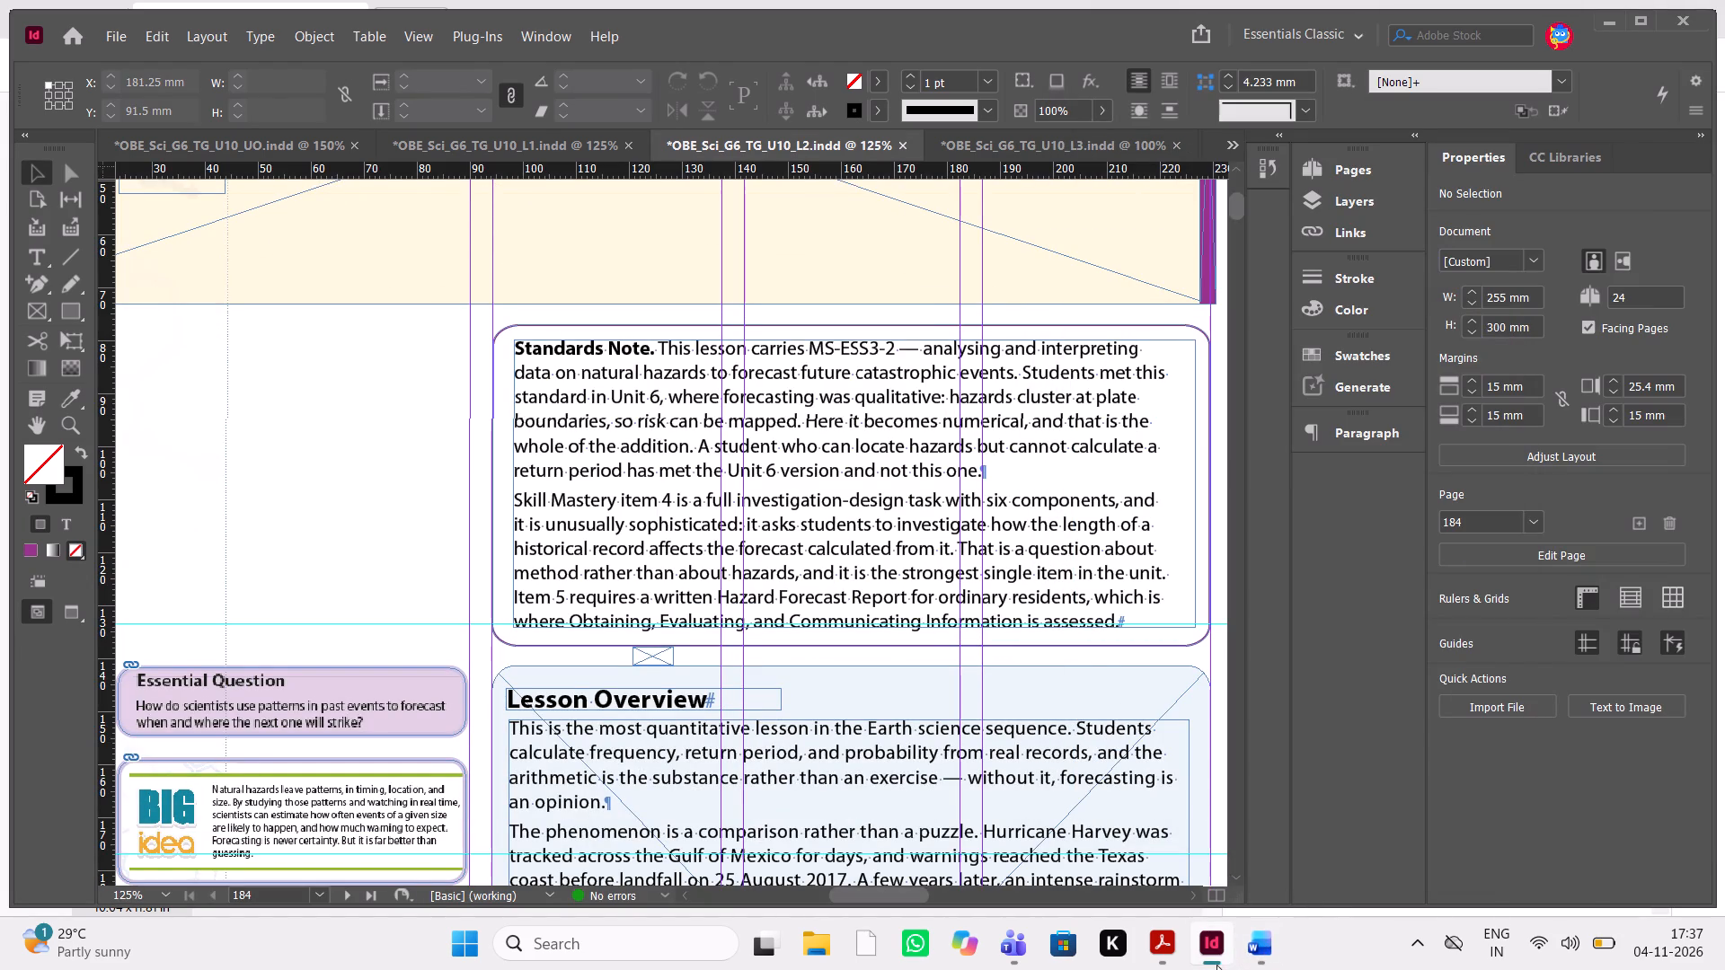
Switch to the reviewed PDF in Acrobat, read the remaining comments and examine pages 184 to 187 around the marked objectives box.
click(1161, 957)
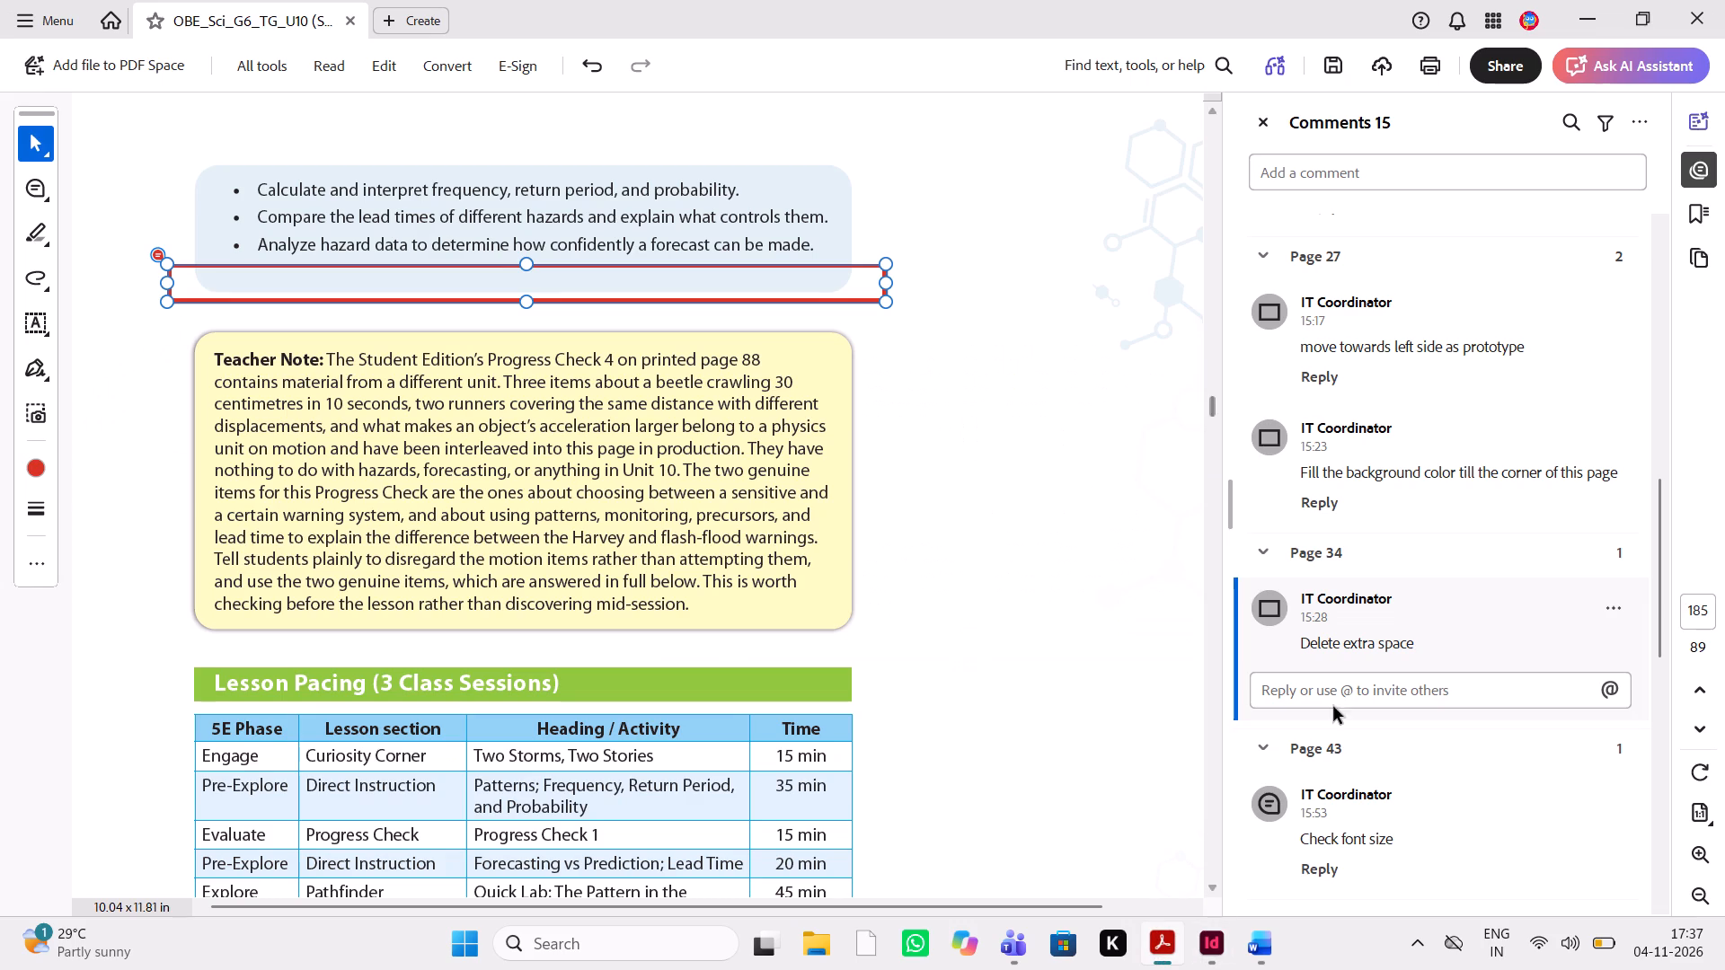
scroll(1342, 747, down, 2)
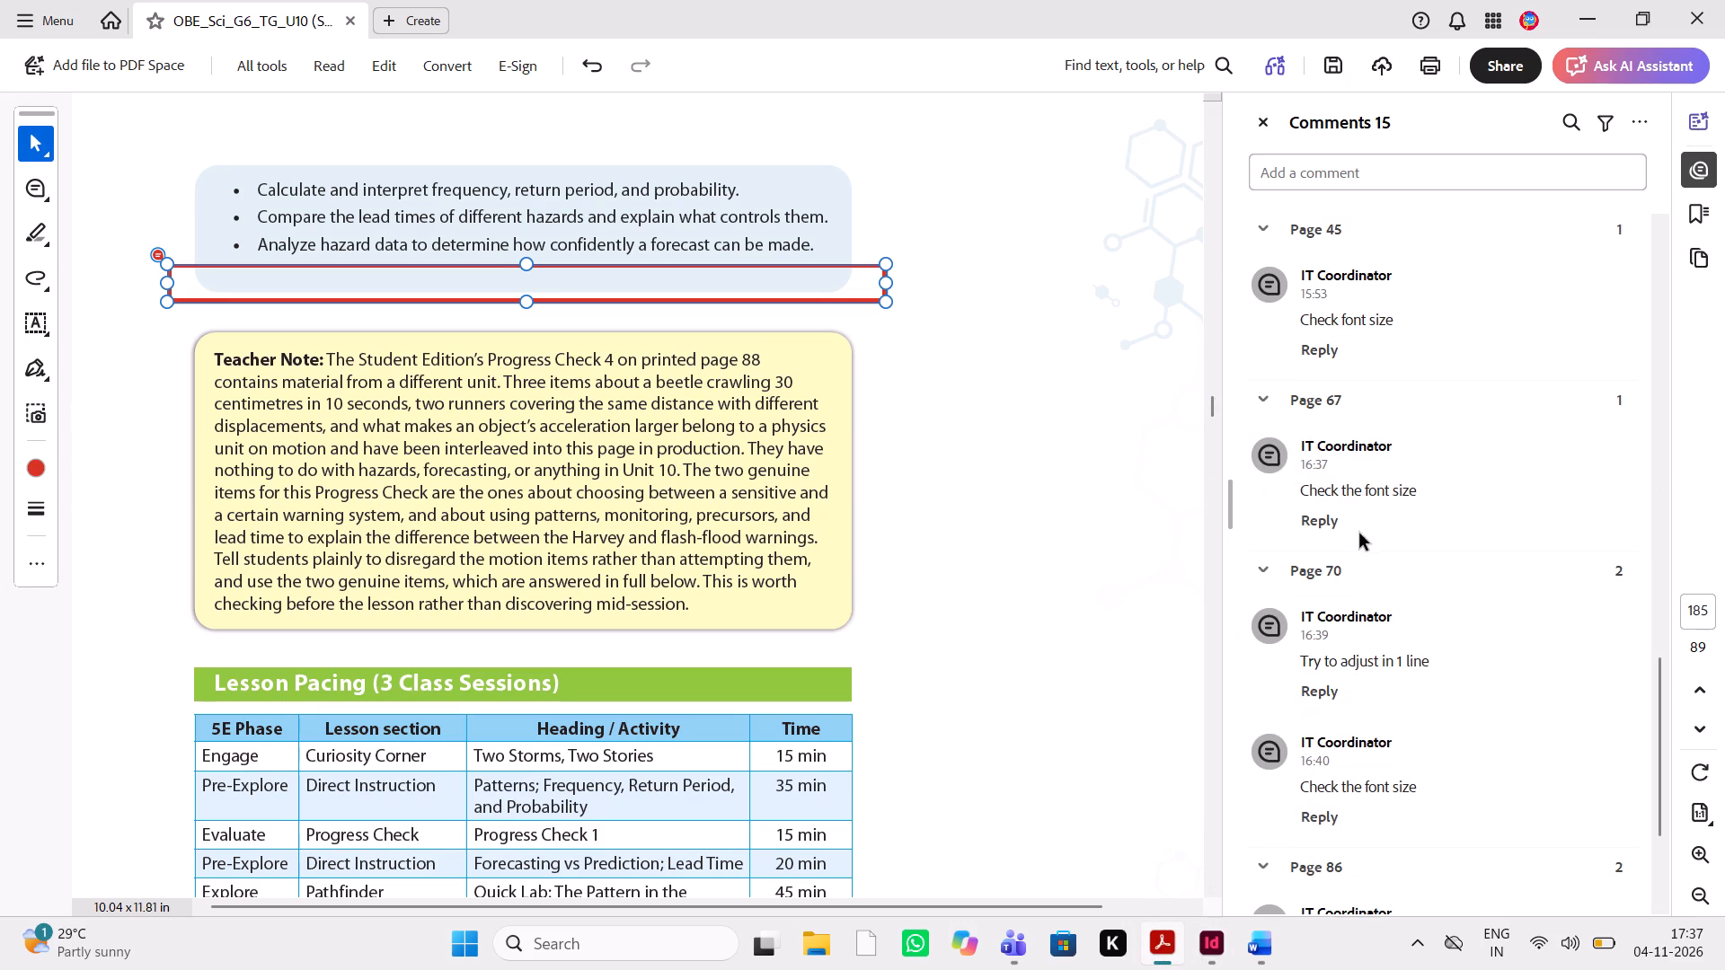
scroll(1393, 675, down, 2)
scroll(748, 669, down, 11)
scroll(748, 669, left, 2)
scroll(748, 669, down, 4)
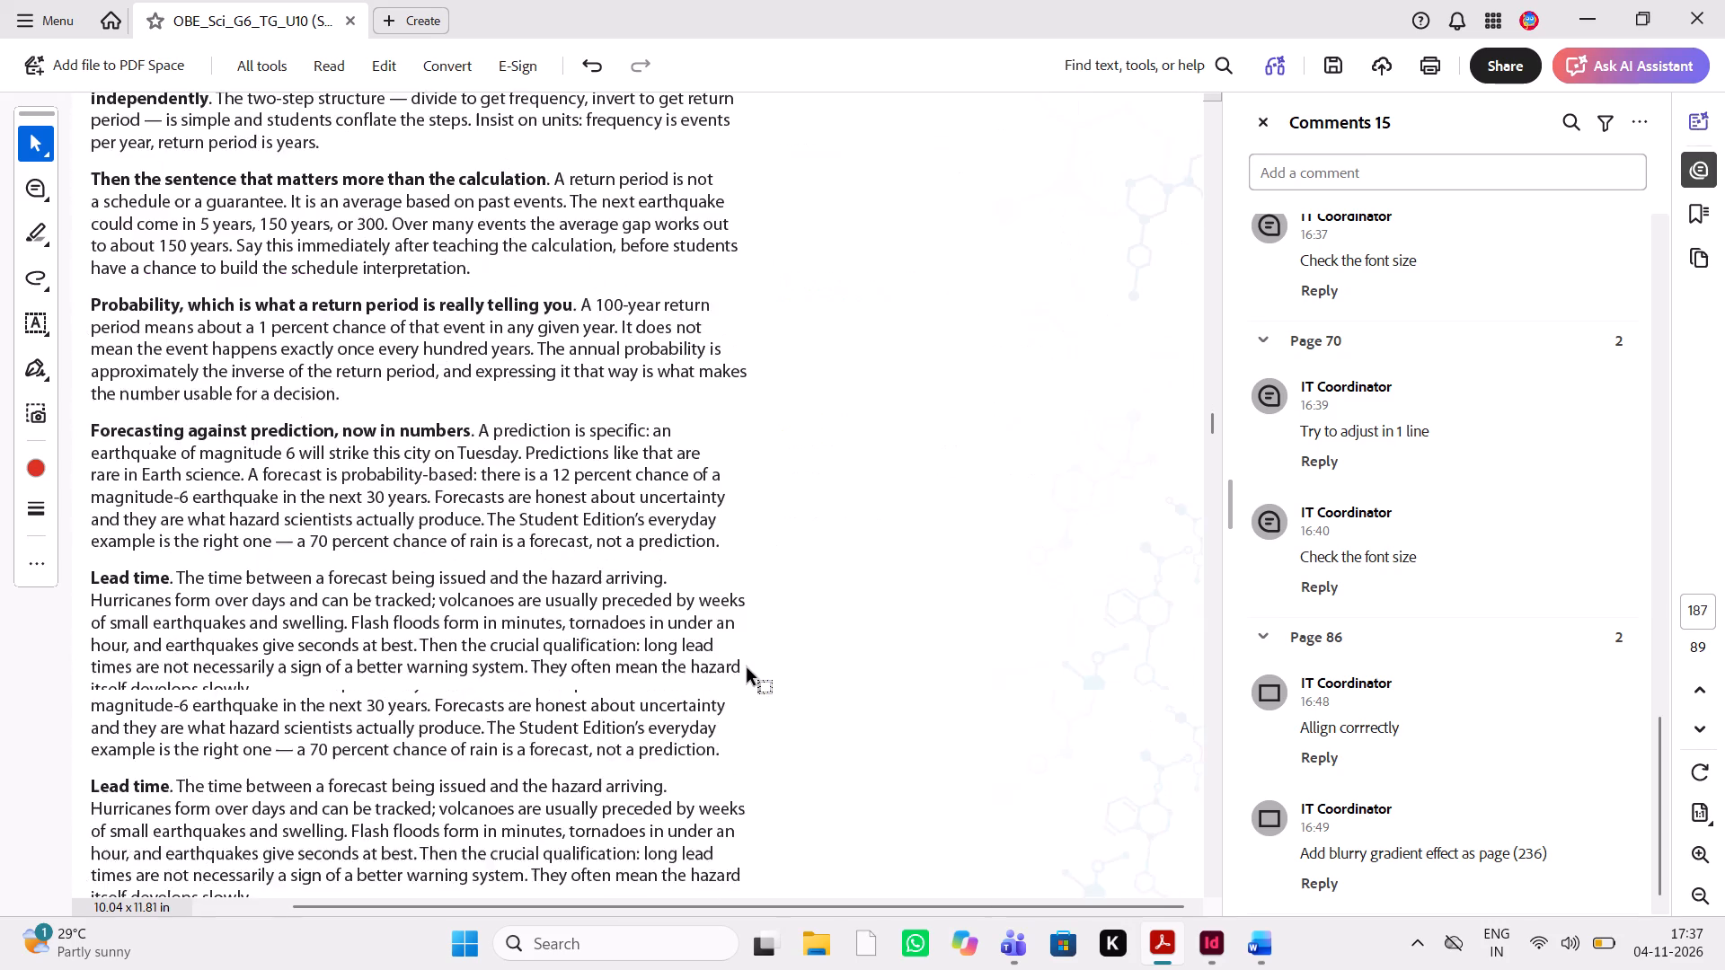
scroll(748, 669, down, 5)
scroll(748, 669, up, 9)
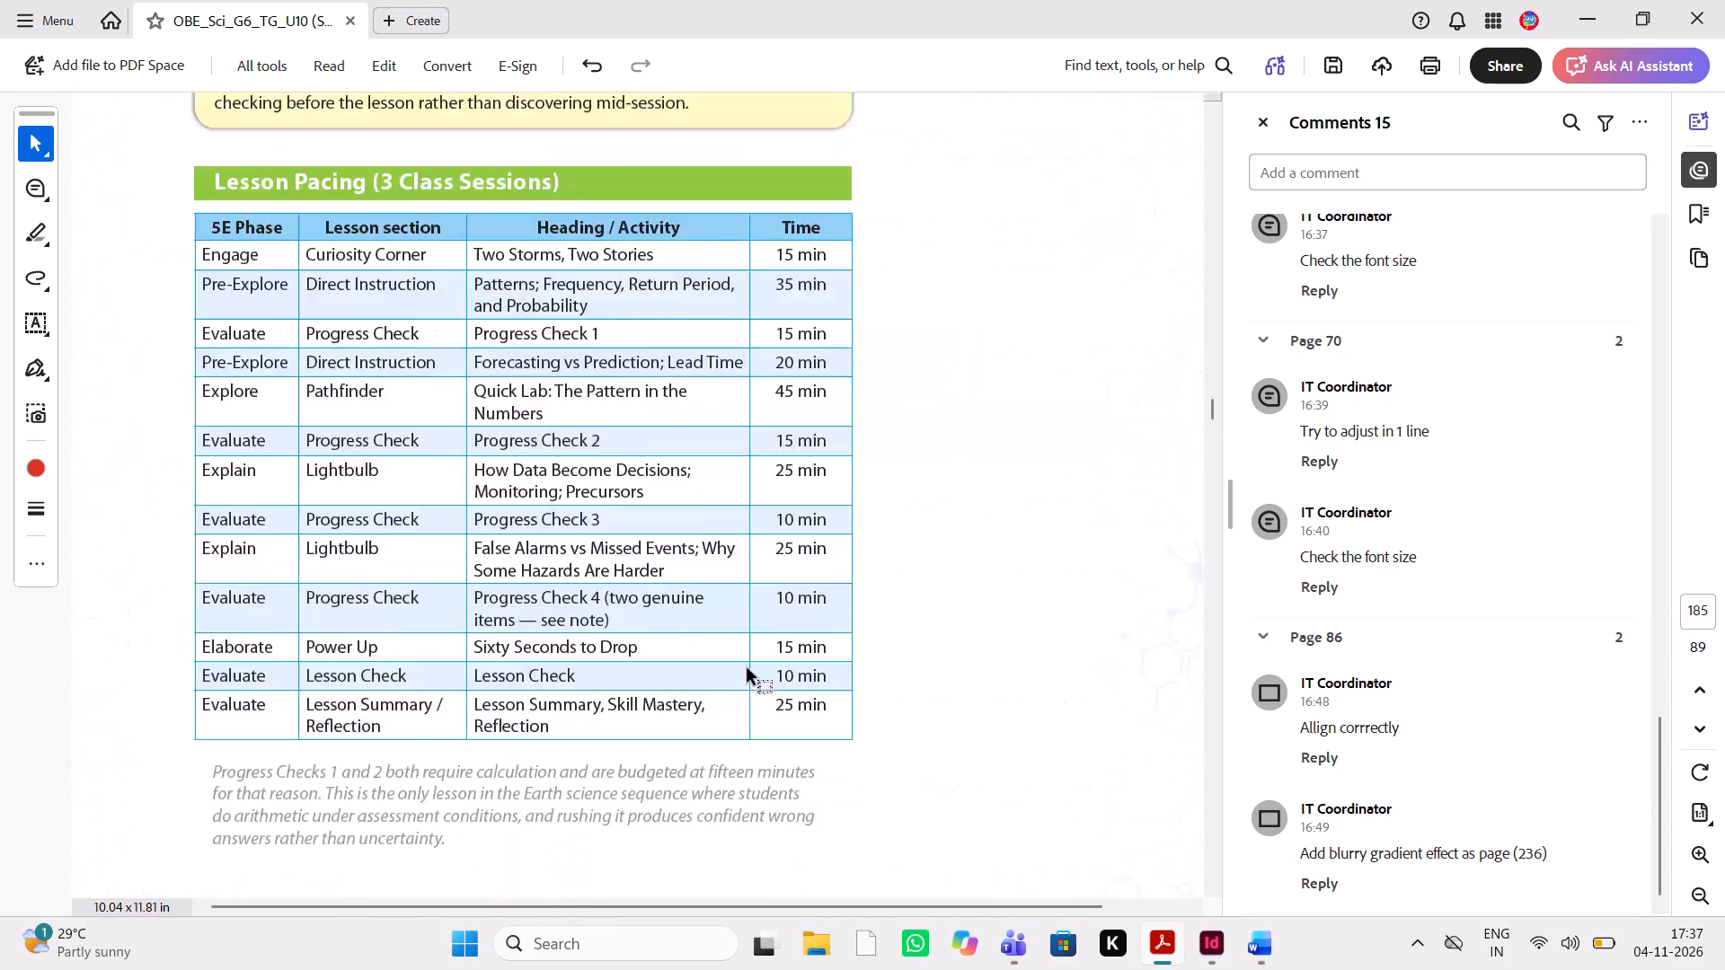
scroll(748, 669, up, 10)
scroll(748, 669, down, 4)
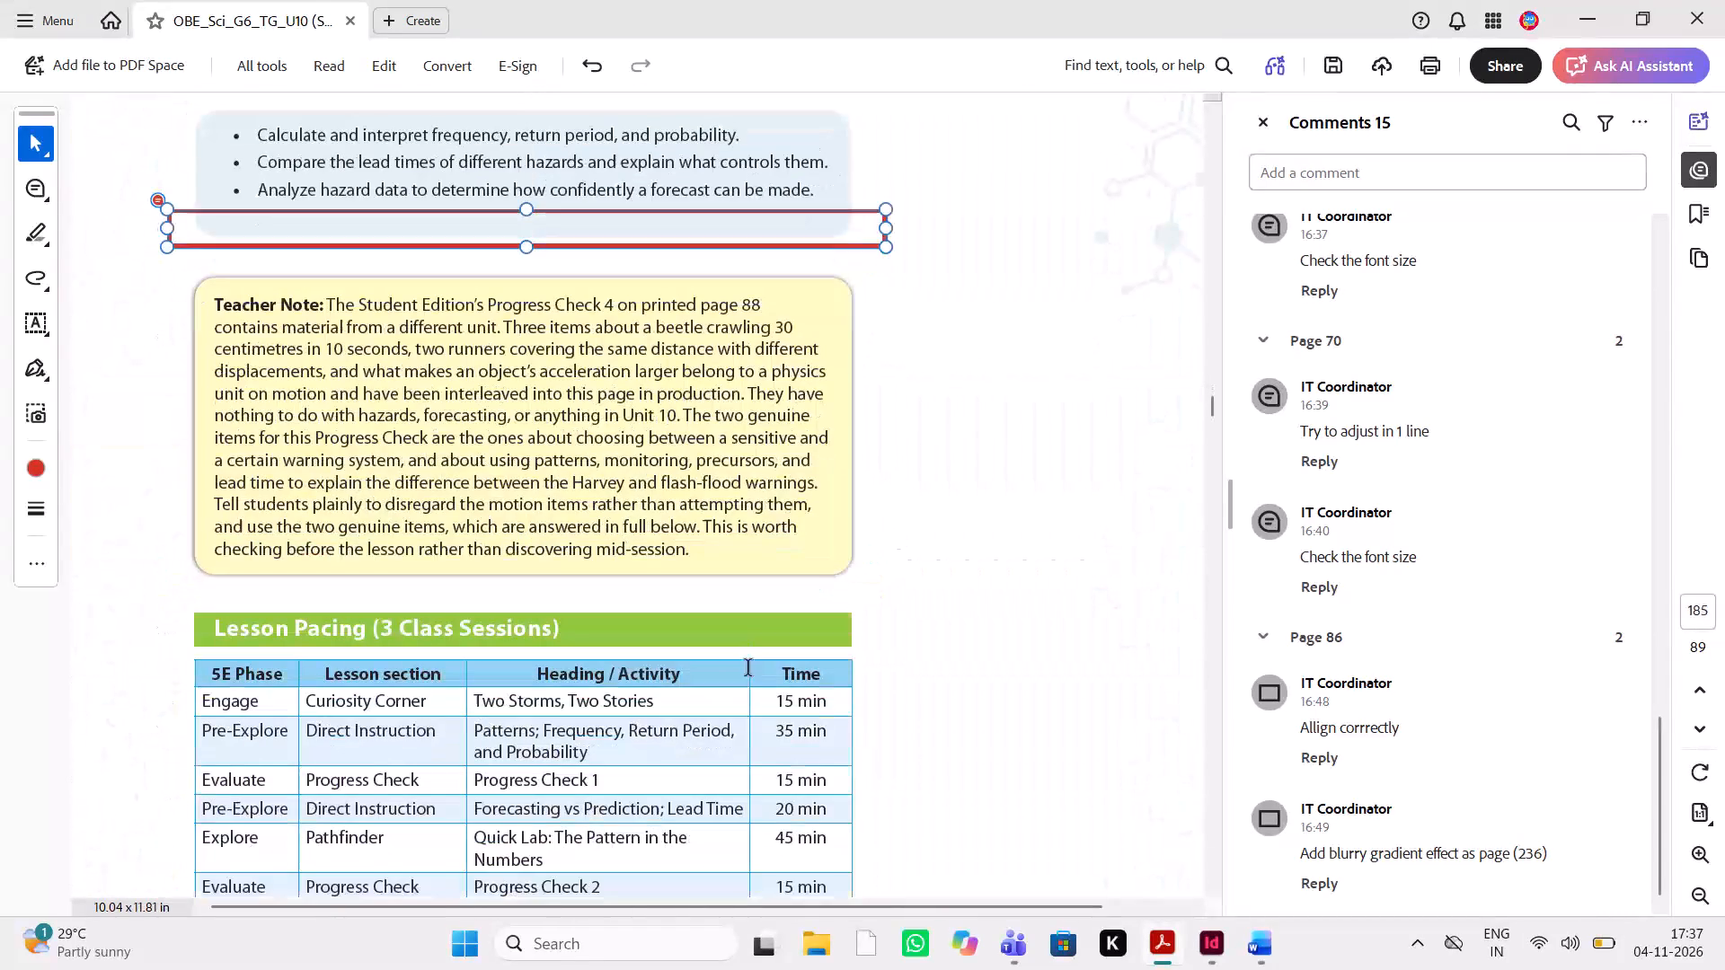
scroll(748, 669, down, 2)
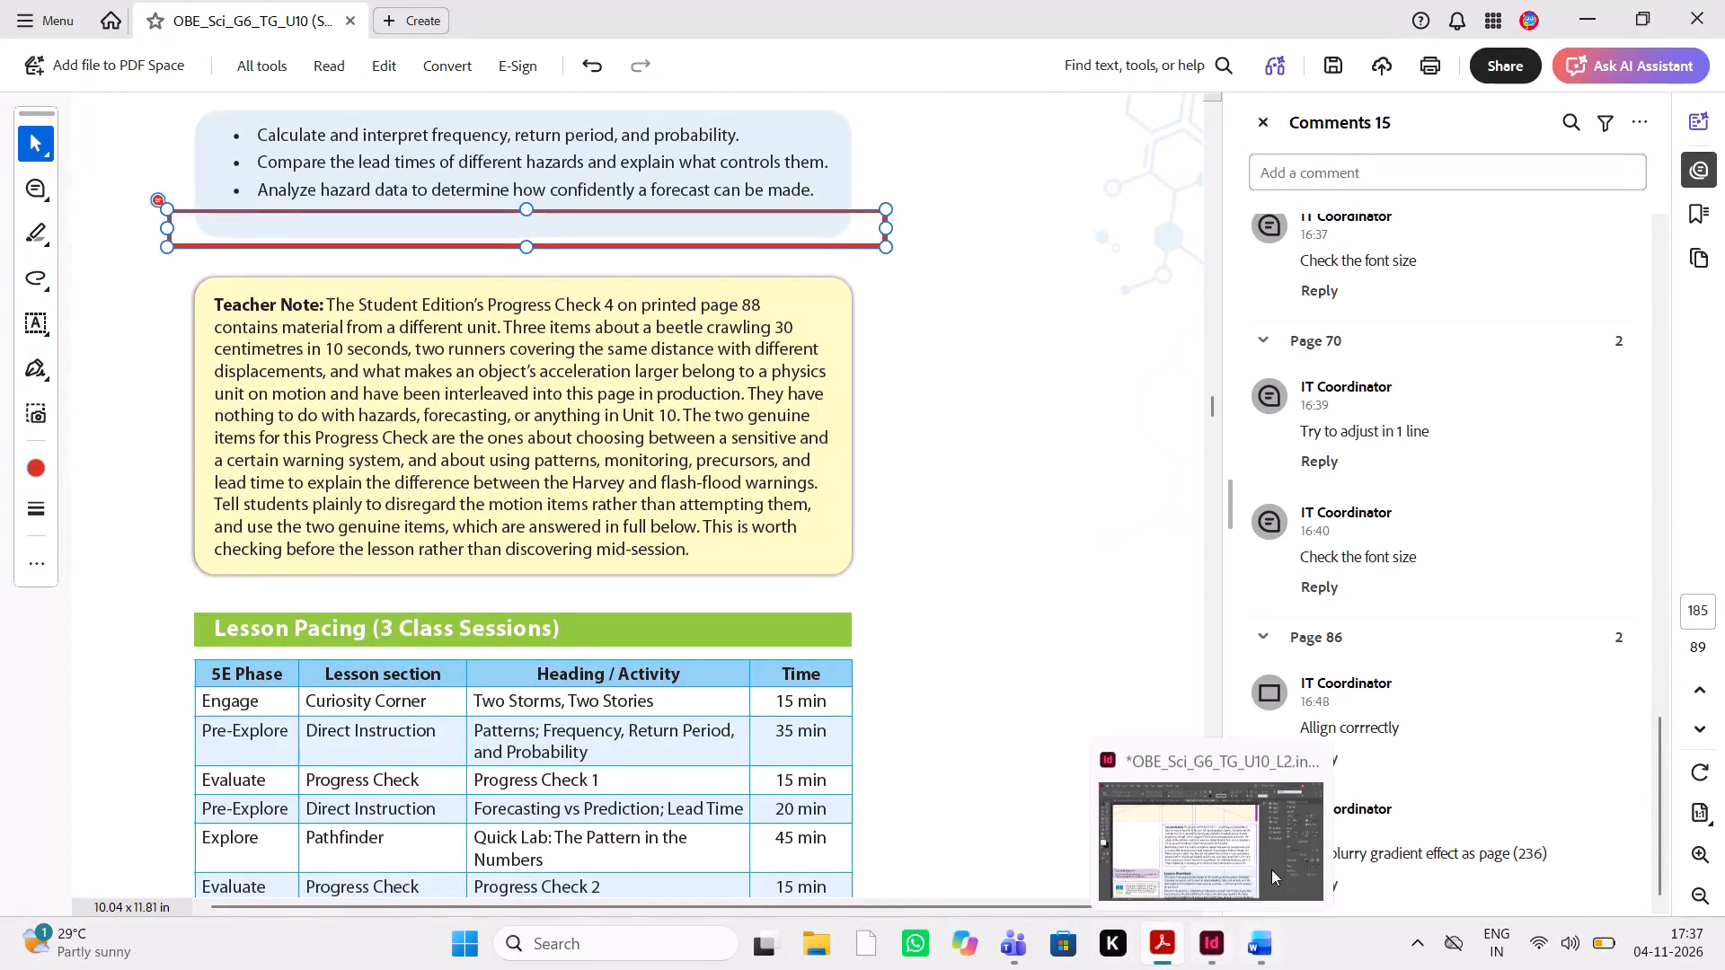
scroll(663, 462, up, 3)
scroll(663, 462, down, 1)
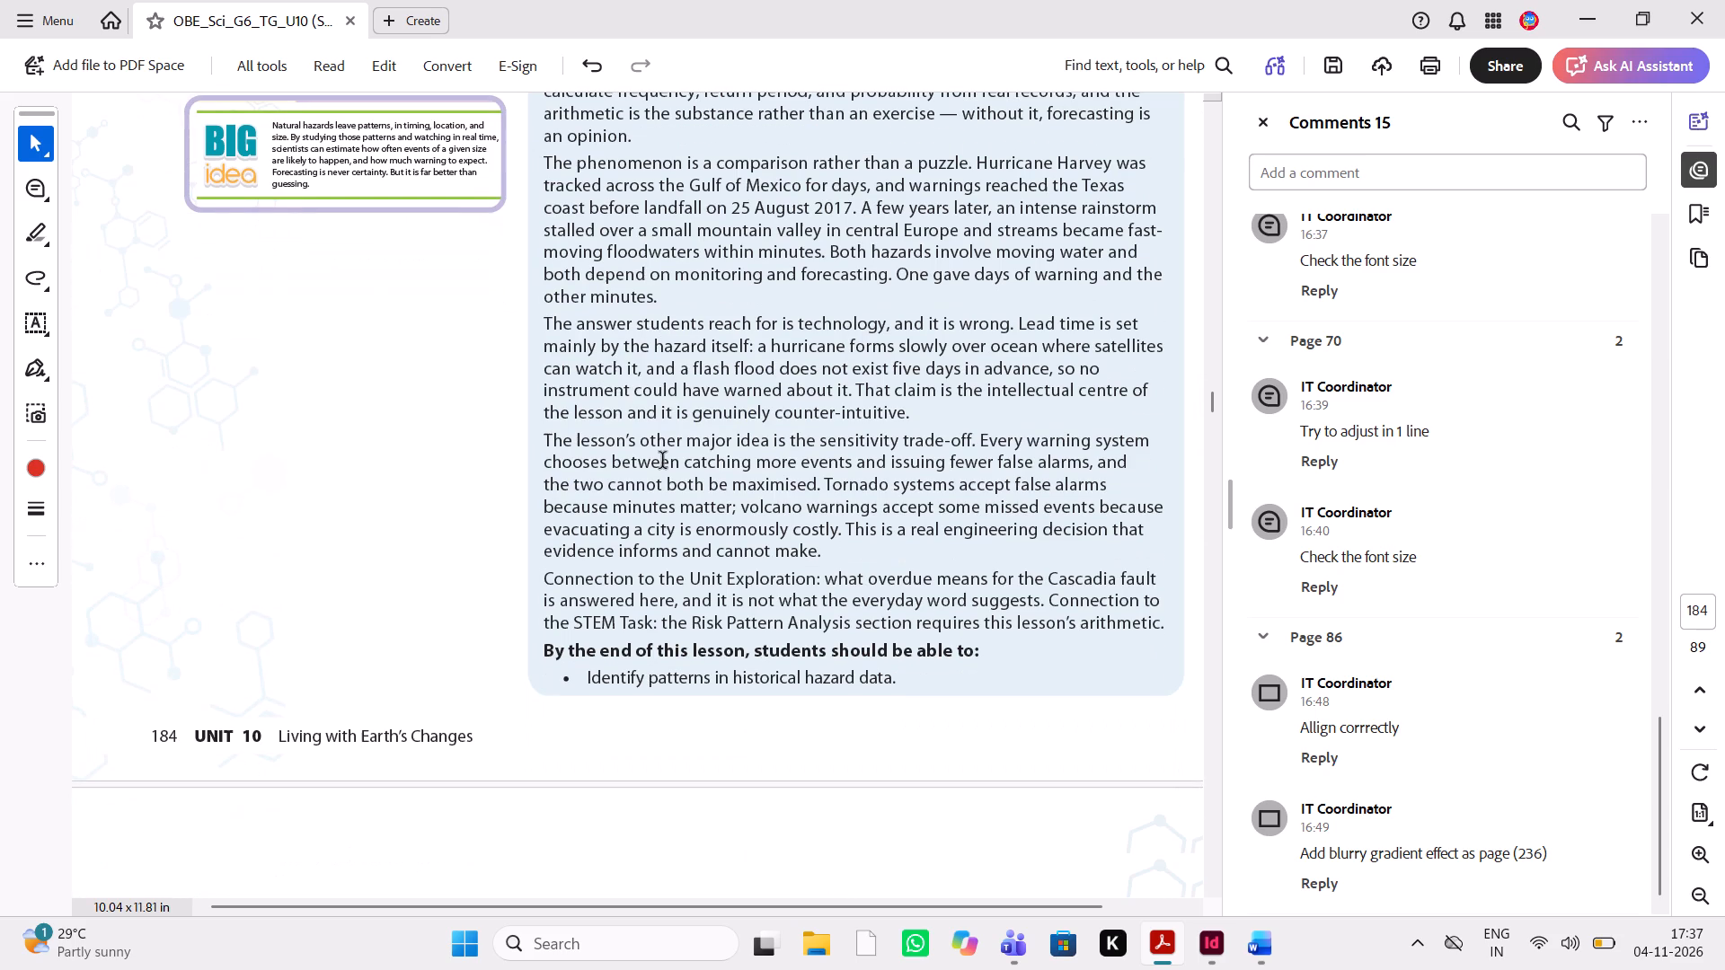
scroll(663, 462, down, 2)
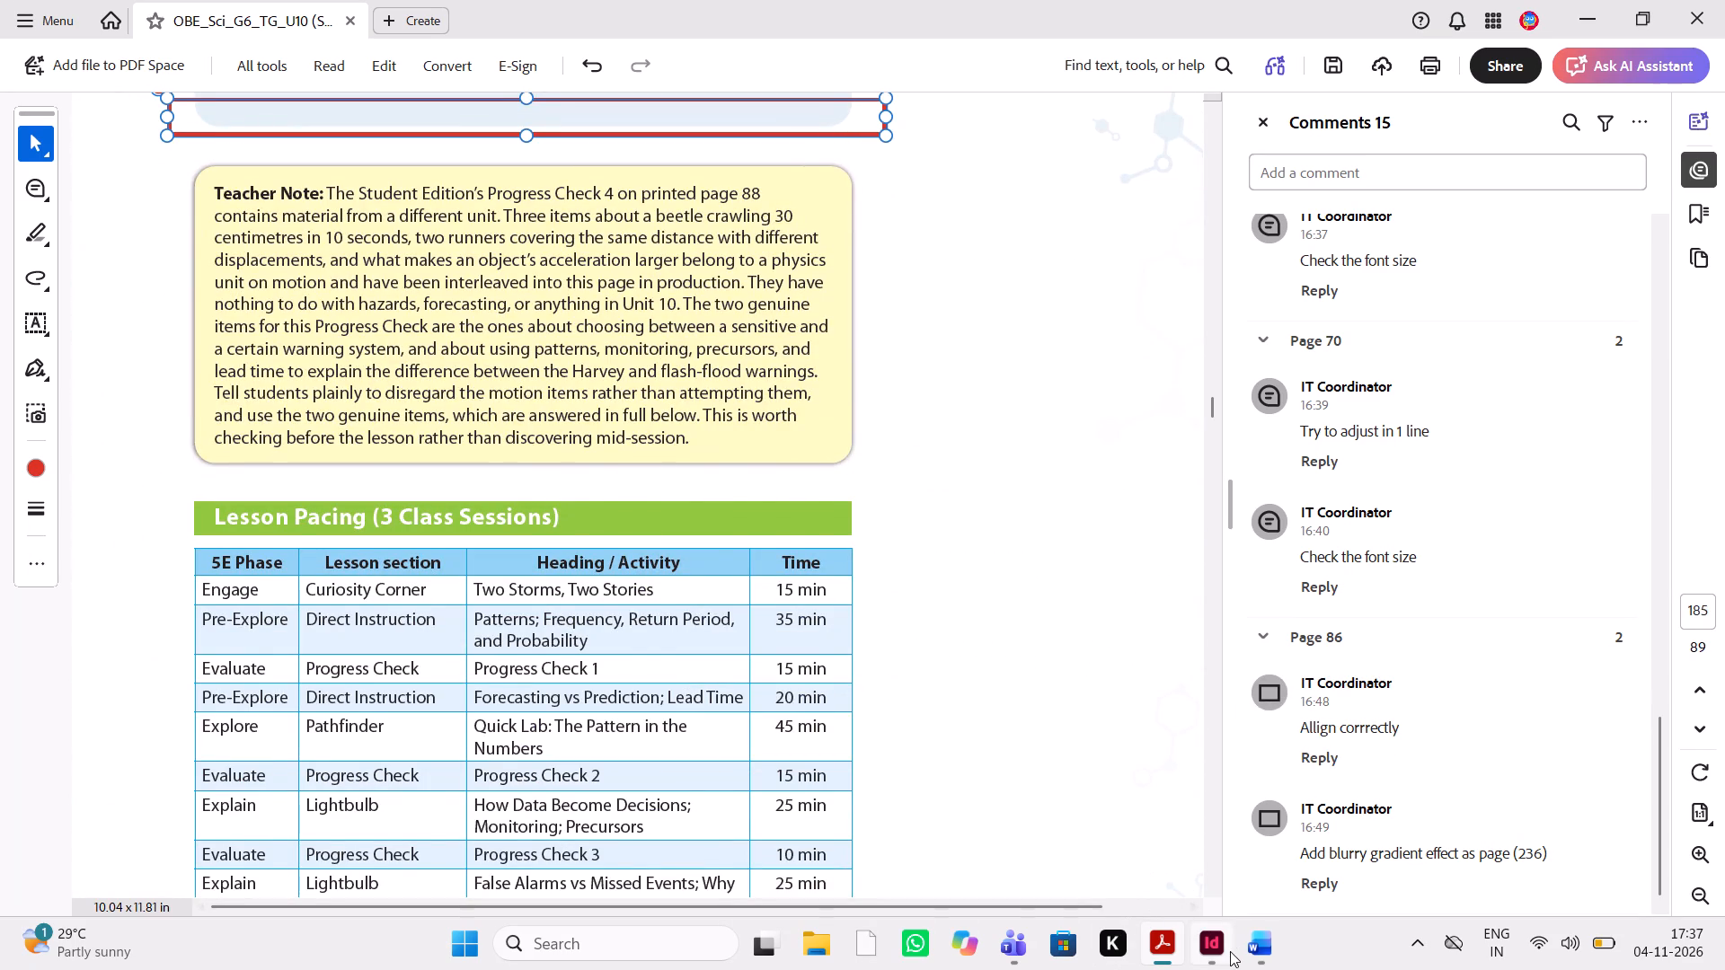
Return to InDesign and examine the bottom of the objectives box on page 185 of the Lesson 2 layout.
click(1230, 951)
scroll(1126, 615, up, 1)
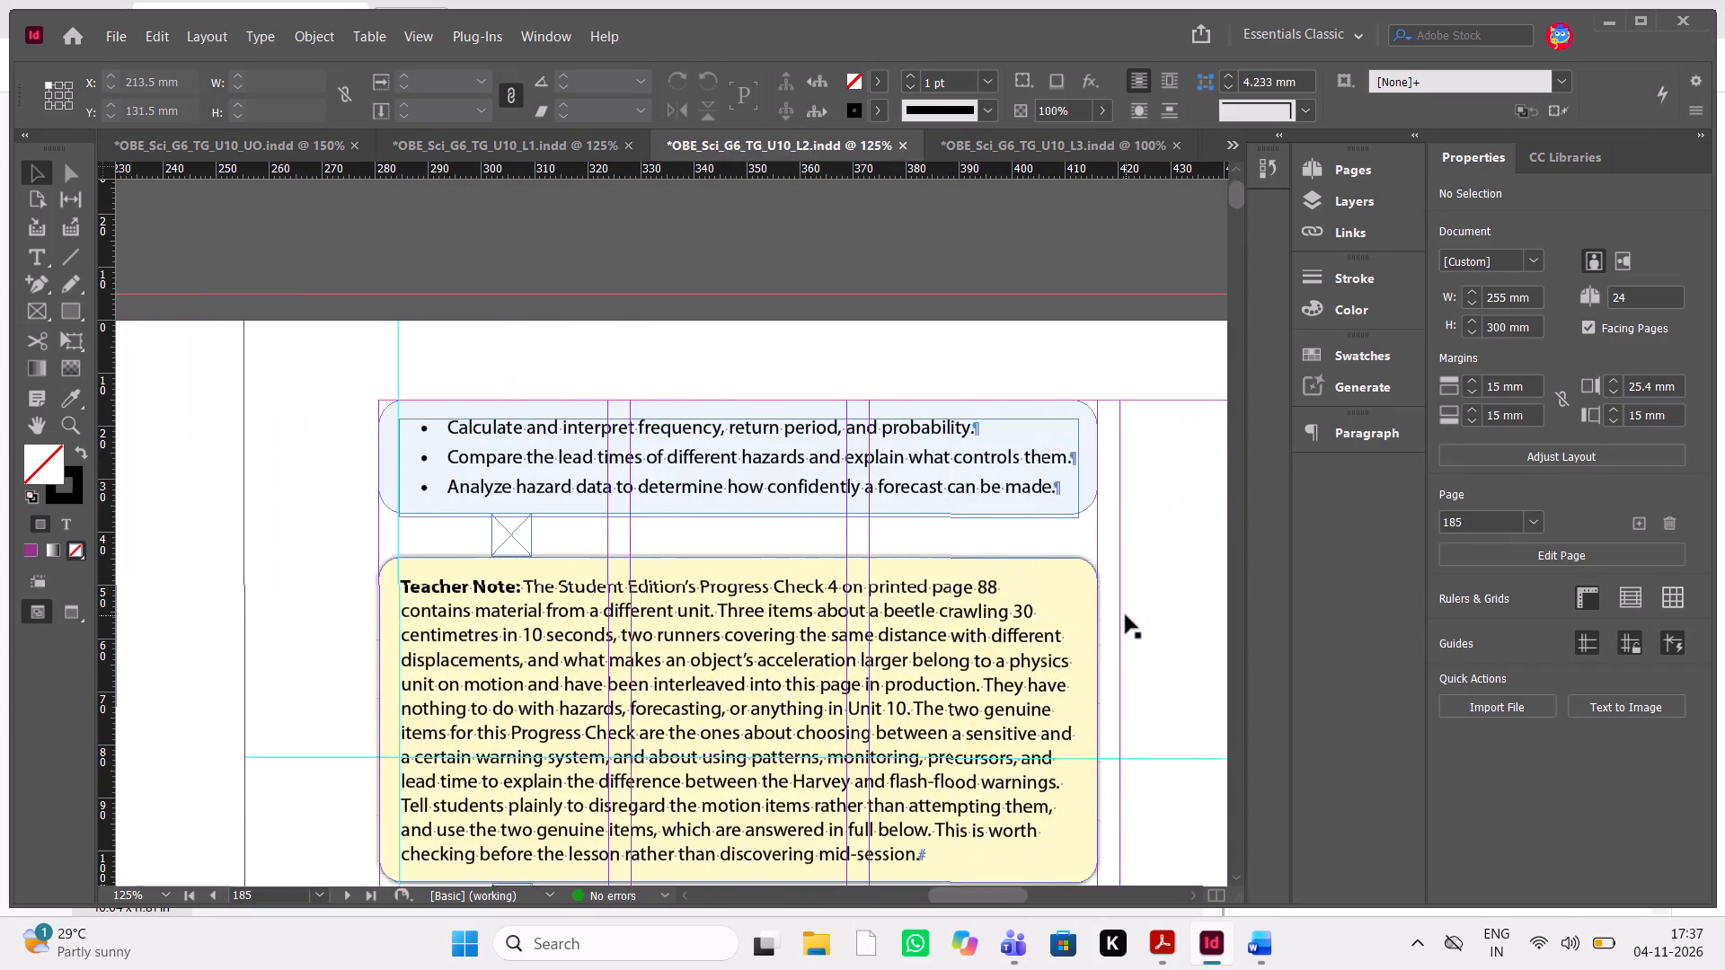
scroll(1126, 615, up, 1)
click(1079, 372)
text(ww)
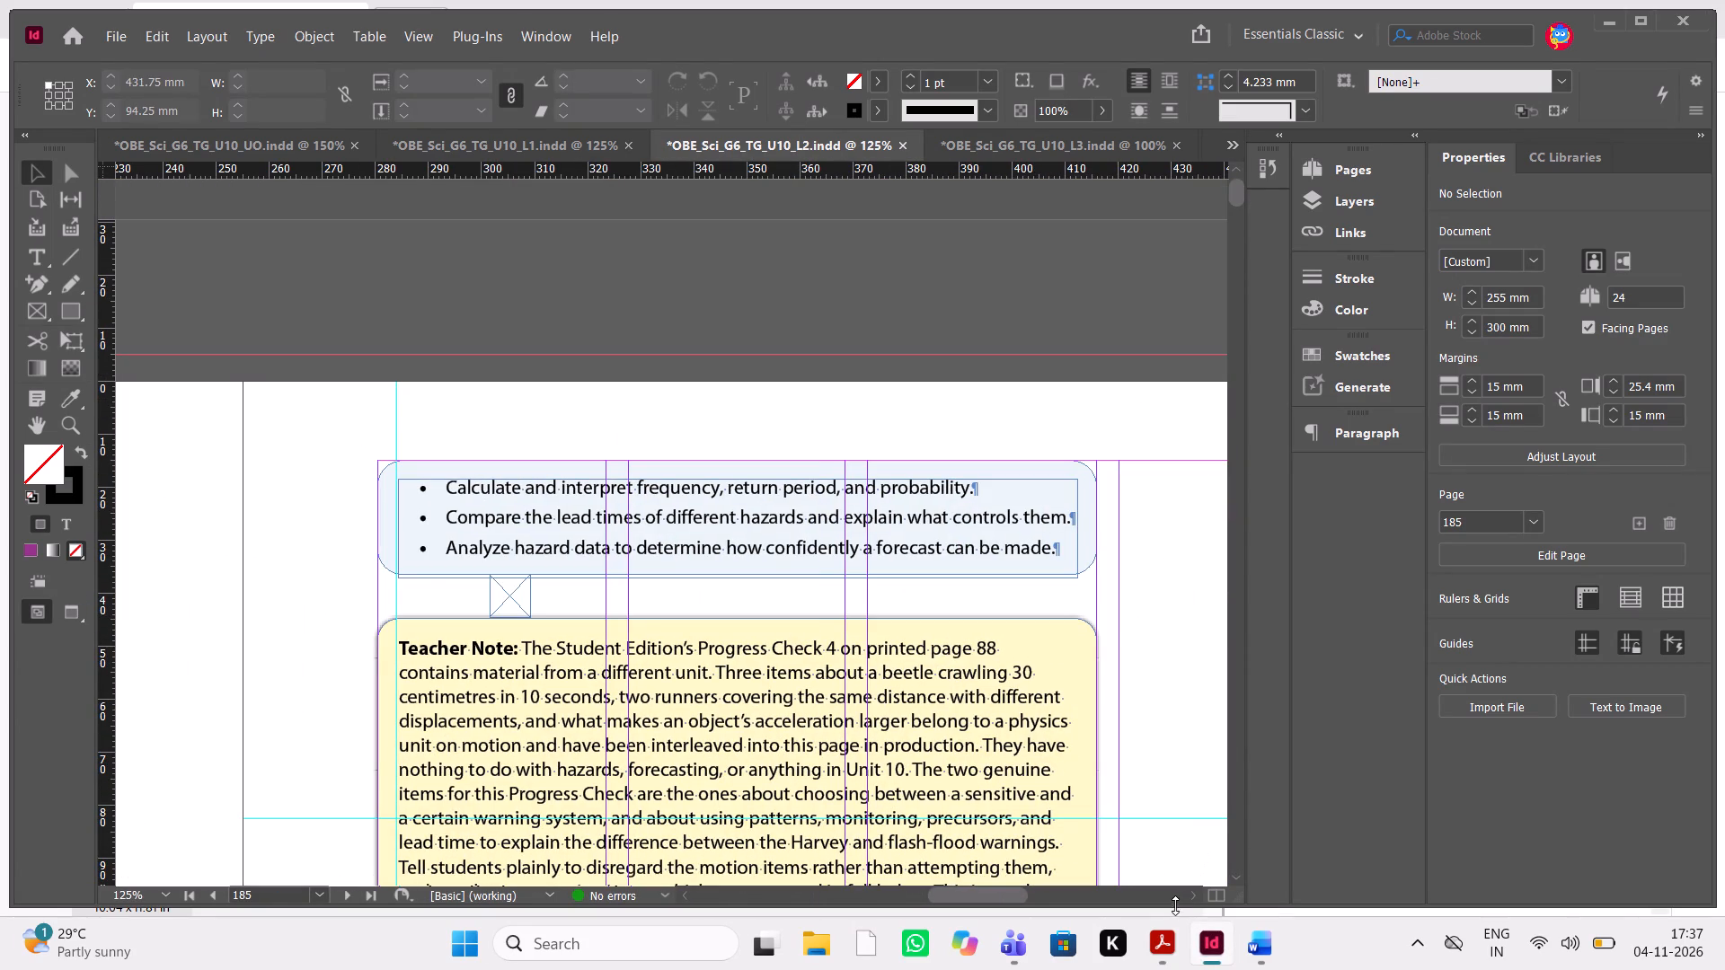
In the reviewed PDF, open the font size comments for PDF pages 67 and 43 to see the headings they mark.
click(1163, 946)
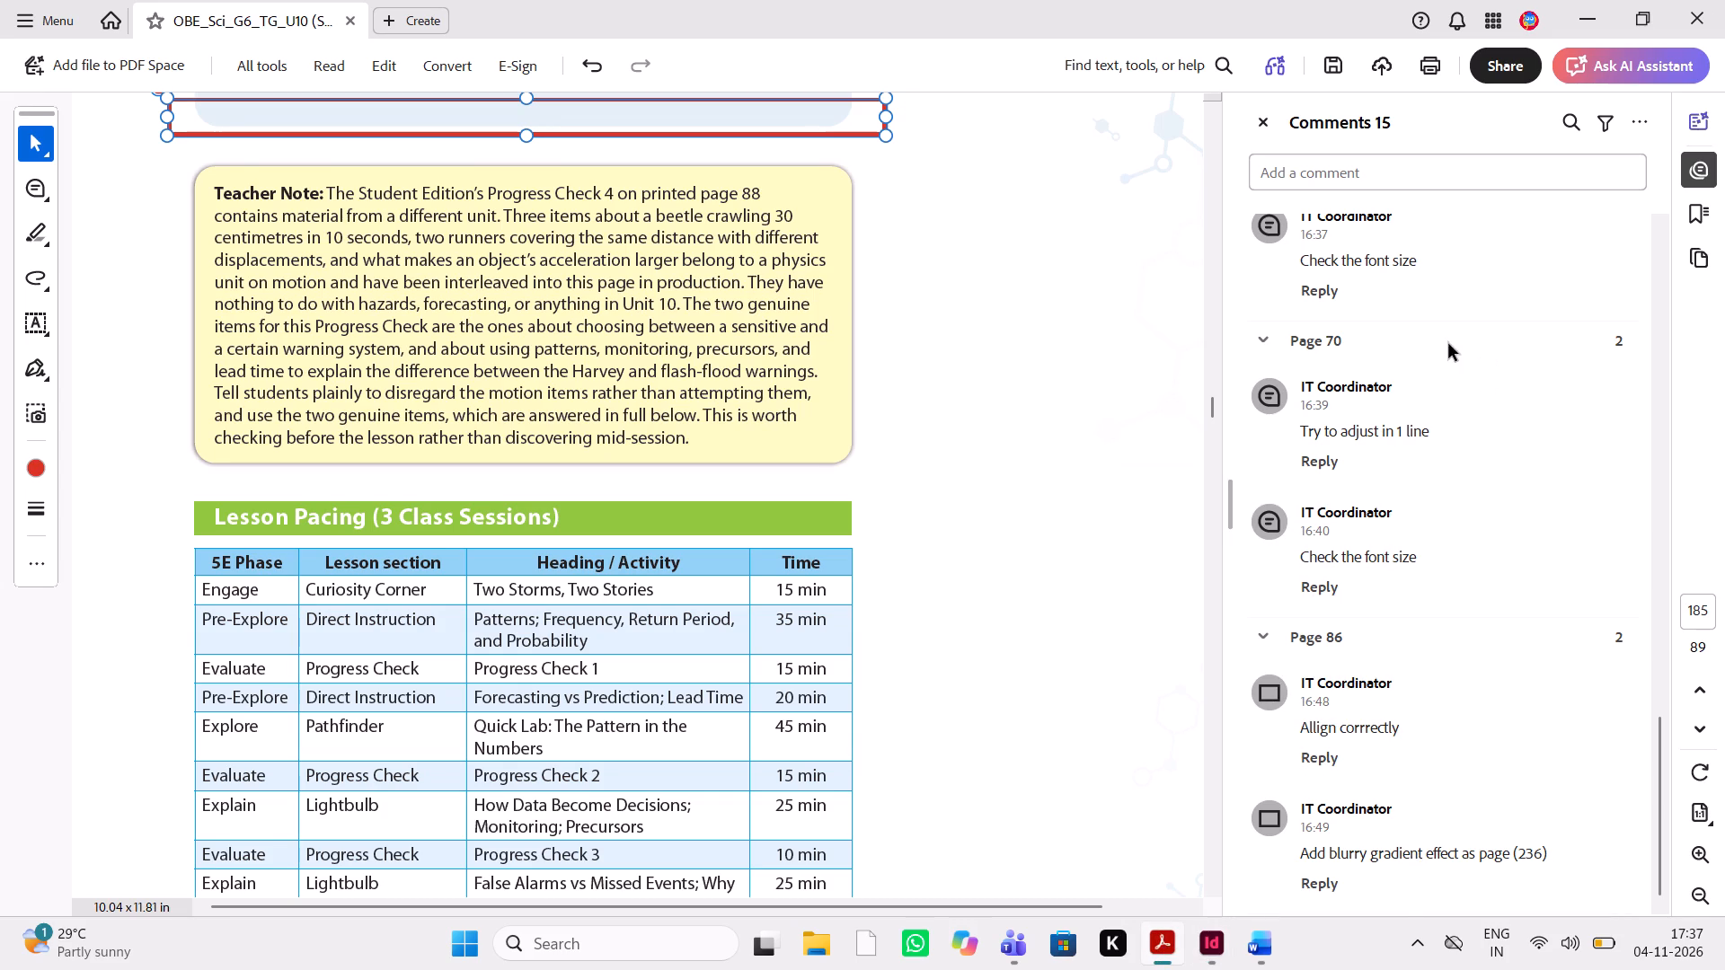
scroll(1430, 350, up, 1)
click(1372, 490)
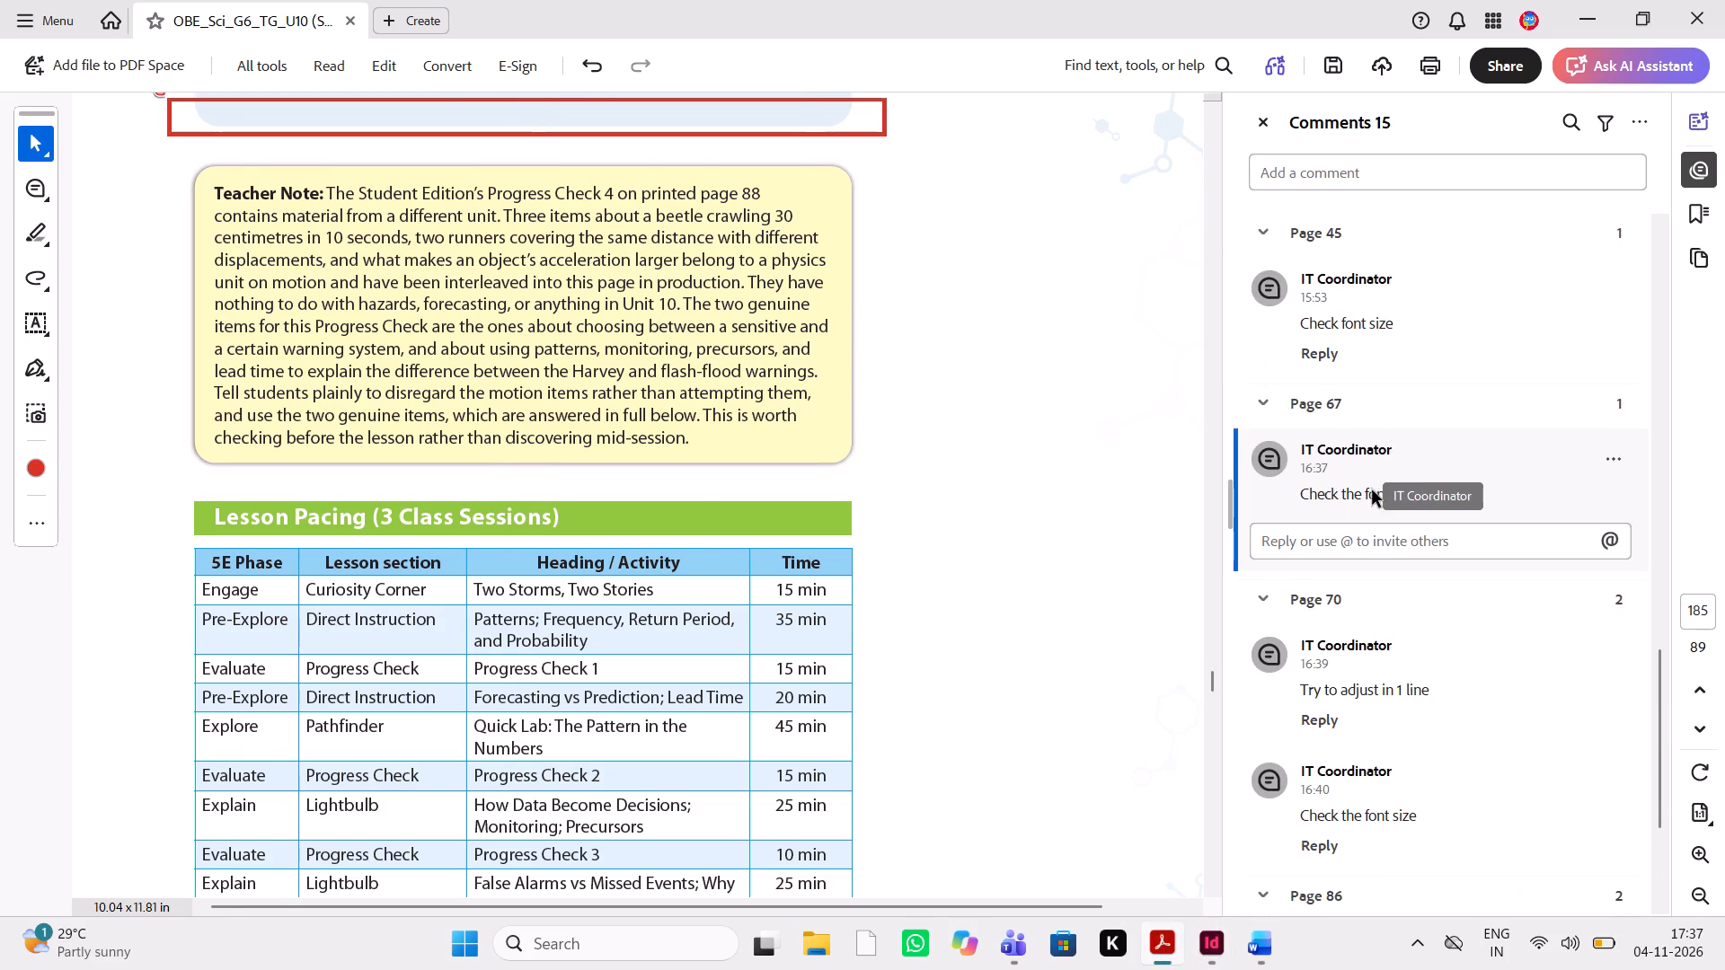
scroll(1366, 325, up, 4)
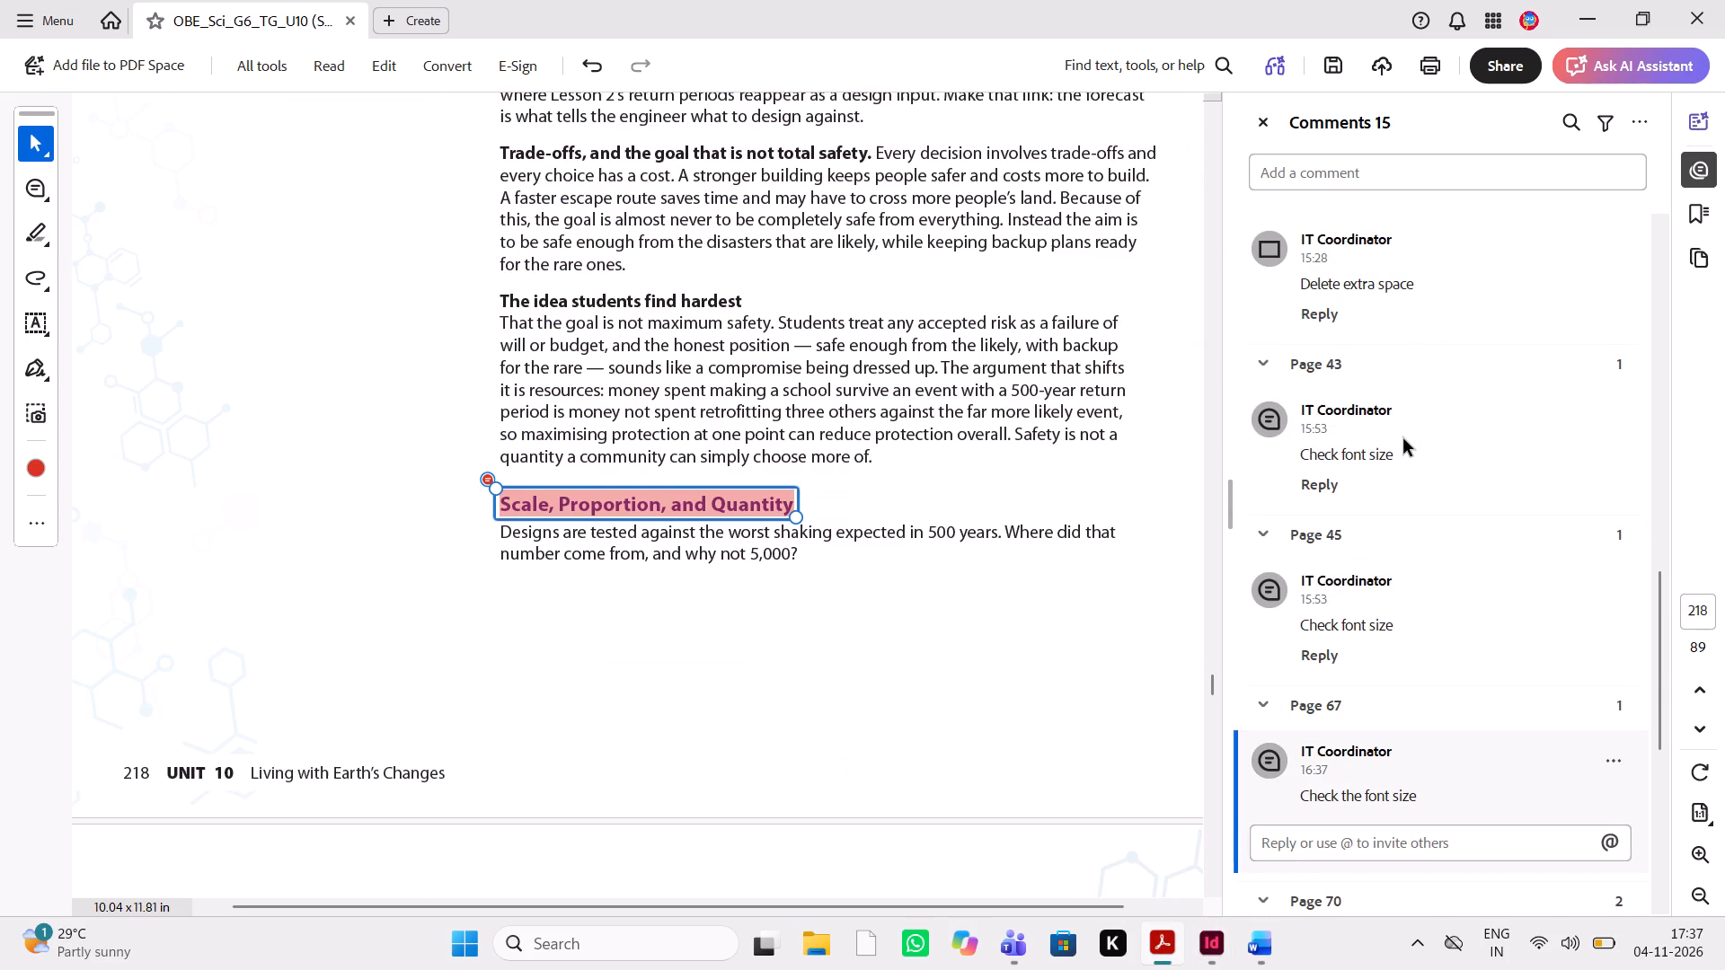
click(1403, 439)
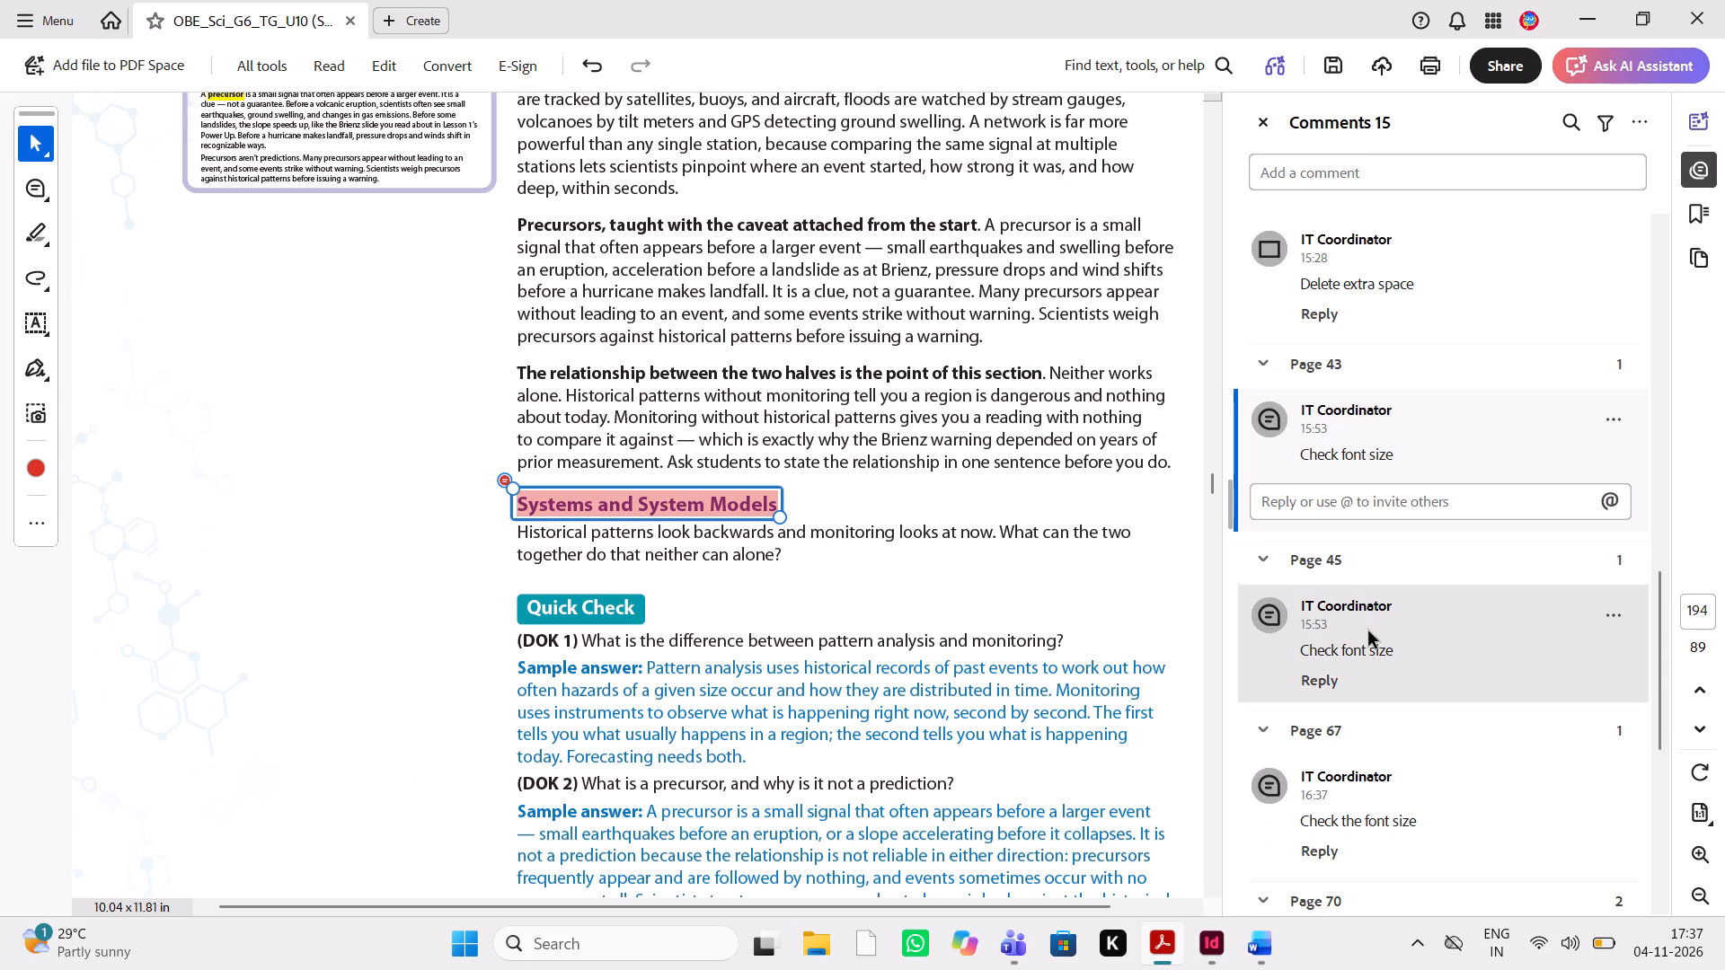
Check the font size of the "Scale, Proportion, and Quantity" heading on page 188 of the Lesson 2 layout in InDesign.
click(1207, 957)
scroll(950, 651, down, 2)
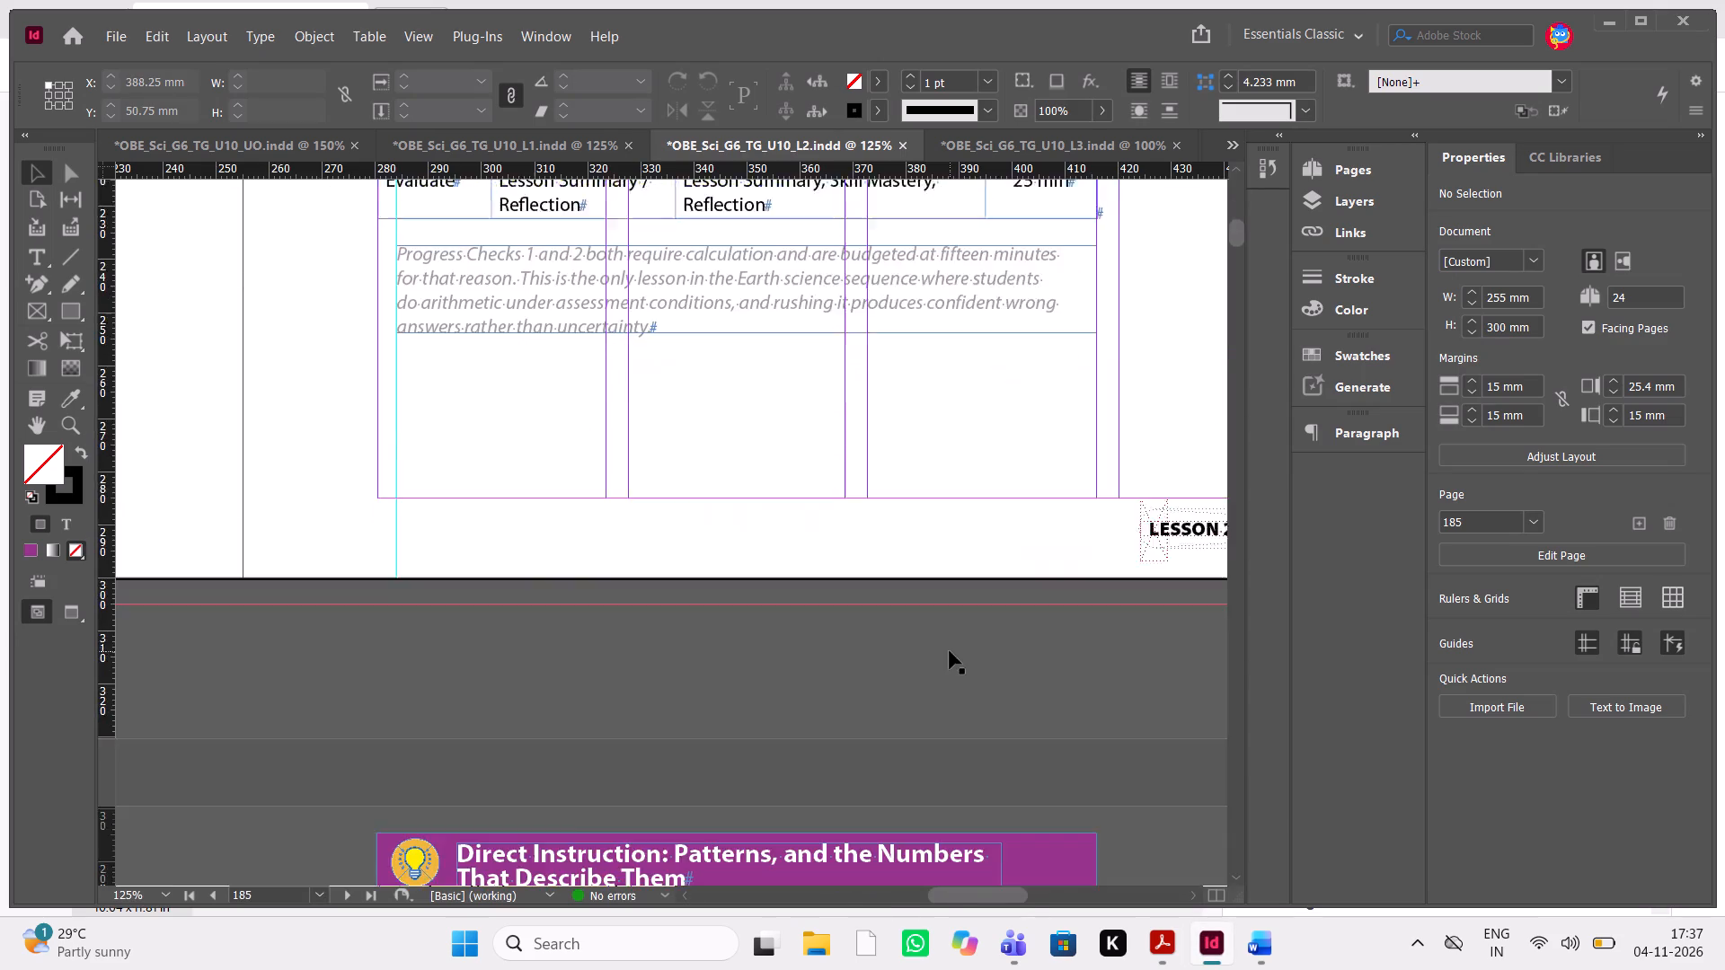
scroll(950, 651, down, 8)
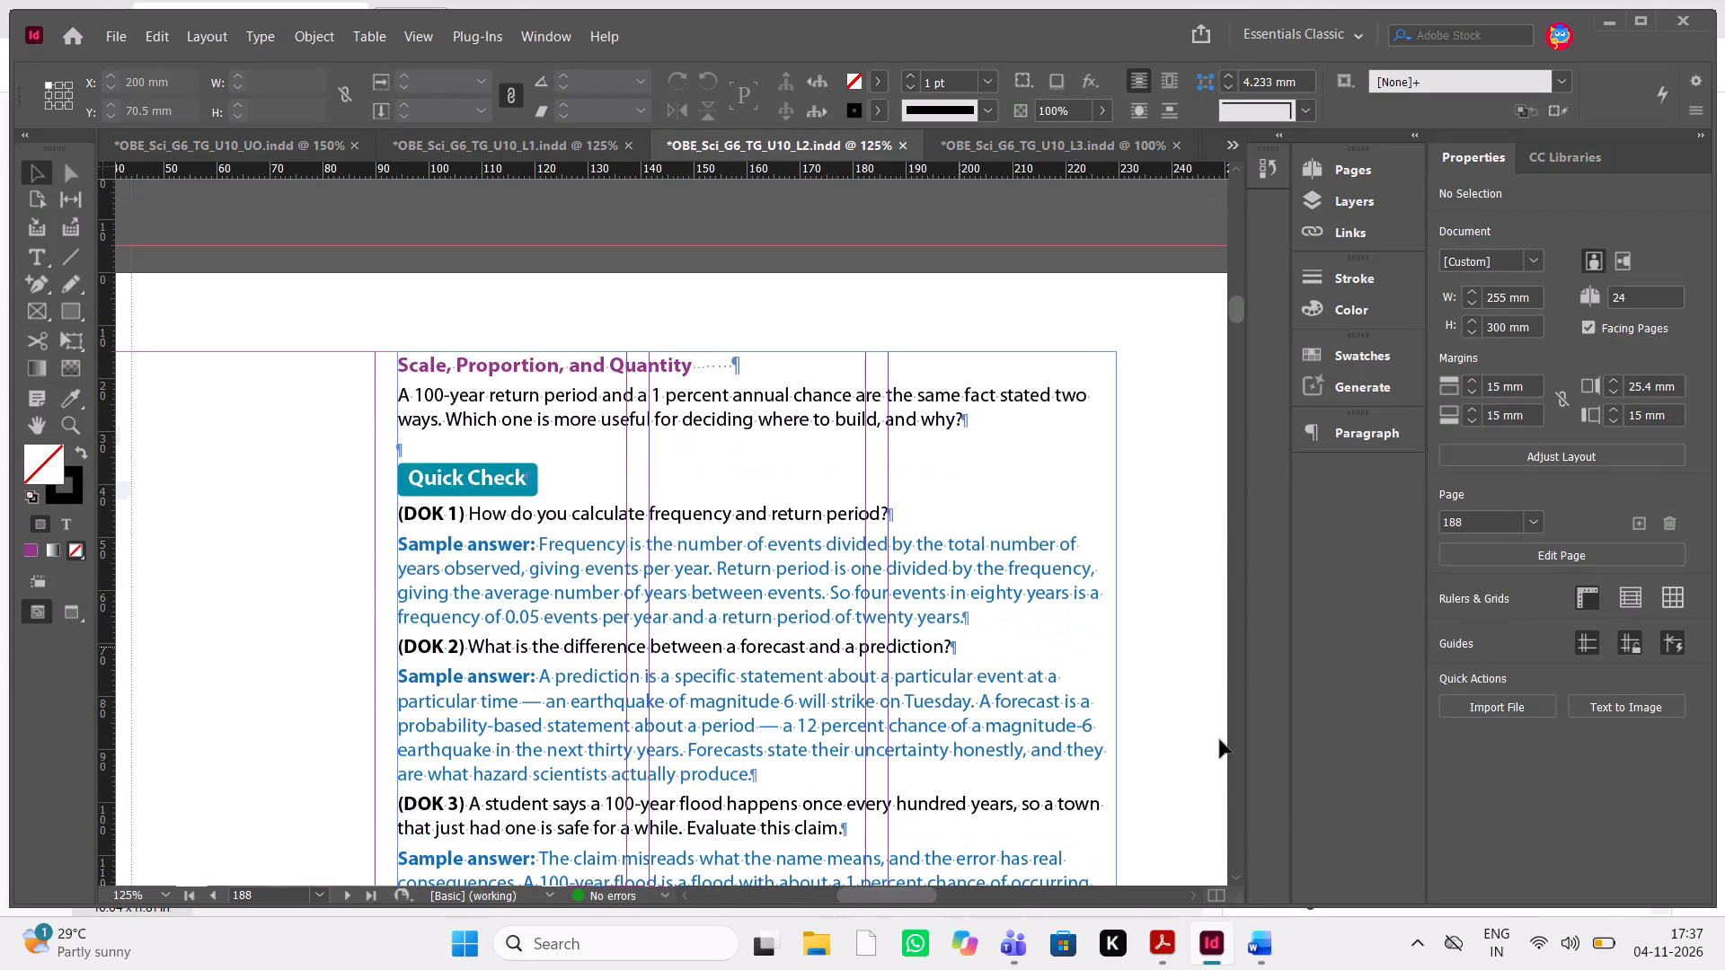
click(1162, 948)
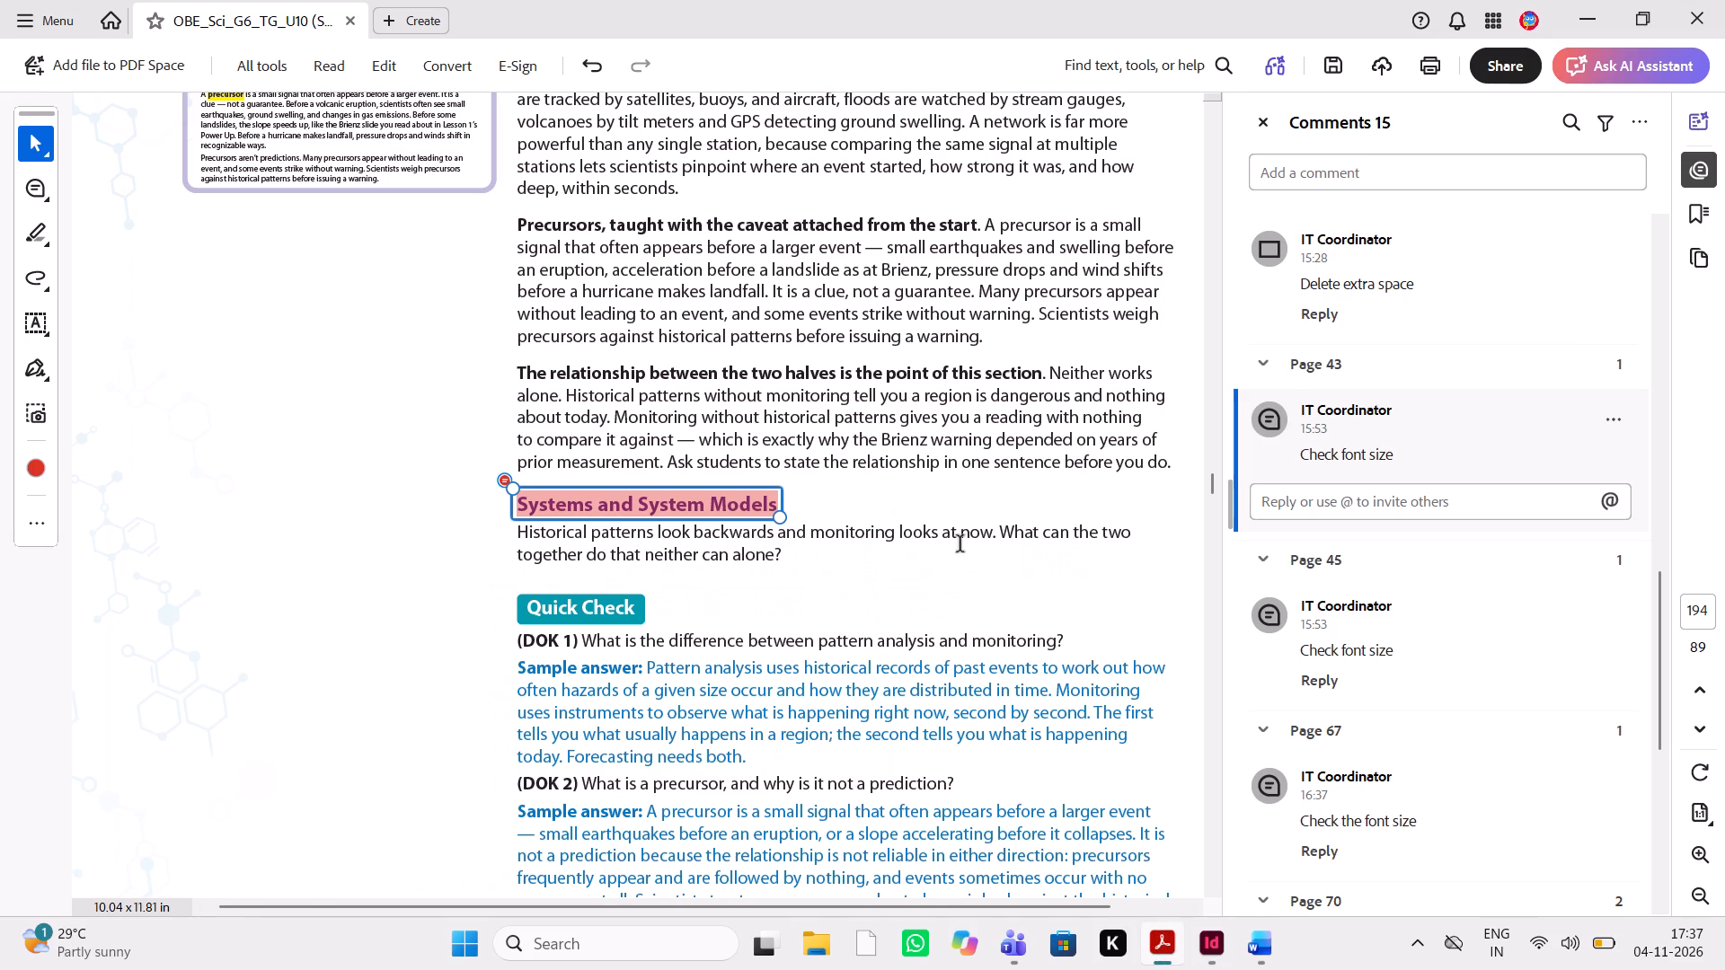
scroll(899, 539, down, 2)
click(1213, 930)
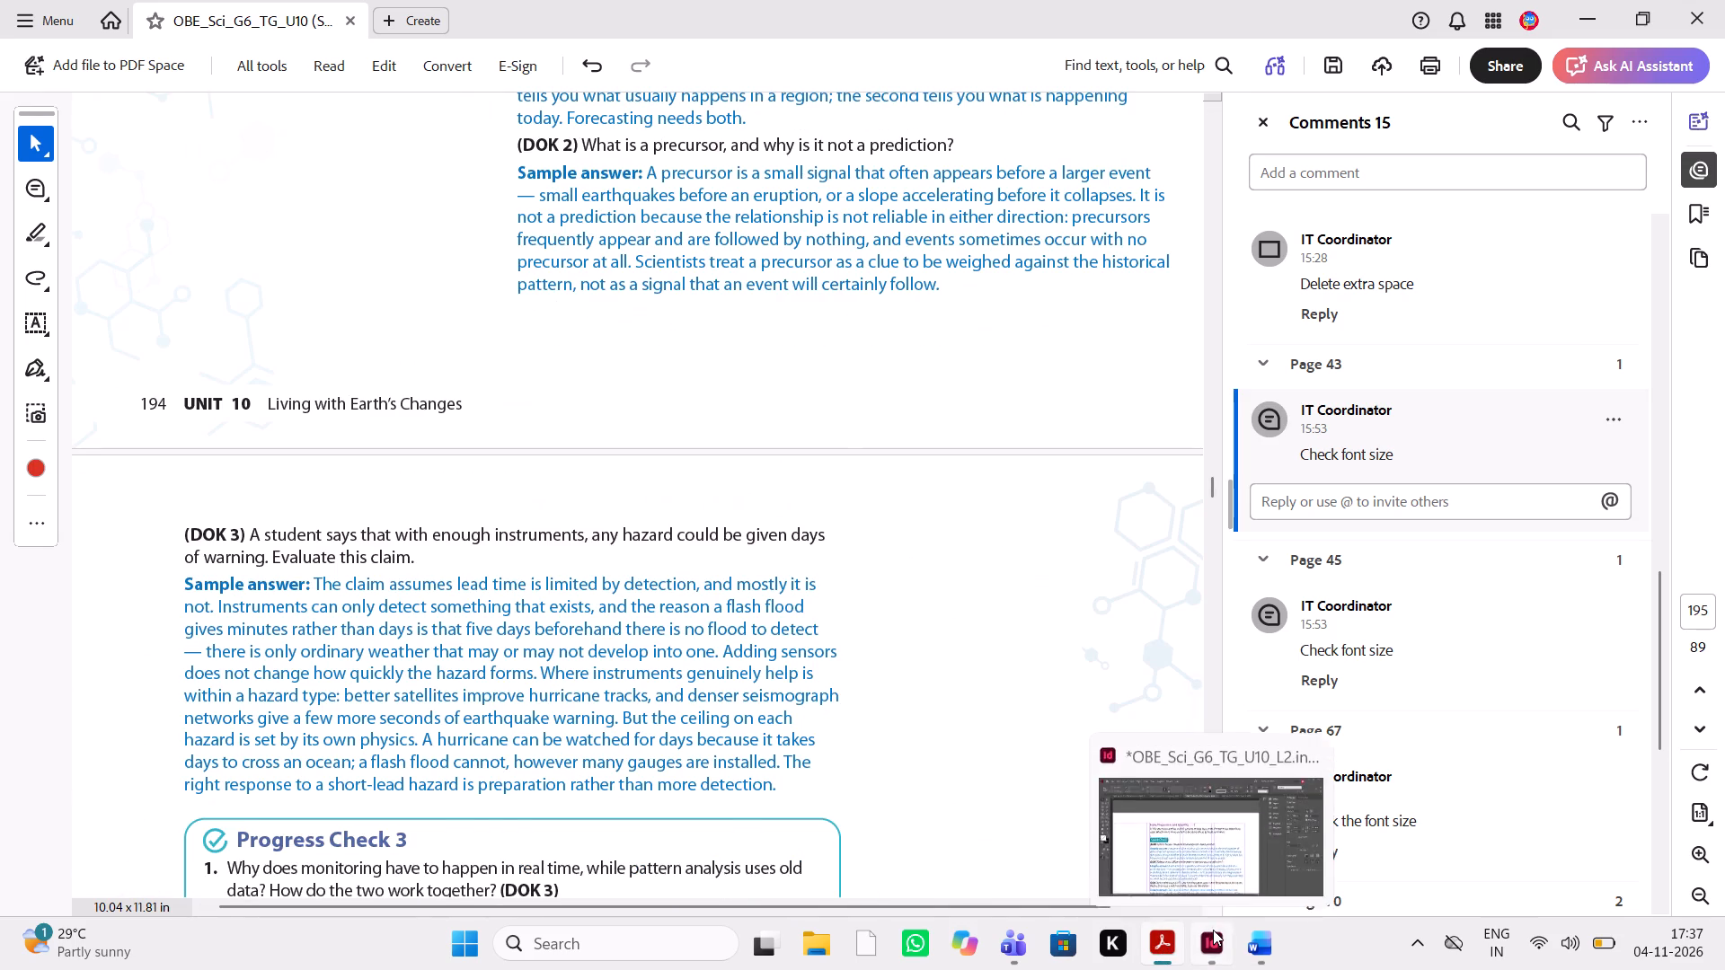
double_click(683, 366)
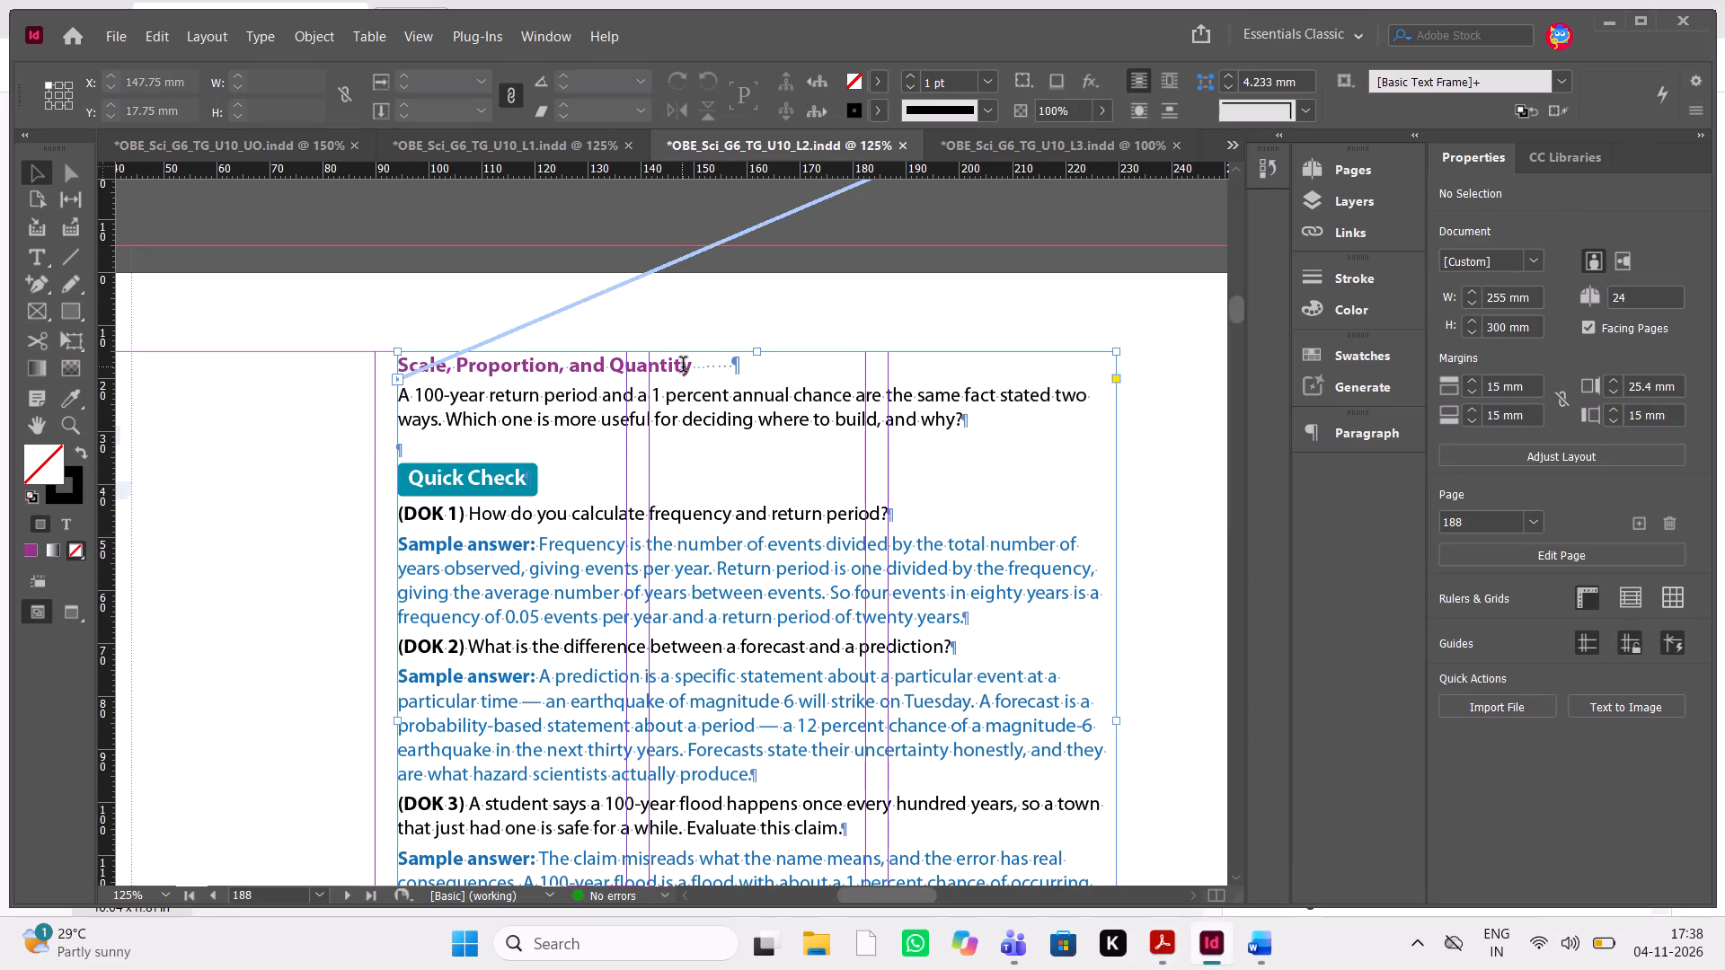
drag(703, 368, 385, 378)
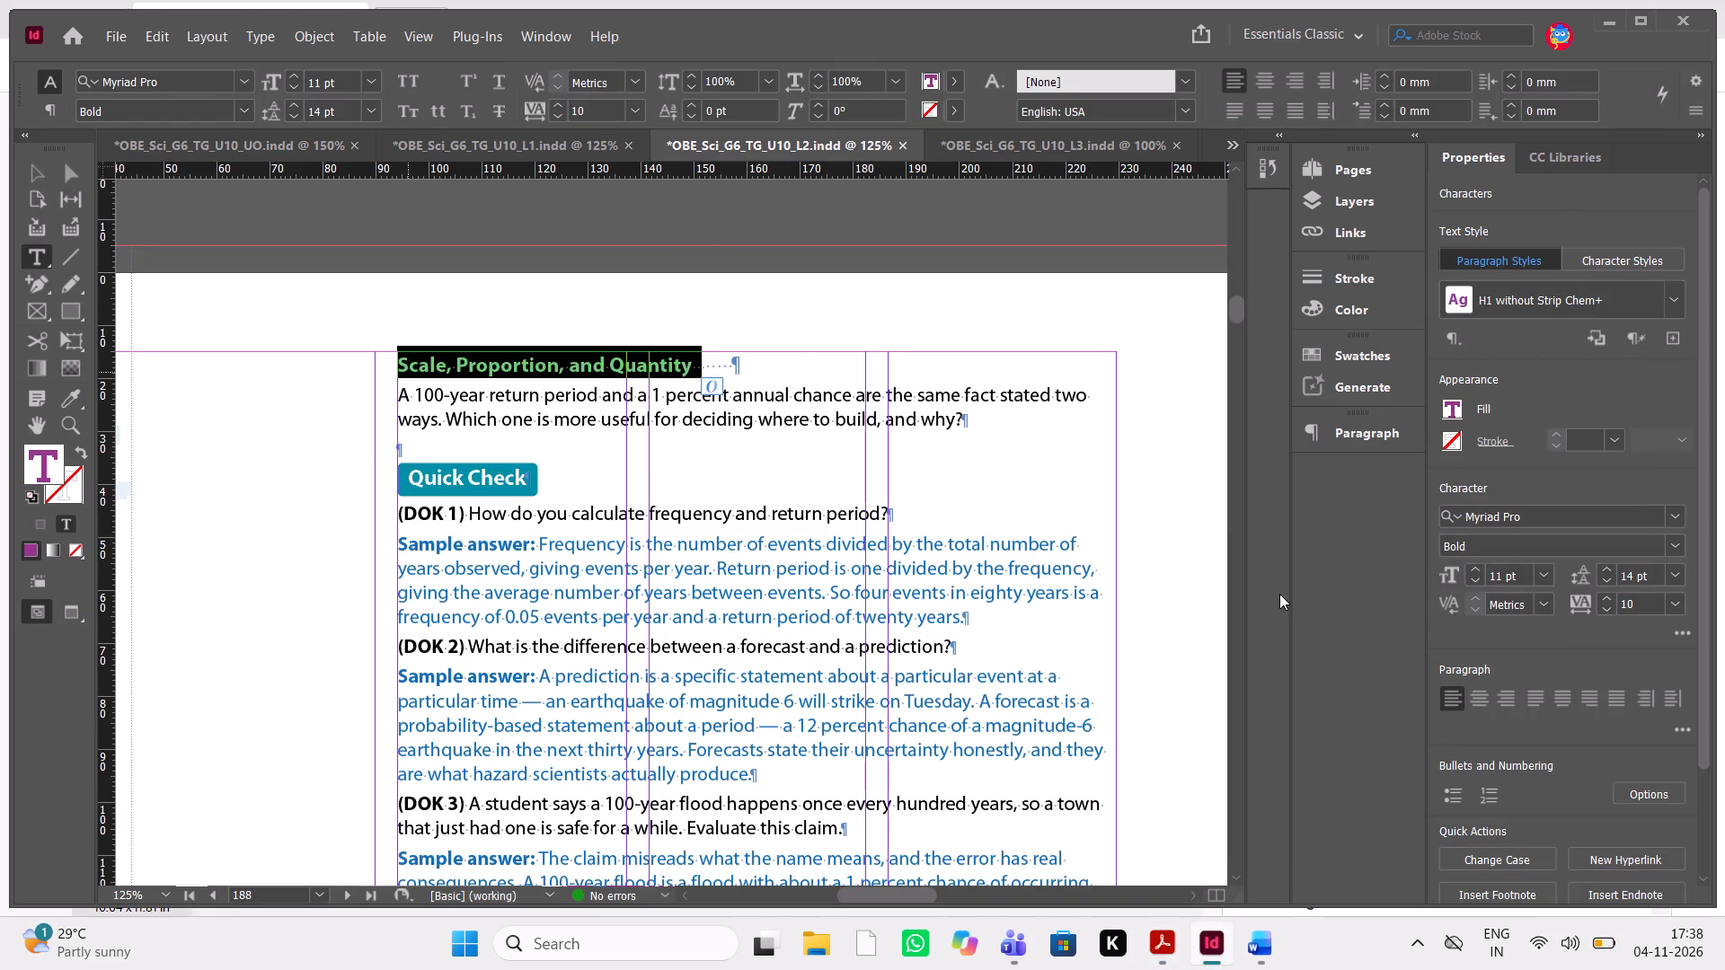
Set the font size of the "Systems and System Models" heading on page 194 of the Lesson 2 layout to 11 pt.
click(894, 566)
scroll(894, 566, up, 2)
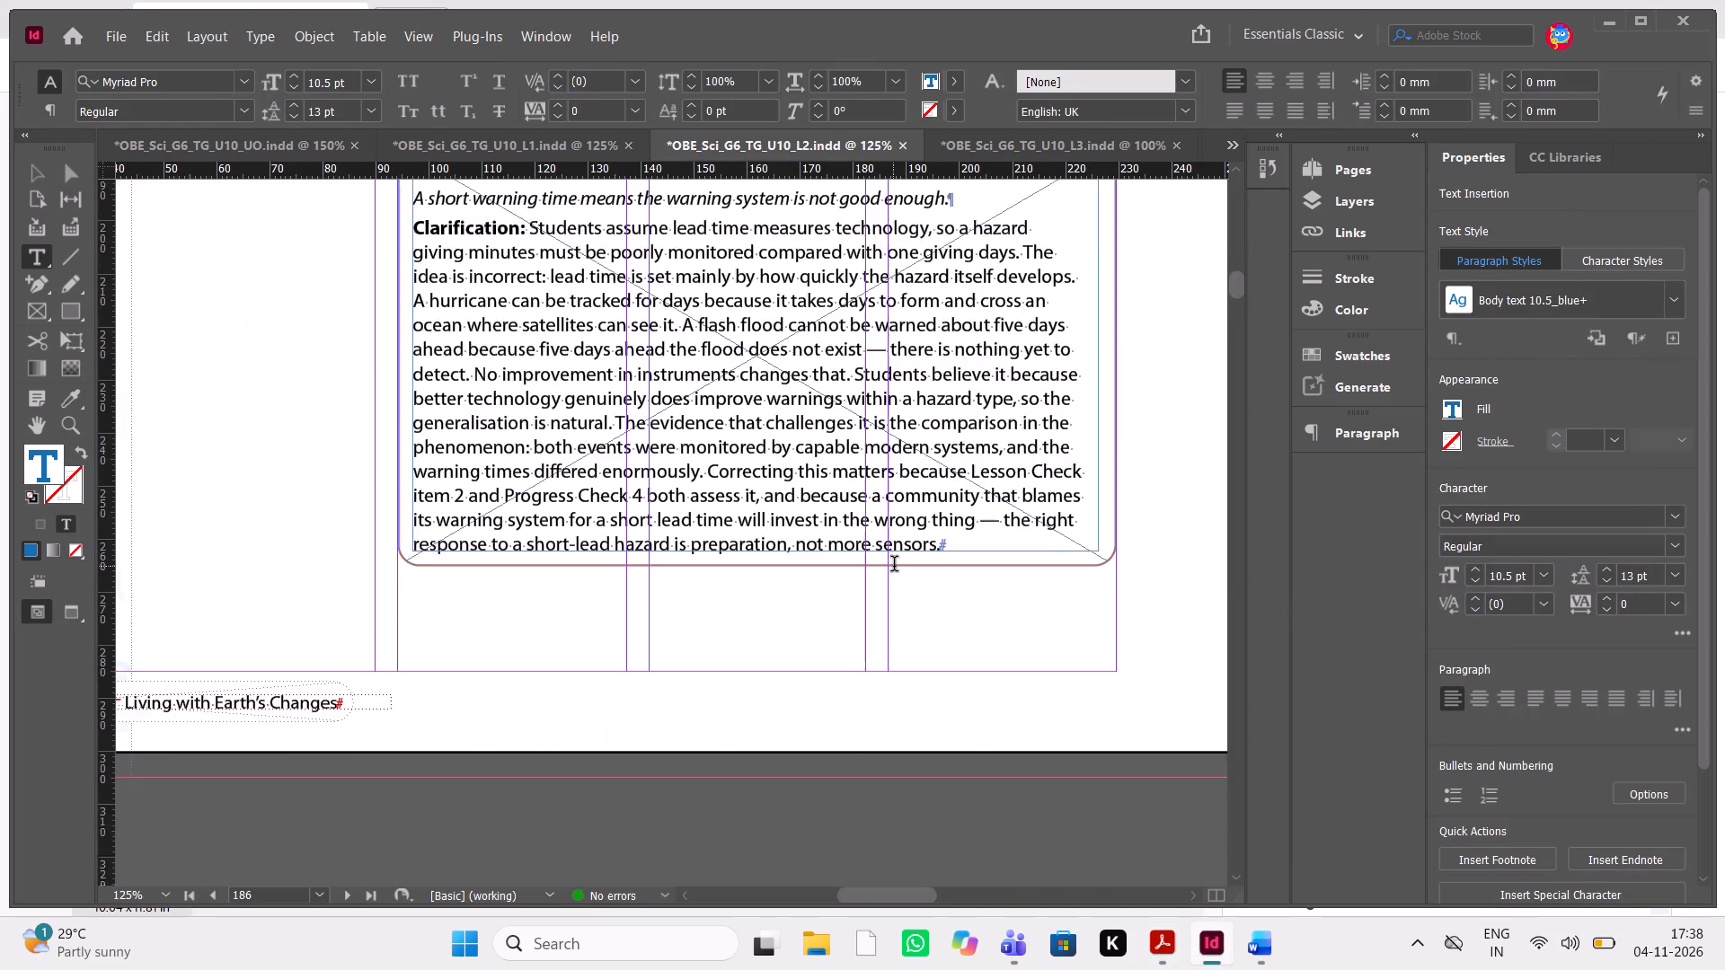
scroll(894, 566, up, 1)
scroll(894, 566, right, 7)
scroll(894, 566, up, 2)
scroll(894, 566, down, 2)
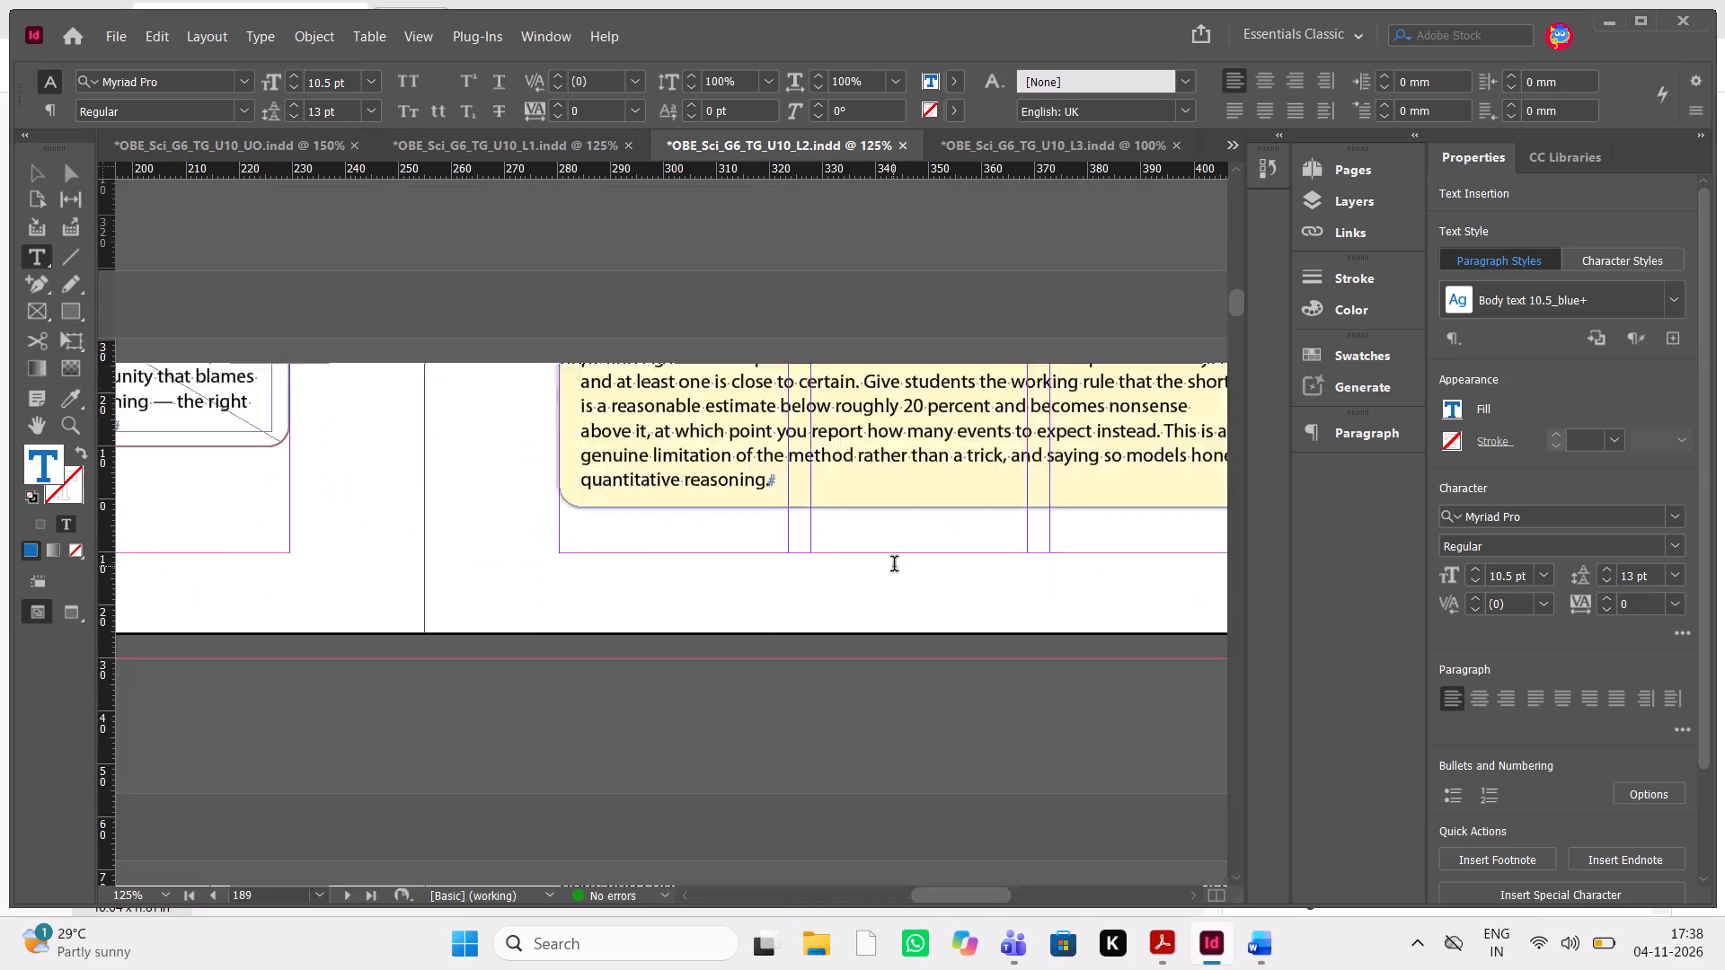
scroll(894, 566, down, 11)
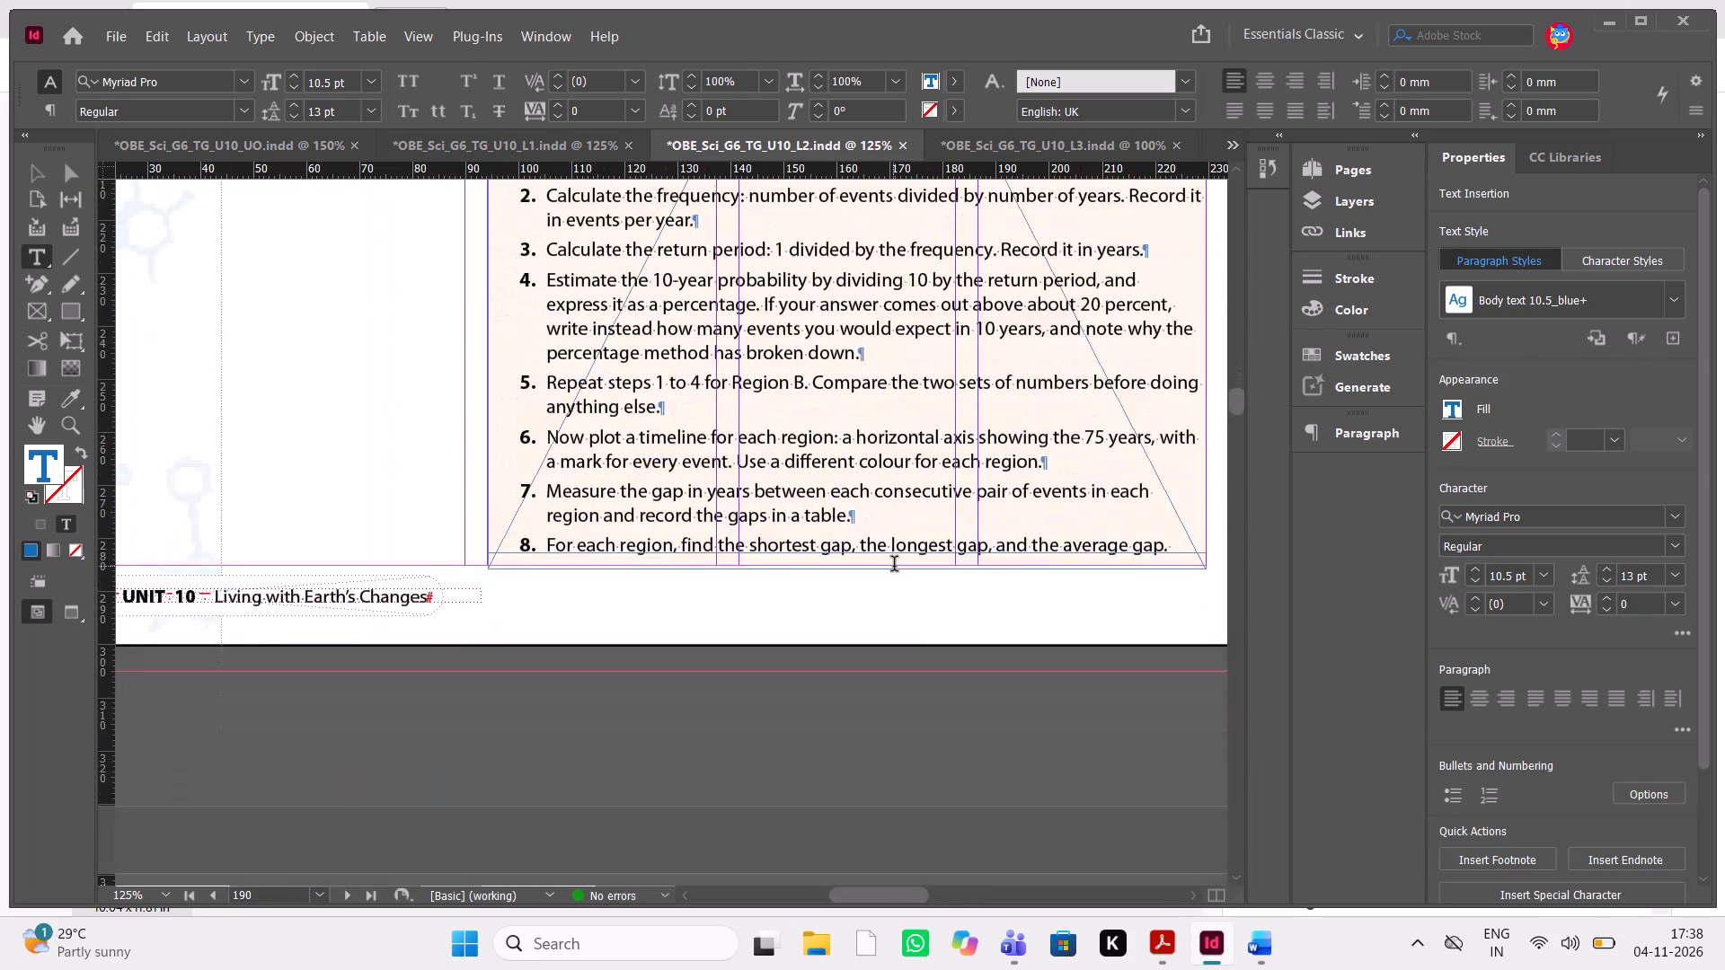
scroll(894, 566, left, 2)
scroll(894, 566, down, 5)
scroll(894, 566, up, 1)
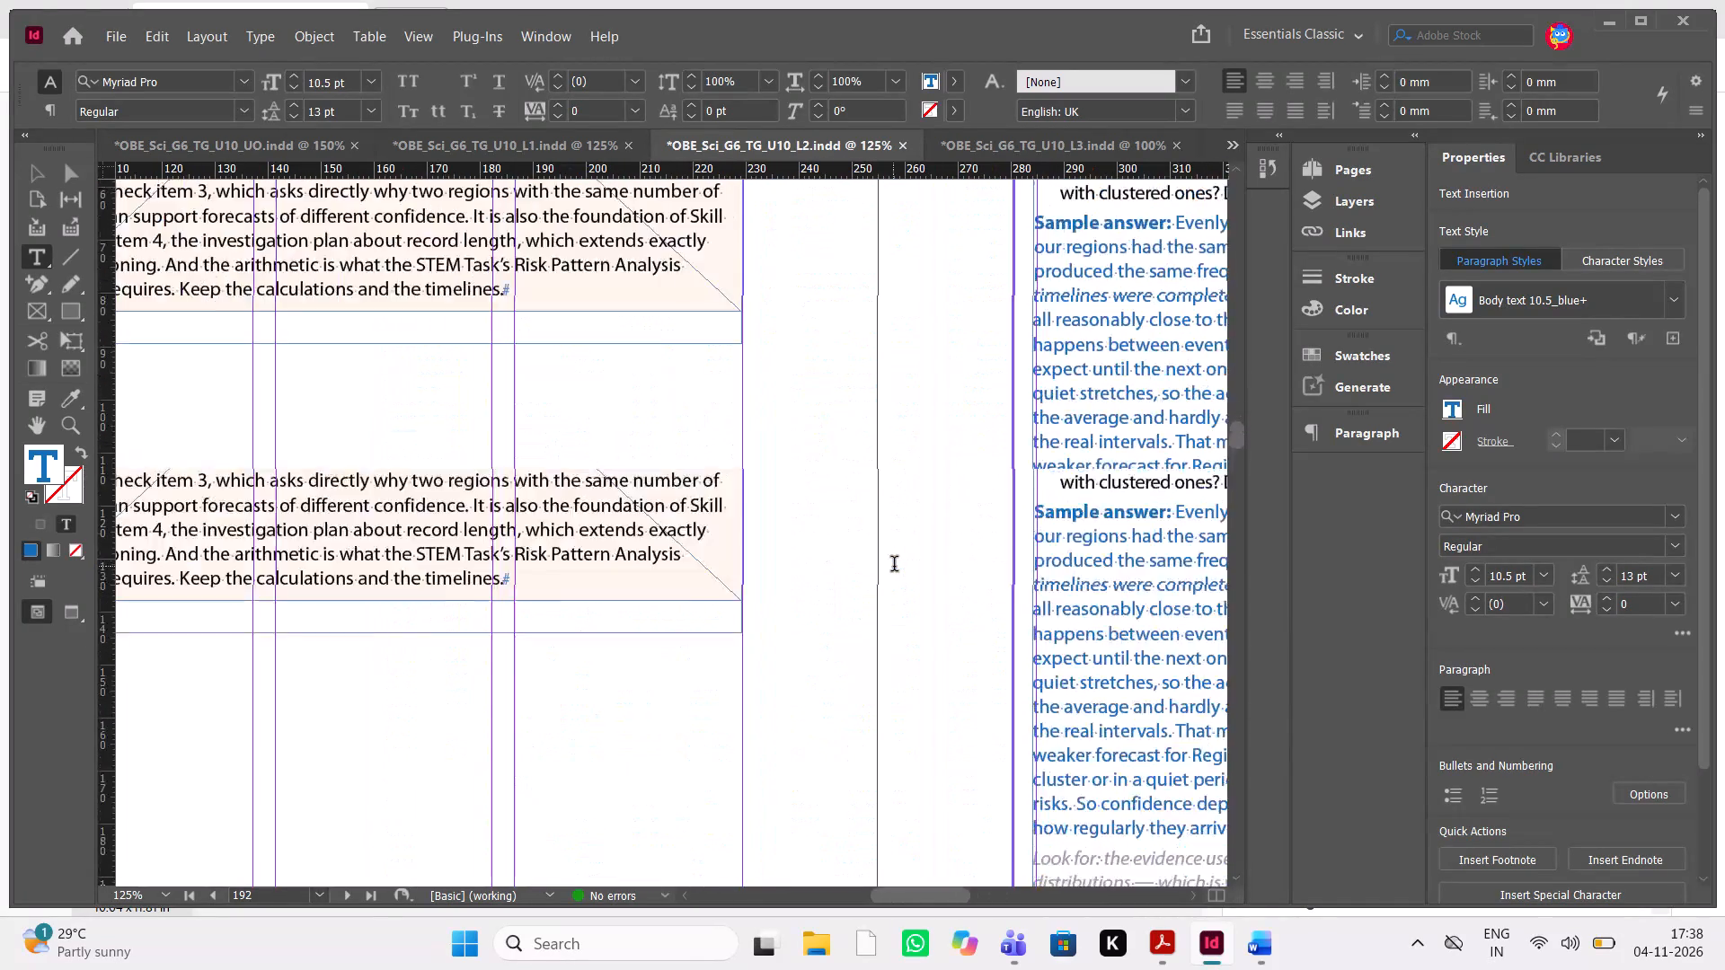
scroll(894, 566, up, 1)
scroll(894, 566, down, 4)
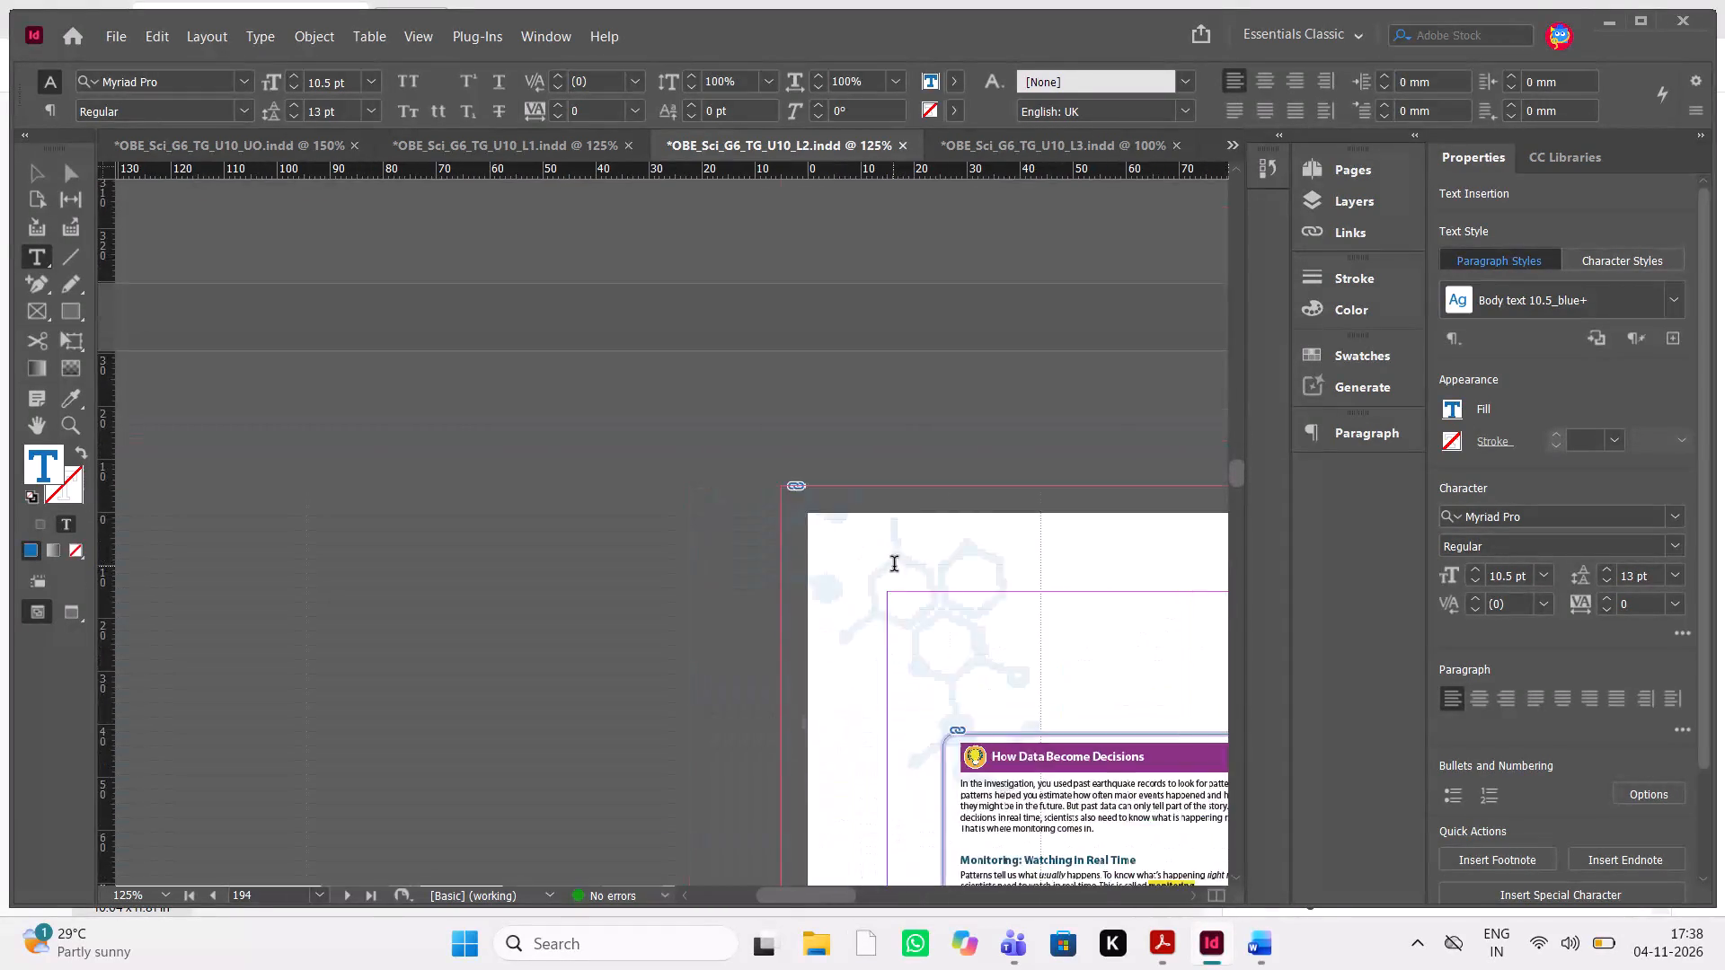
scroll(894, 566, up, 1)
scroll(894, 566, left, 5)
scroll(894, 566, down, 3)
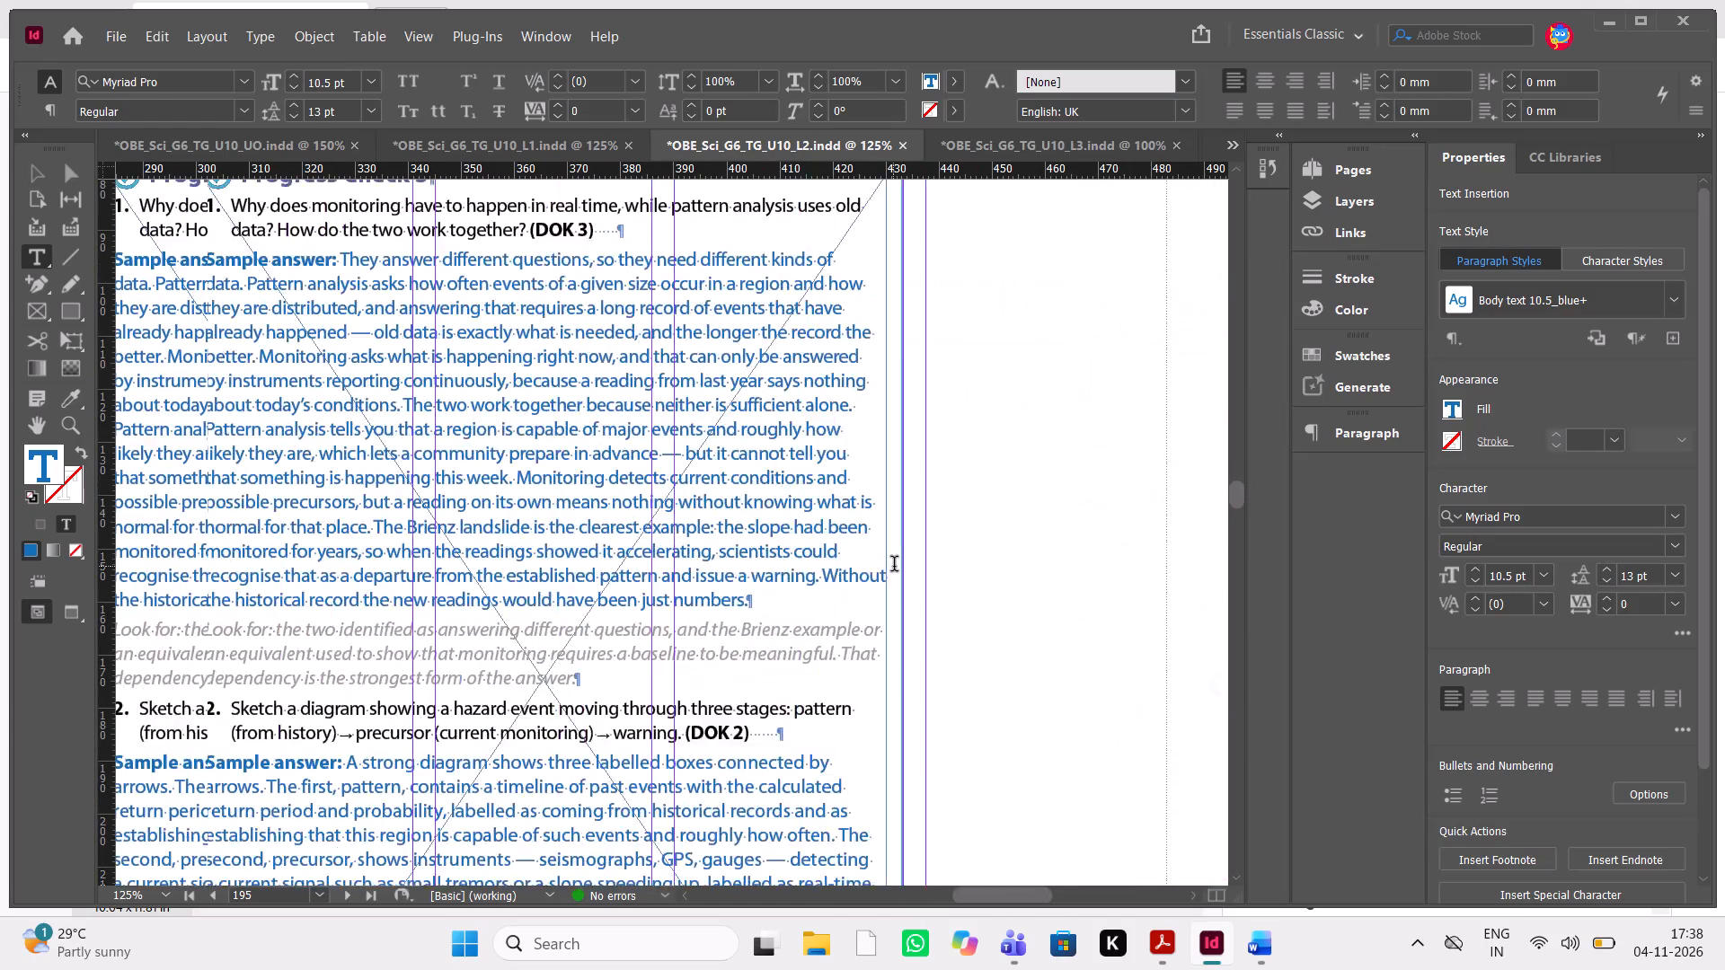
scroll(894, 566, down, 3)
scroll(894, 566, up, 2)
scroll(825, 732, down, 1)
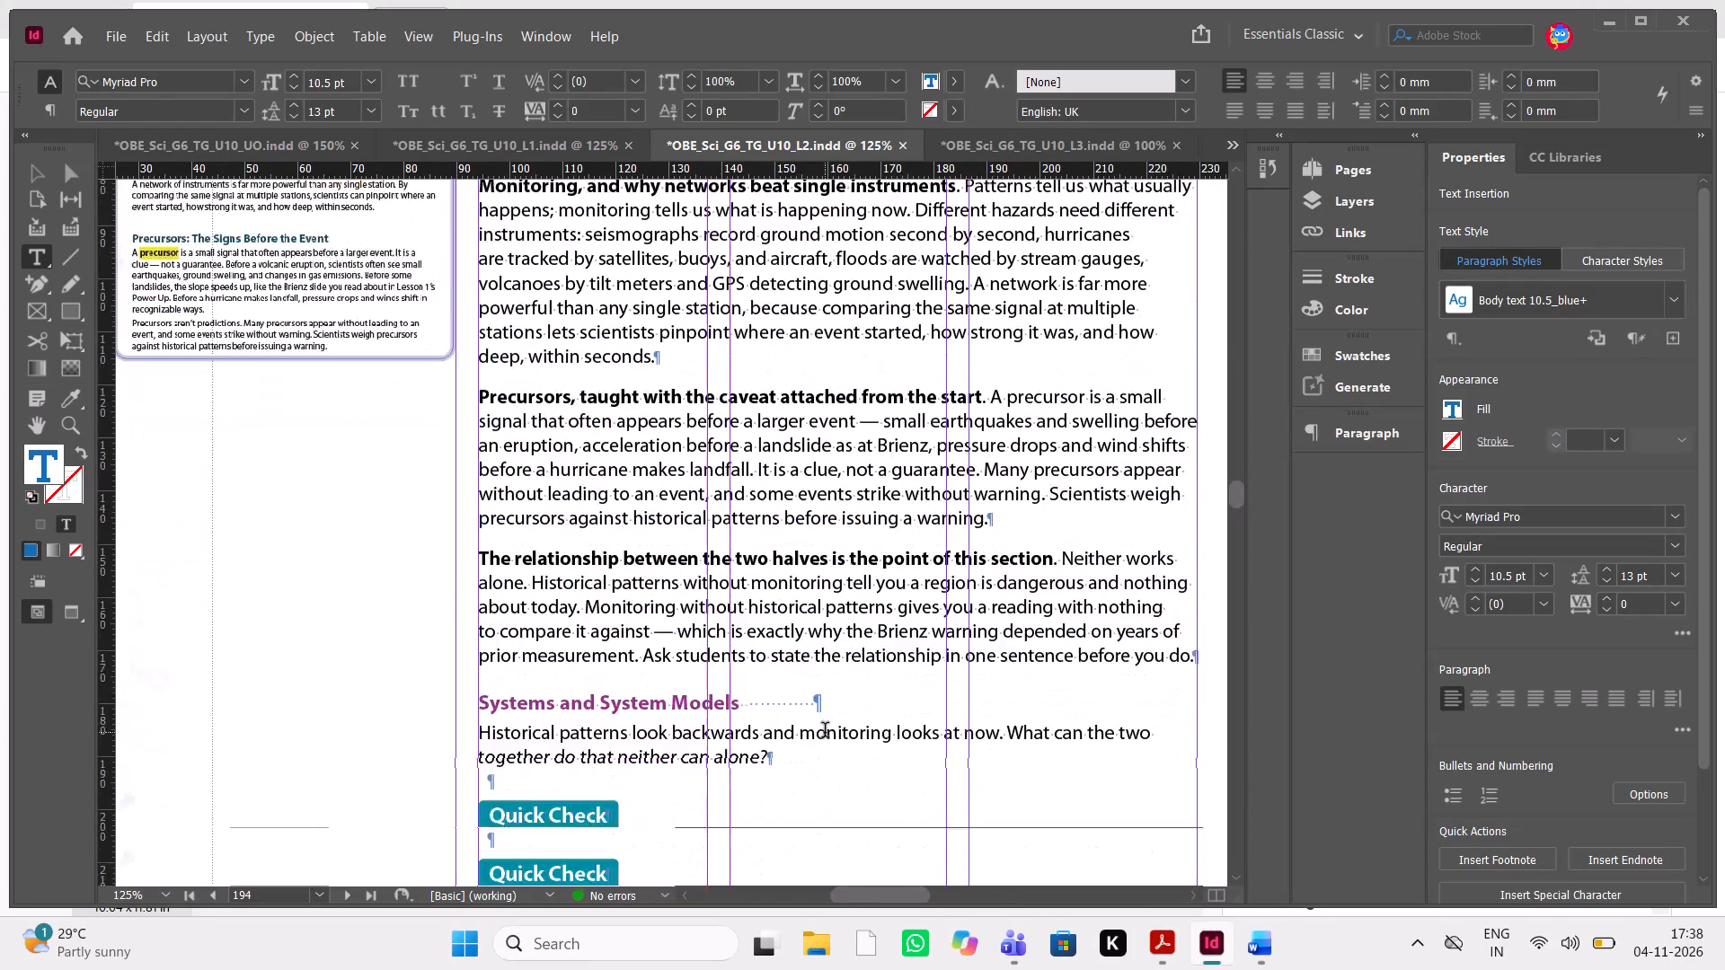
scroll(825, 732, down, 1)
drag(755, 644, 459, 636)
click(1539, 569)
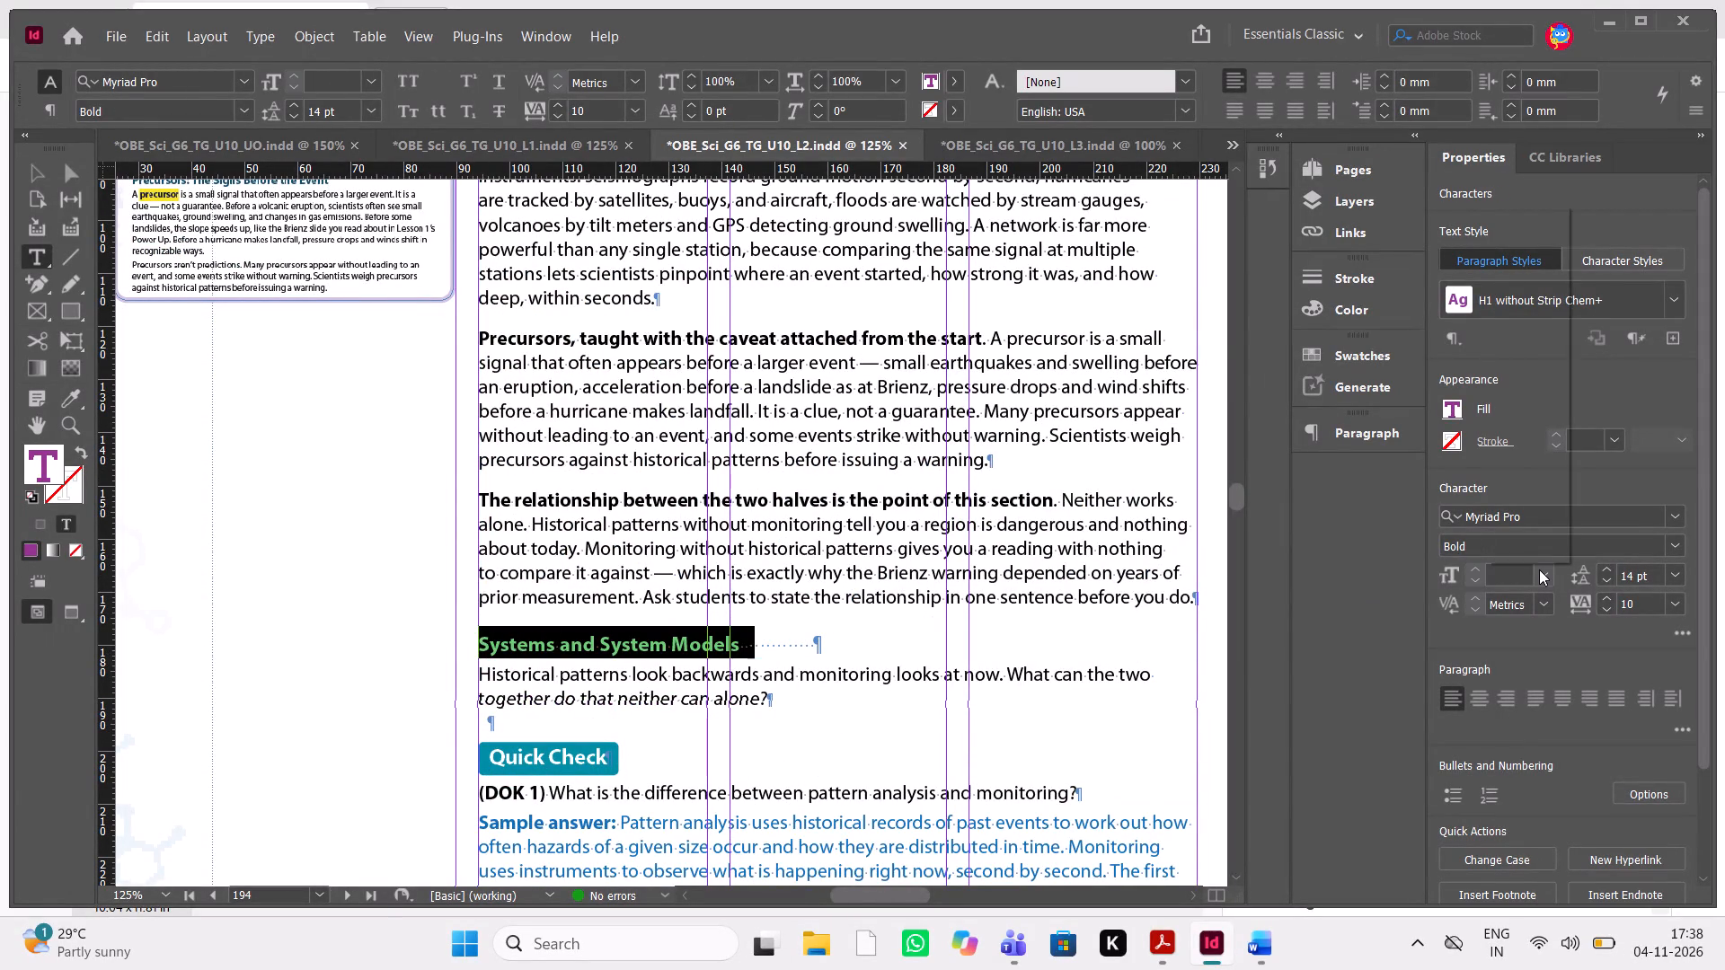
click(1508, 337)
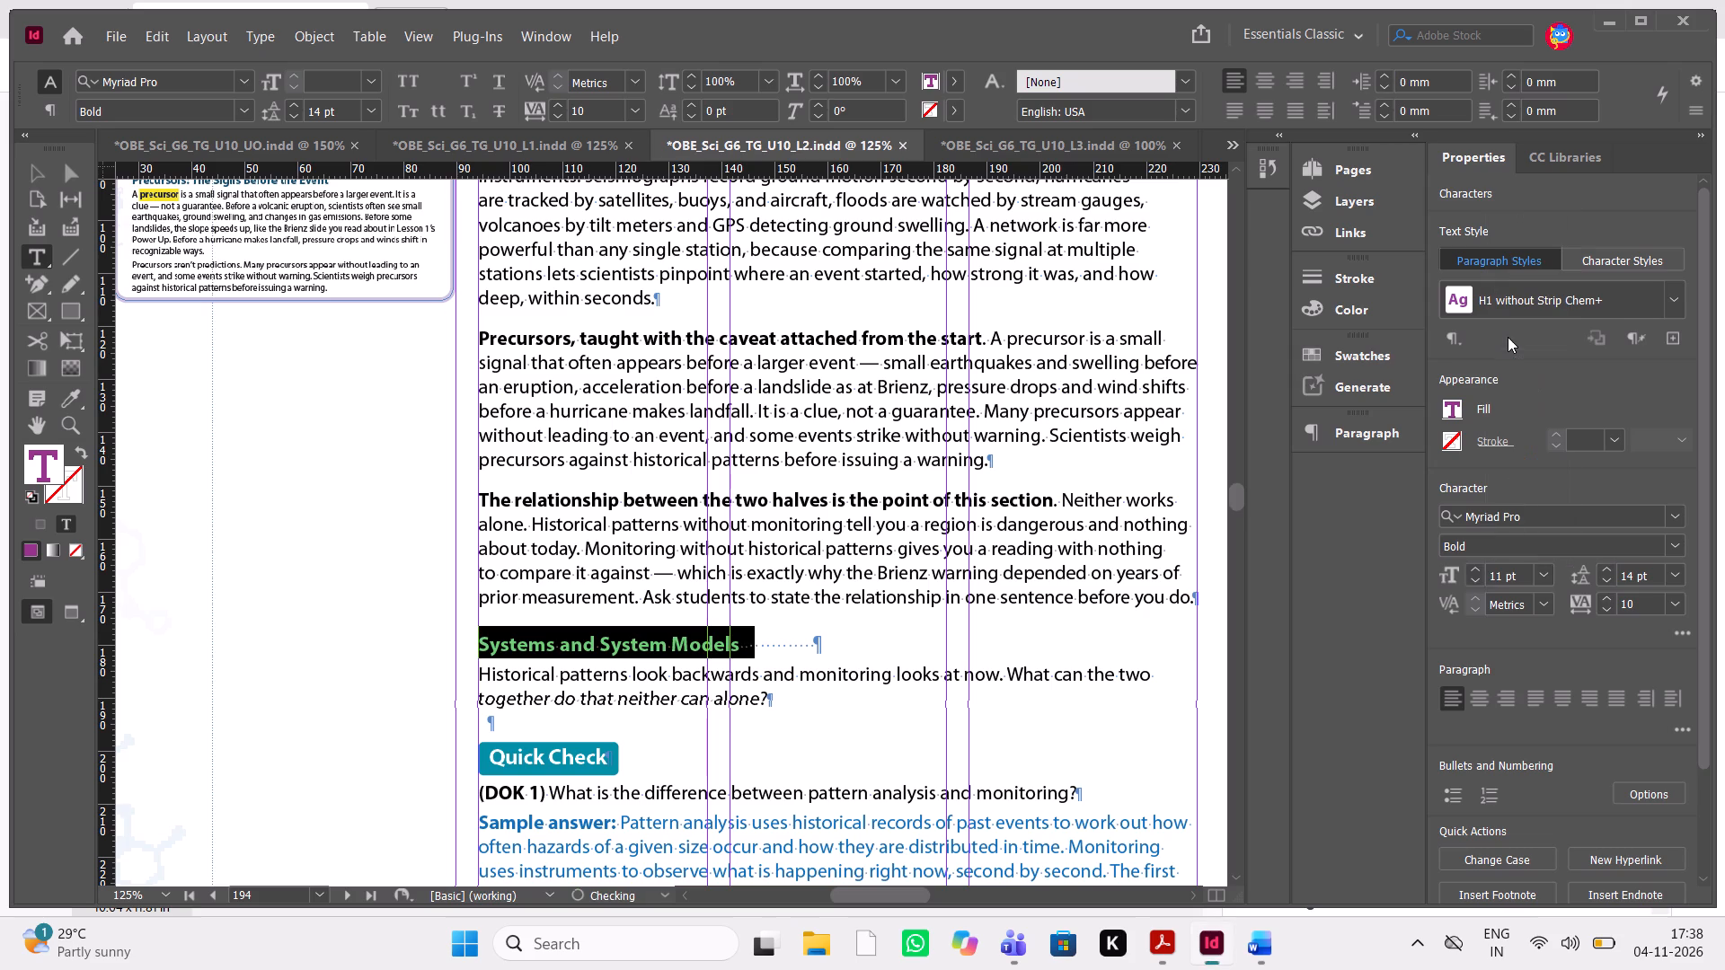
Switch to the reviewed PDF in Acrobat and open the comments on PDF pages 45, 67 and 86 to see what they mark.
scroll(820, 522, left, 2)
scroll(820, 522, down, 2)
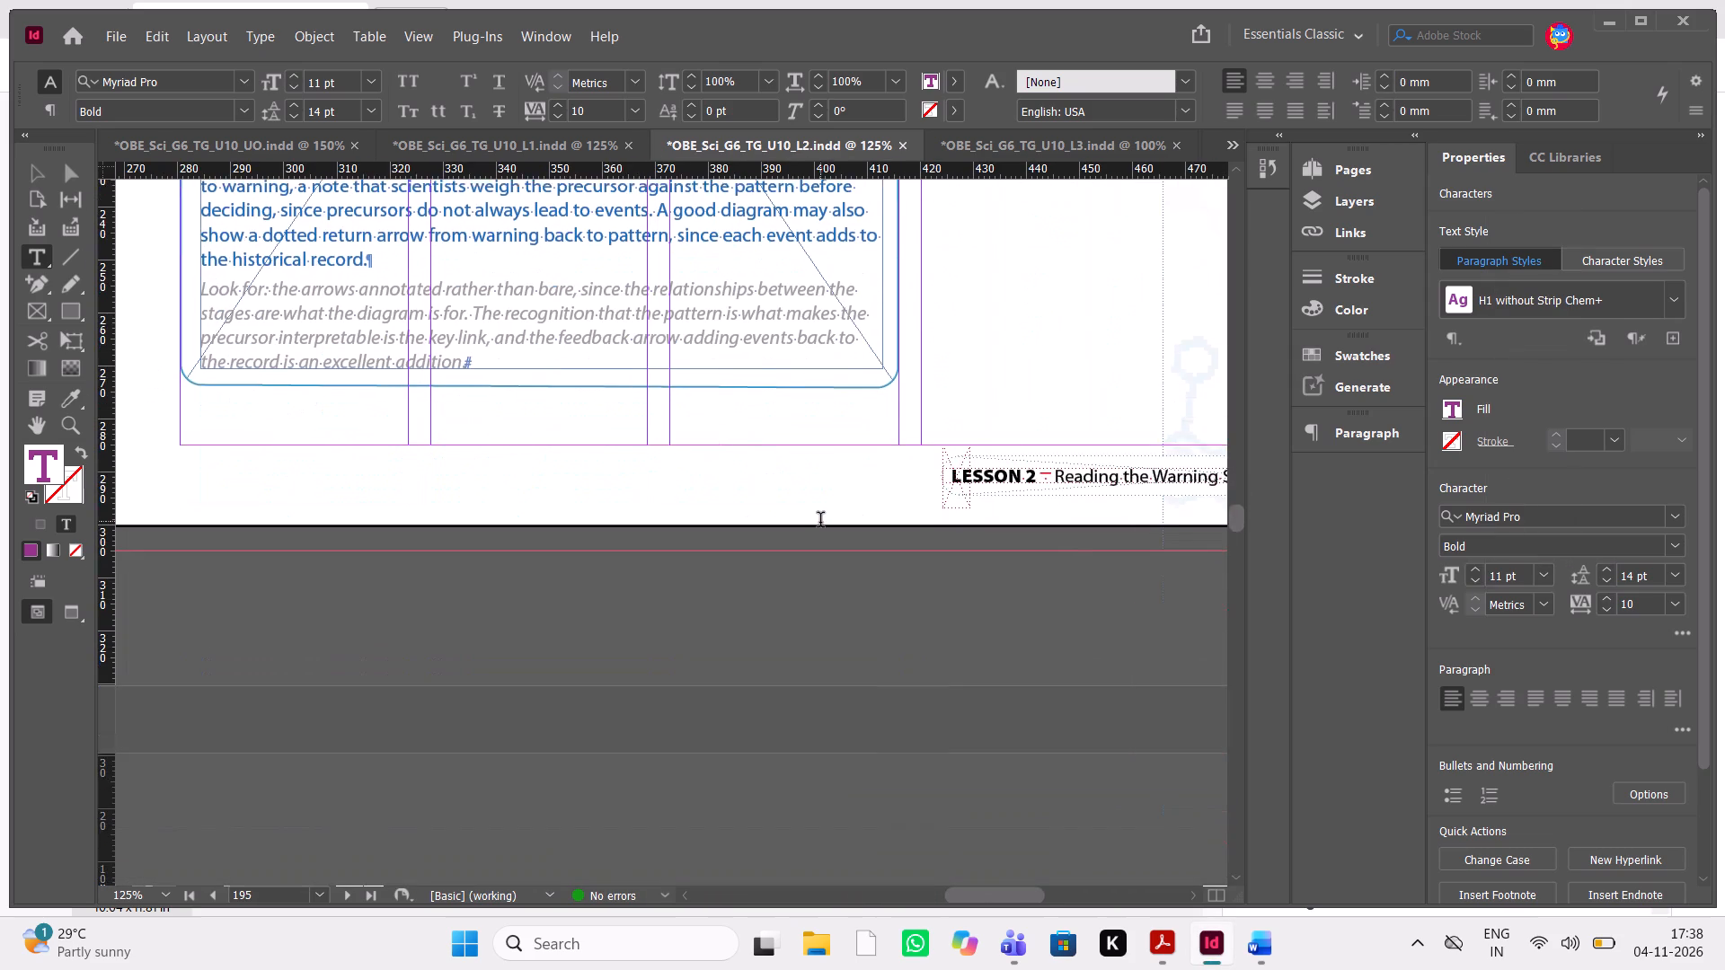
scroll(820, 522, down, 4)
scroll(820, 522, up, 1)
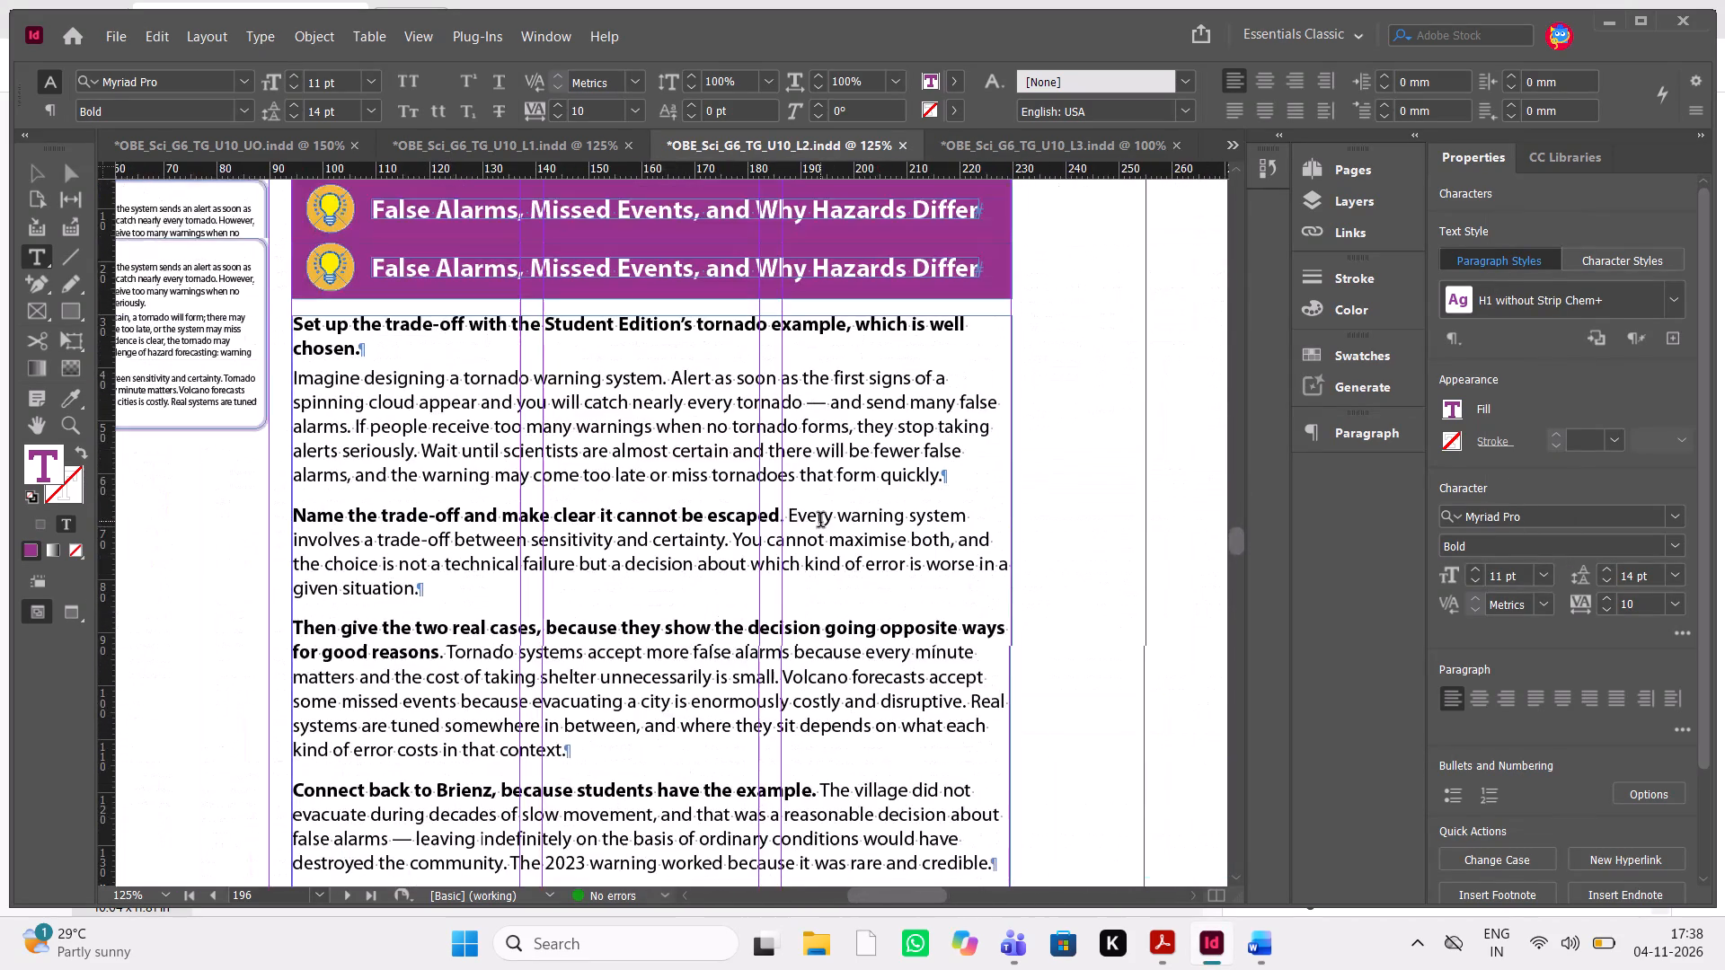
click(1269, 948)
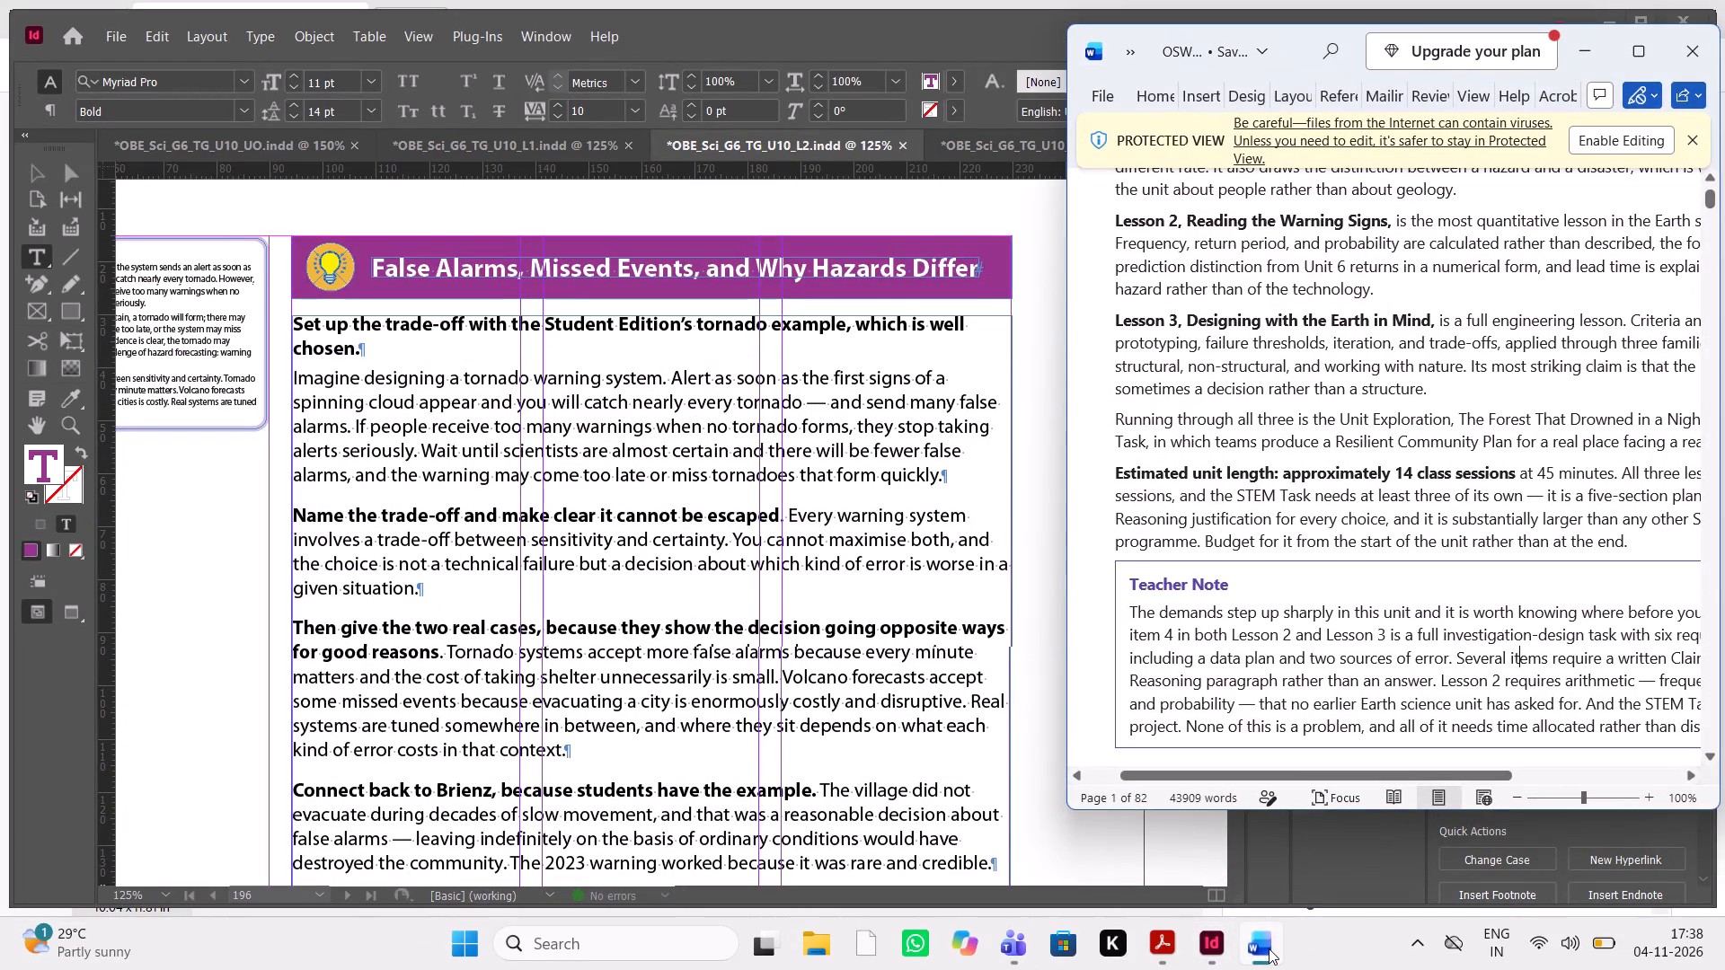
click(1269, 948)
double_click(1166, 941)
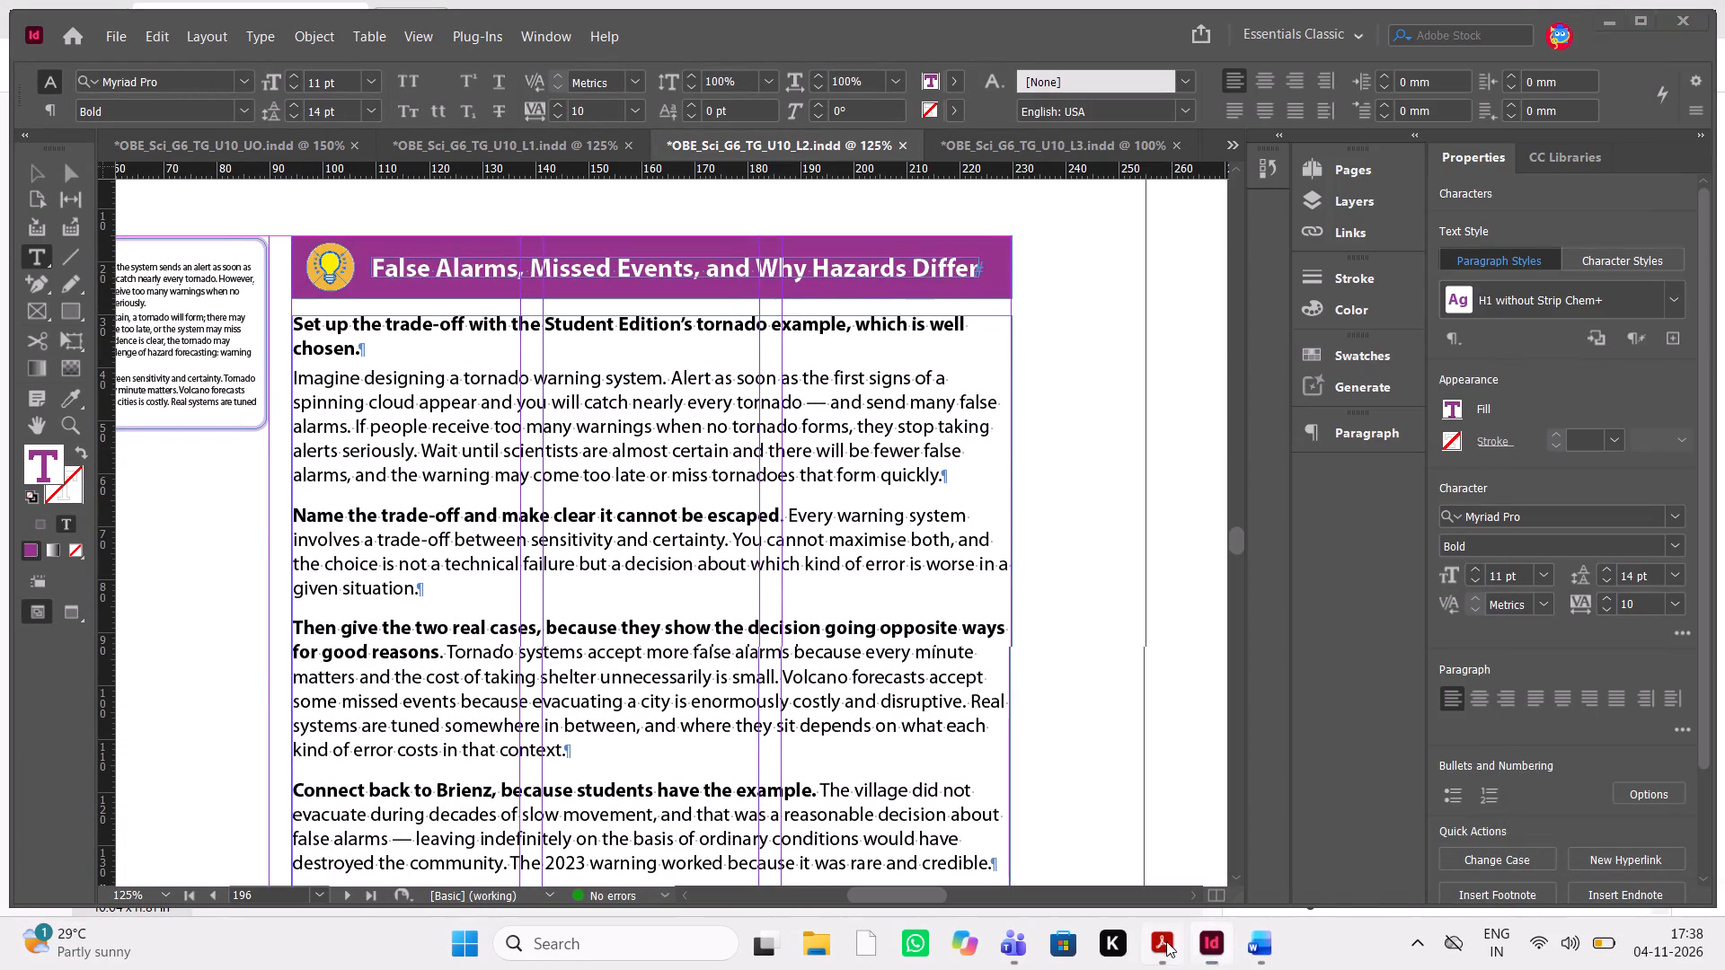
click(1166, 941)
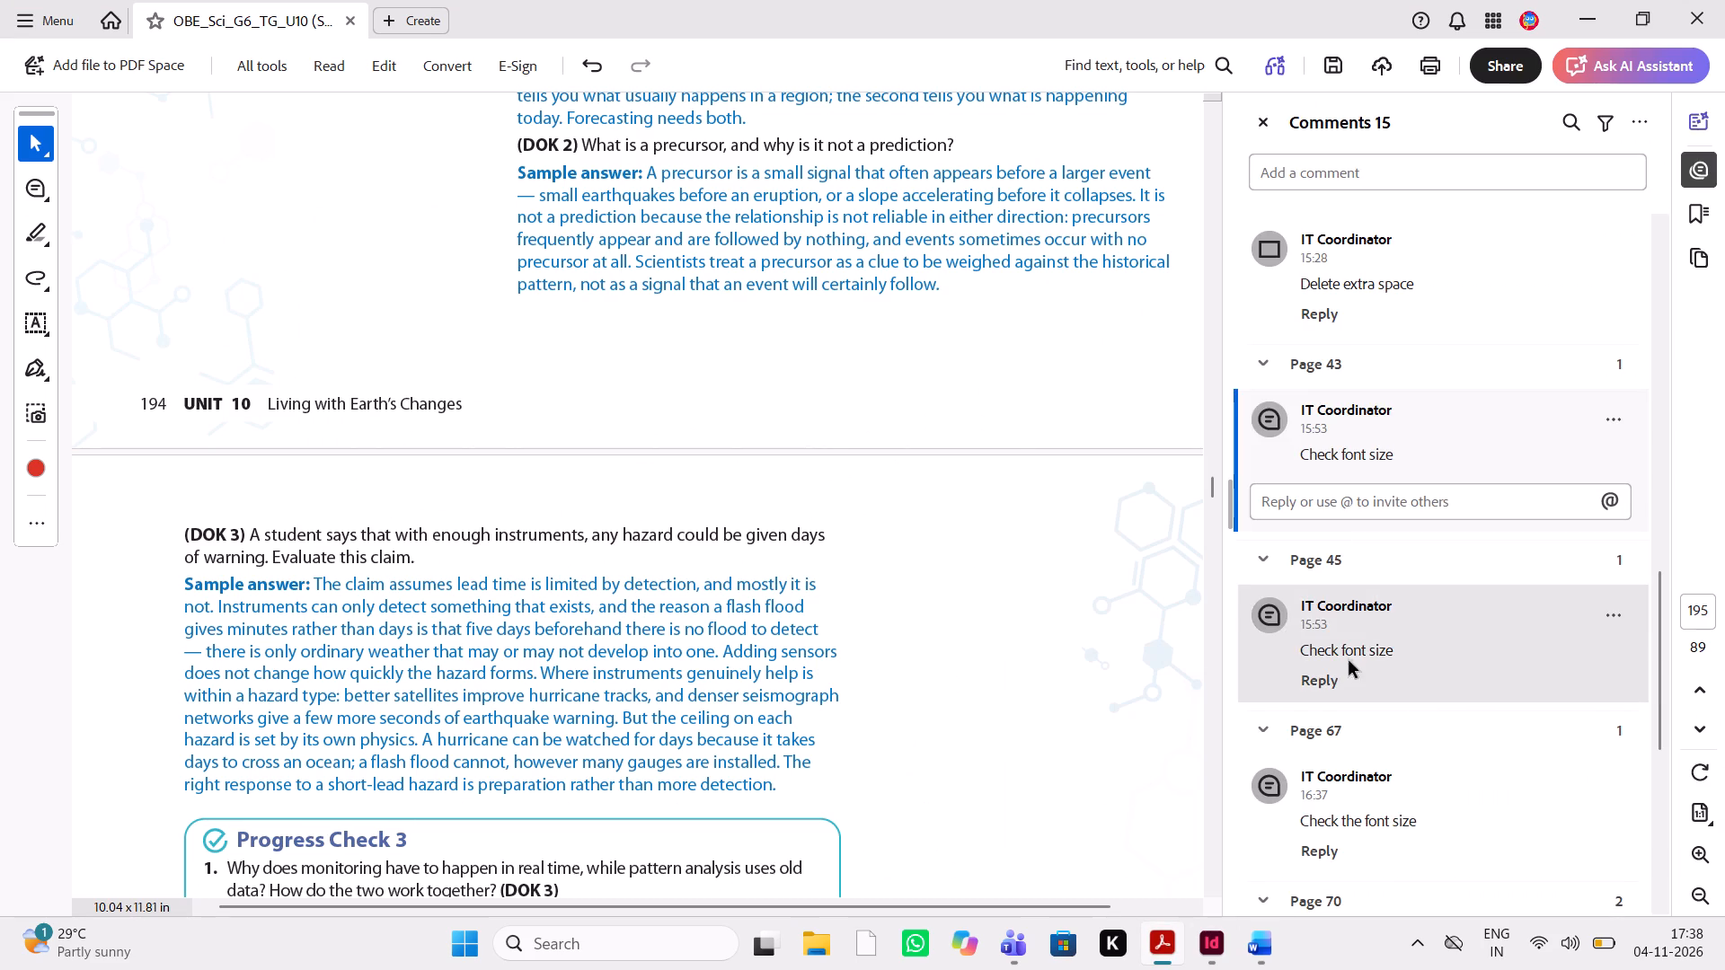
click(1383, 635)
click(1366, 790)
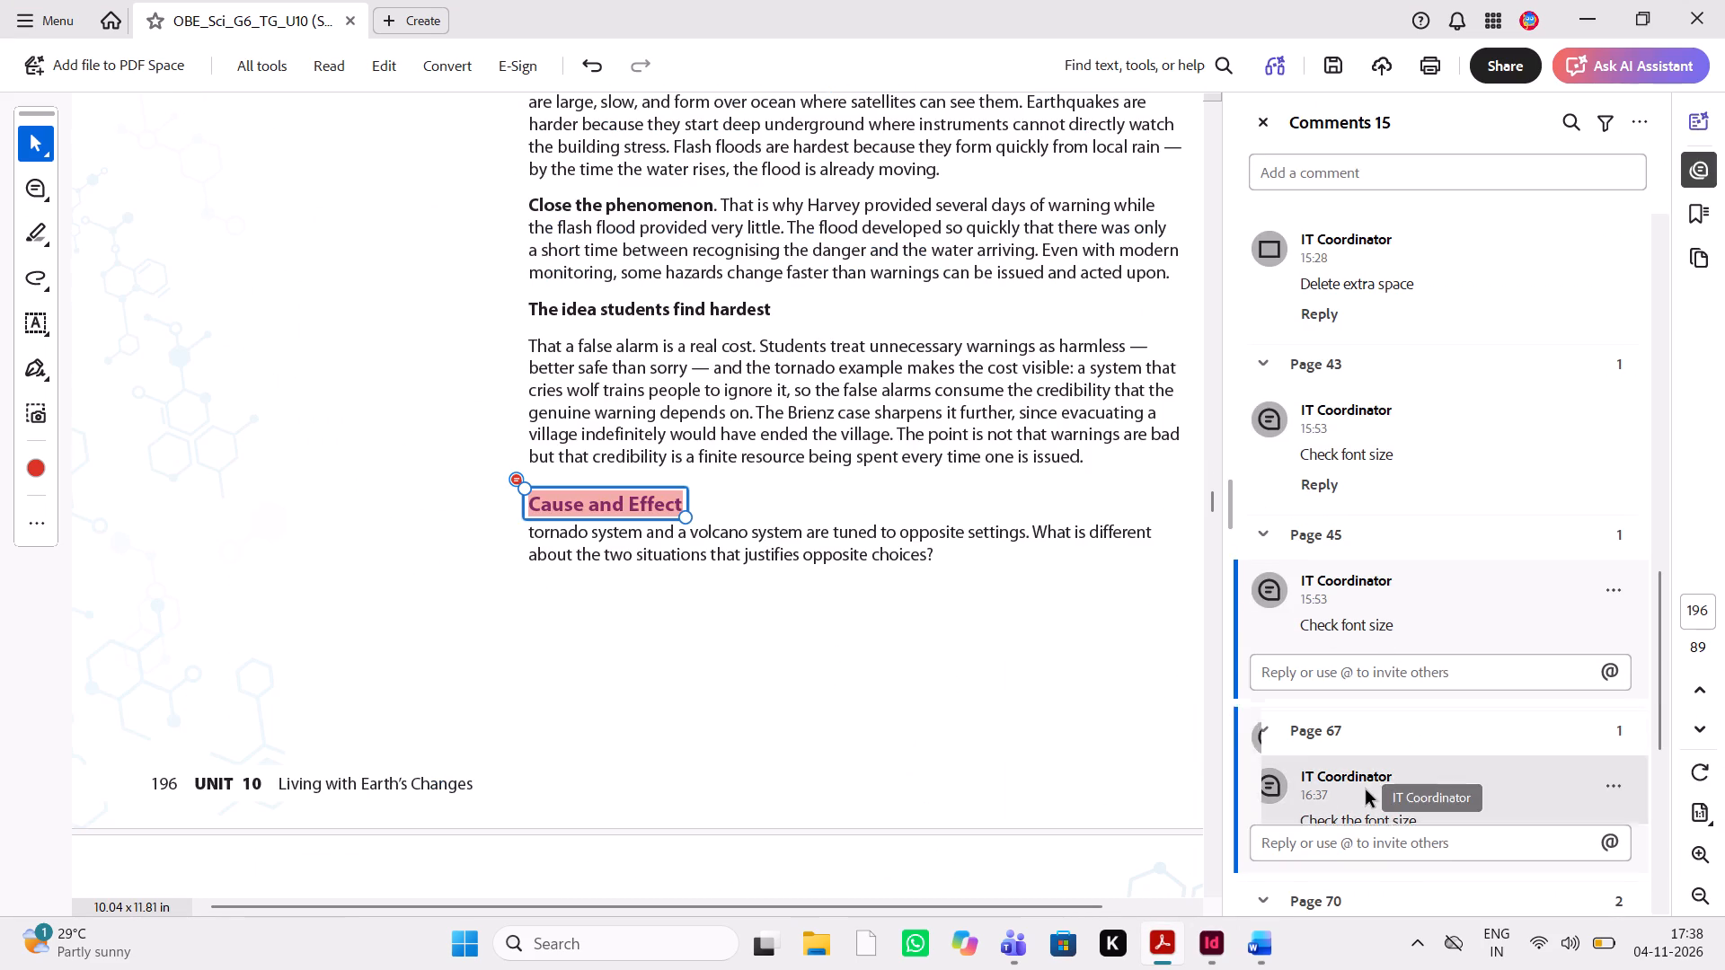
scroll(1366, 790, down, 2)
click(1414, 717)
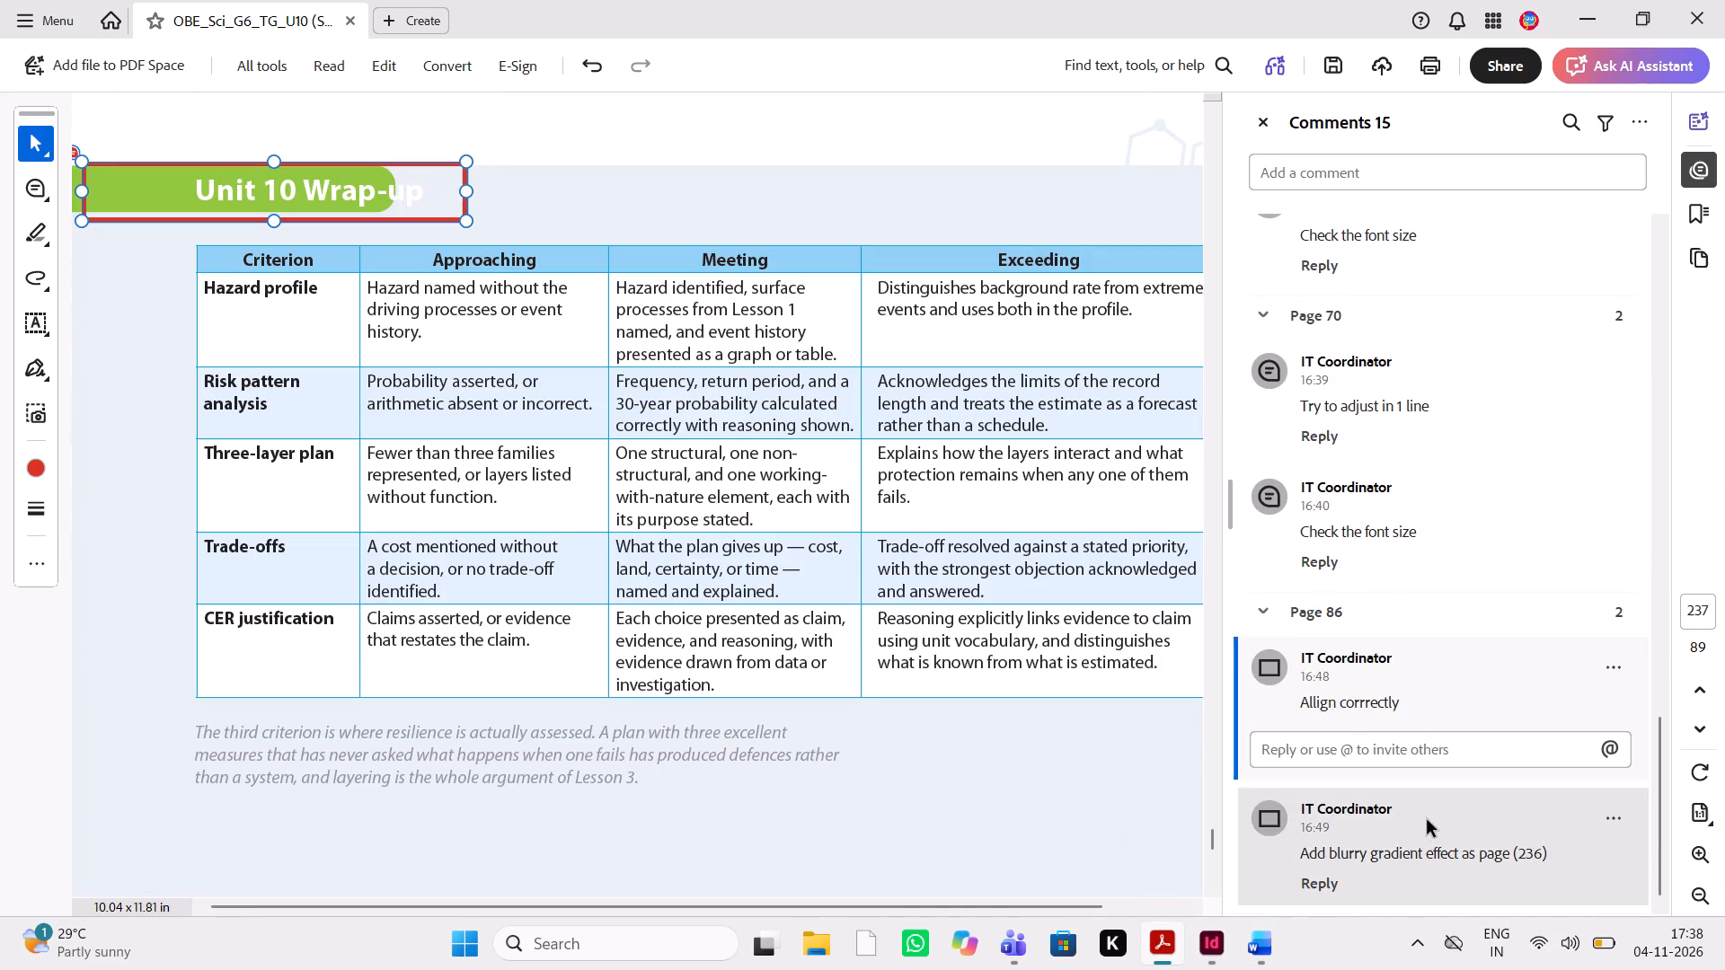
click(1422, 829)
scroll(1422, 829, down, 7)
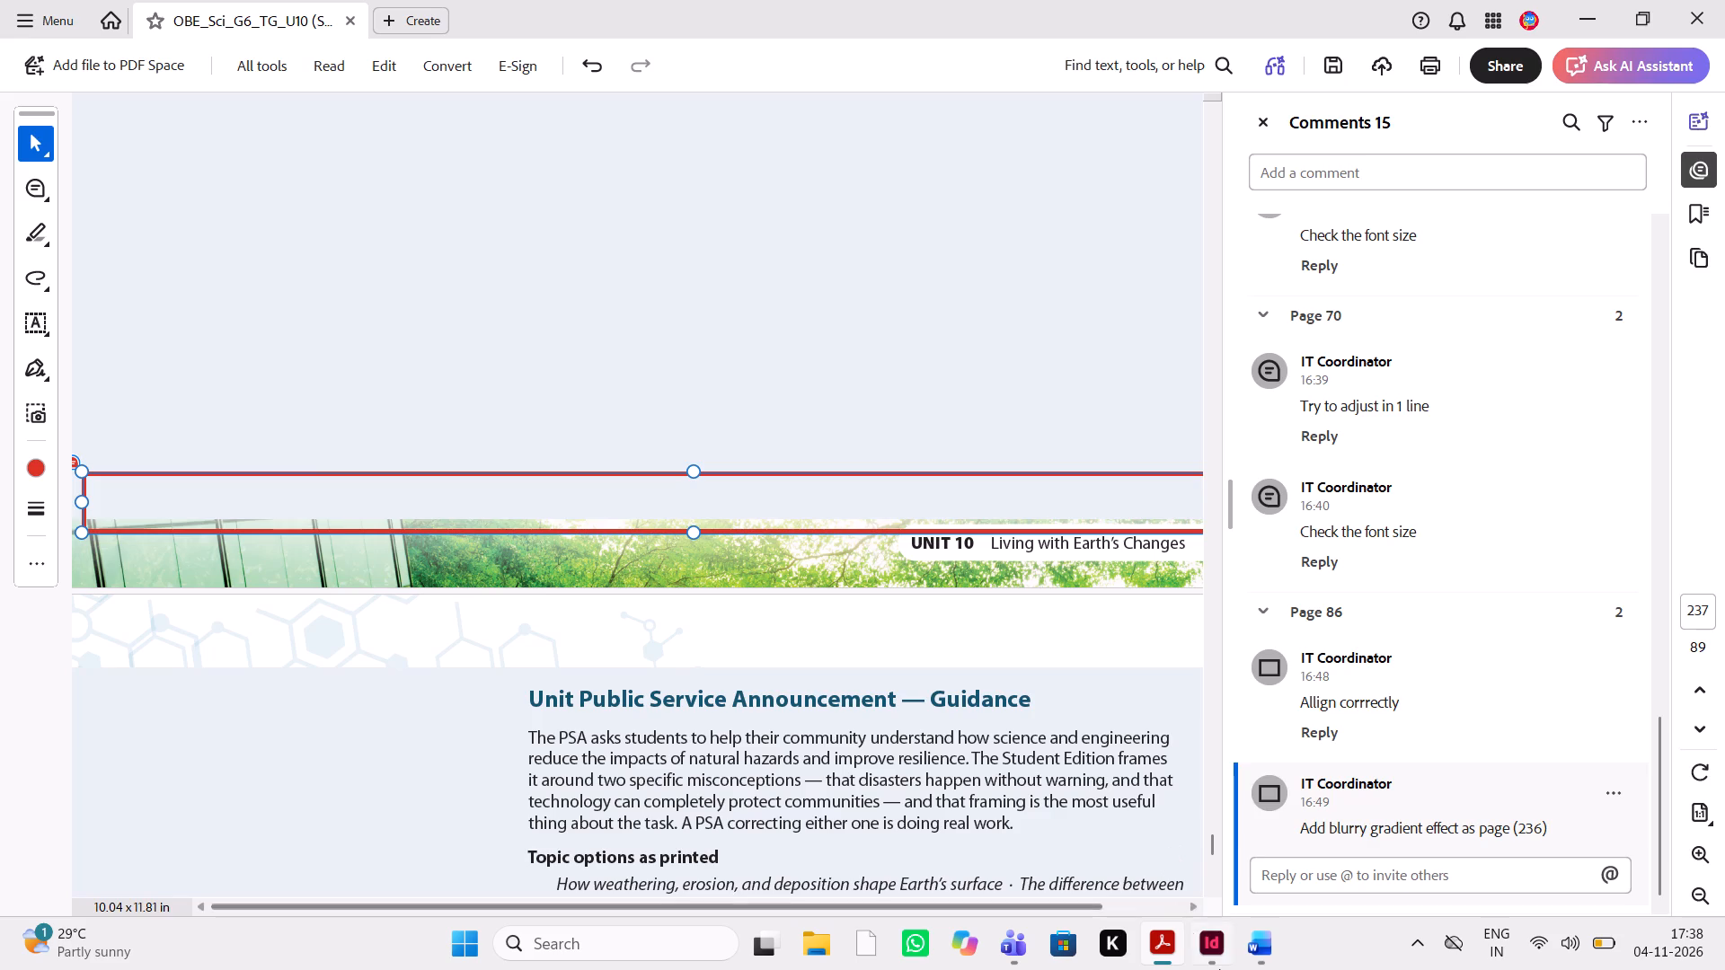
Return to InDesign and look through pages 196 to 204 of the Lesson 2 layout, including the "Cause and Effect" heading.
click(1220, 969)
scroll(696, 505, down, 2)
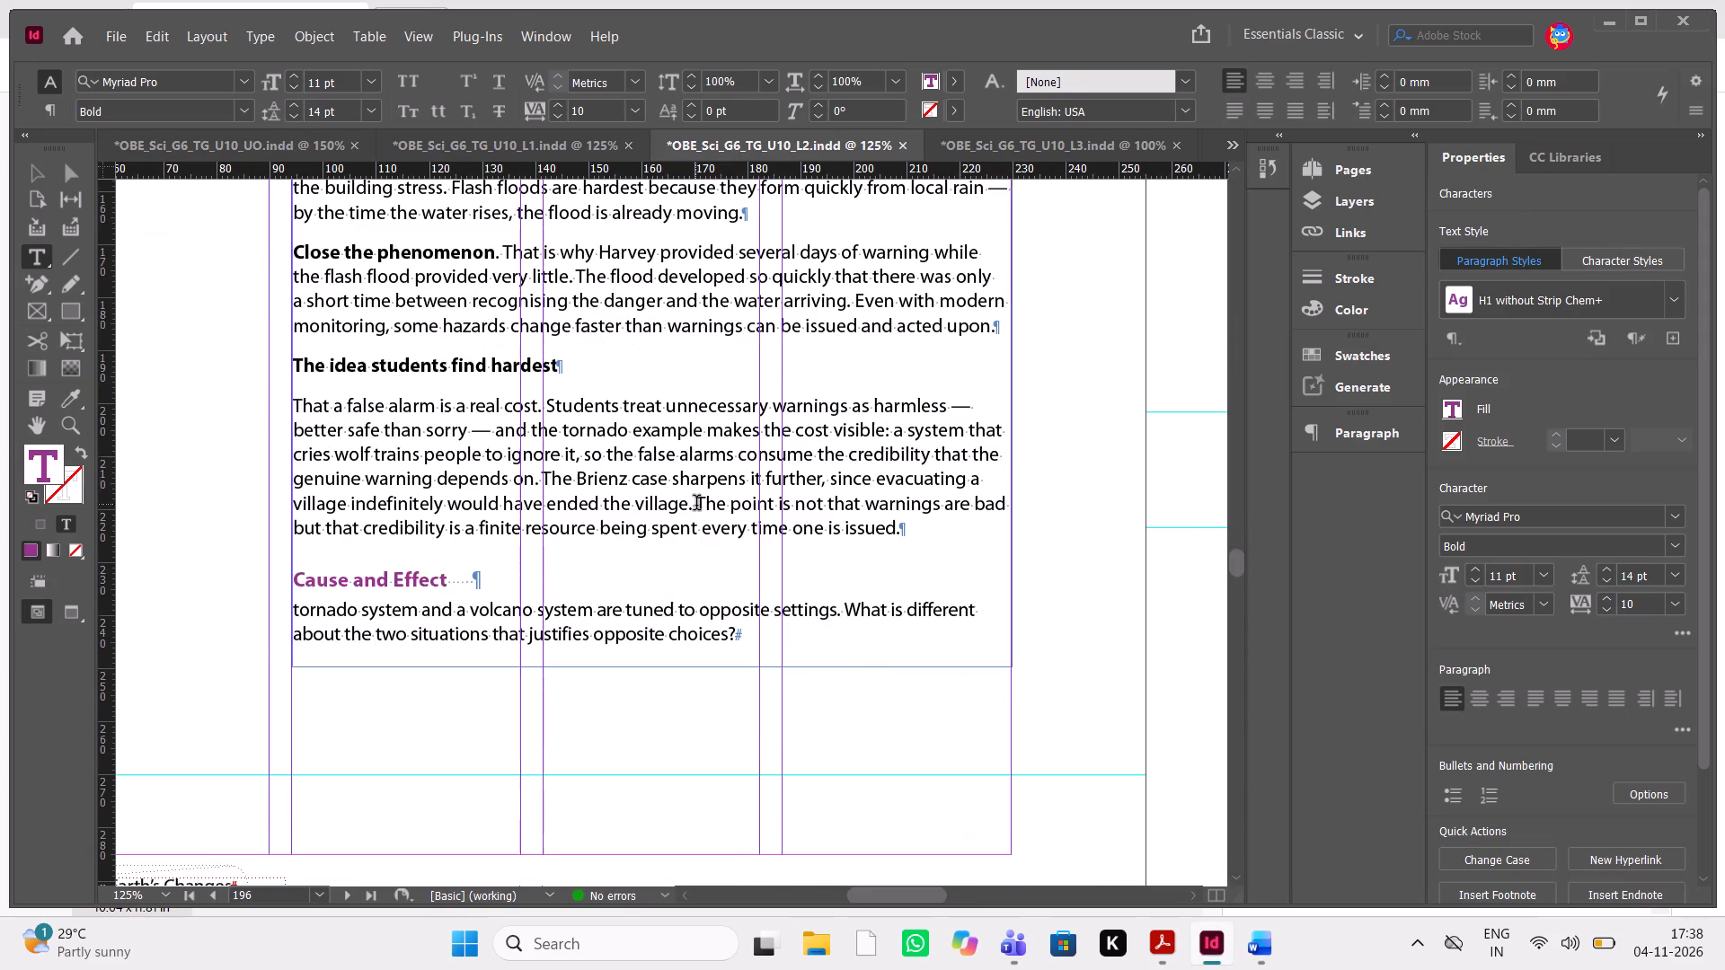
scroll(696, 505, down, 1)
scroll(696, 505, left, 3)
scroll(696, 505, right, 1)
scroll(696, 505, up, 1)
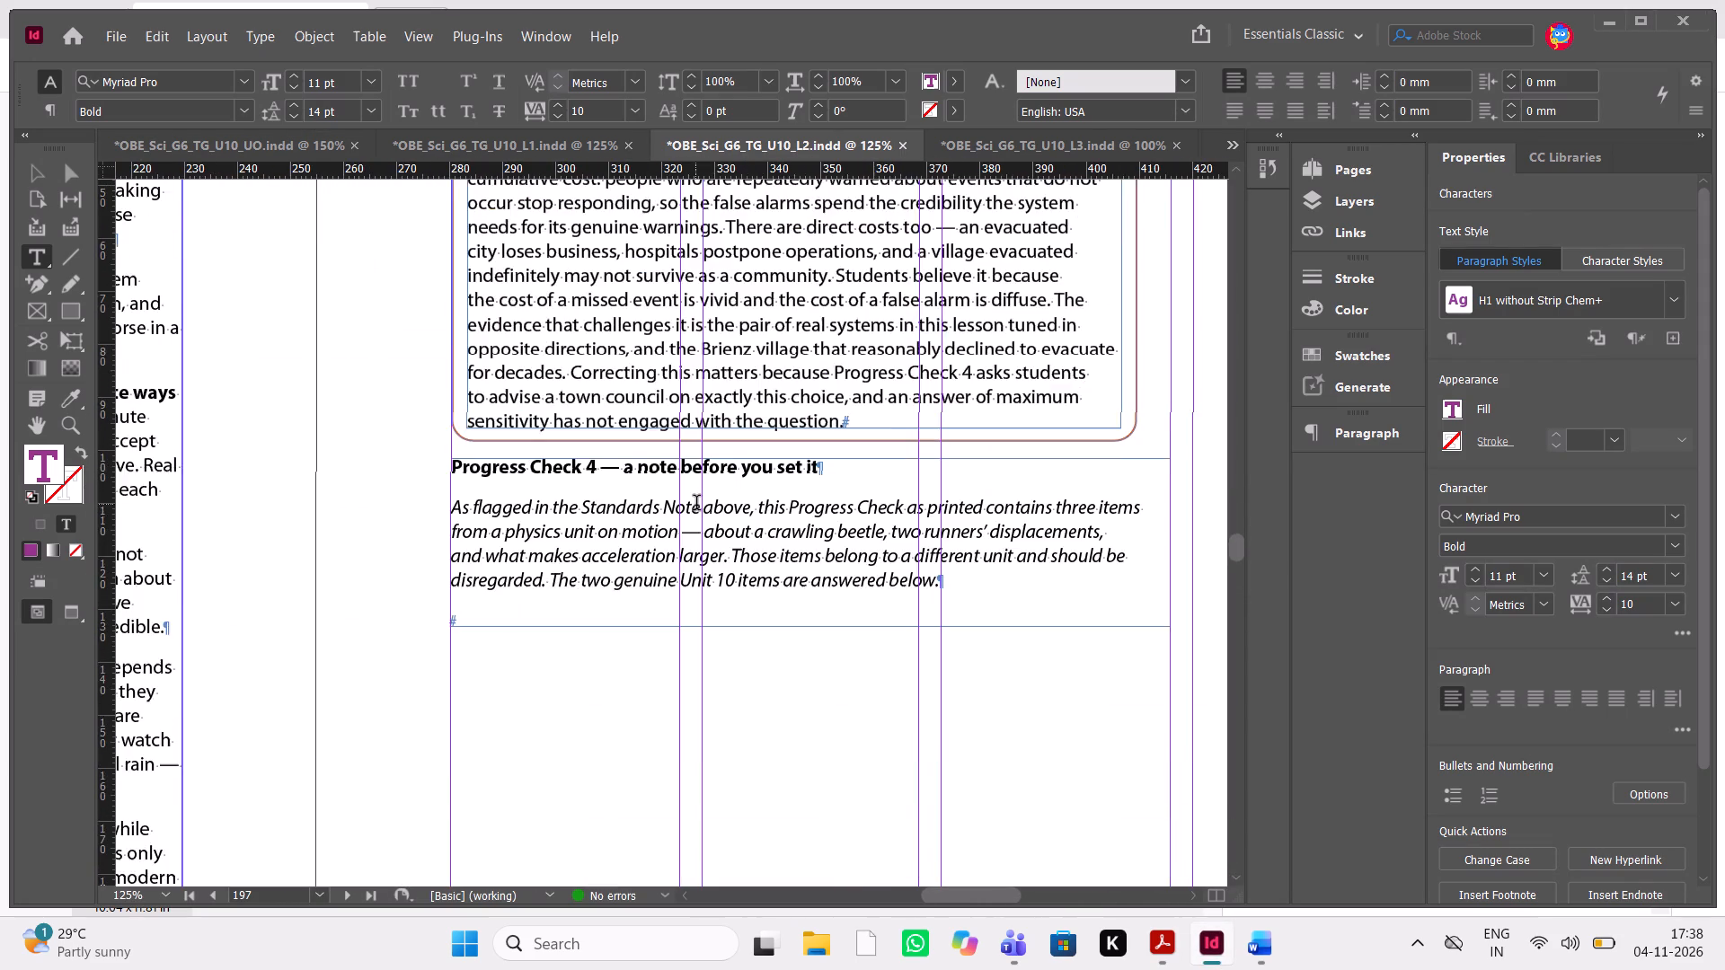
scroll(696, 505, down, 3)
scroll(696, 505, up, 2)
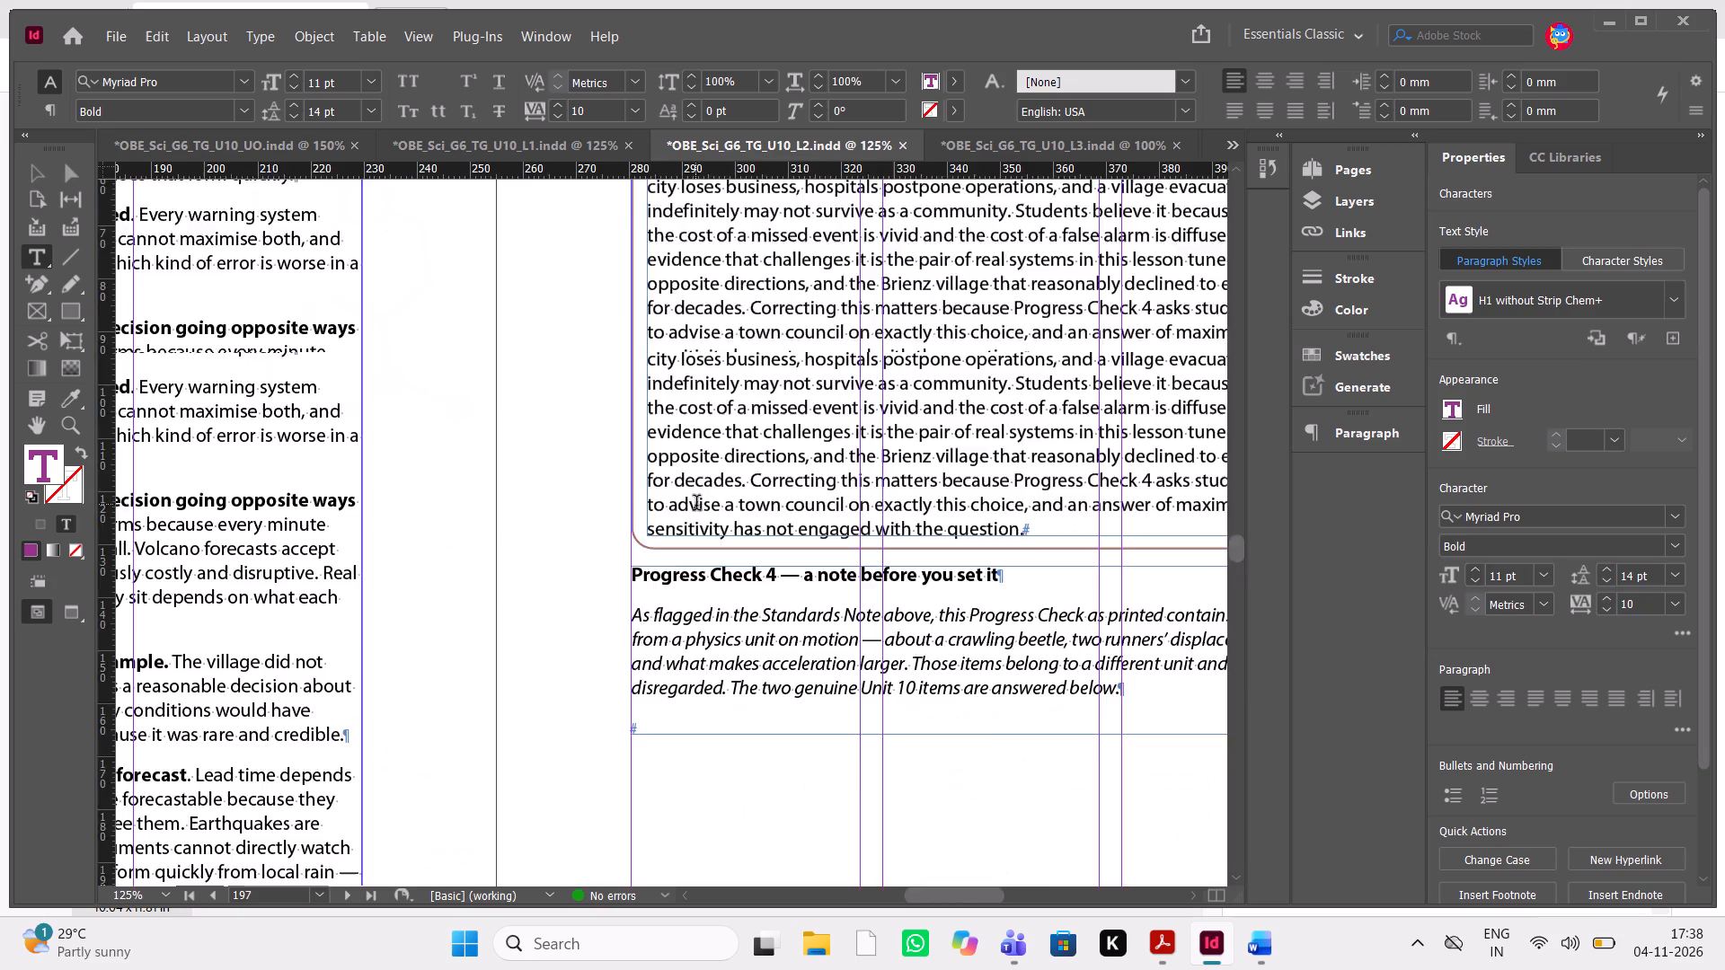
scroll(696, 505, up, 2)
scroll(696, 505, down, 9)
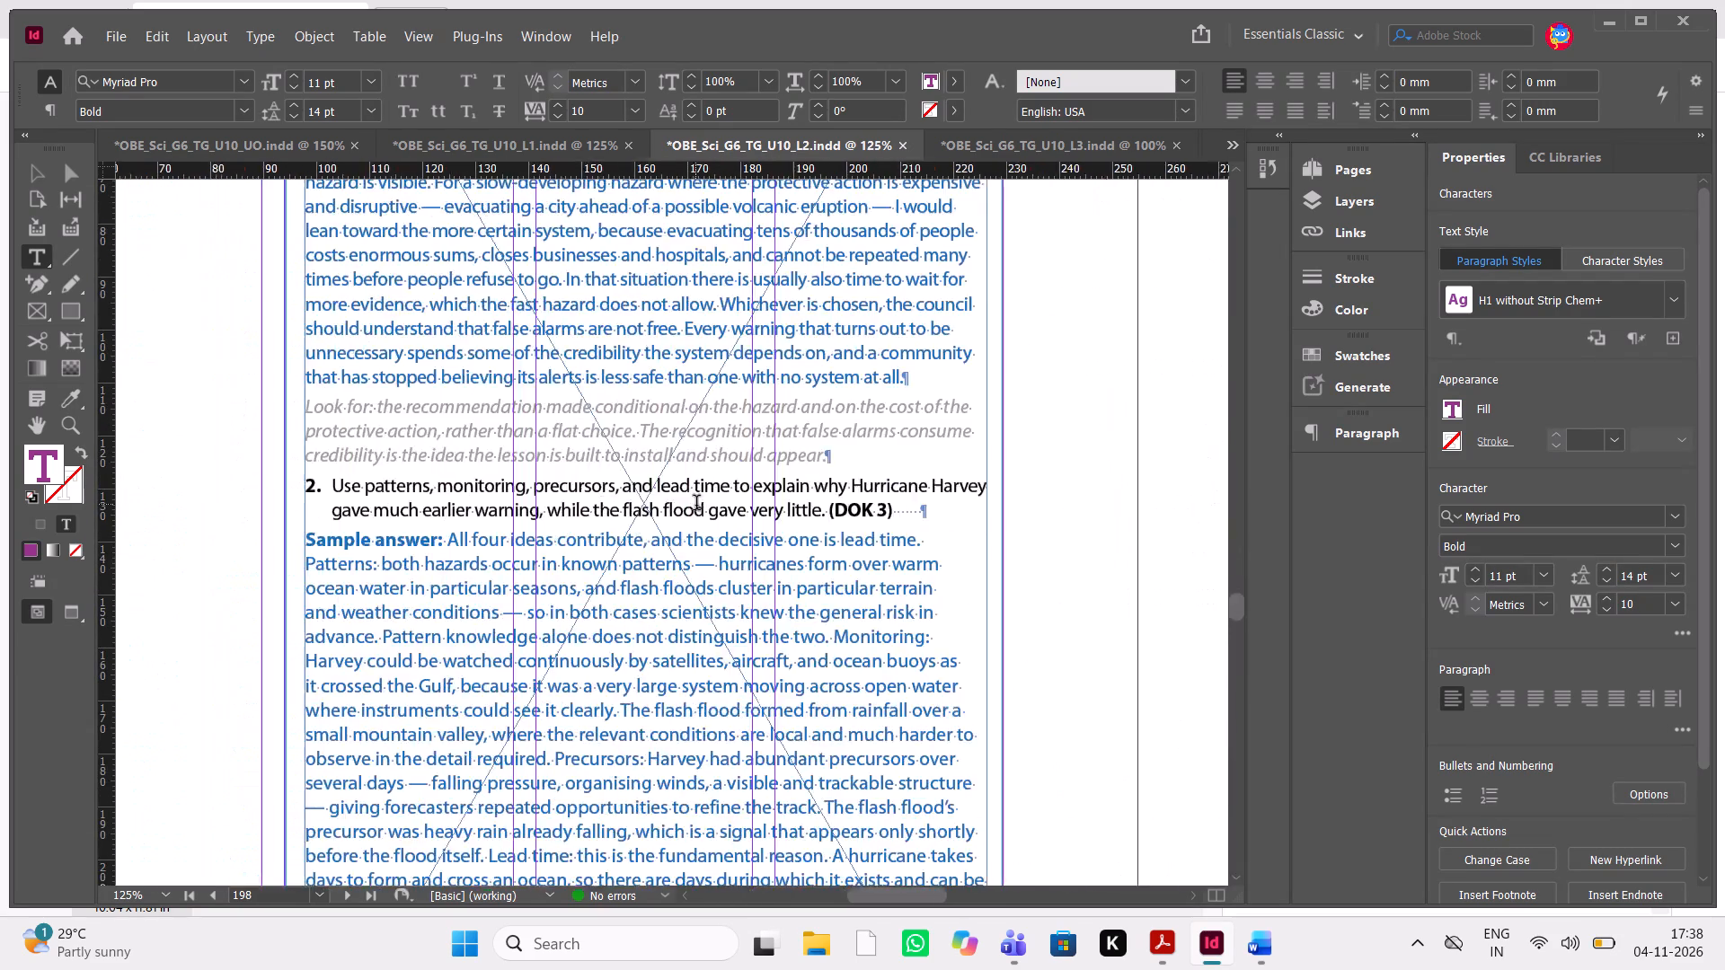
scroll(696, 505, up, 1)
scroll(696, 505, down, 9)
scroll(696, 505, up, 3)
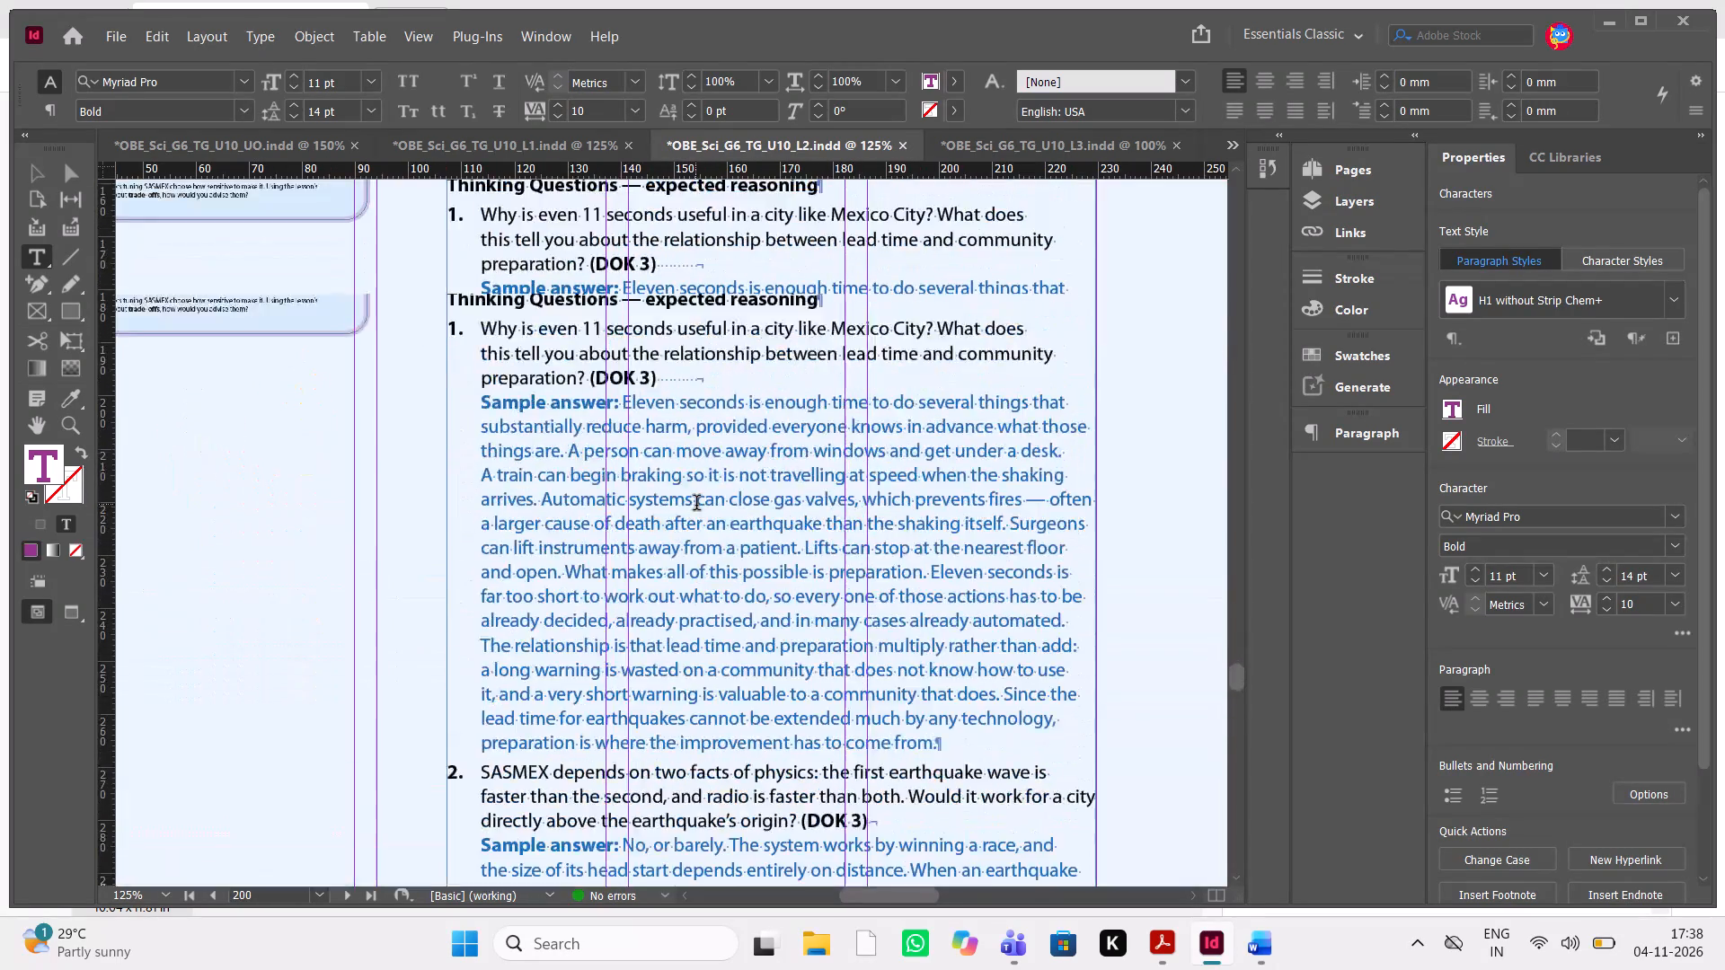
scroll(696, 505, up, 6)
scroll(696, 505, down, 7)
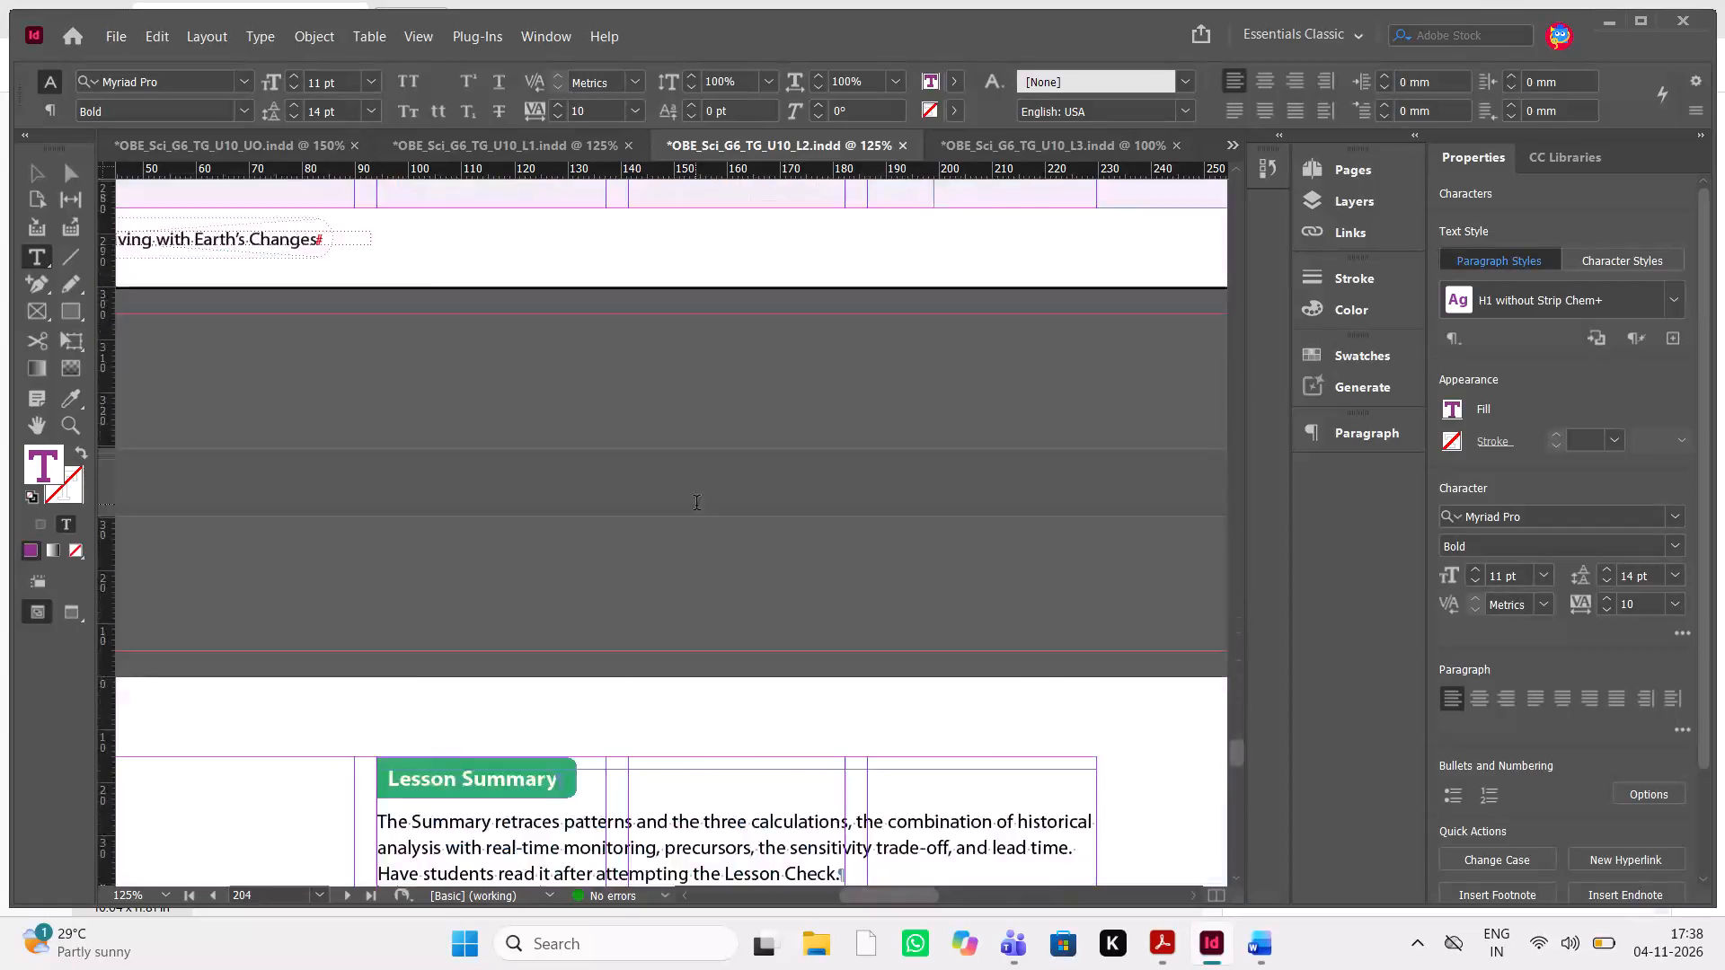
scroll(696, 505, down, 3)
scroll(696, 505, up, 5)
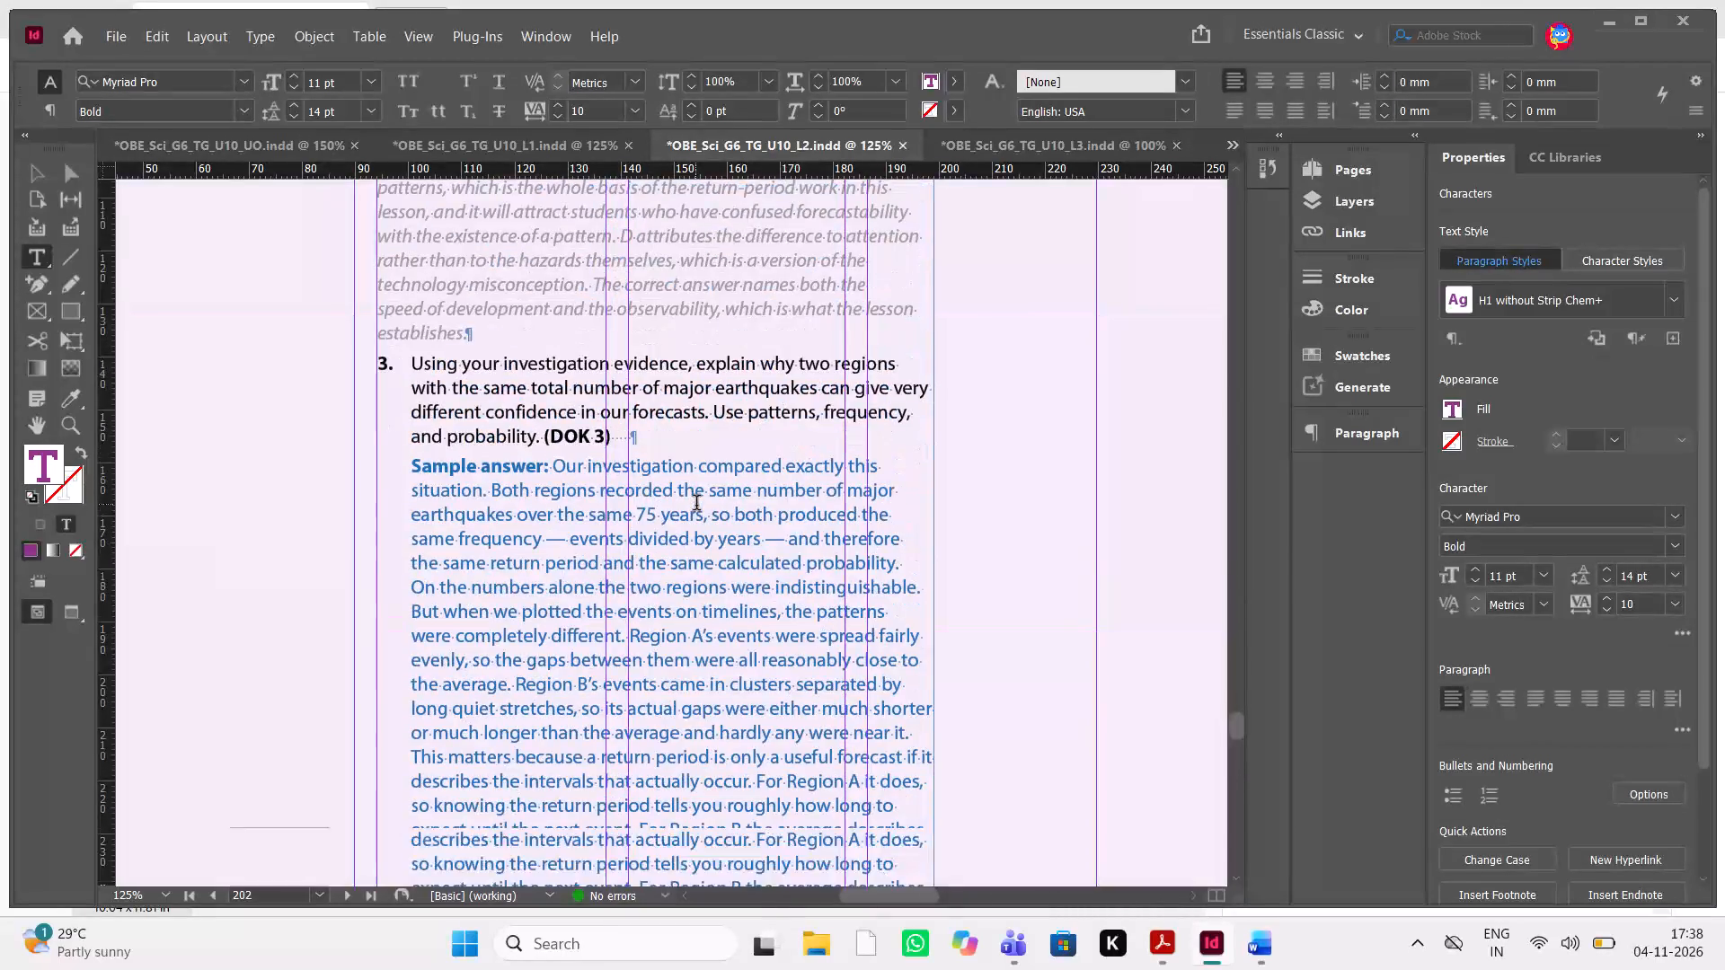
Examine the "Lesson Check — Answers" spread on pages 202 and 203 of the Lesson 2 layout with nothing selected.
scroll(696, 505, up, 3)
scroll(696, 505, right, 1)
scroll(696, 505, up, 1)
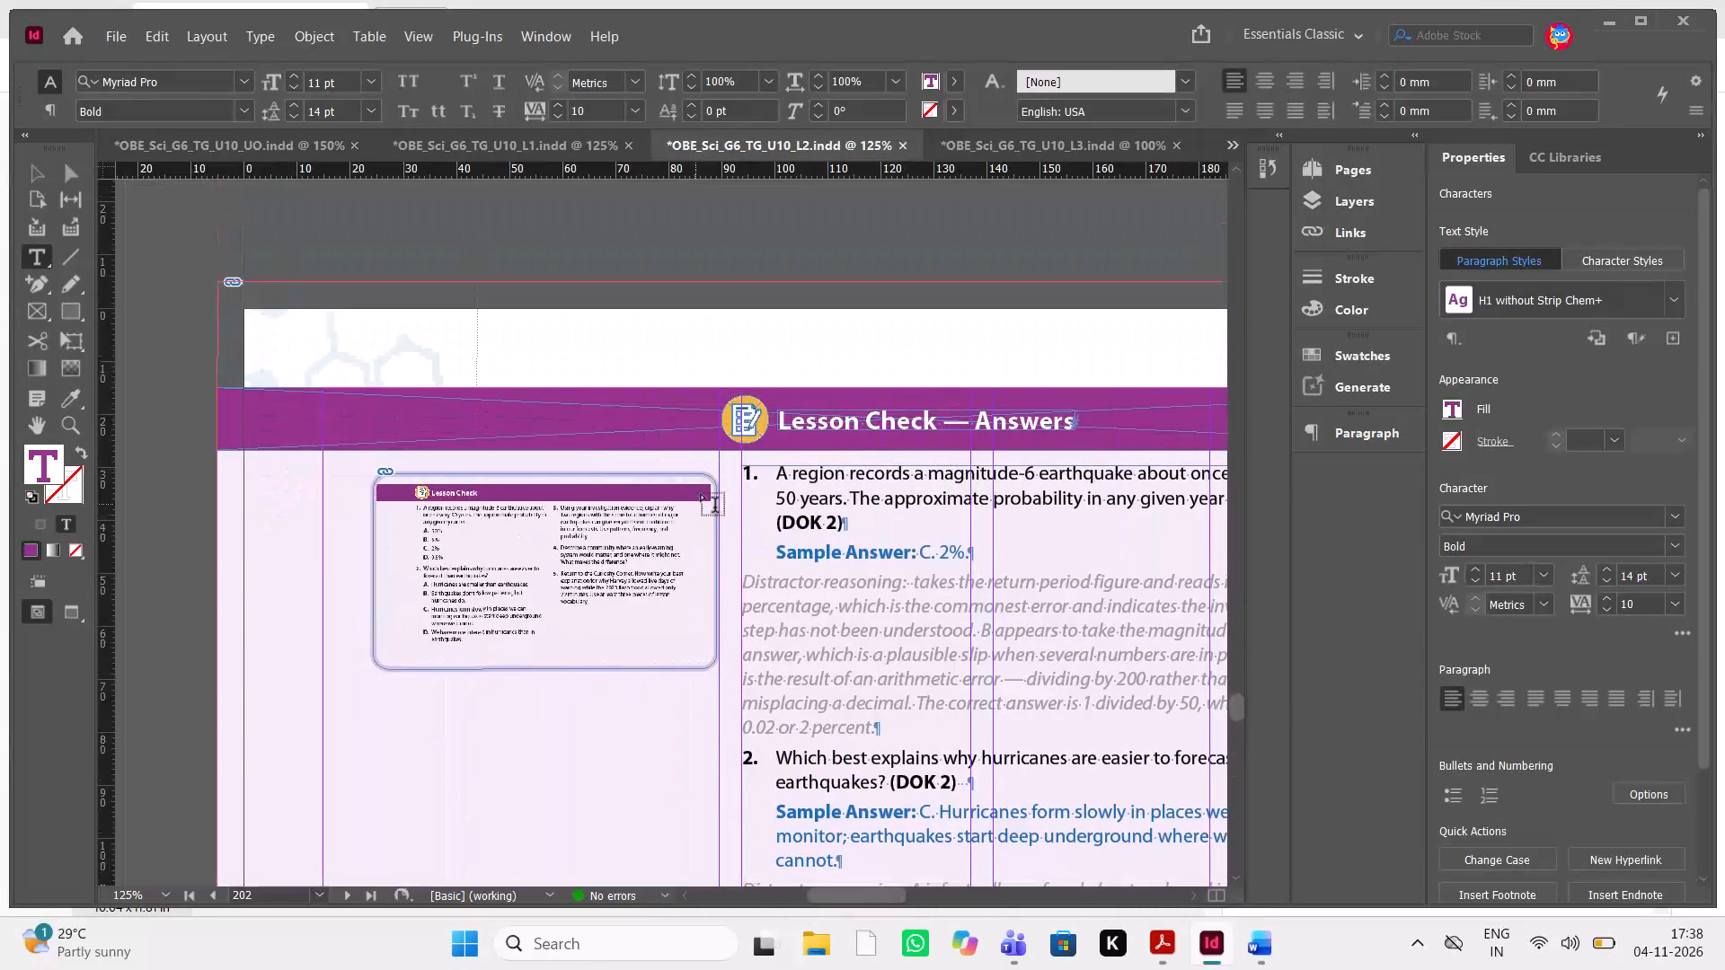
scroll(428, 560, left, 5)
scroll(428, 560, right, 3)
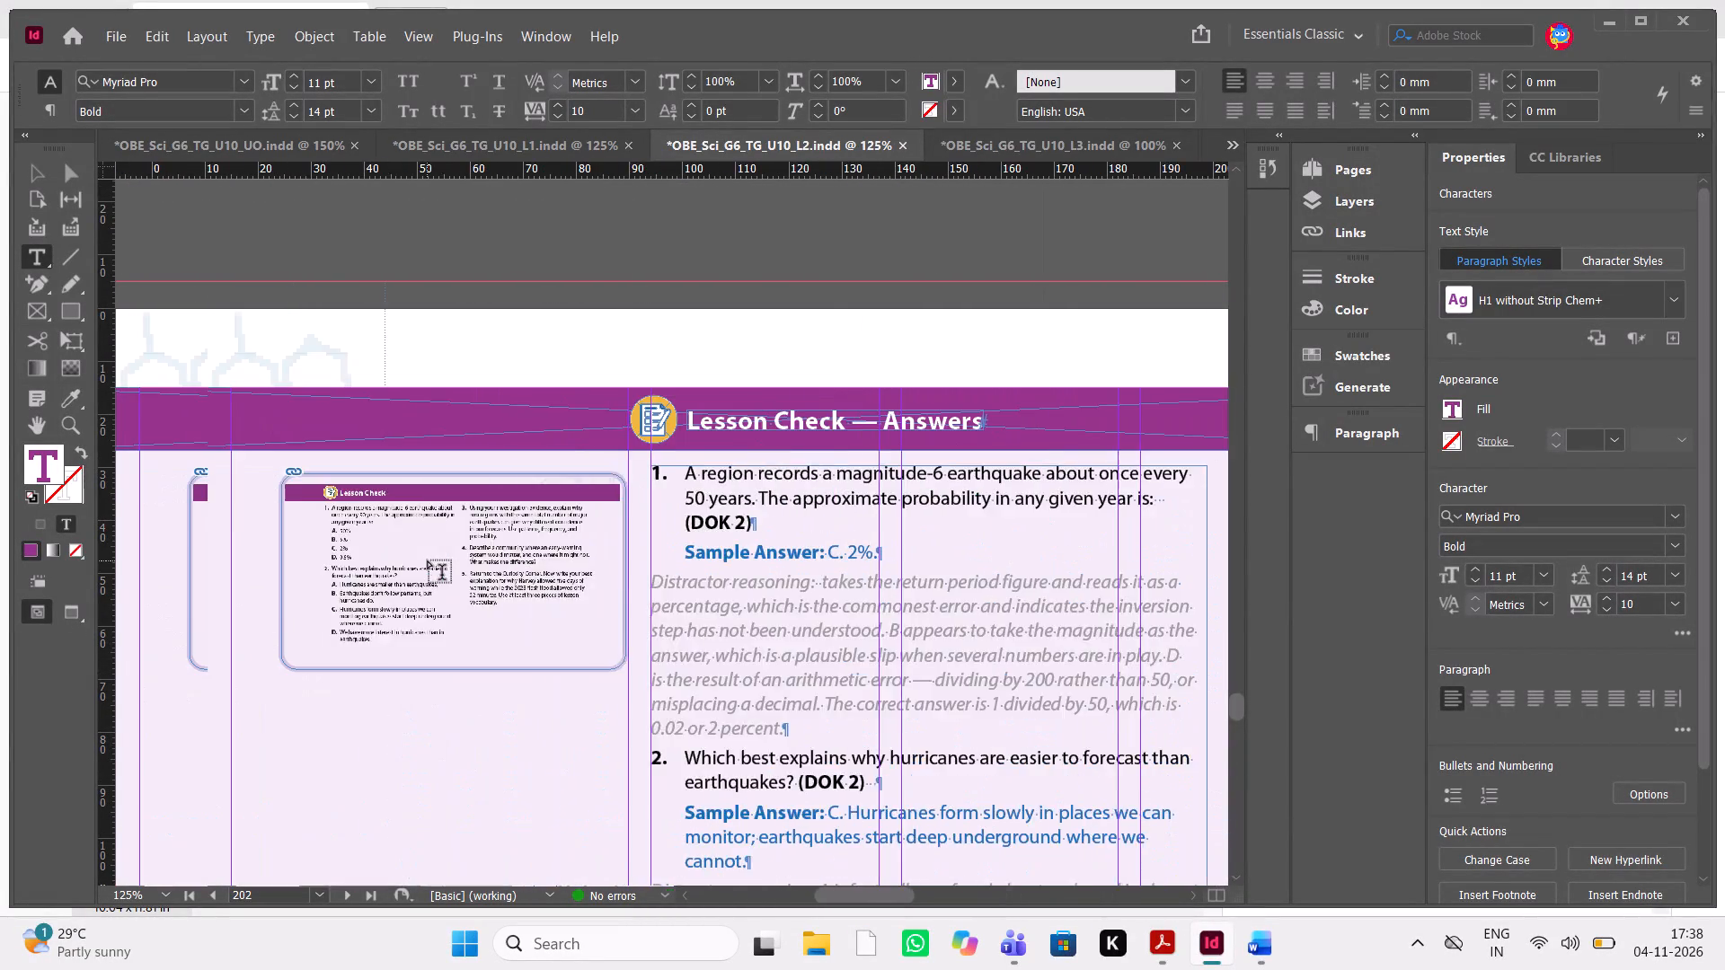
scroll(428, 560, left, 4)
scroll(767, 354, right, 1)
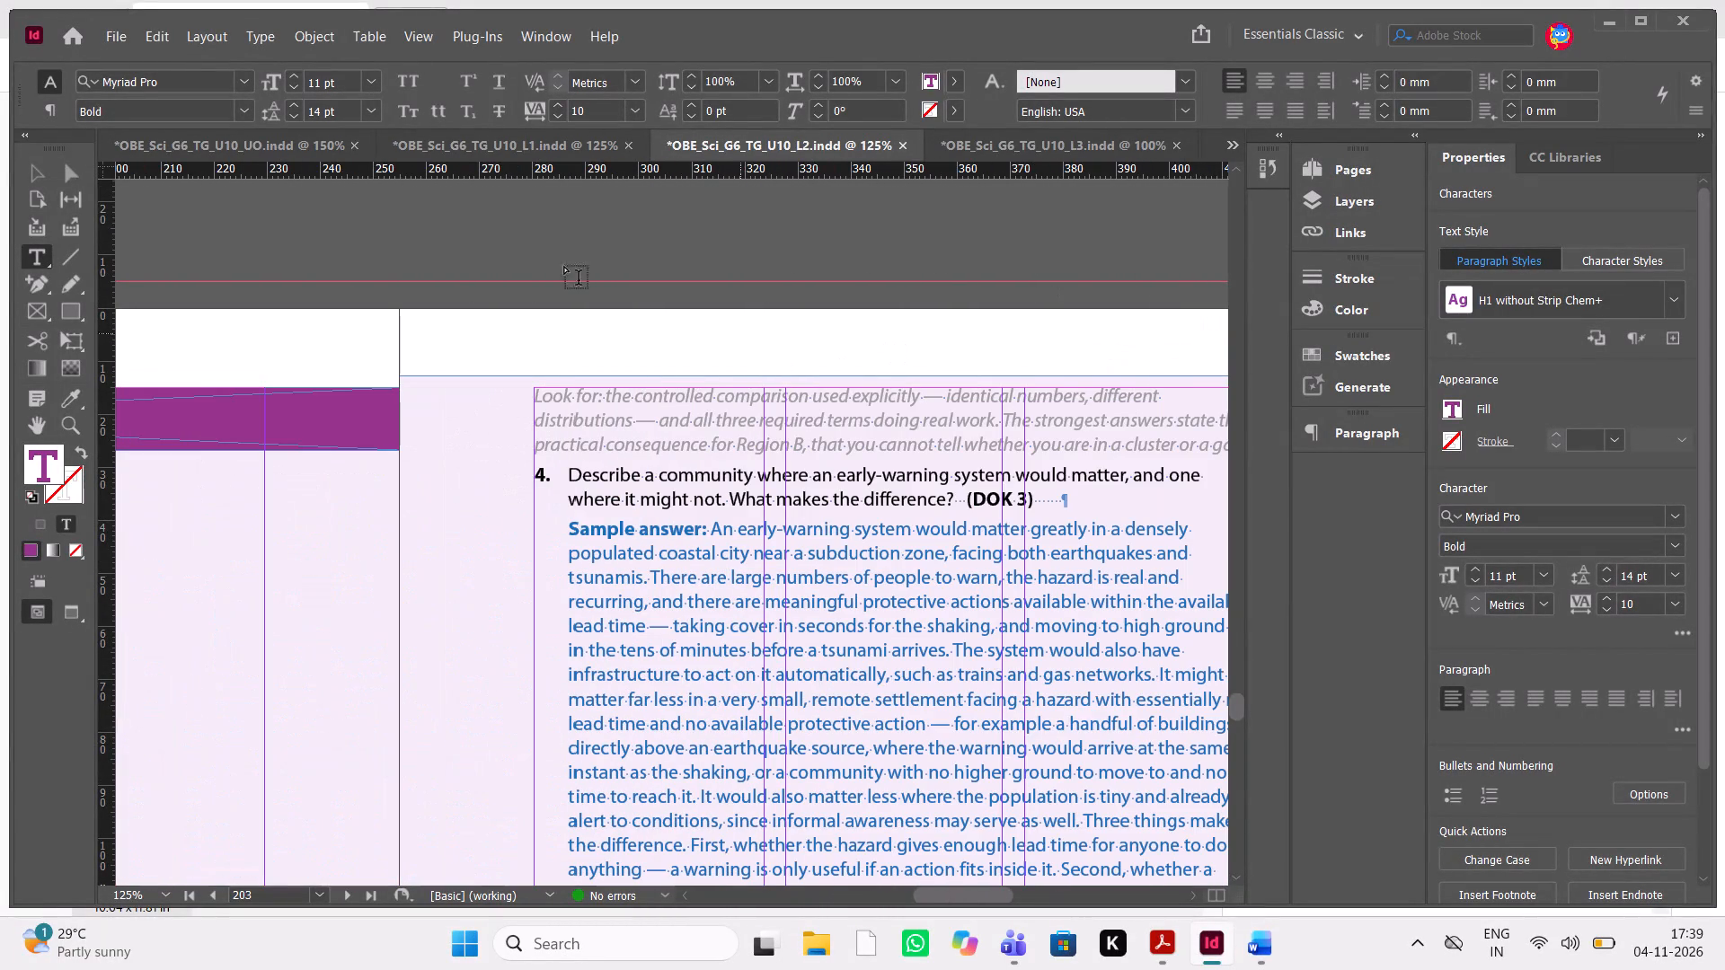
click(40, 183)
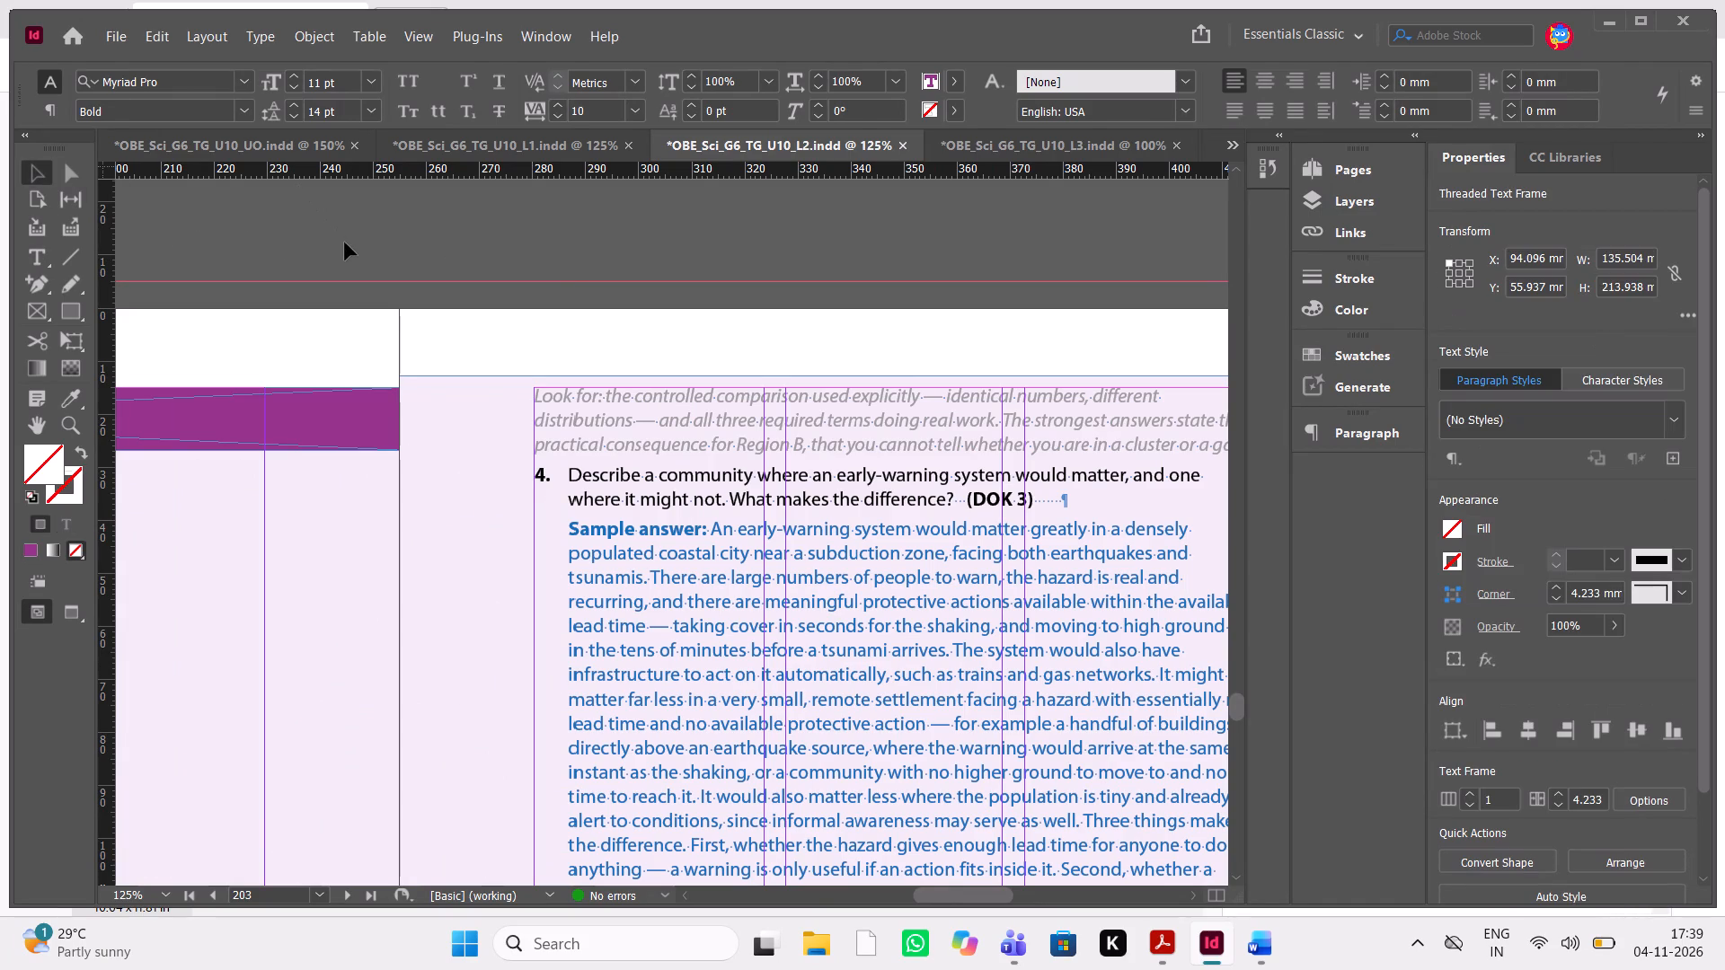
click(346, 243)
scroll(346, 243, down, 1)
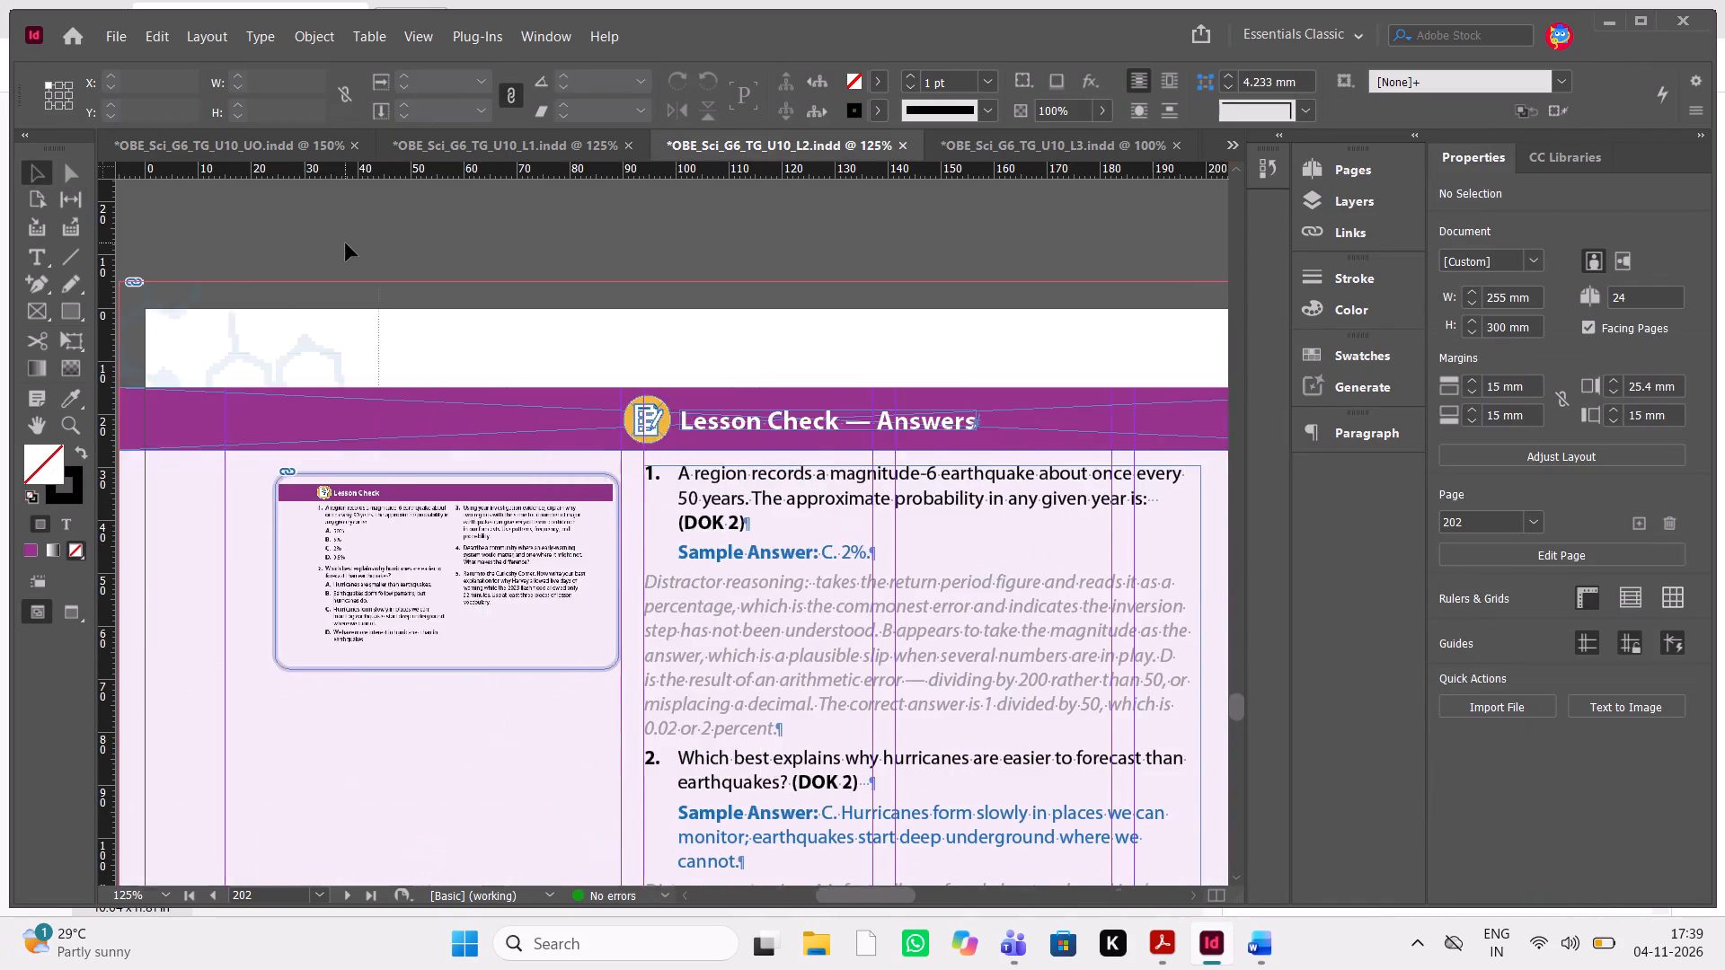
scroll(346, 243, down, 1)
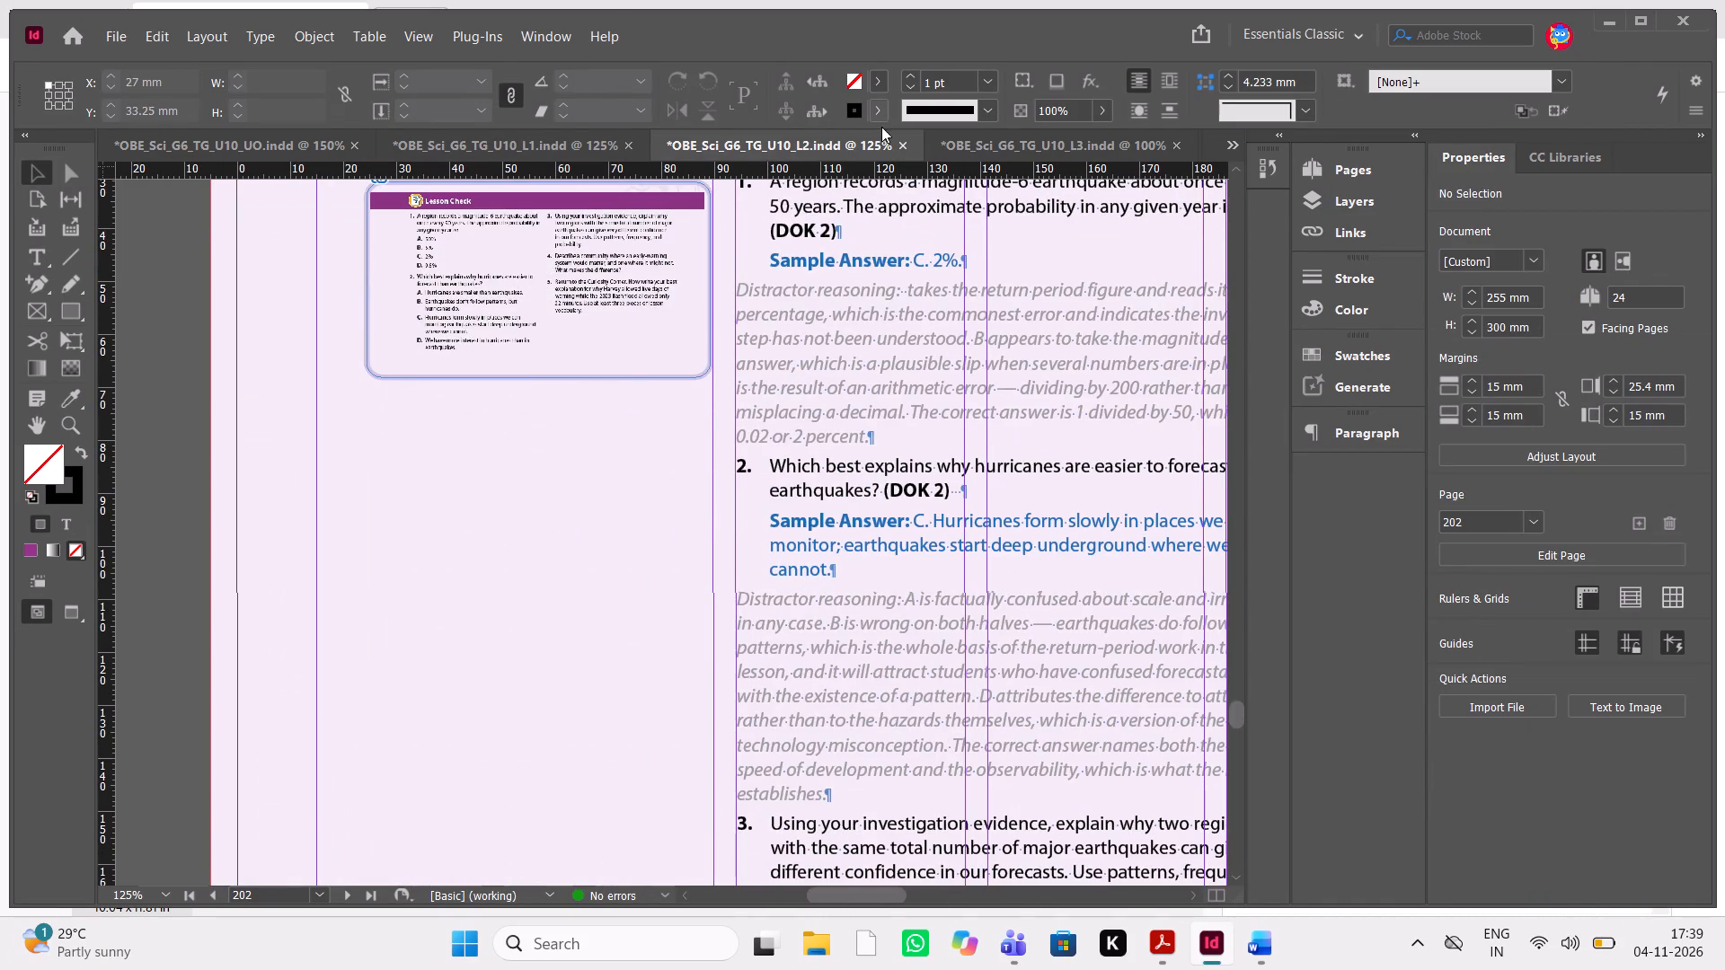
click(851, 151)
In the Lesson 1 layout, cut the Lesson Check thumbnail from the pasteboard and paste it onto page 178 beside the answers.
click(526, 154)
scroll(633, 604, down, 20)
scroll(633, 604, down, 6)
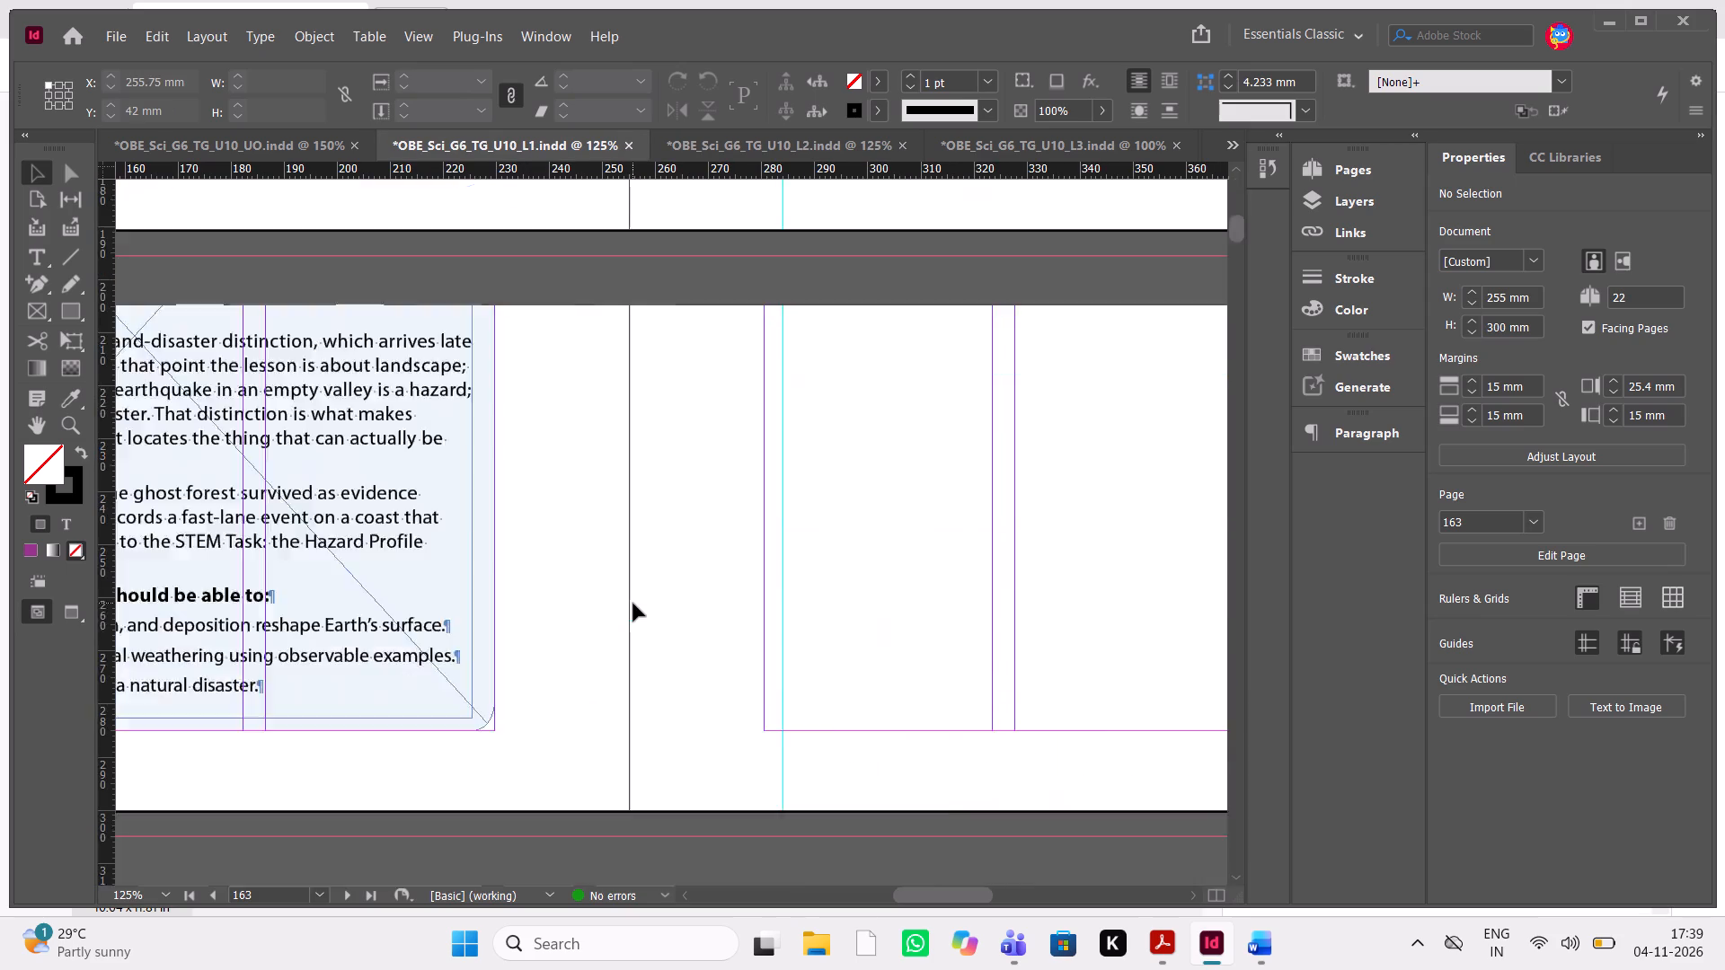
scroll(633, 604, down, 20)
scroll(633, 604, down, 11)
scroll(633, 604, down, 10)
scroll(633, 604, up, 1)
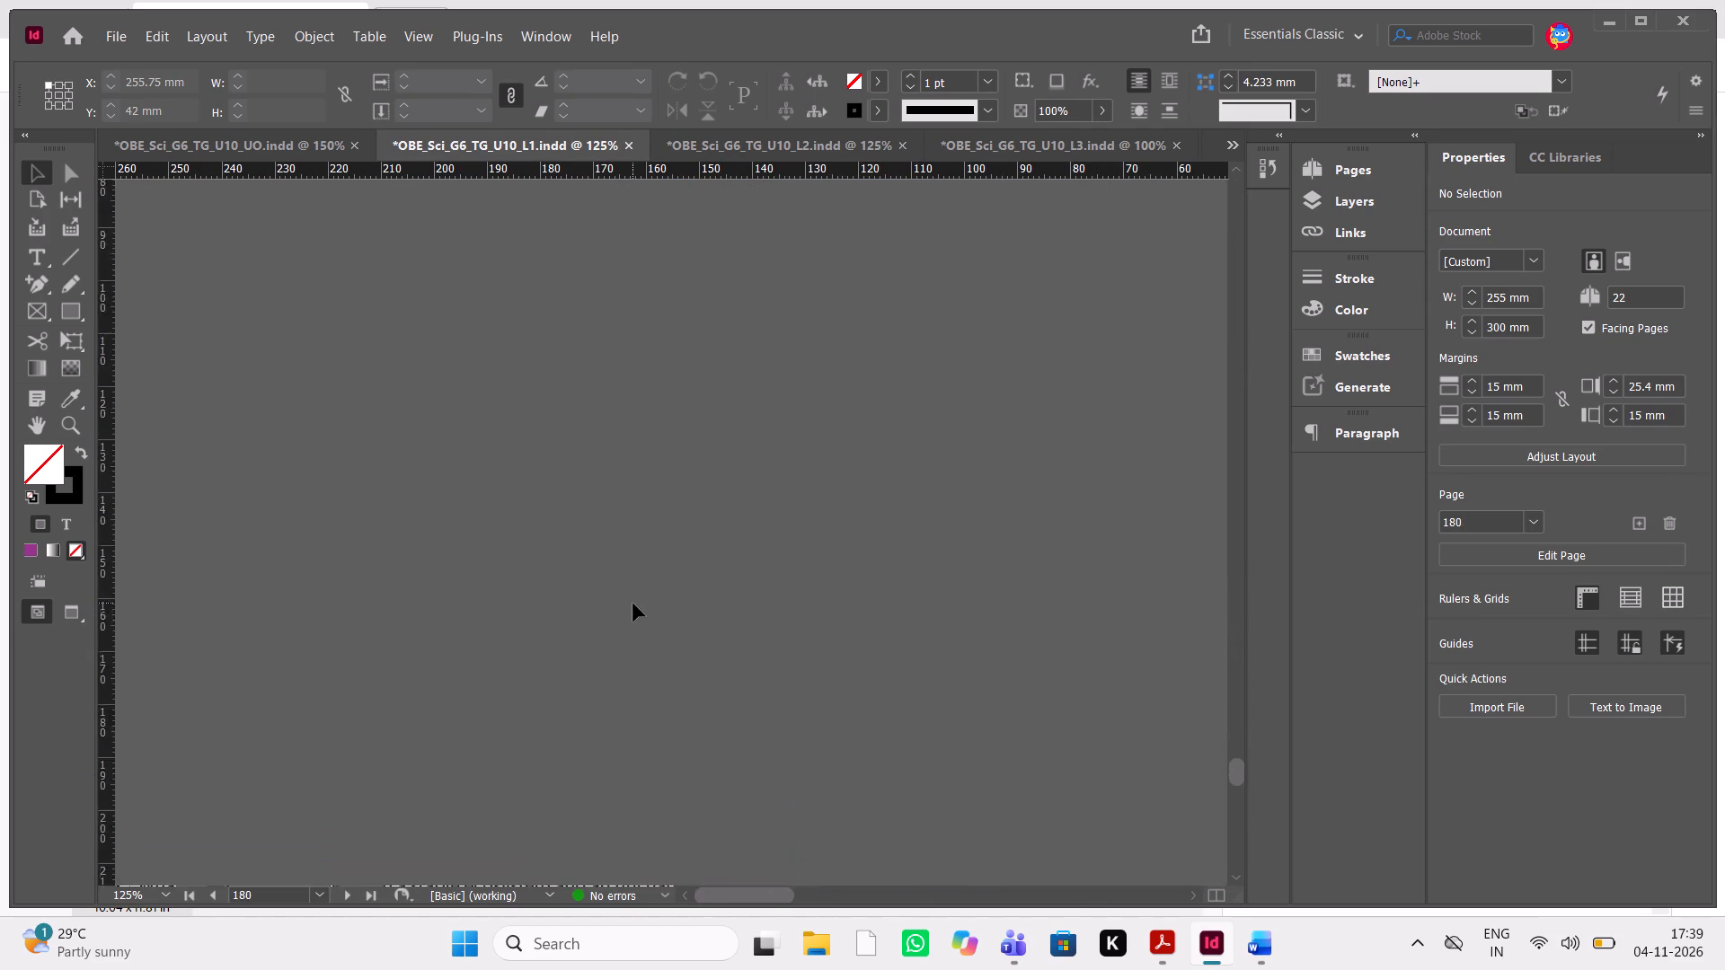
scroll(633, 604, up, 1)
scroll(633, 604, down, 11)
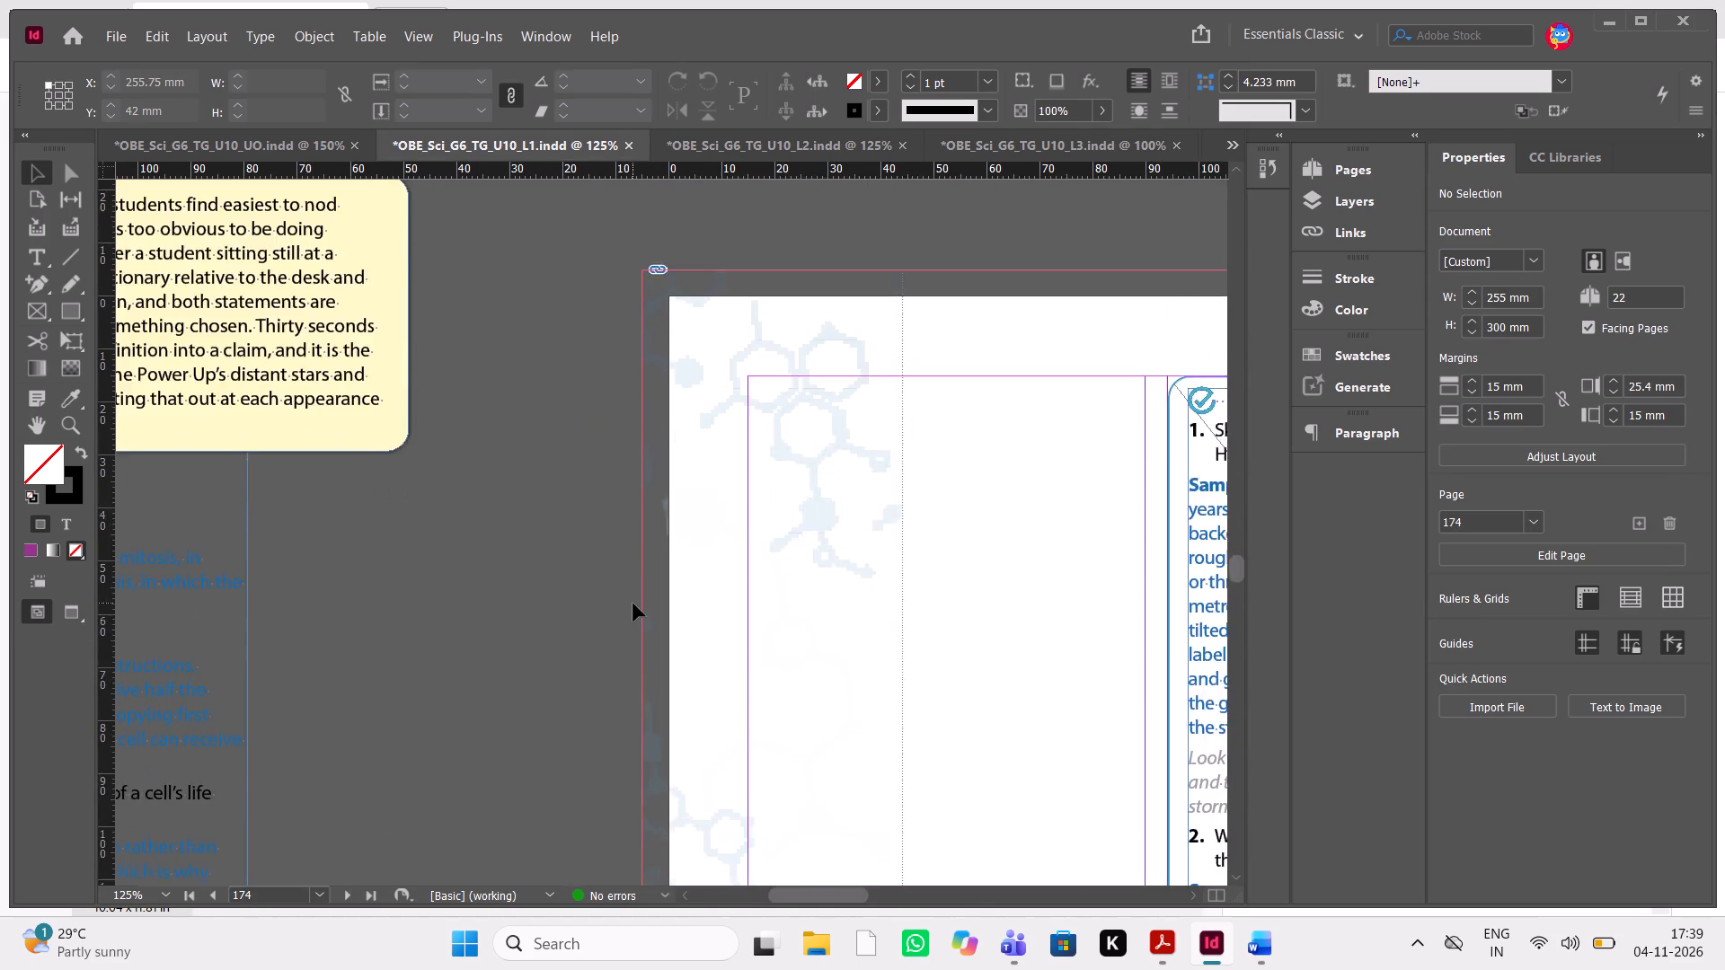
scroll(633, 604, down, 16)
scroll(633, 604, up, 1)
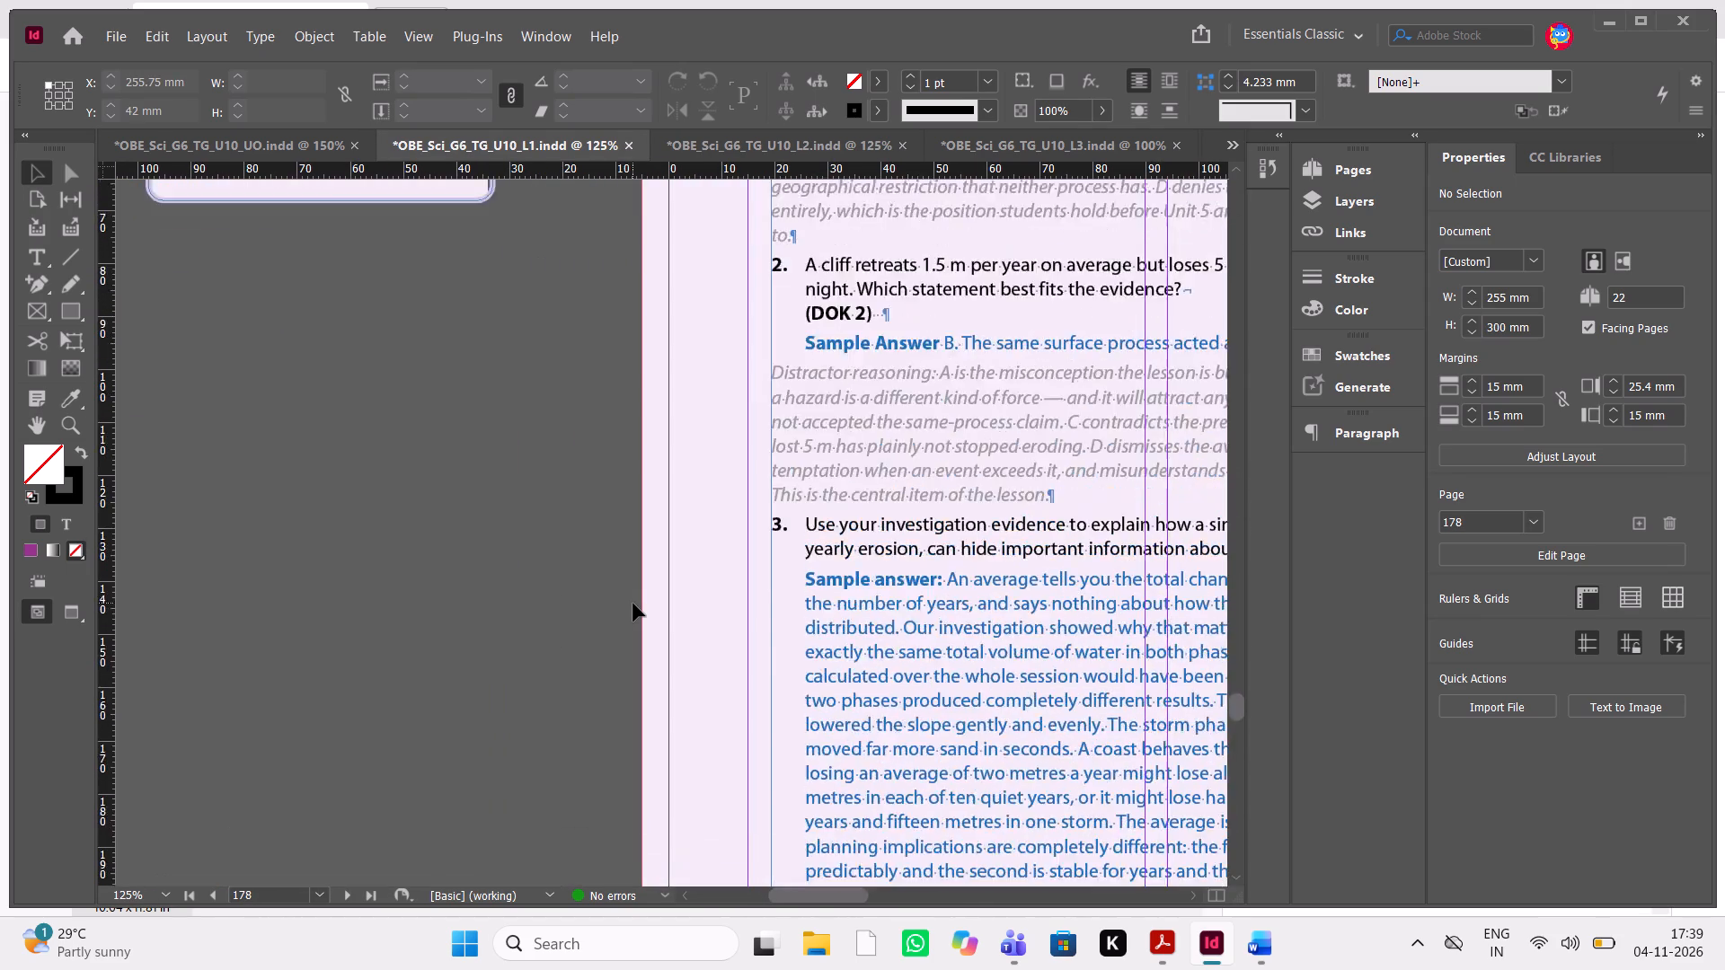
scroll(633, 604, up, 1)
scroll(633, 604, right, 1)
drag(361, 210, 843, 678)
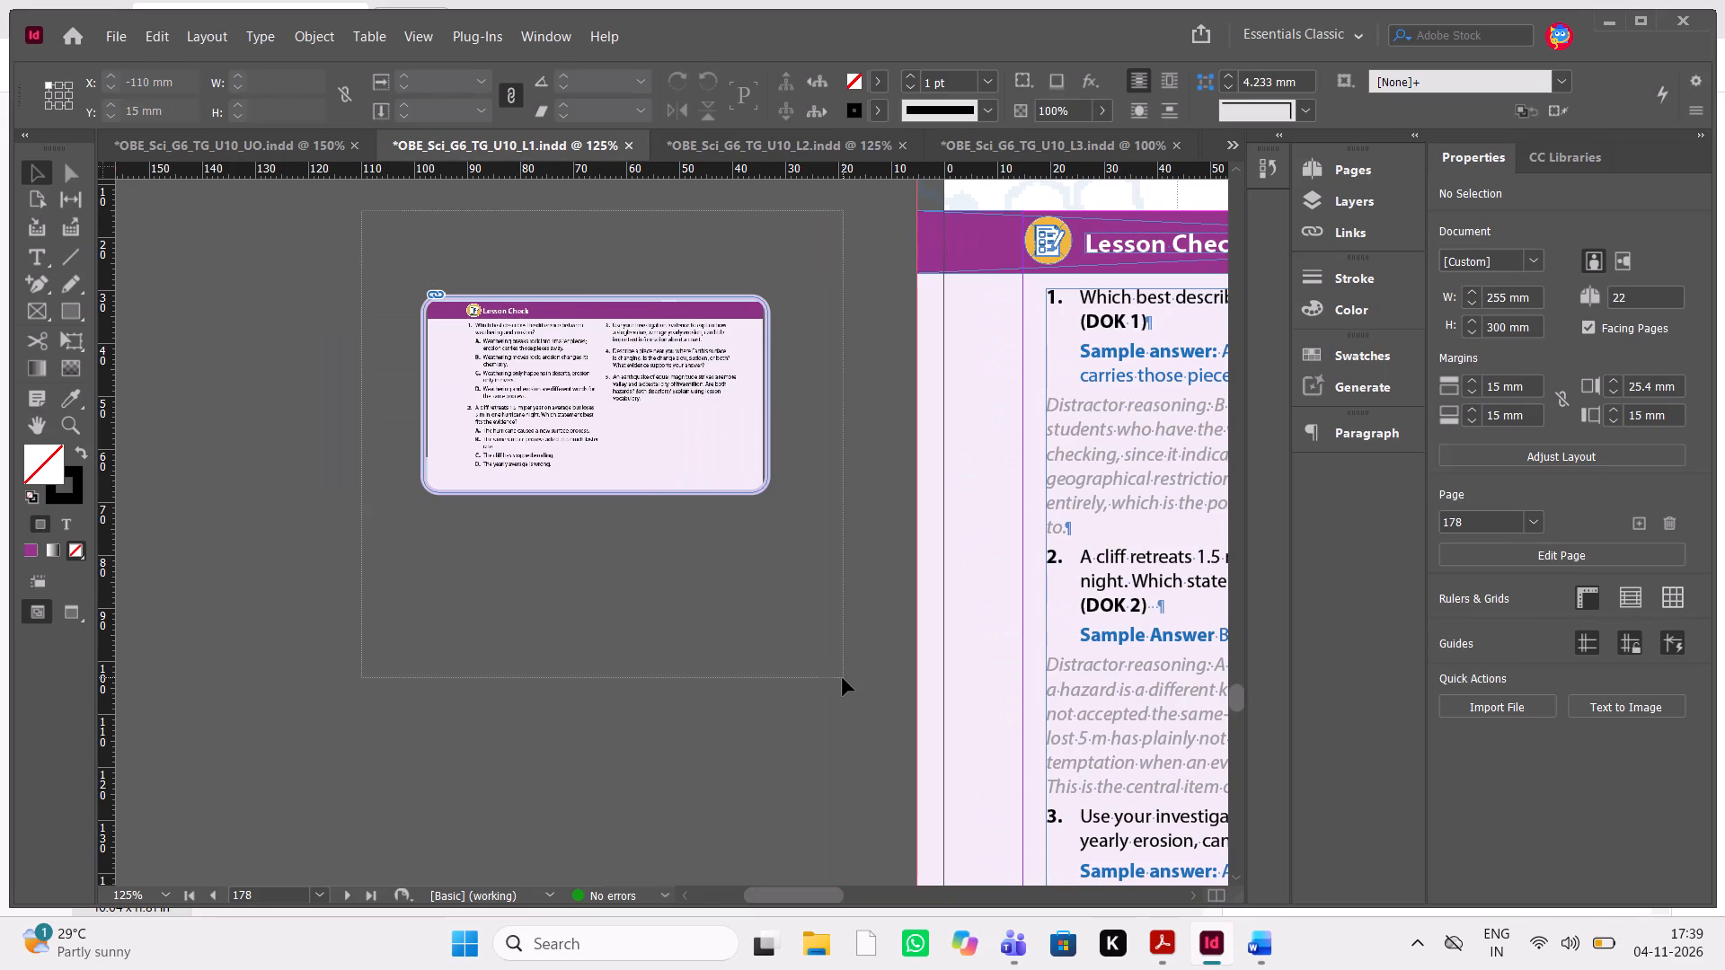
drag(843, 678, 847, 679)
key(ctrl+x)
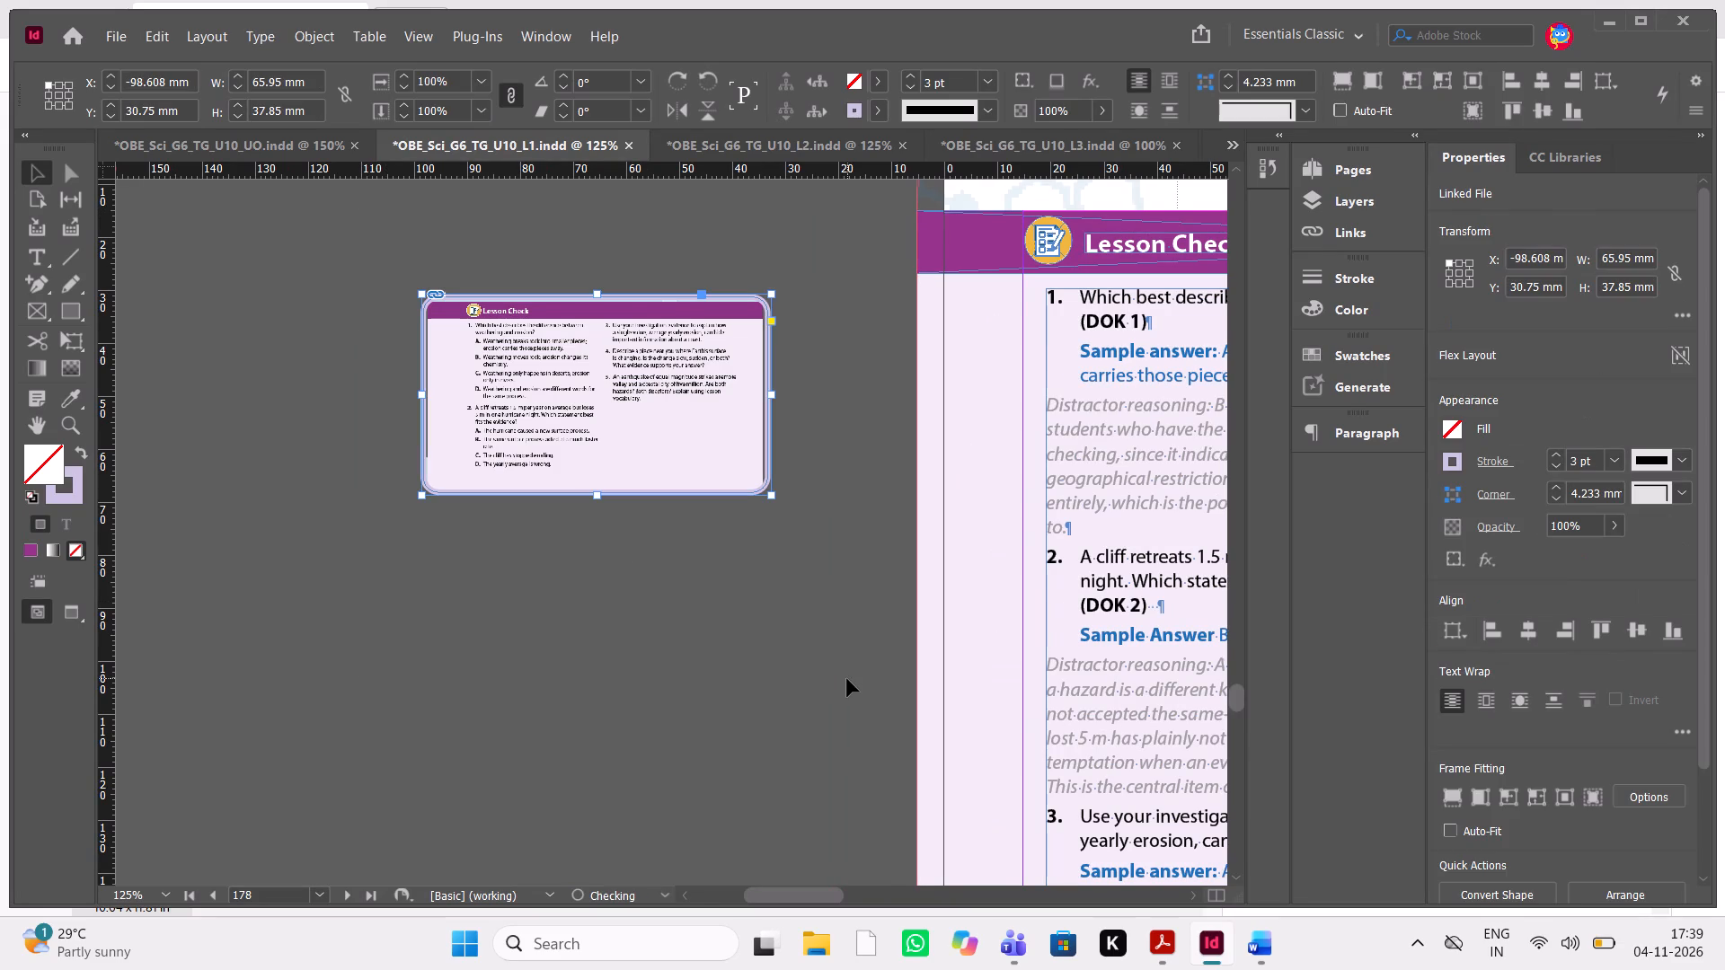
scroll(847, 679, left, 7)
scroll(847, 679, right, 1)
key(ctrl+v)
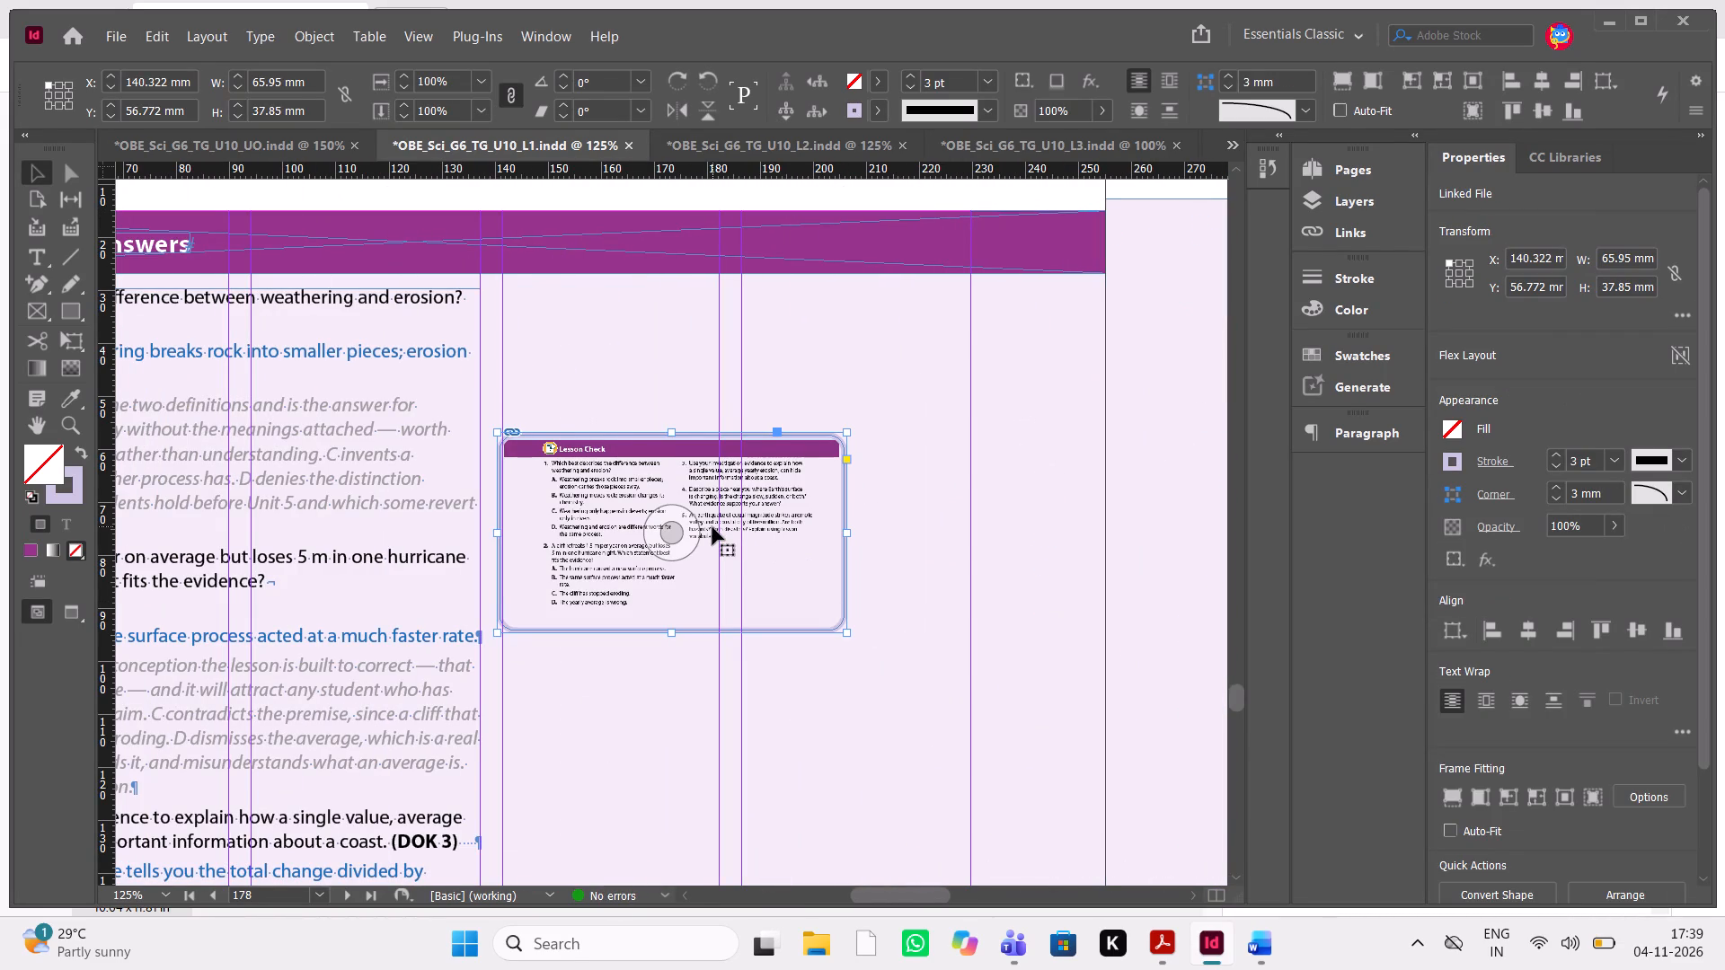
Move the pasted Lesson Check thumbnail under the purple heading band, to about X 150.3 mm and Y 31.3 mm on page 178.
key(shift+Up)
key(shift+Up)
key(shift+Up)
key(shift+Up)
key(shift+Up)
key(shift+Up)
key(shift+Up)
key(shift+Up)
key(shift+Up)
key(shift+Up)
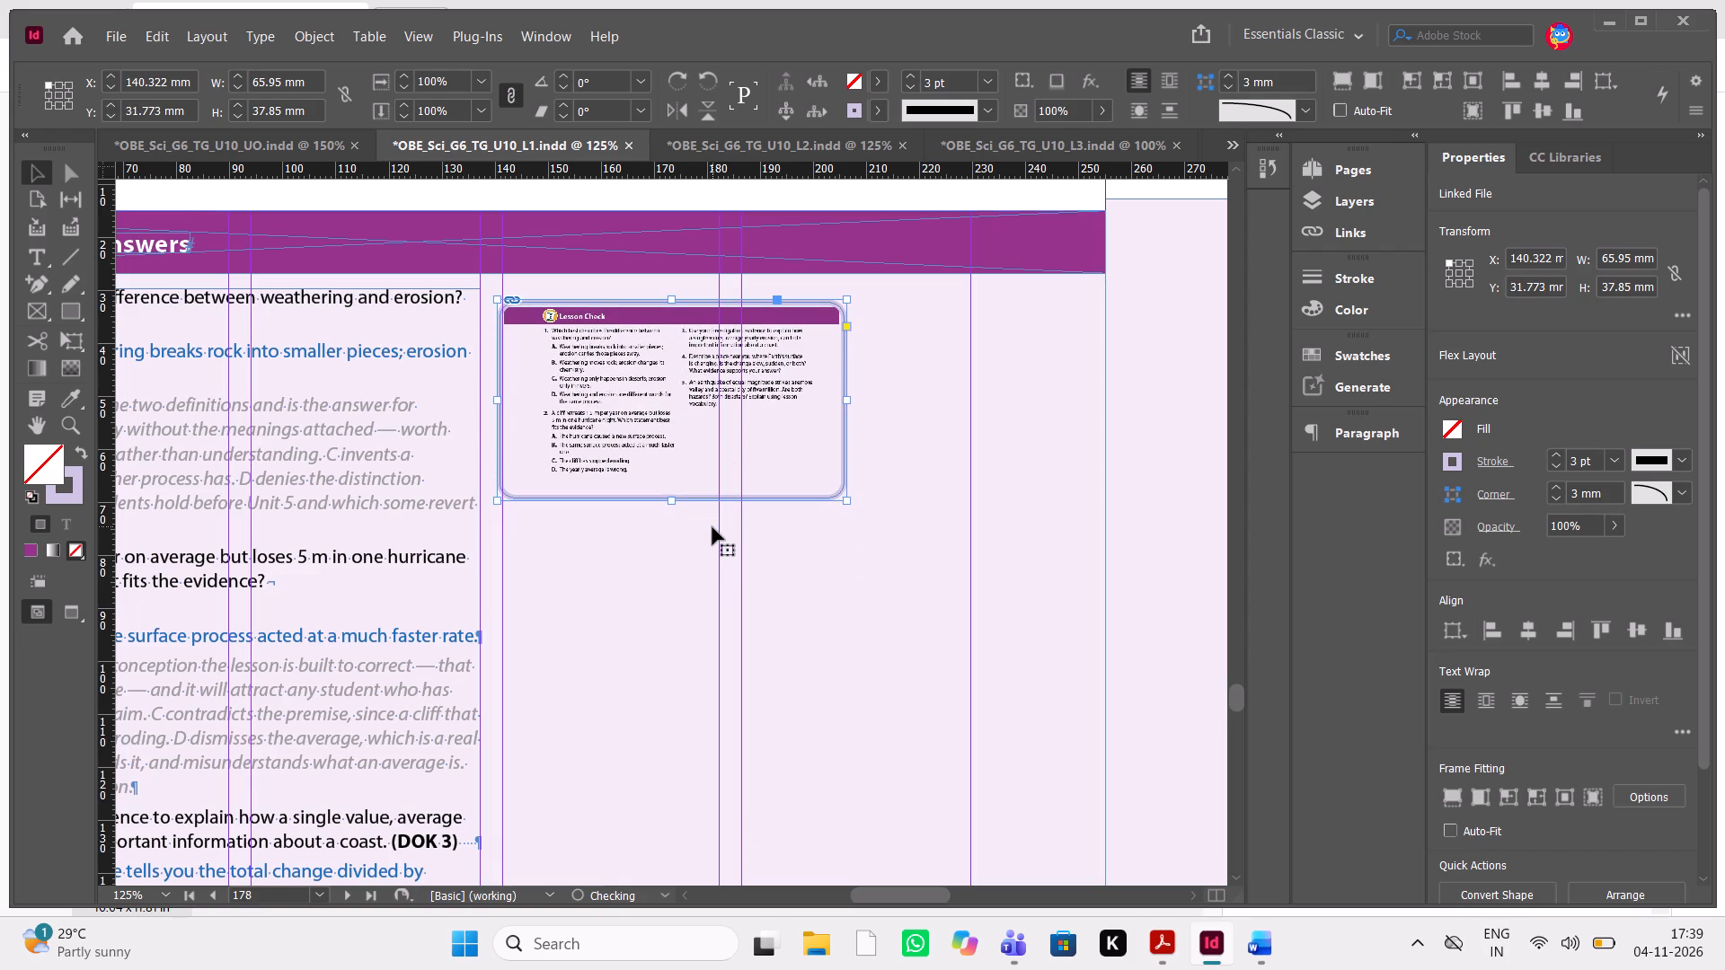
key(shift+Right)
key(shift+Right)
key(shift+Right)
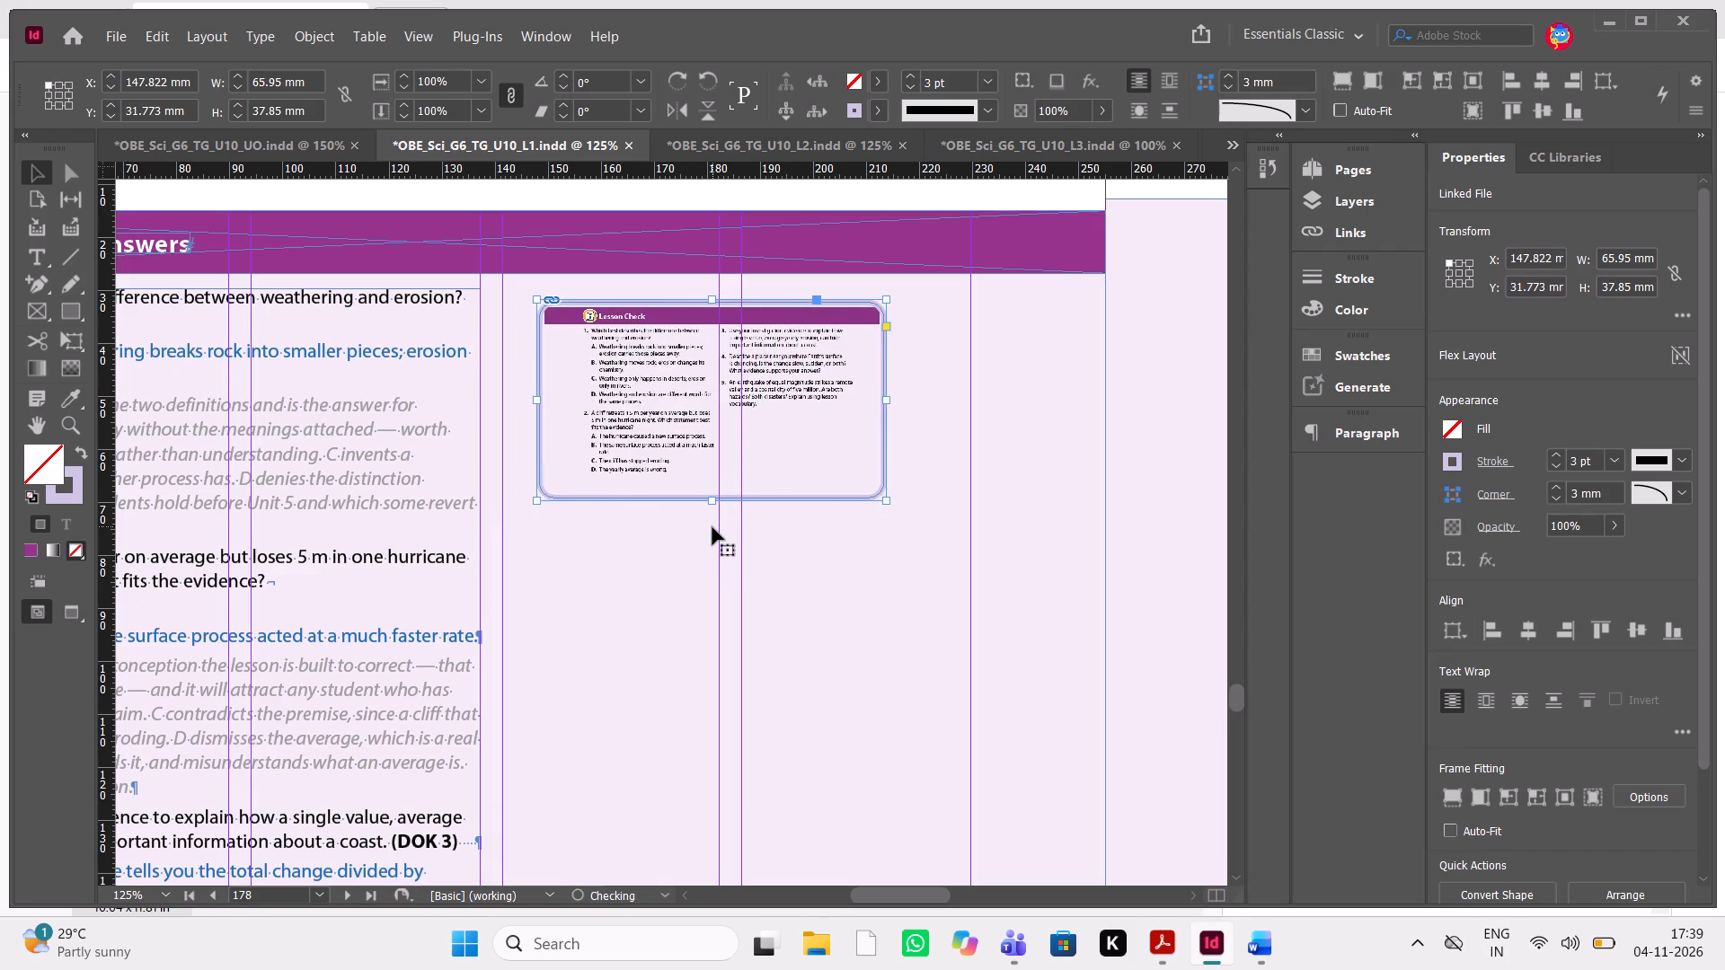
key(shift+Right)
key(shift+Right)
key(shift+Right)
key(shift+Right)
key(shift+Right)
key(shift+Right)
key(Up)
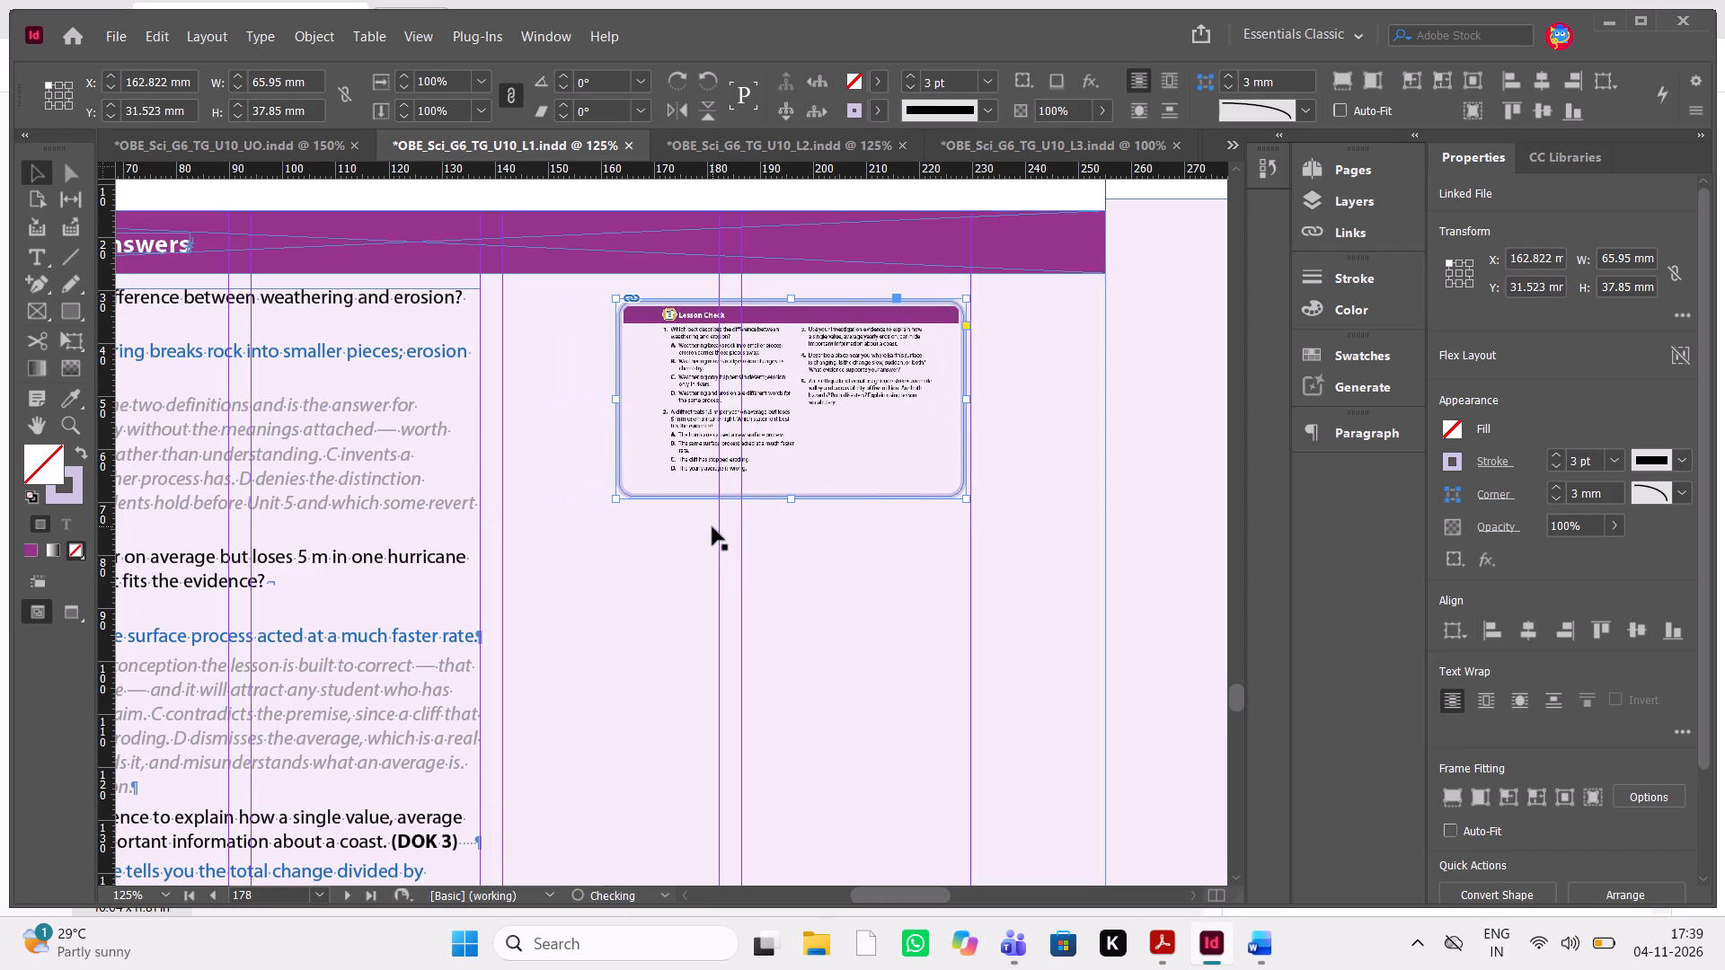
key(Up)
key(Right)
key(Right)
key(Right)
key(Left)
key(Left)
key(Left)
key(Left)
key(Left)
key(Left)
key(Left)
key(Left)
key(Left)
key(Left)
key(Left)
key(Left)
key(Left)
key(Left)
key(Left)
key(Left)
key(Left)
key(Left)
key(Left)
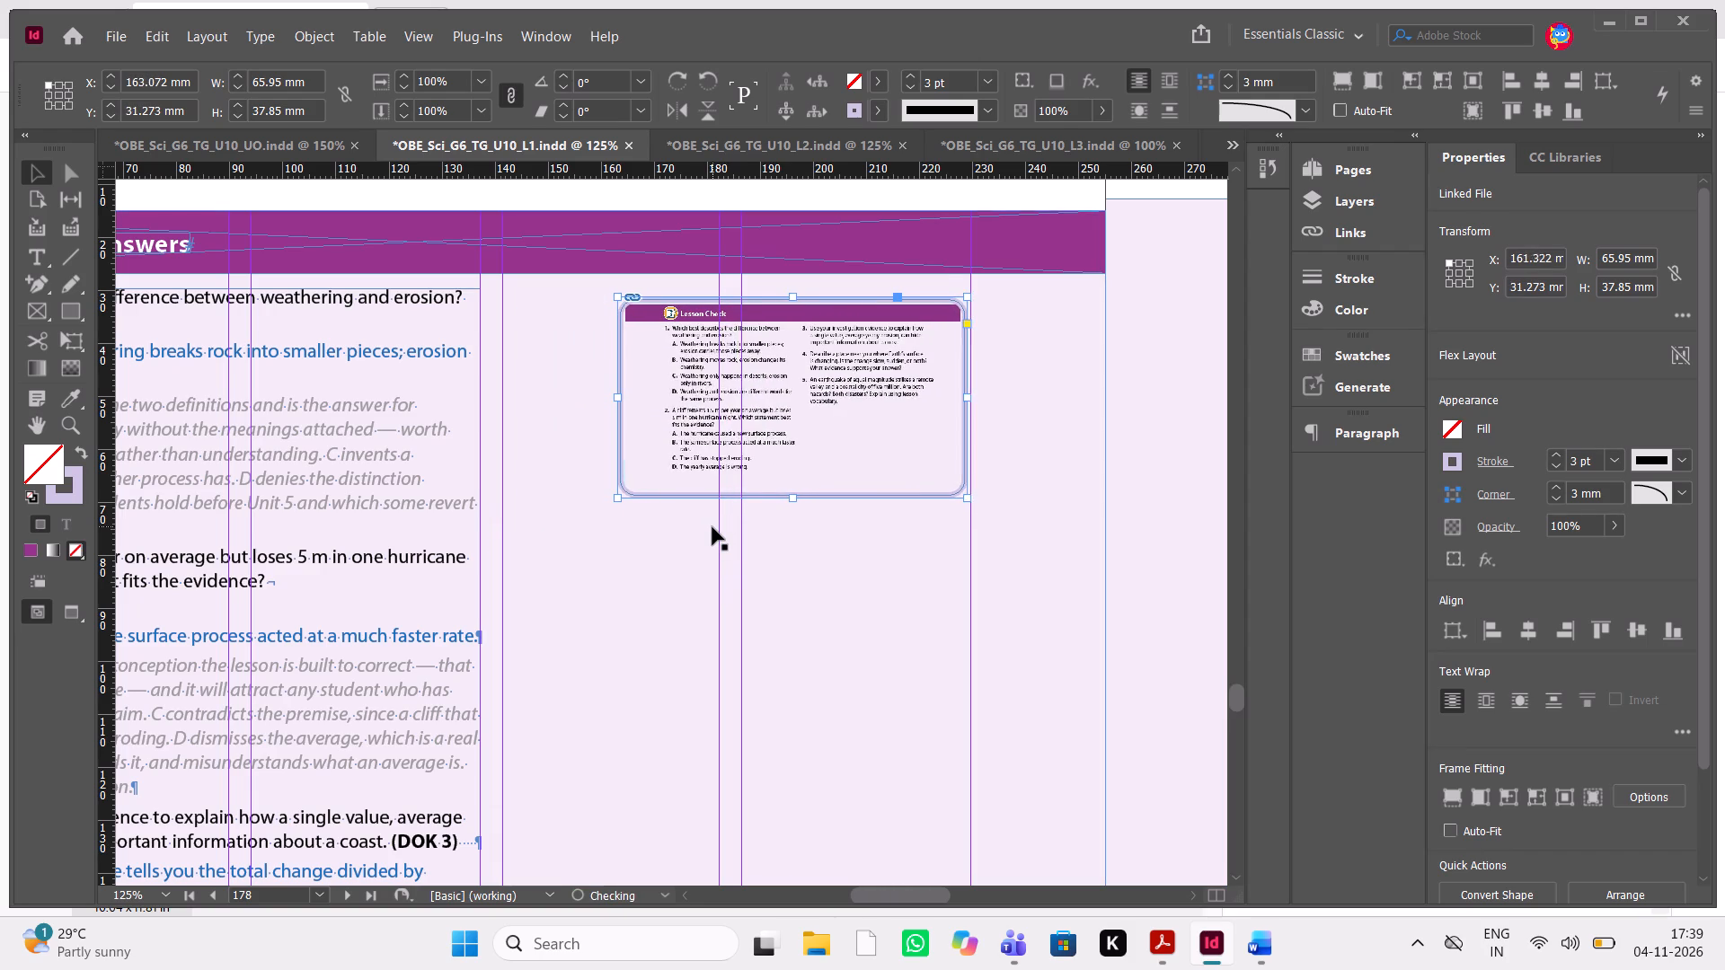
key(Left)
key(Left)
key(Left)
key(Left)
key(Left)
key(Left)
key(Left)
key(Left)
key(Left)
key(Left)
key(Left)
key(Left)
key(Left)
key(Left)
key(Left)
key(Left)
key(Left)
key(Left)
key(Left)
key(Left)
key(Left)
key(Left)
key(Left)
key(Left)
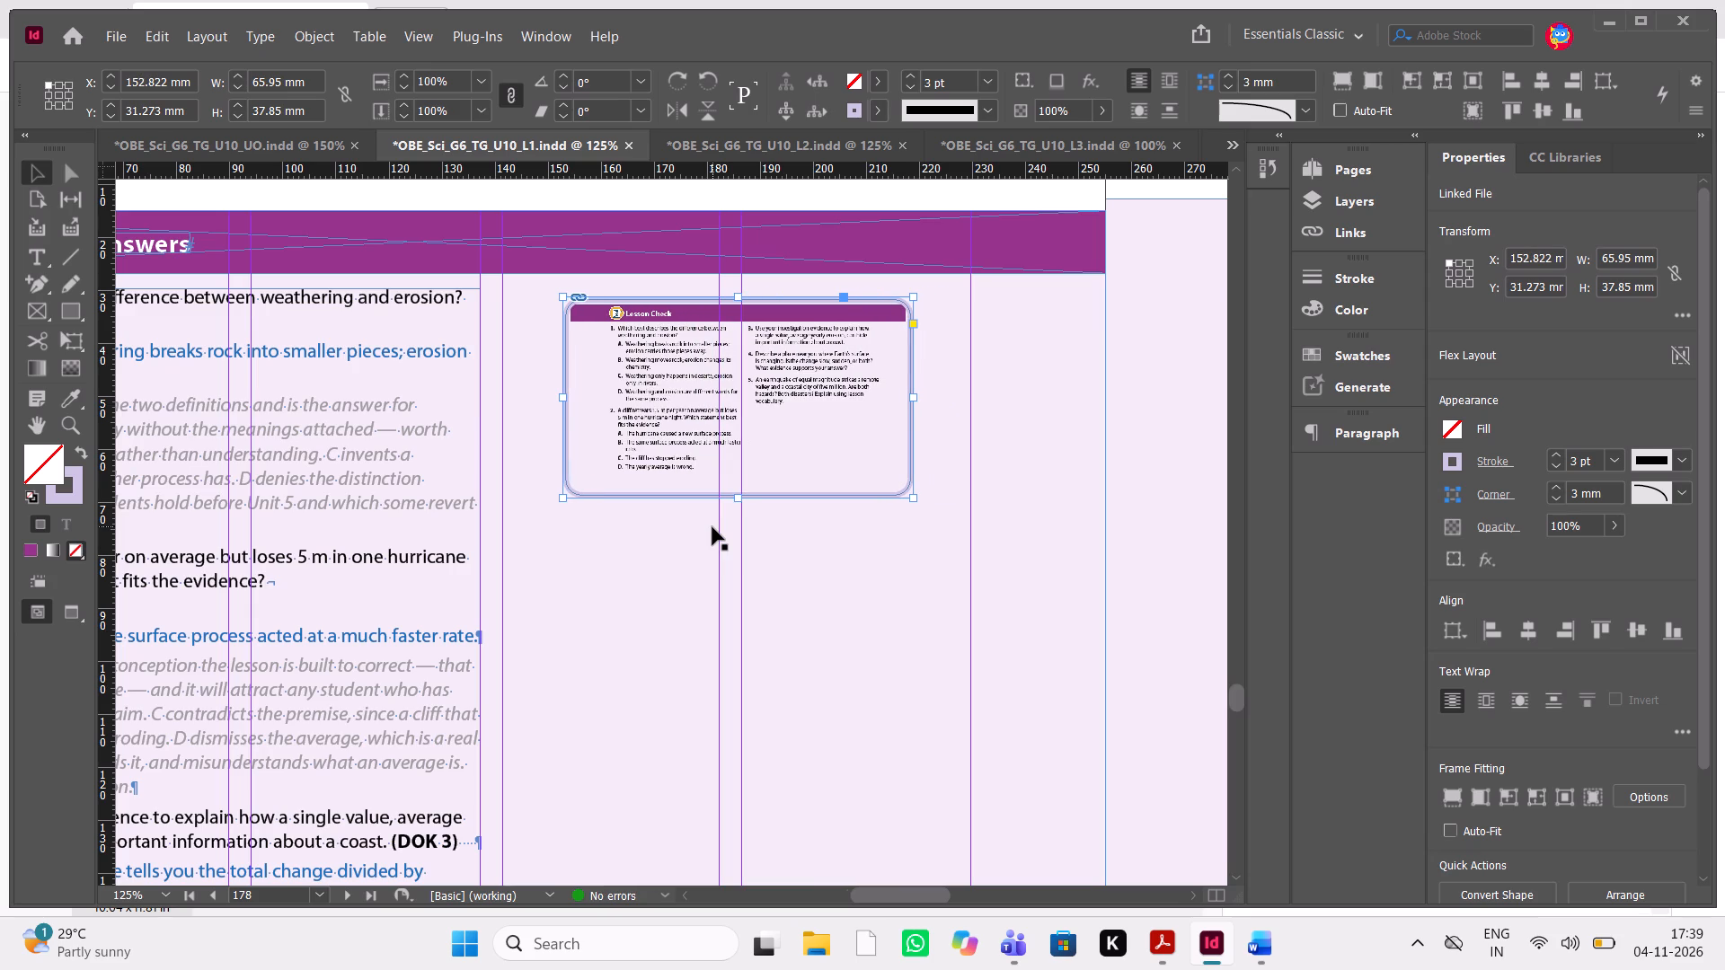
key(shift+Up)
key(shift+Left)
key(shift+Down)
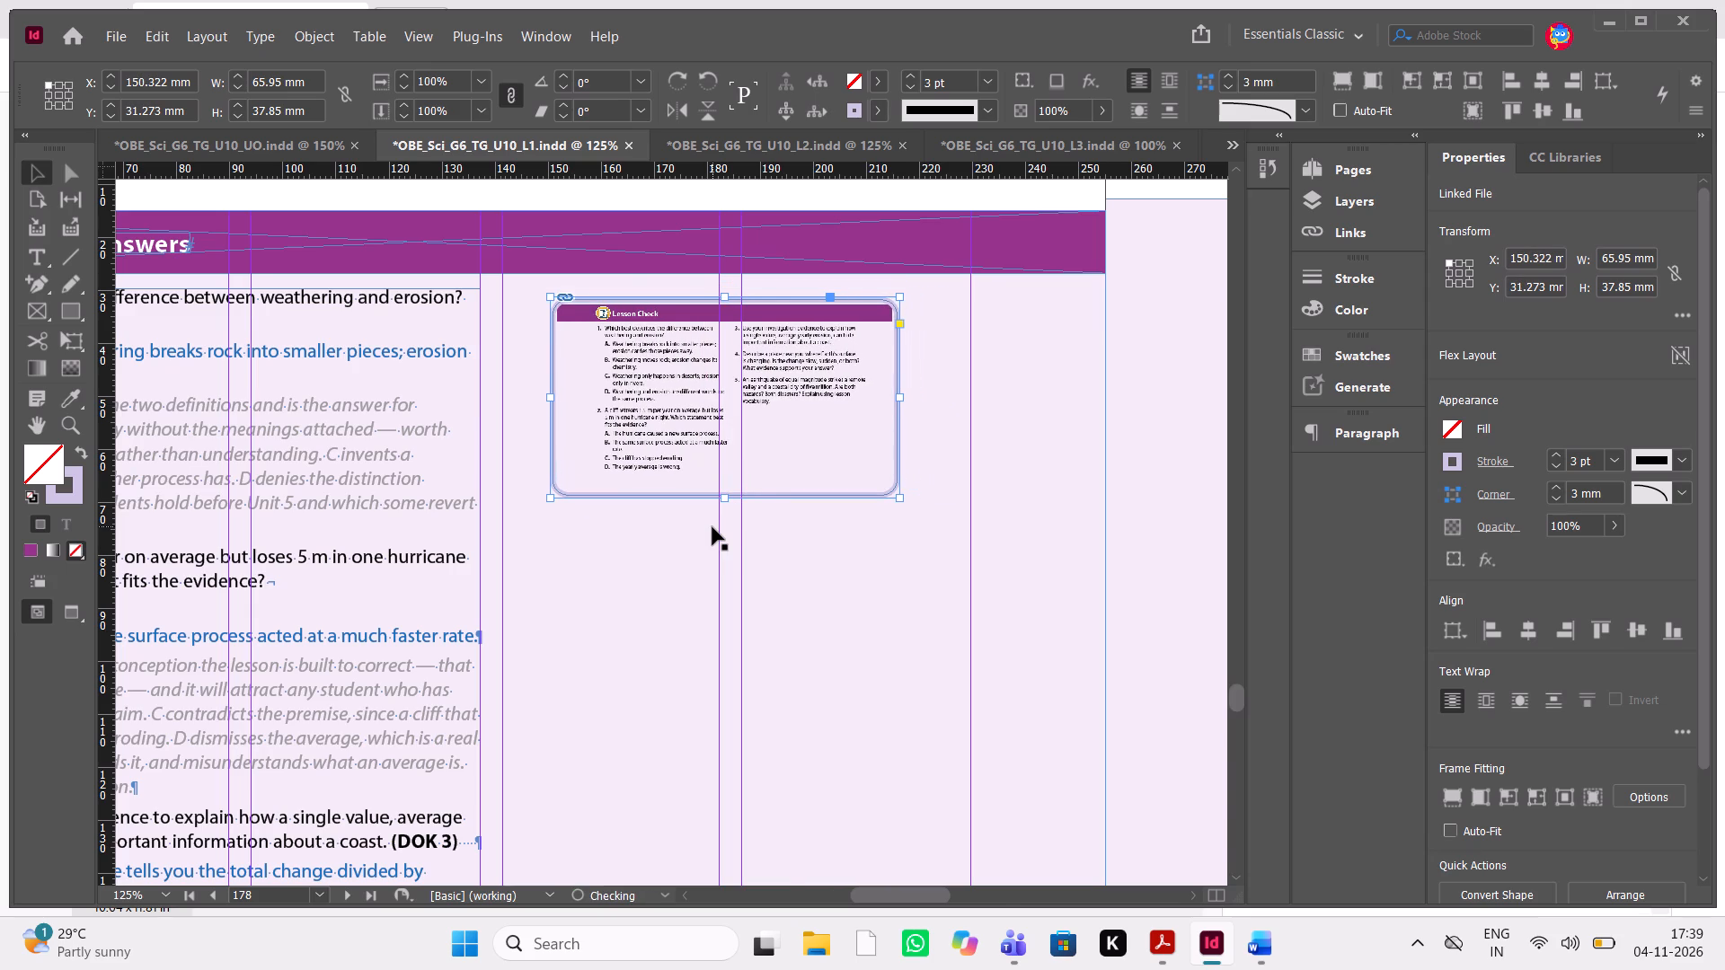
Look through pages 176 to 180 of the Lesson 1 layout, checking the "Lesson Check — Answers" spread against its neighbouring pages.
scroll(712, 527, left, 2)
scroll(712, 527, right, 1)
scroll(712, 527, left, 2)
scroll(712, 527, down, 3)
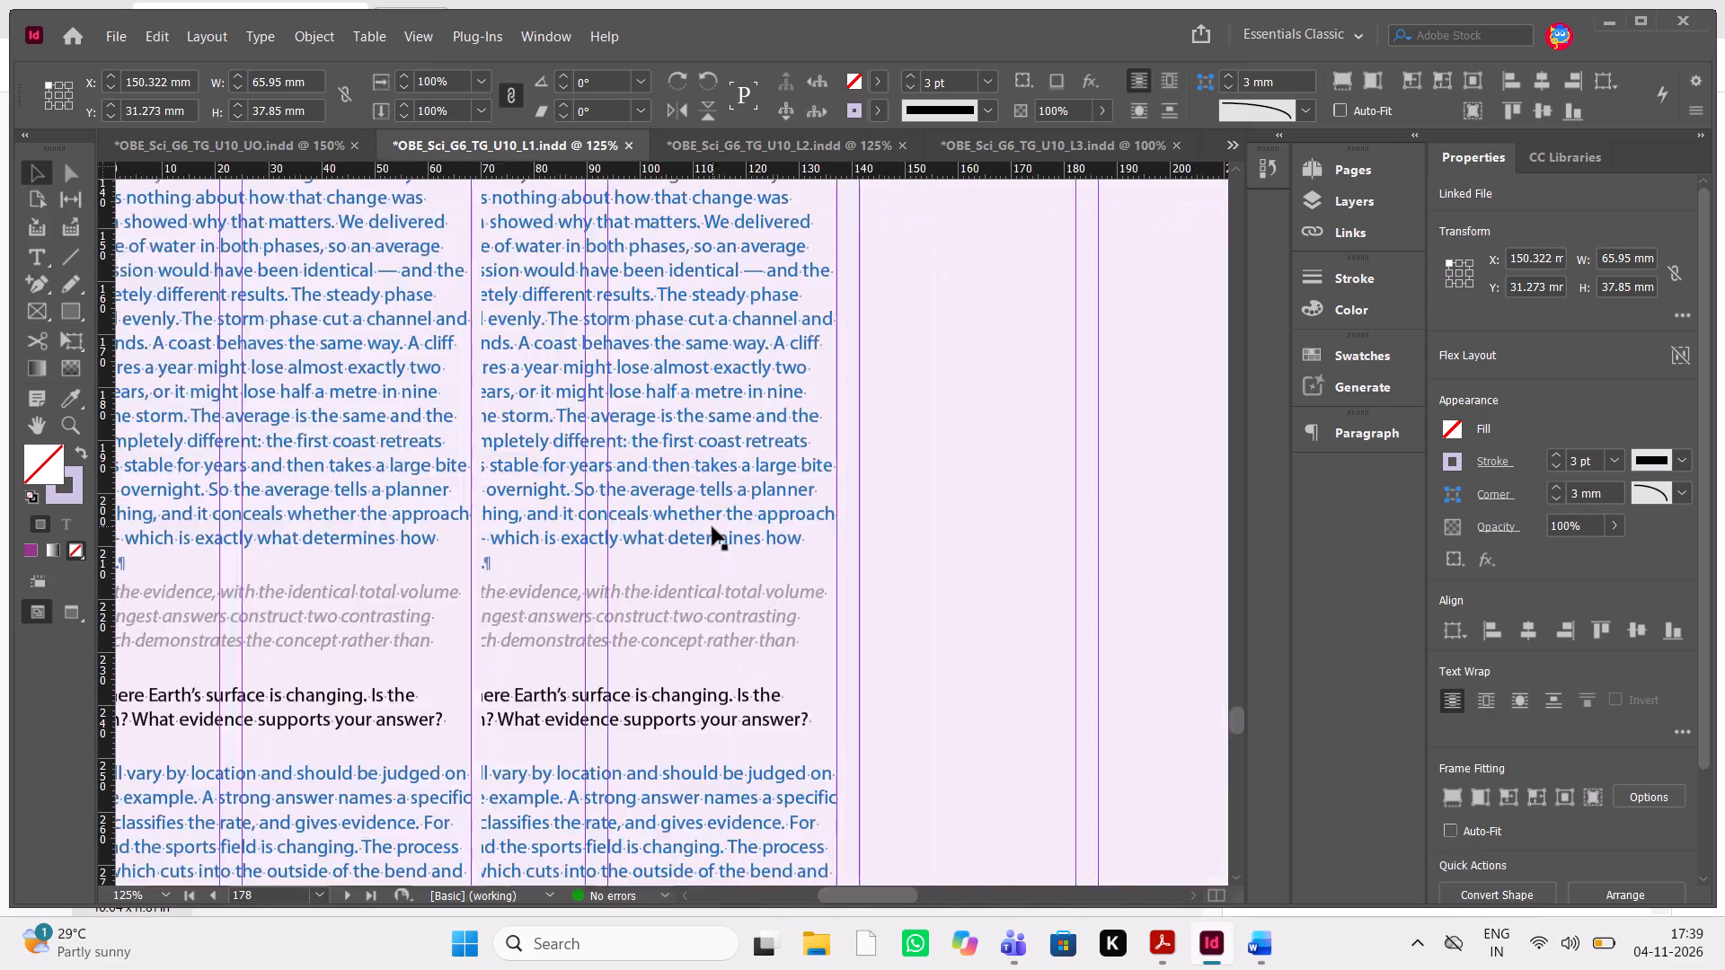
scroll(712, 527, down, 3)
scroll(712, 527, up, 3)
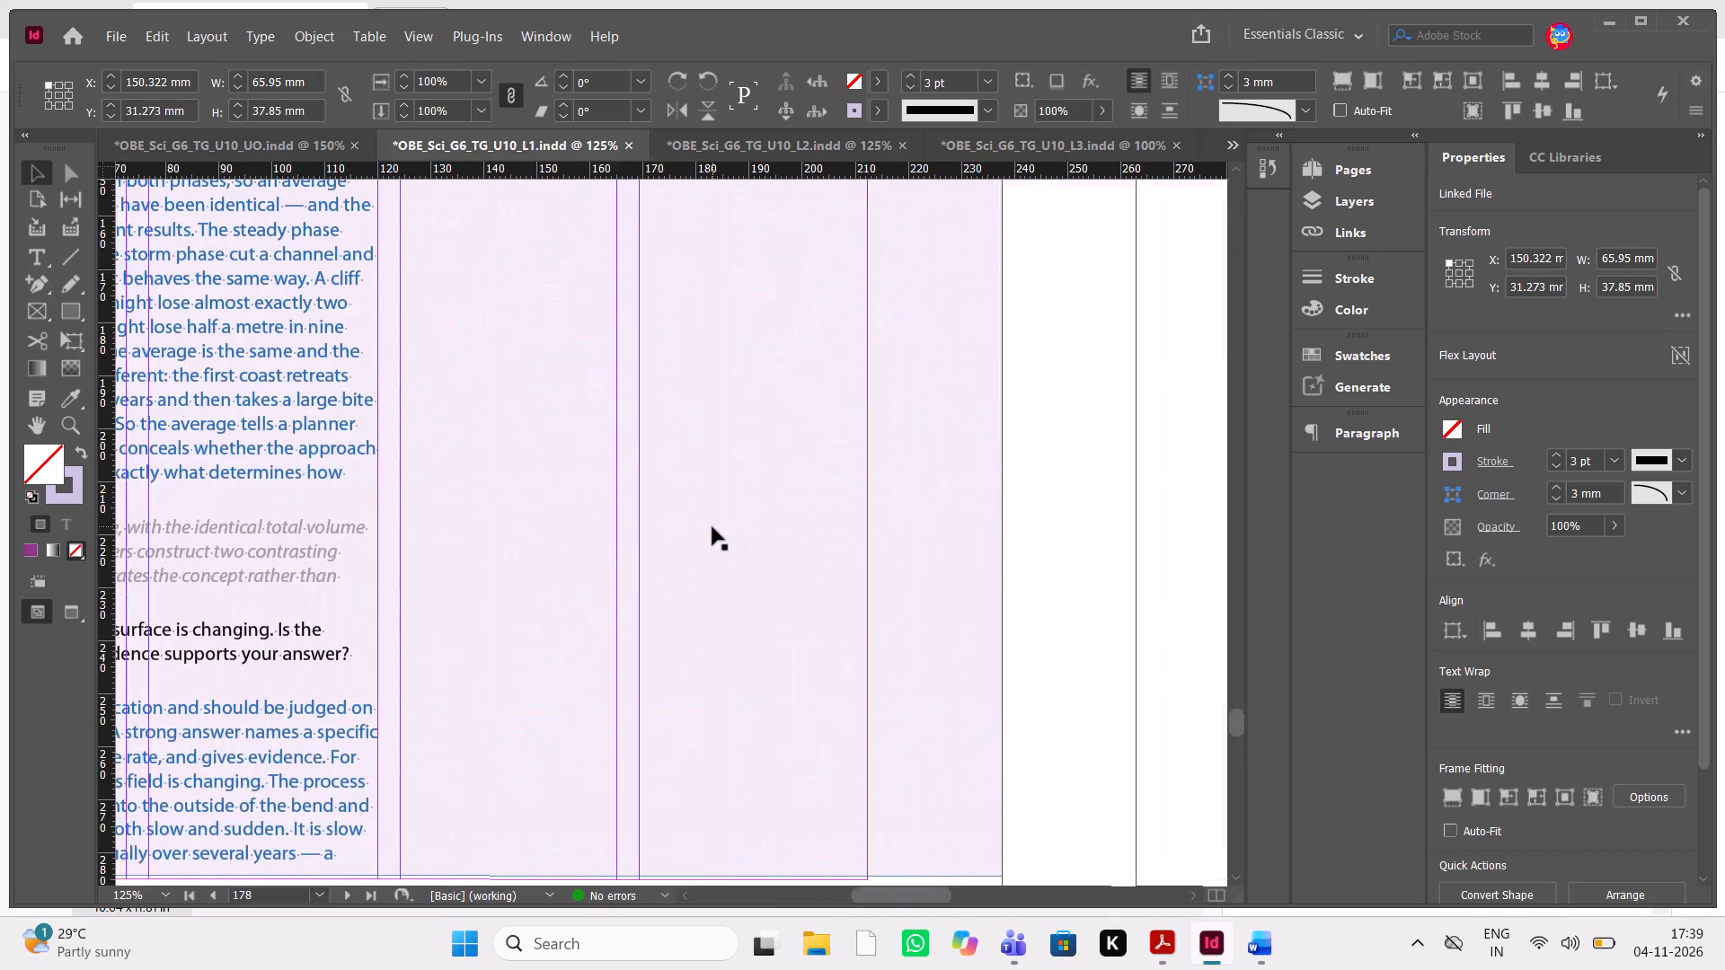
scroll(712, 527, up, 2)
scroll(712, 527, down, 7)
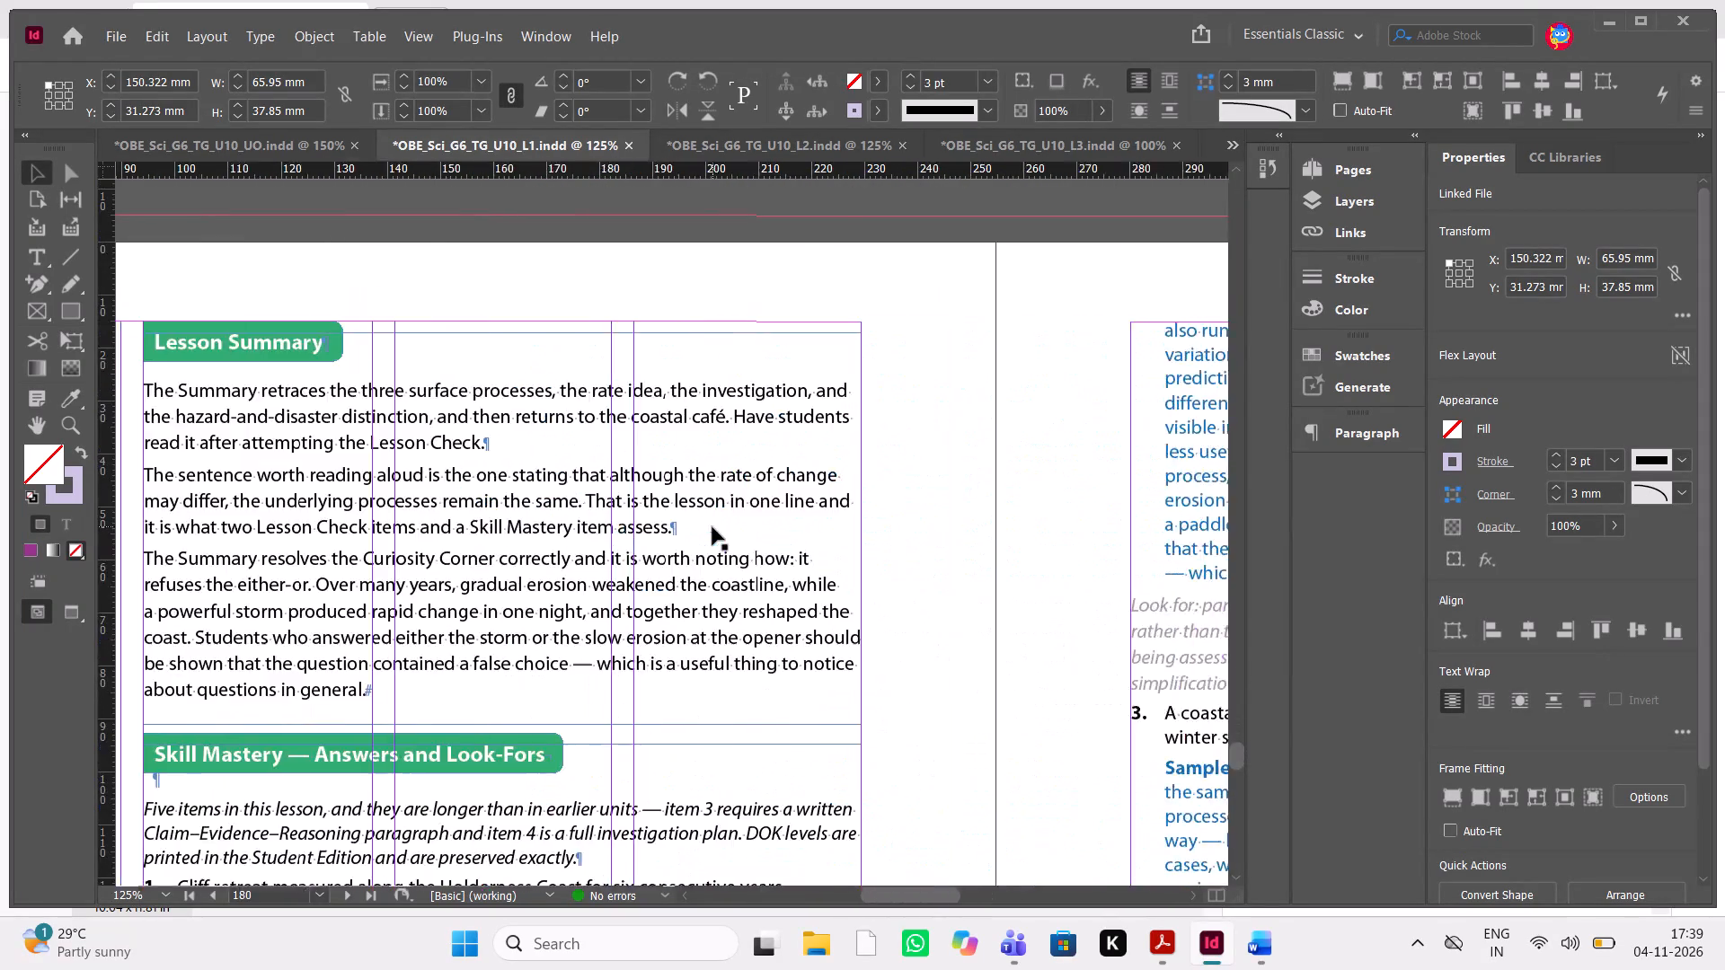
scroll(712, 527, down, 1)
scroll(712, 527, up, 8)
scroll(712, 527, down, 1)
scroll(712, 527, up, 1)
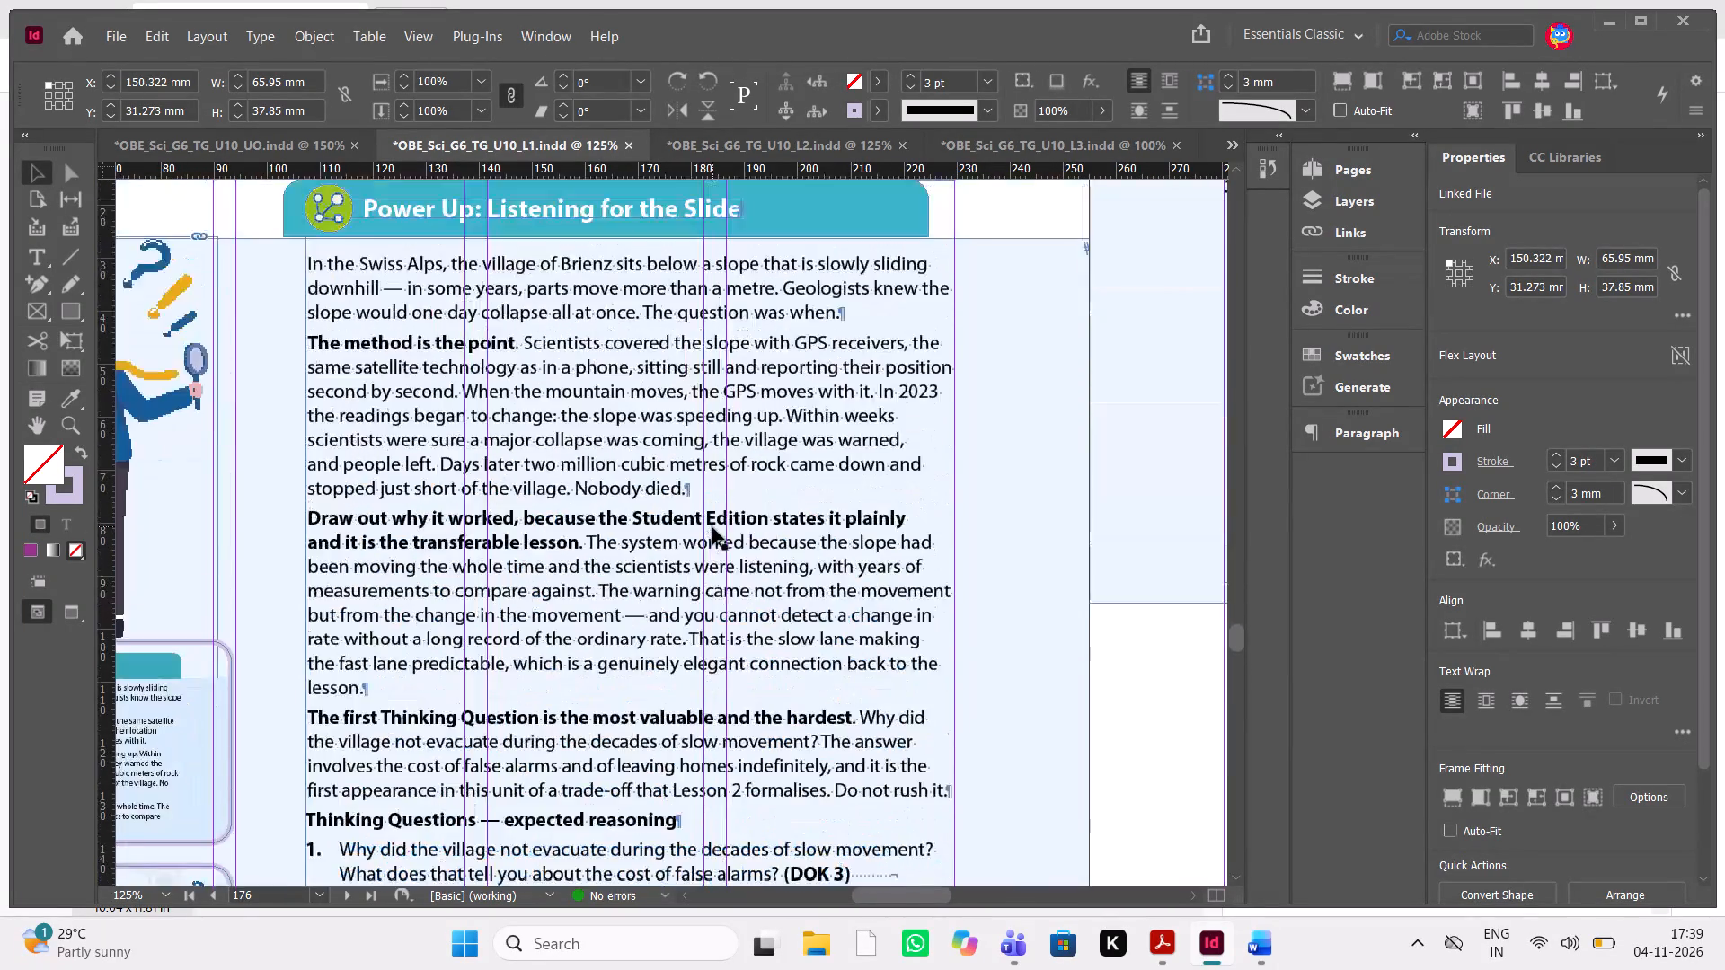
scroll(712, 527, up, 1)
scroll(712, 527, down, 5)
scroll(712, 527, left, 1)
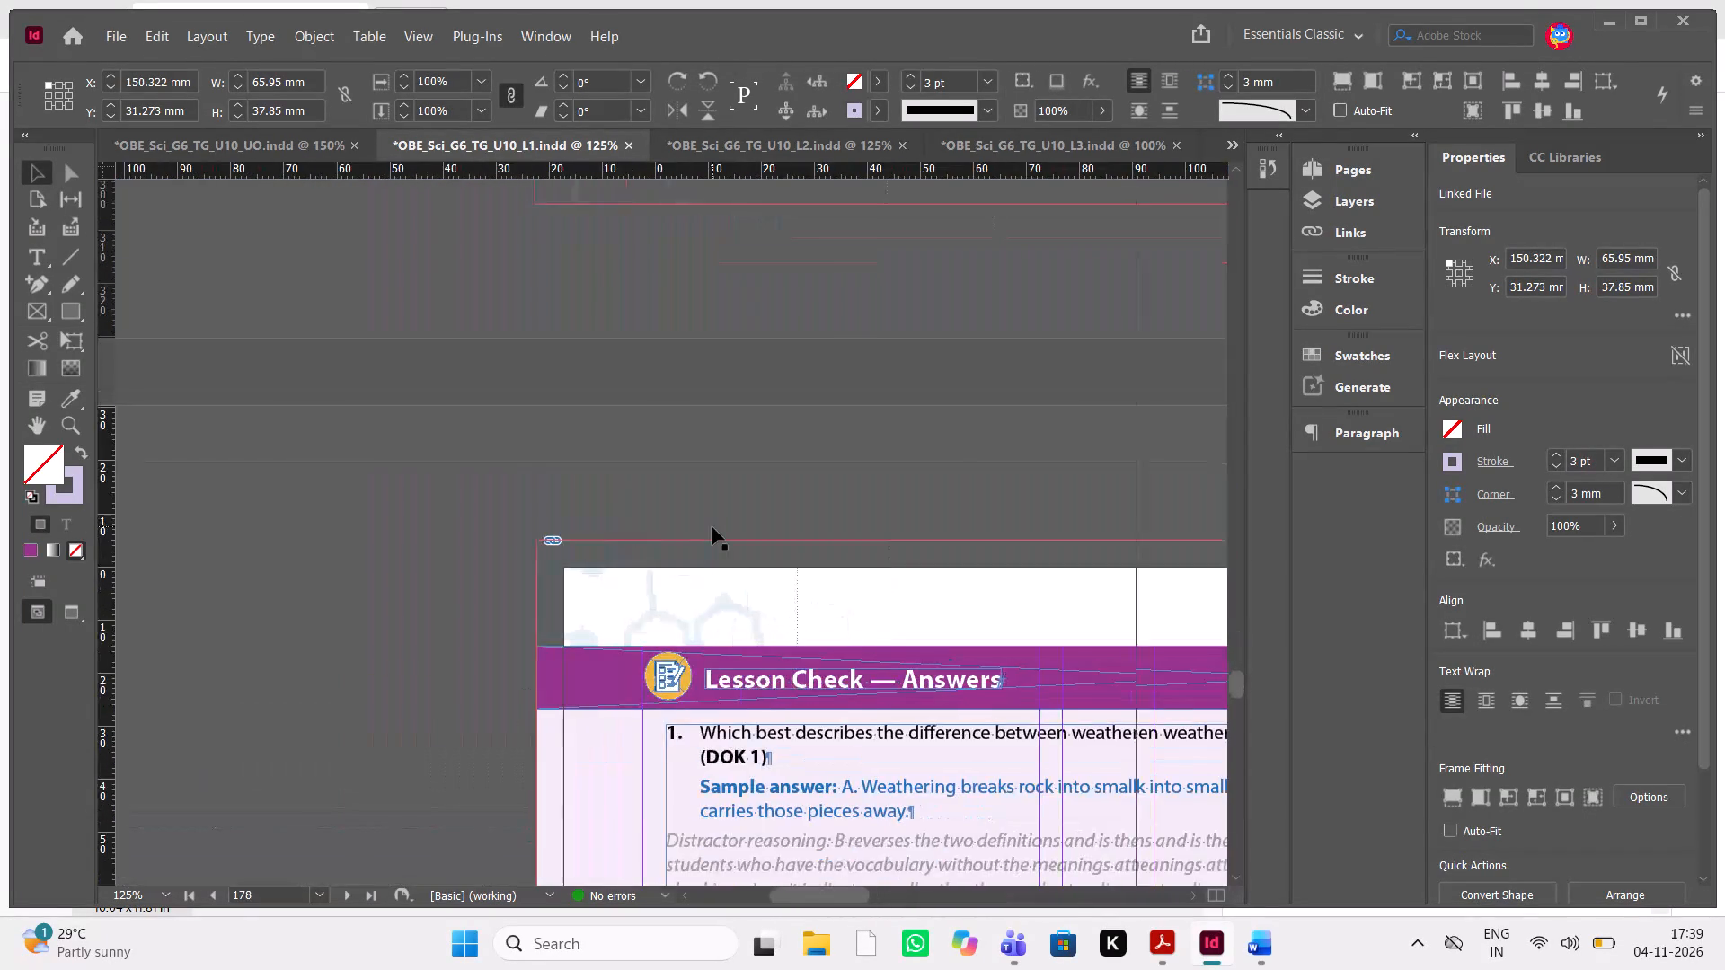
scroll(712, 527, left, 1)
scroll(712, 527, down, 5)
scroll(712, 527, up, 1)
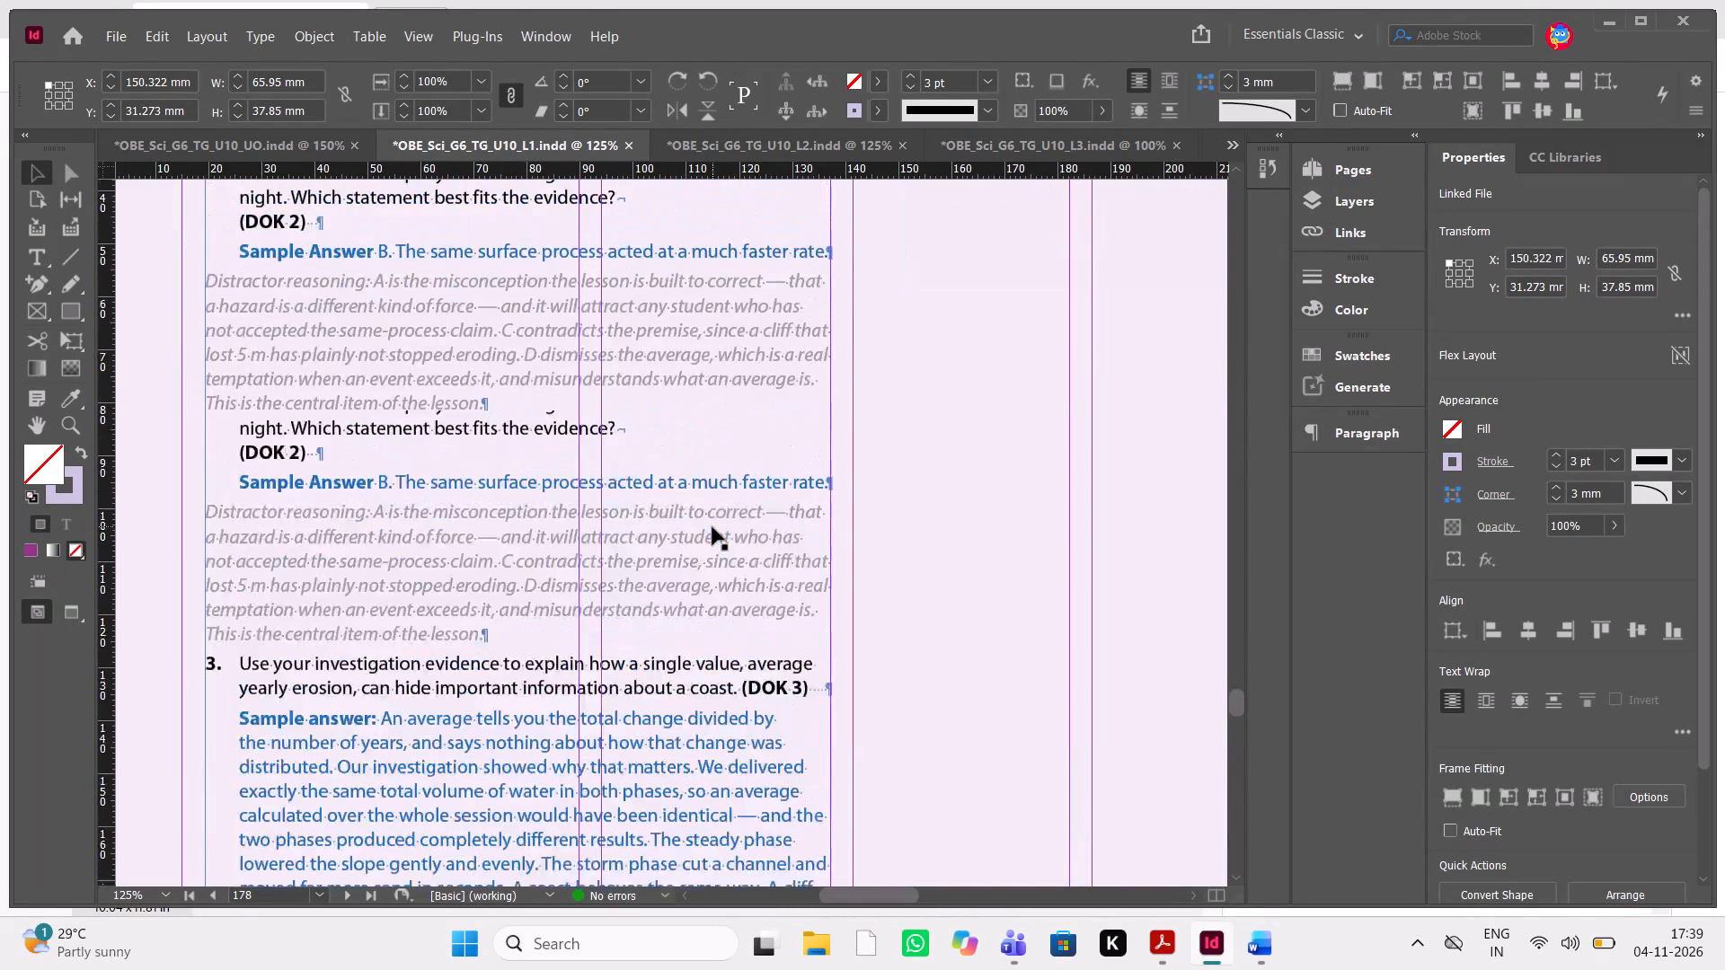
scroll(712, 527, up, 3)
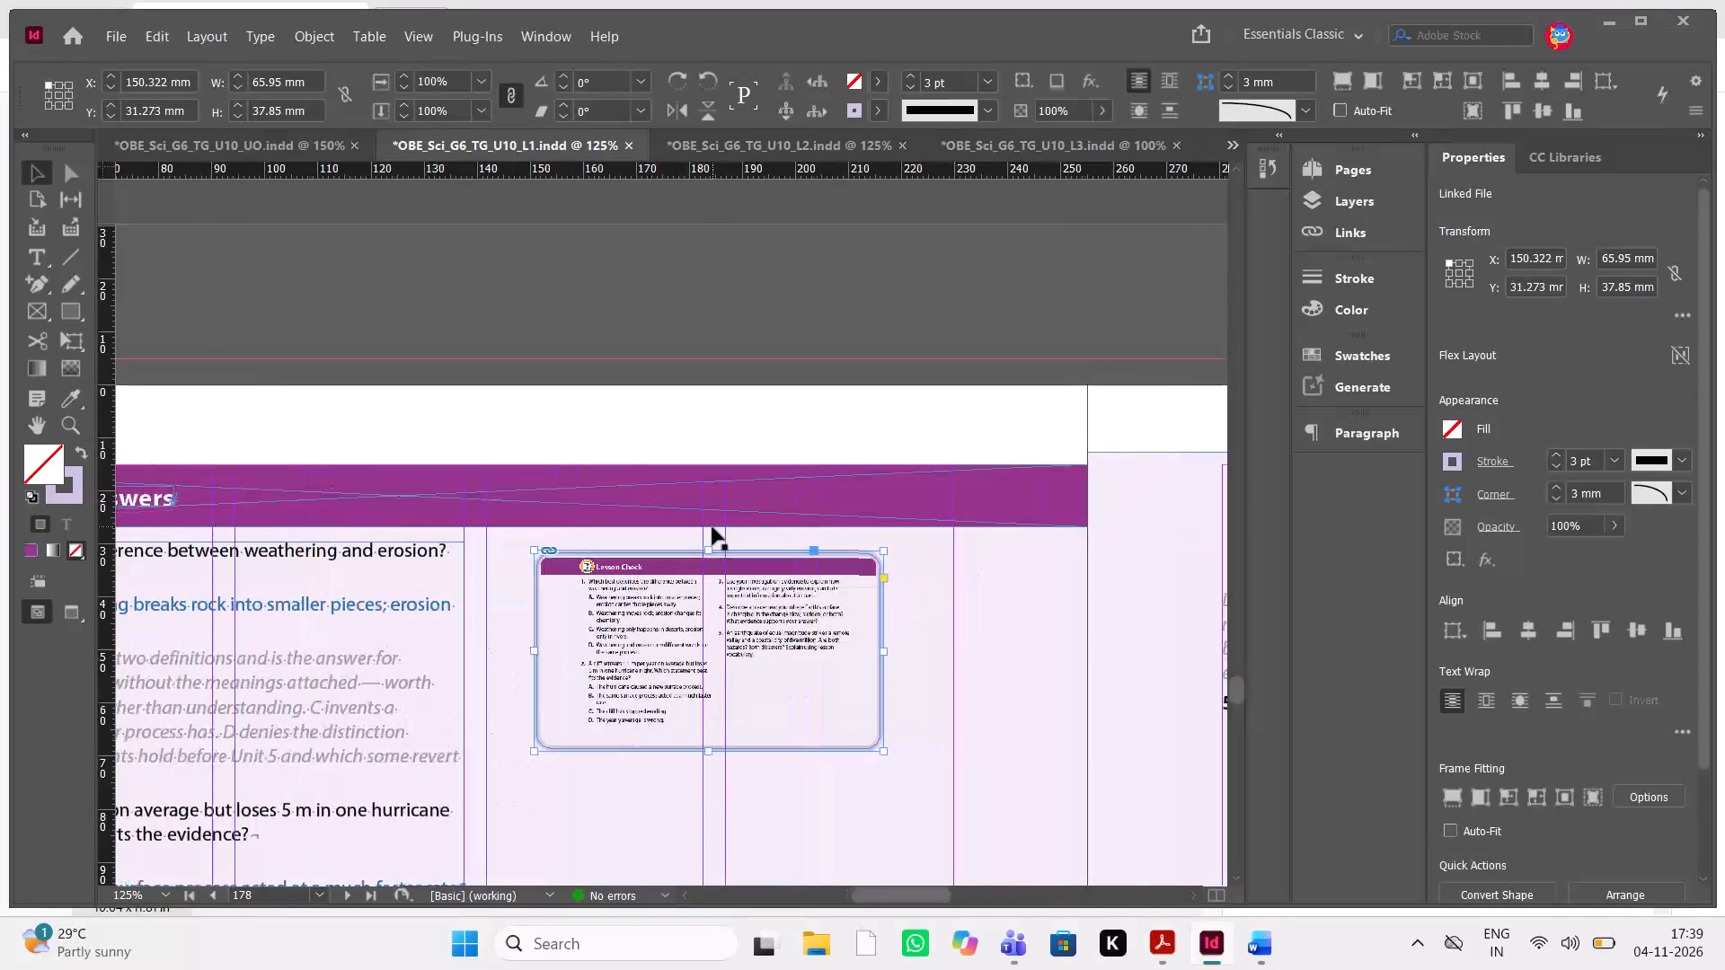
In the Lesson 2 layout, cut the Lesson Check thumbnail from page 202 and paste it onto the pasteboard beside the page.
click(829, 142)
scroll(924, 364, up, 1)
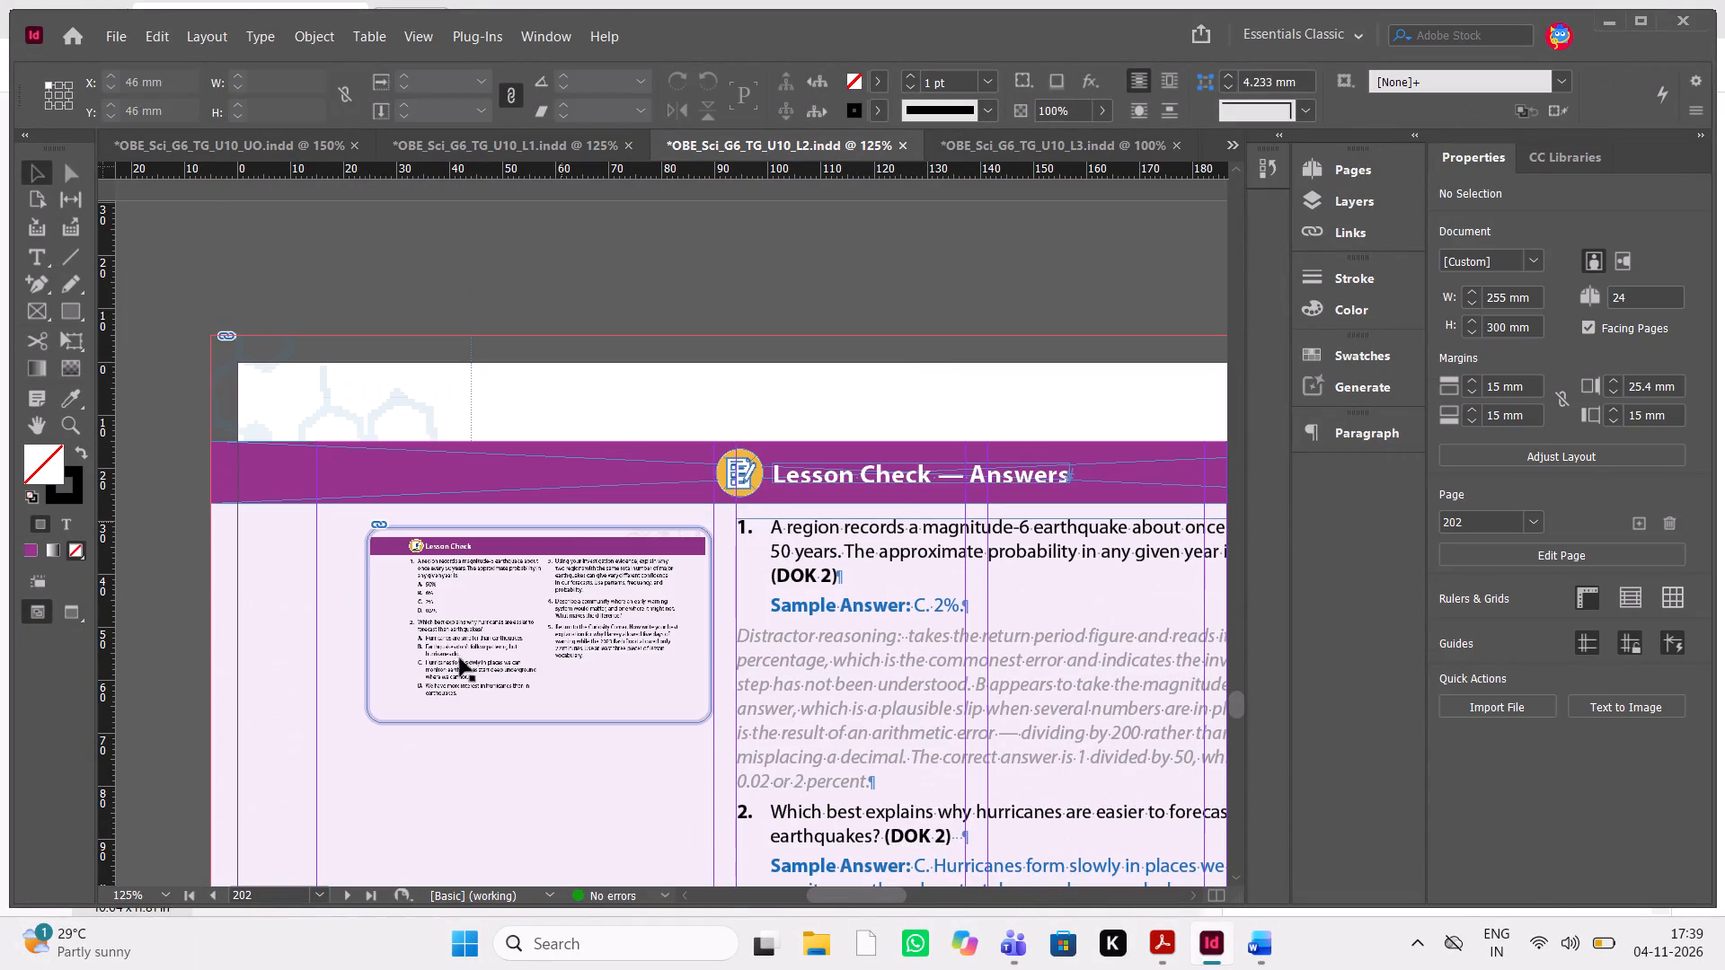
click(457, 661)
key(ctrl+x)
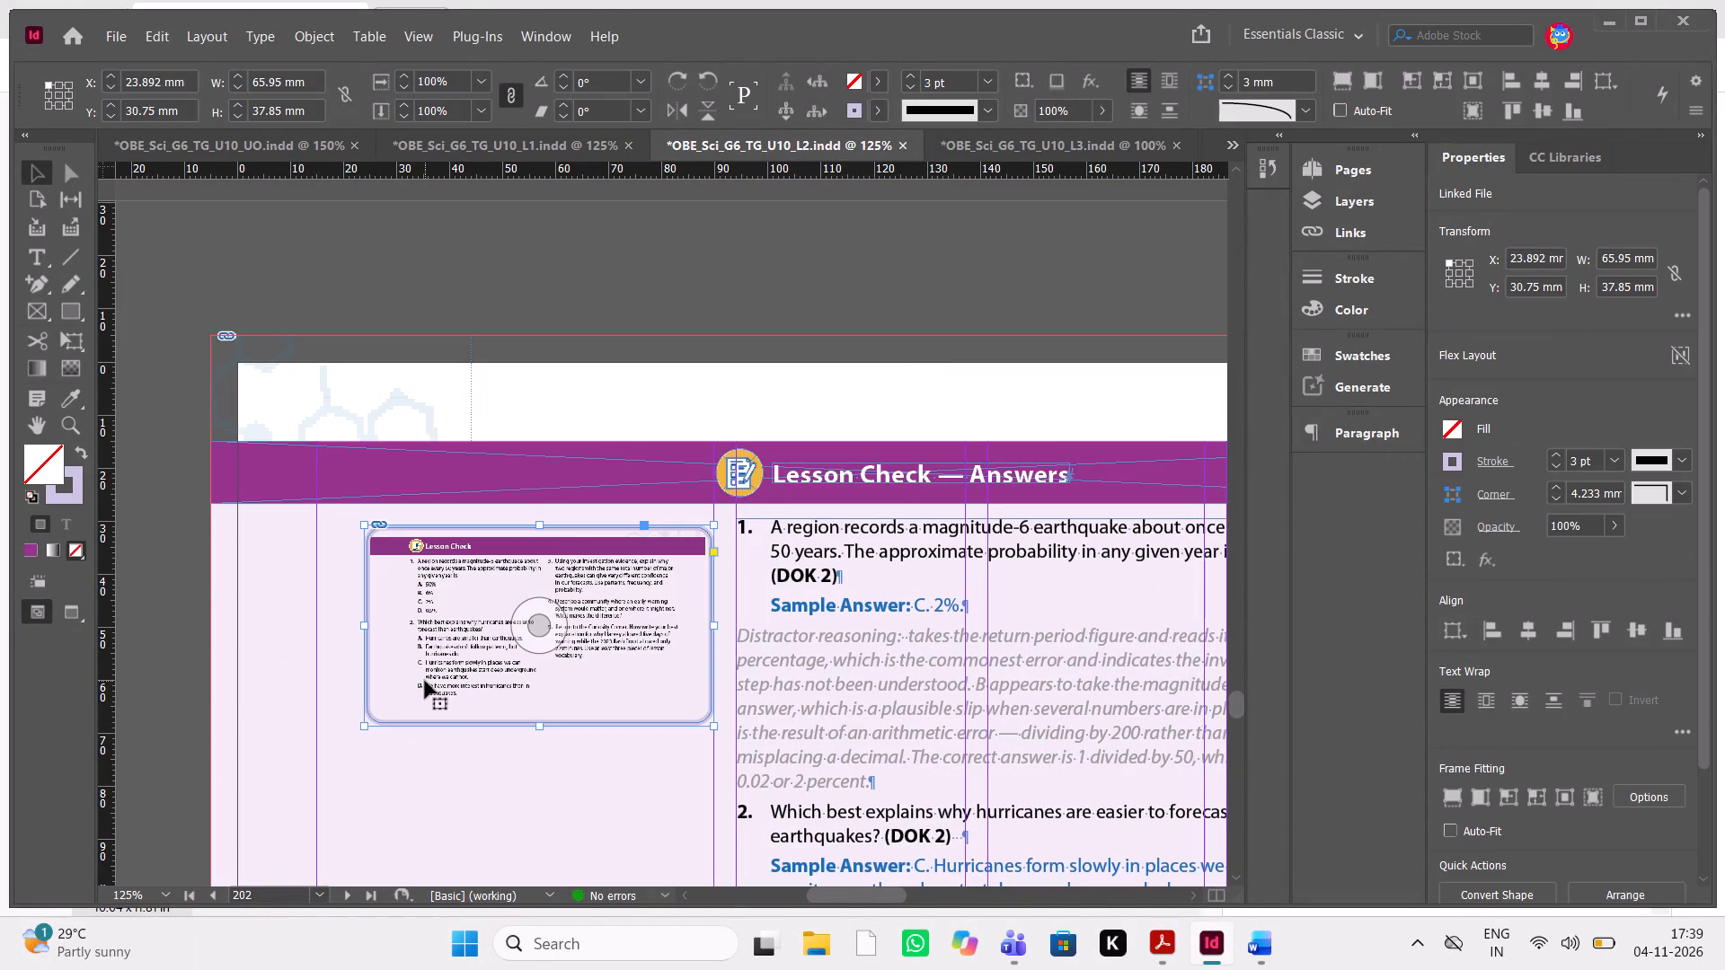
scroll(425, 681, right, 3)
scroll(425, 681, left, 2)
scroll(425, 681, right, 1)
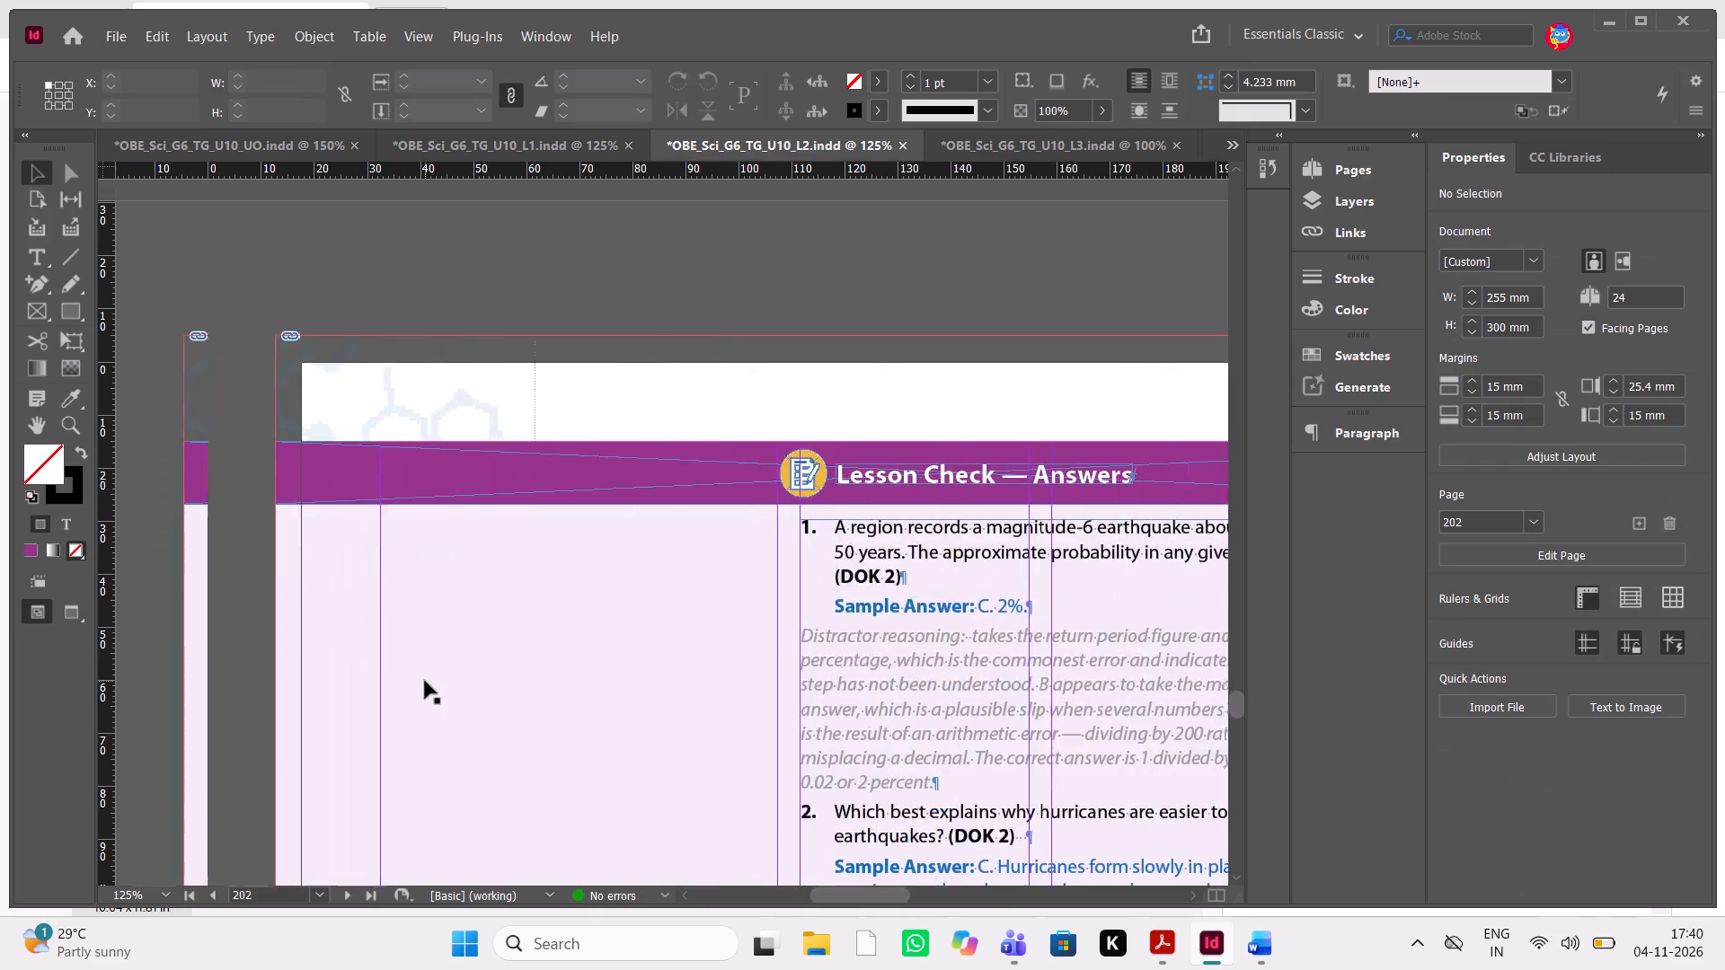
scroll(425, 681, right, 1)
scroll(425, 681, up, 3)
scroll(425, 681, down, 20)
scroll(425, 681, down, 10)
scroll(425, 681, up, 2)
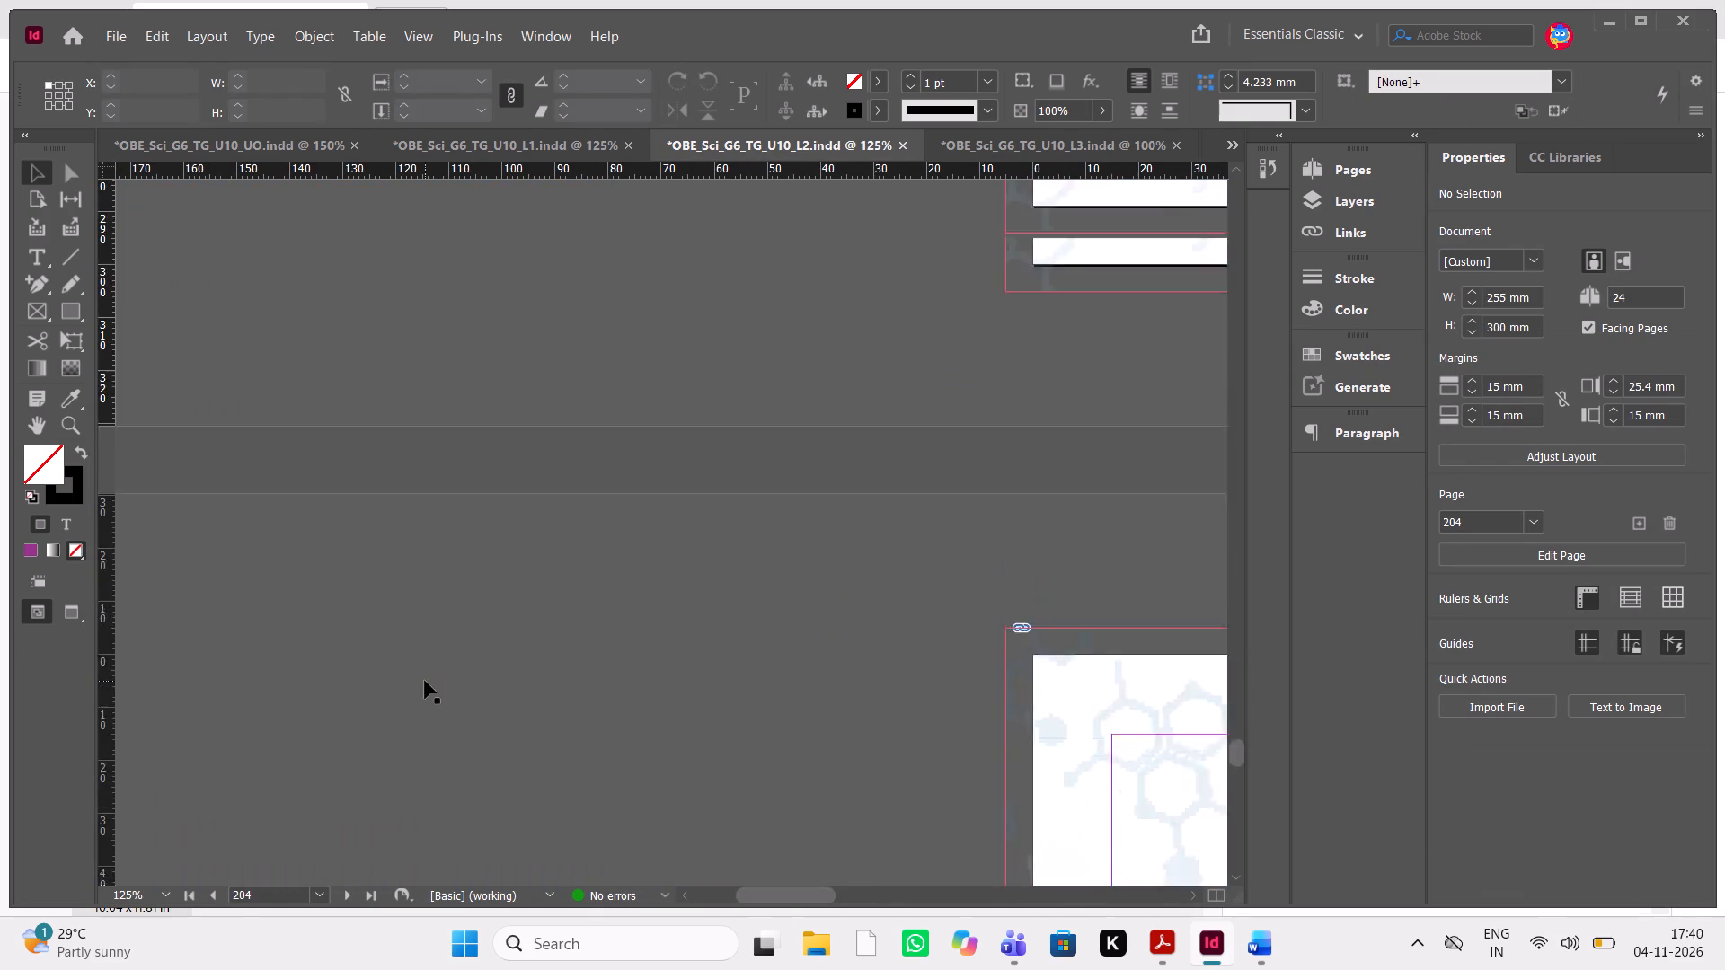
scroll(425, 681, up, 3)
drag(119, 545, 438, 625)
key(Delete)
scroll(438, 625, up, 1)
key(ctrl+v)
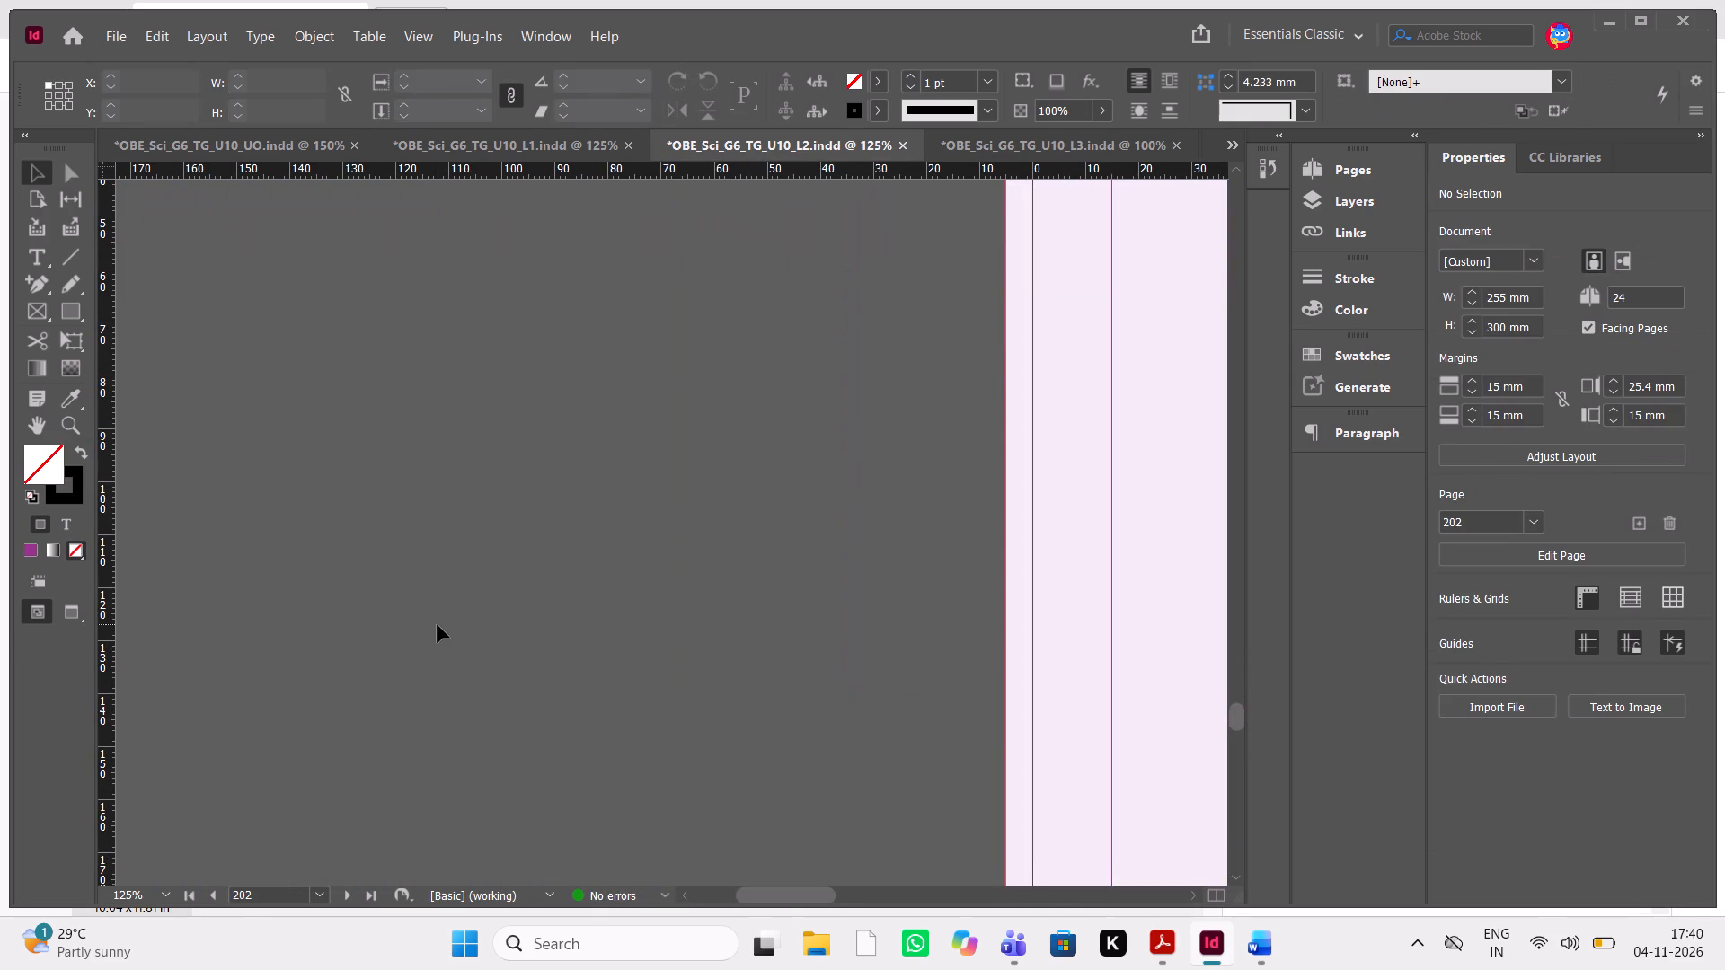
Move the Lesson Check icon, "Lesson Check — Answers" heading and answers text frame on page 202 together to the left margin, at X 15.15 mm.
scroll(438, 625, up, 1)
scroll(438, 625, right, 1)
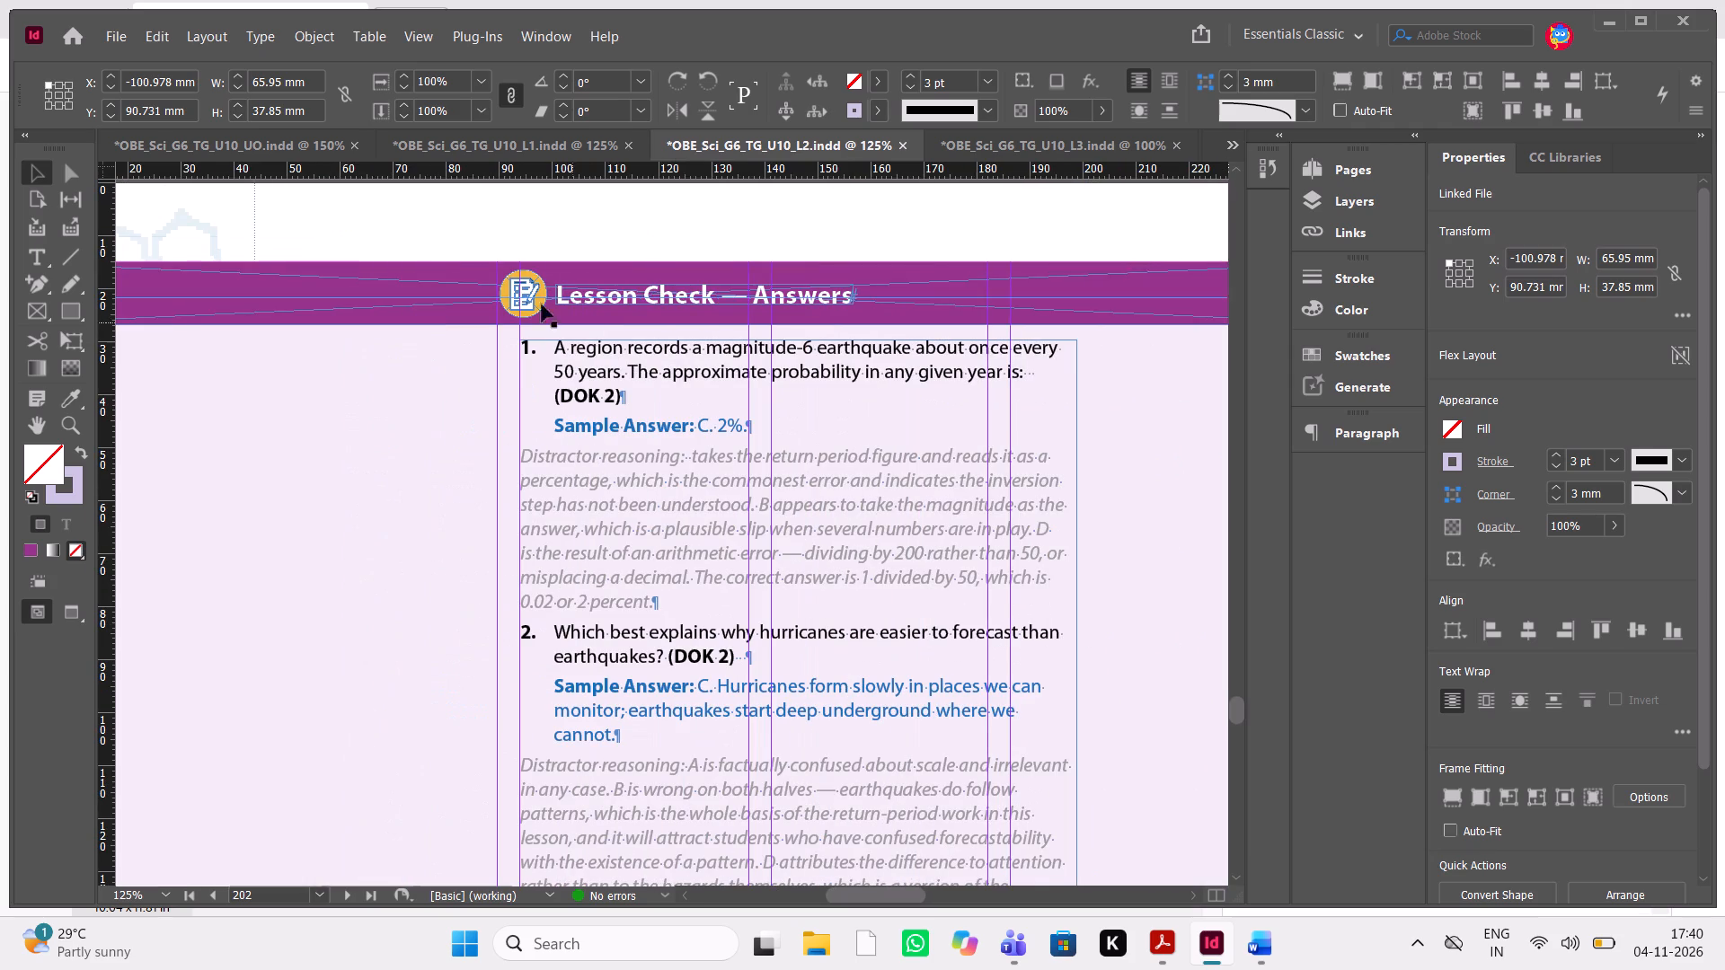
click(524, 269)
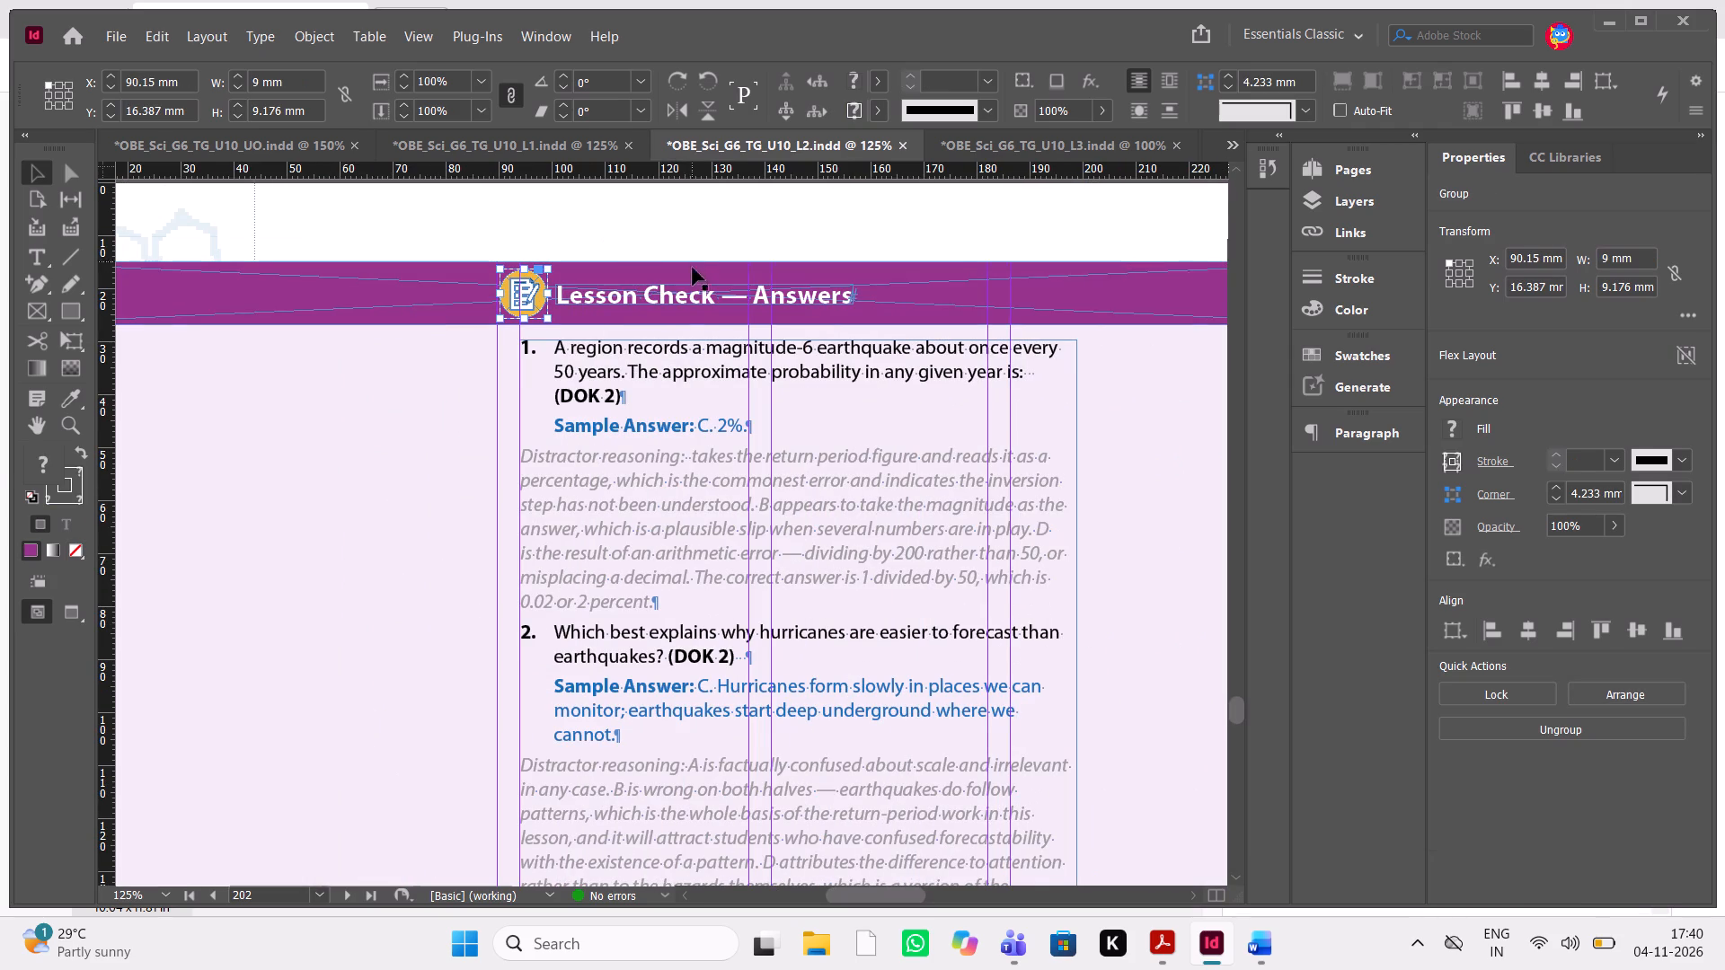
shift+click(694, 300)
shift+click(662, 564)
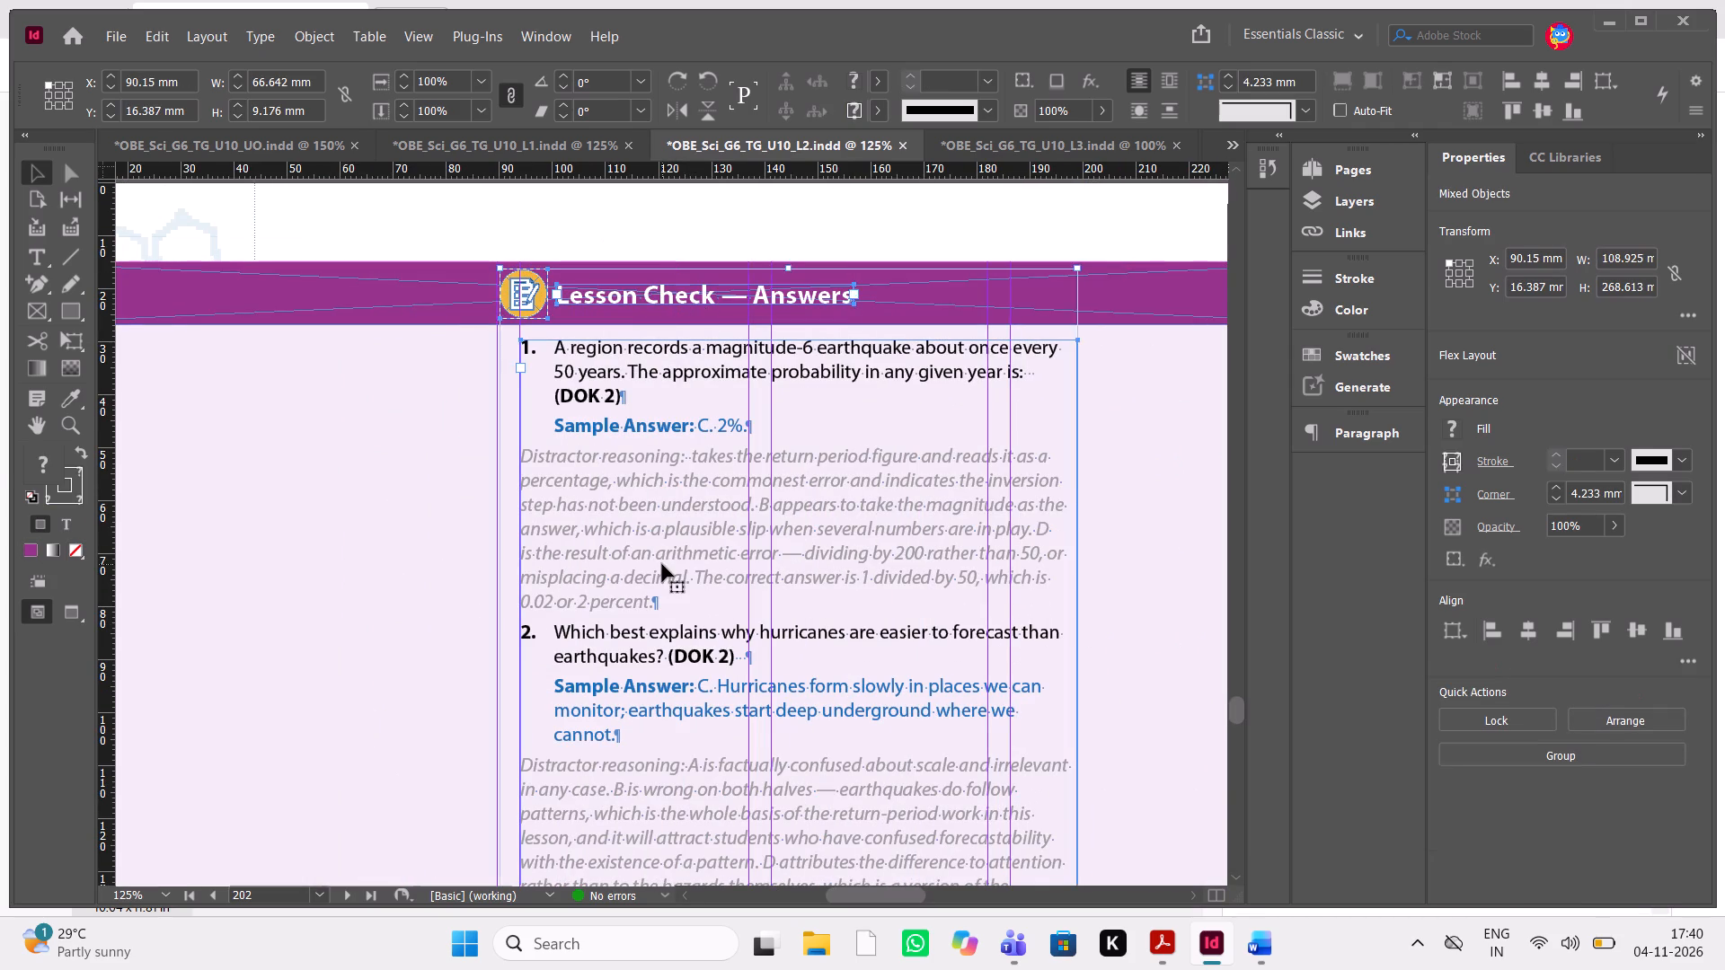
scroll(662, 564, right, 1)
key(shift+Left)
key(shift+Left)
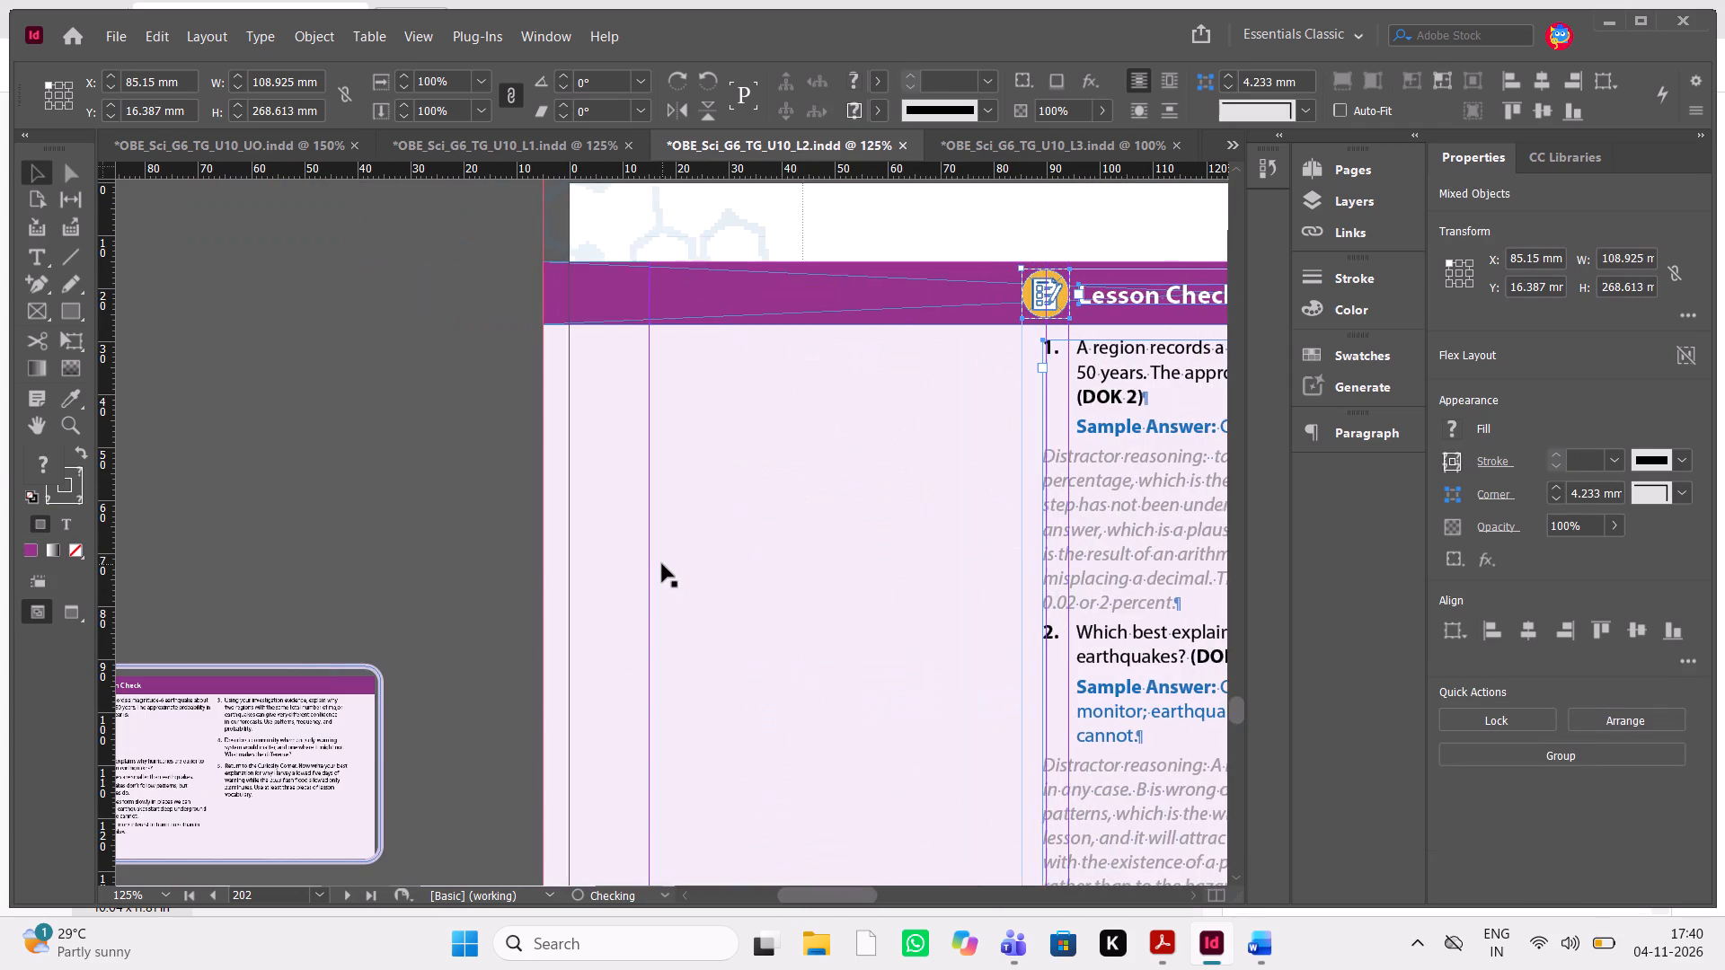
key(shift+Left)
key(shift+Left)
key(shift+Left)
key(shift+Left)
key(shift+Left)
key(shift+Left)
key(shift+Left)
key(shift+Left)
key(shift+Left)
key(shift+Left)
key(shift+Left)
key(shift+Left)
key(shift+Left)
key(shift+Left)
key(shift+Left)
key(shift+Left)
key(shift+Left)
key(shift+Left)
key(shift+Left)
key(shift+Left)
key(shift+Left)
key(shift+Left)
key(shift+Left)
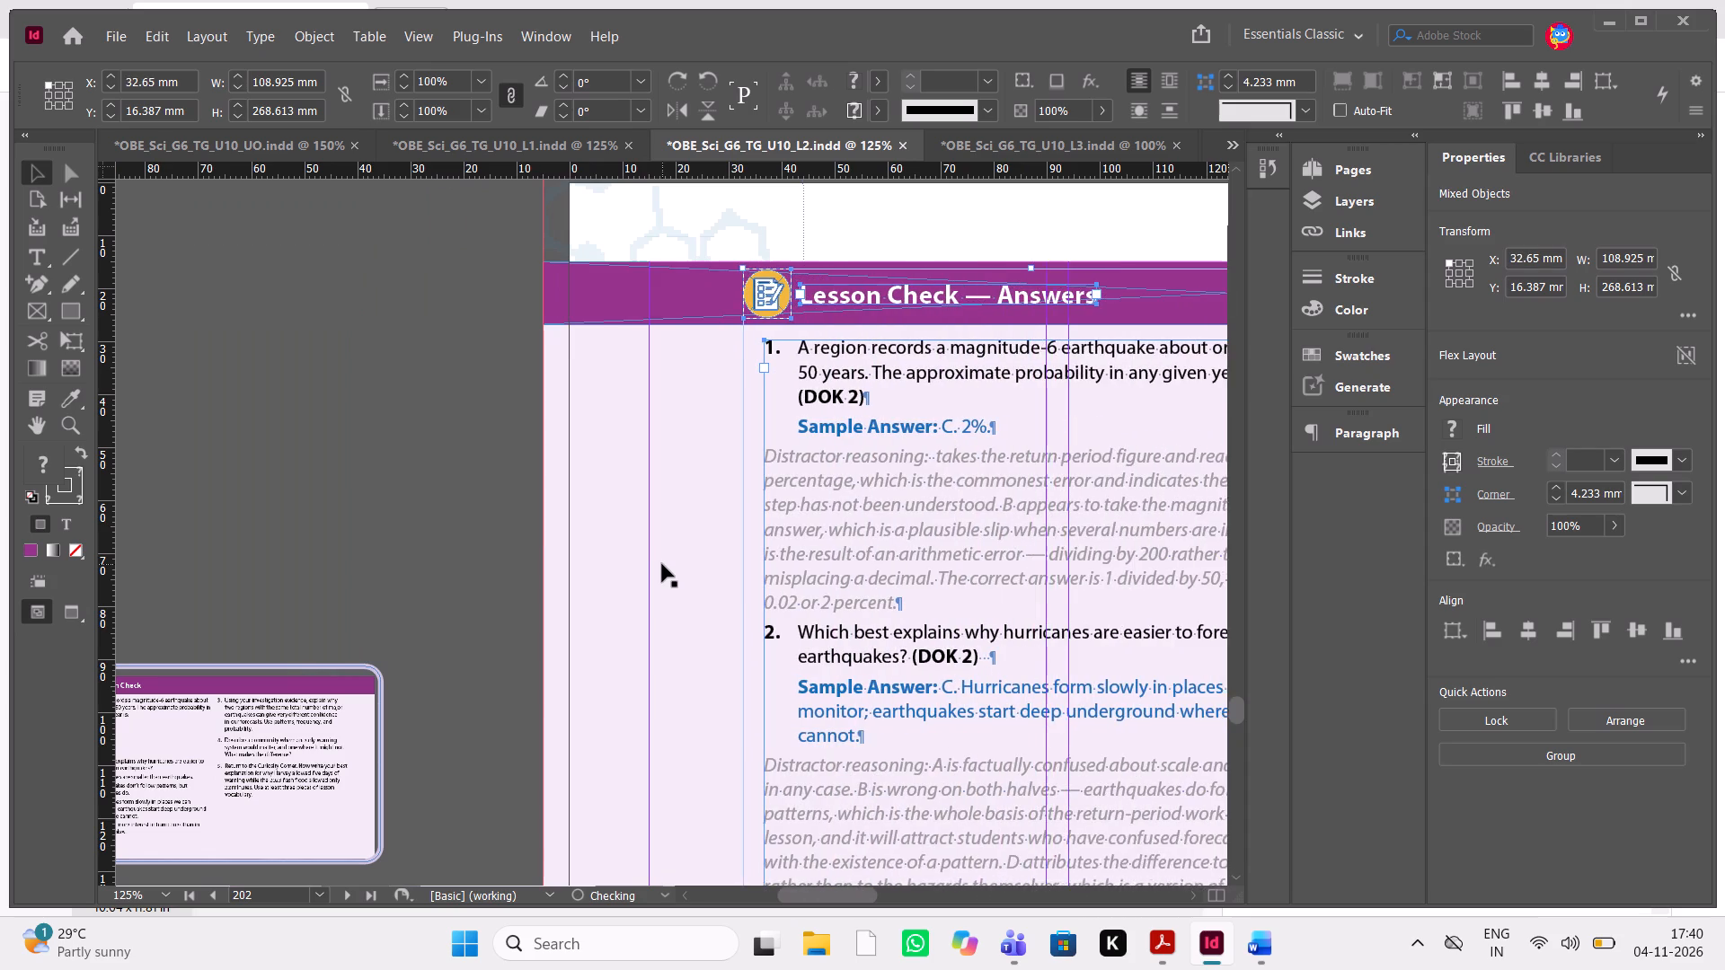
key(shift+Left)
key(shift+Left)
key(shift+Left)
key(shift+Left)
key(shift+Left)
key(shift+Left)
key(shift+Left)
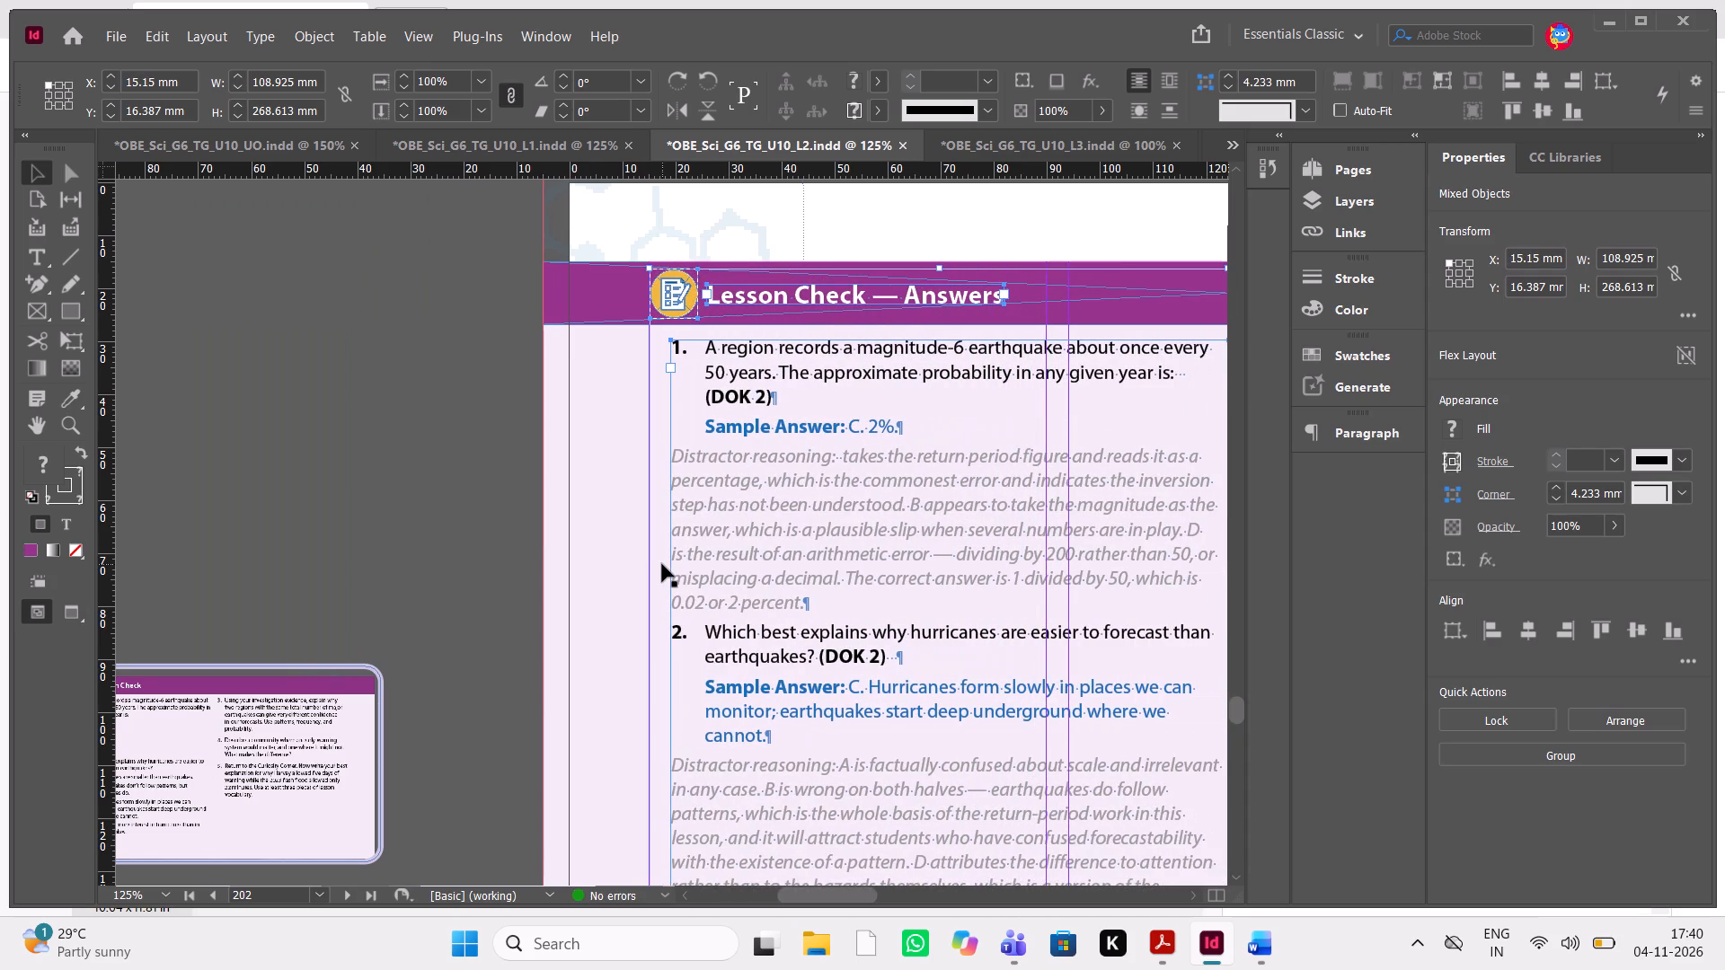
Cut the Lesson Check thumbnail from the pasteboard beside page 202 of the Lesson 2 layout.
scroll(662, 564, left, 4)
scroll(662, 564, right, 1)
click(182, 567)
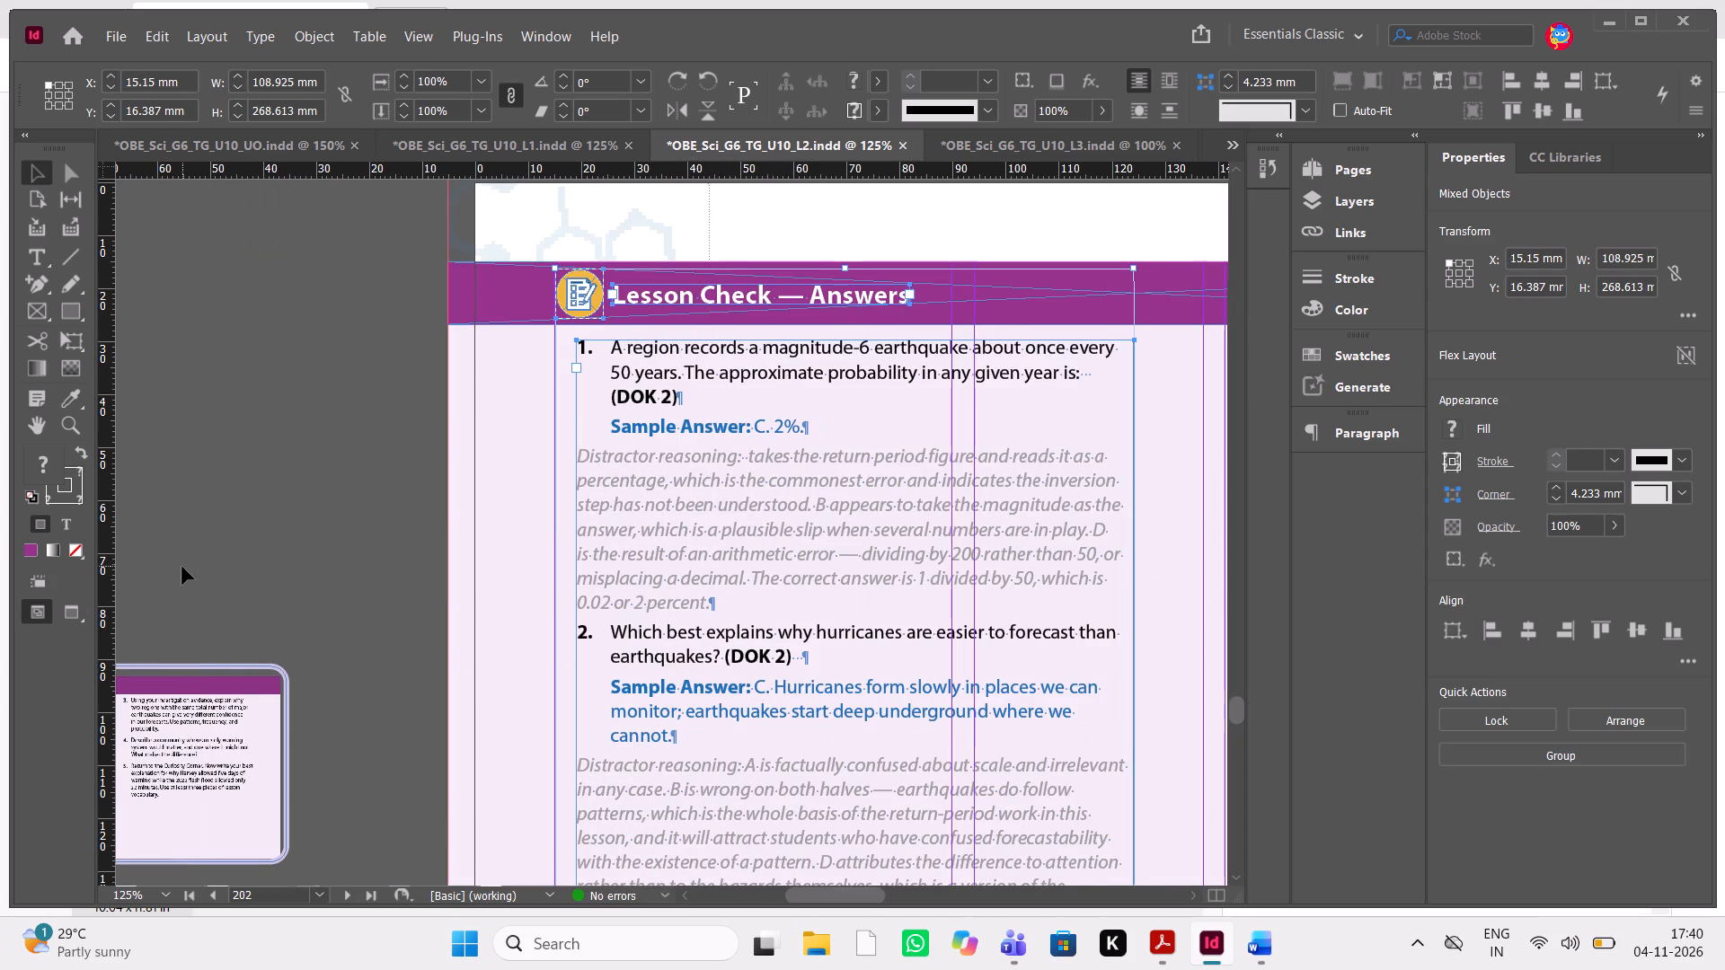
drag(182, 567, 338, 786)
key(ctrl+x)
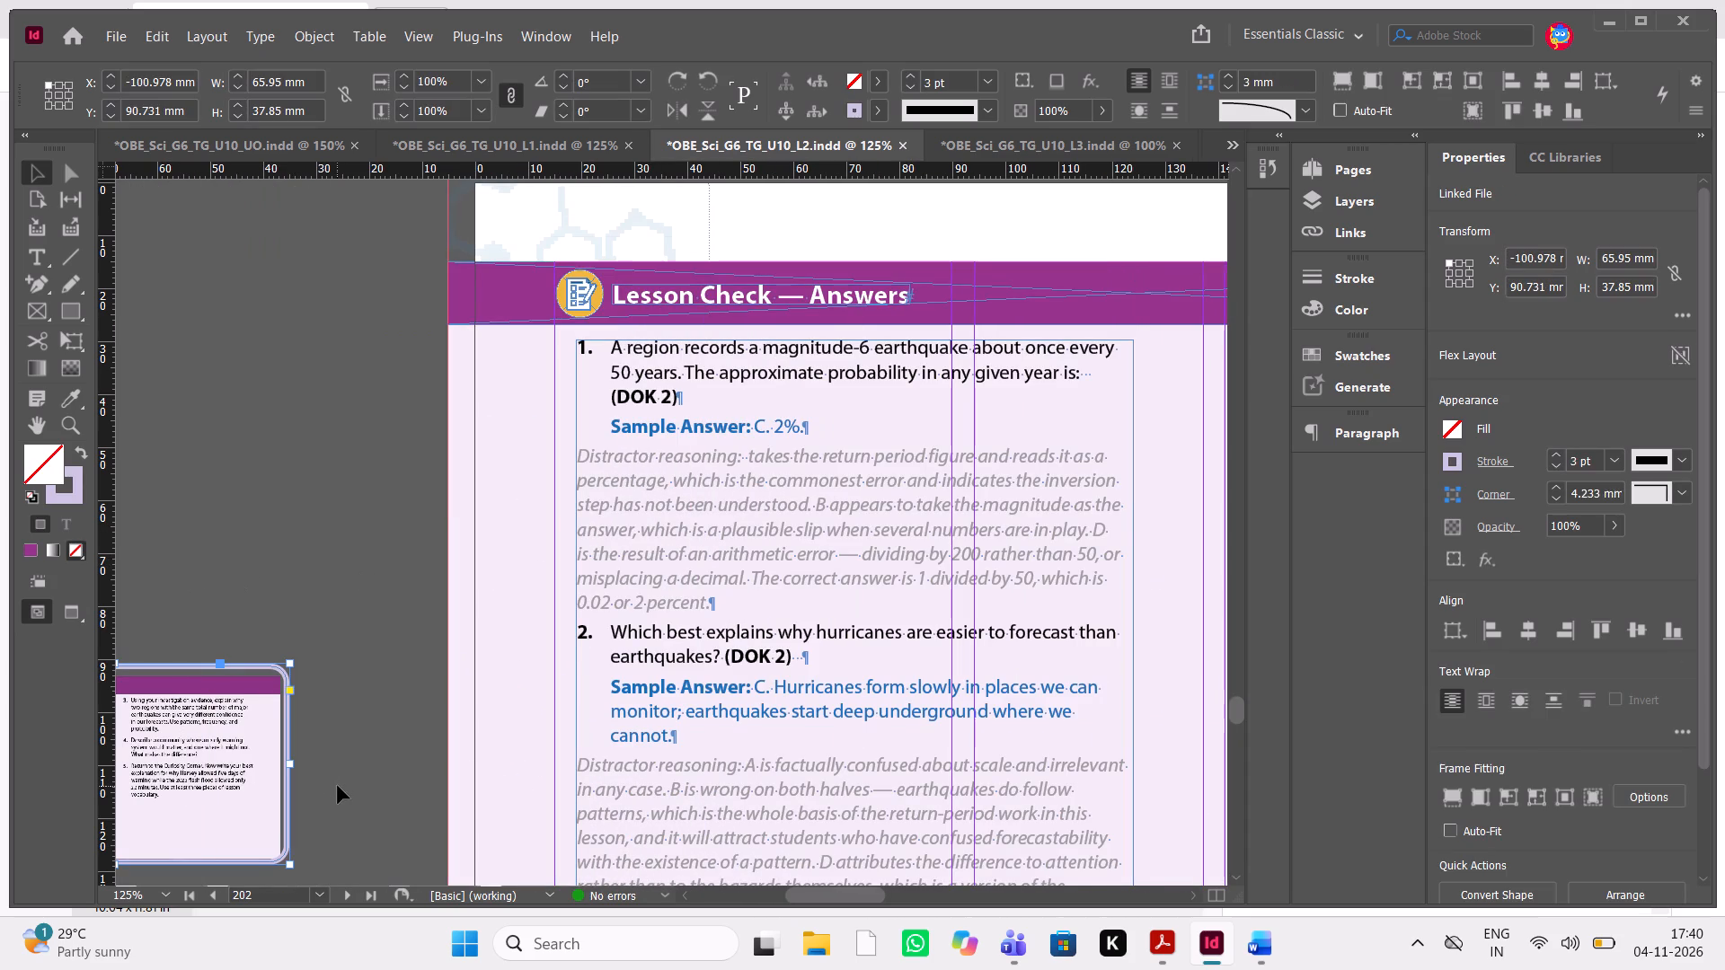
Widen the Lesson Check answers text frame on page 202 to about 118.2 mm, extending its outer edge to the column guide.
scroll(338, 786, up, 1)
scroll(338, 786, down, 1)
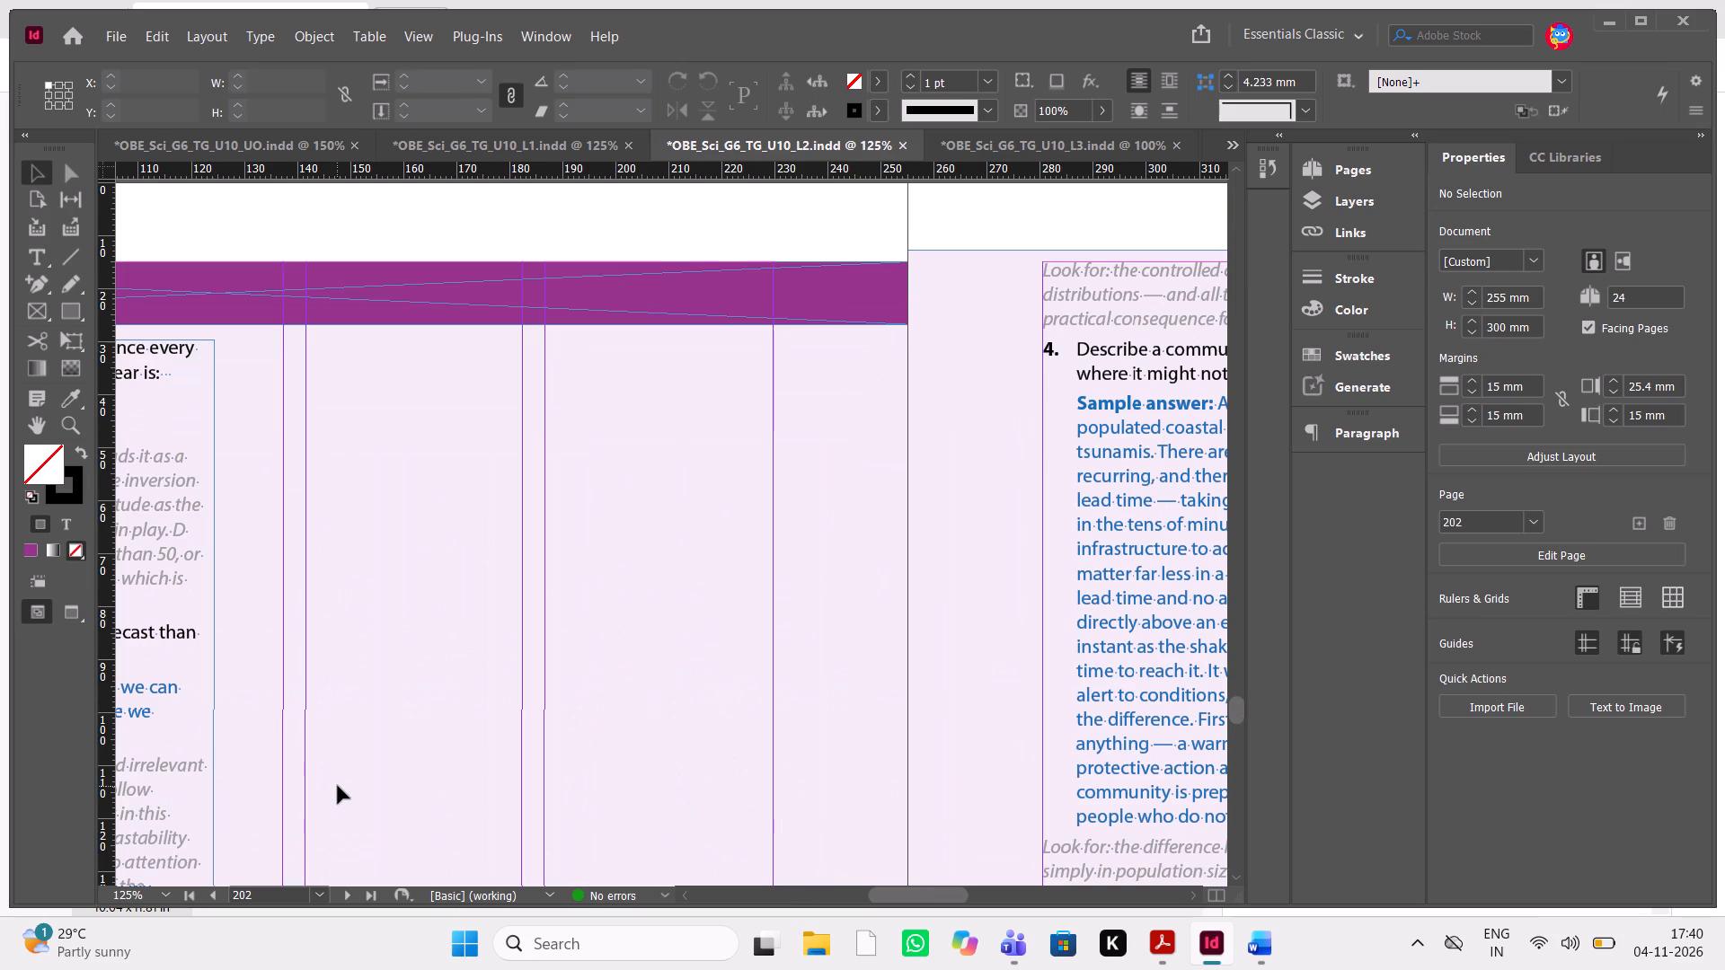
scroll(338, 786, right, 1)
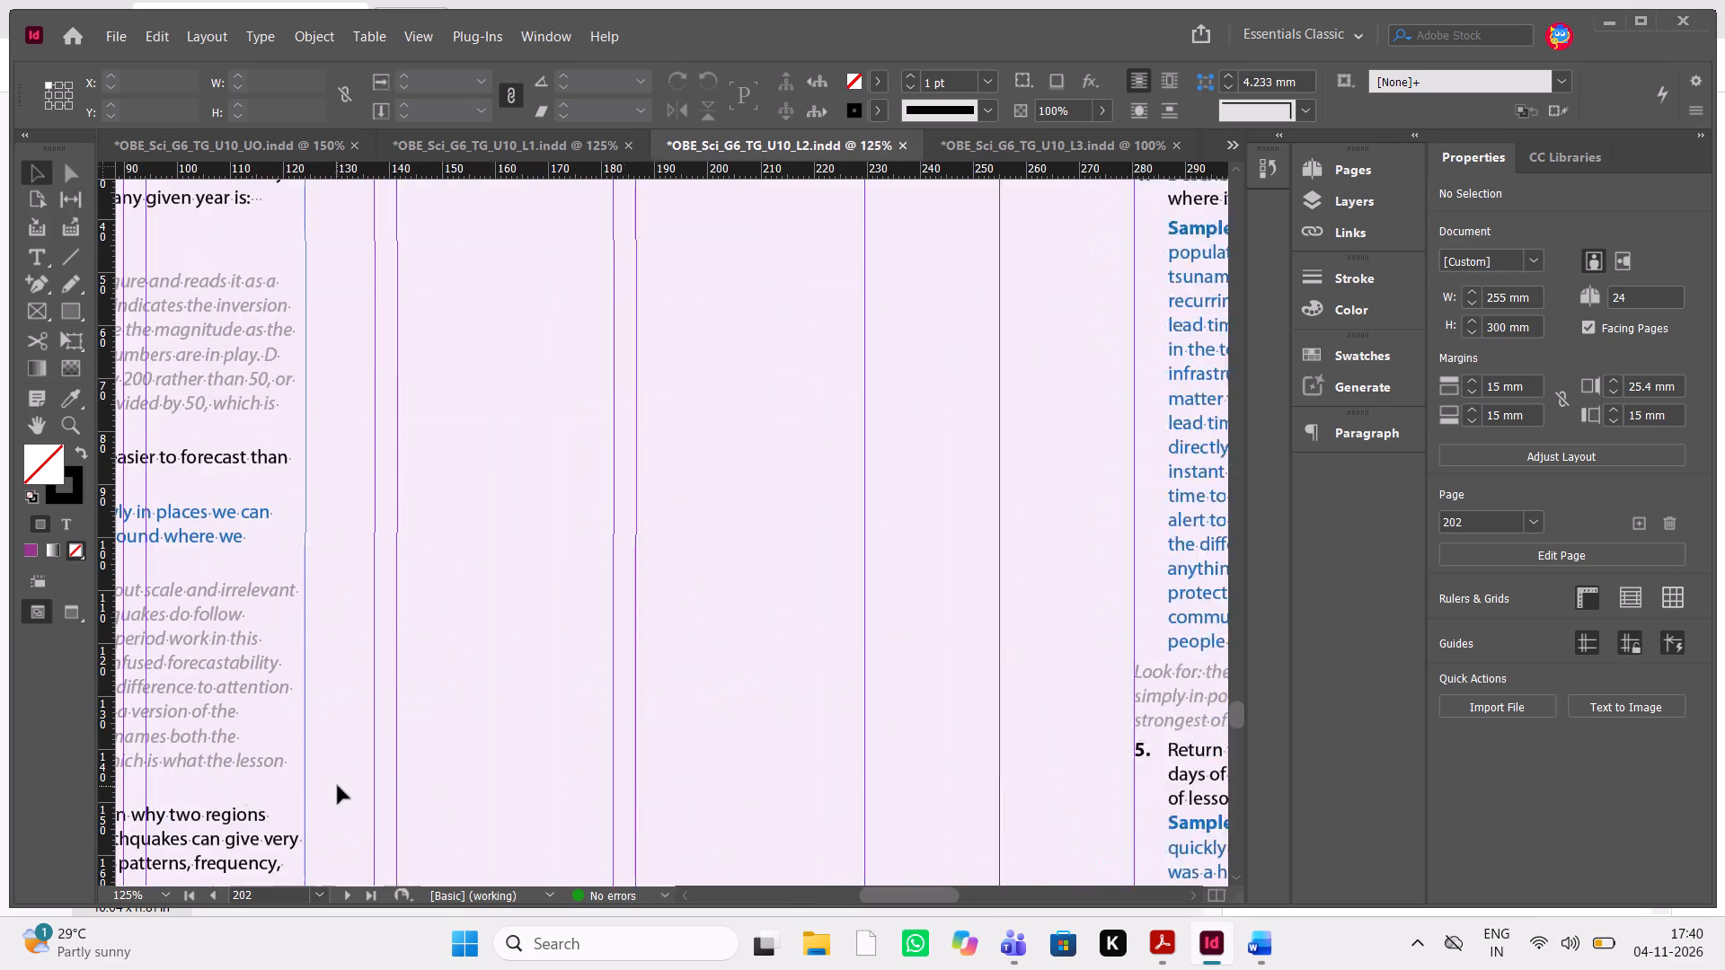
scroll(338, 786, right, 1)
click(625, 647)
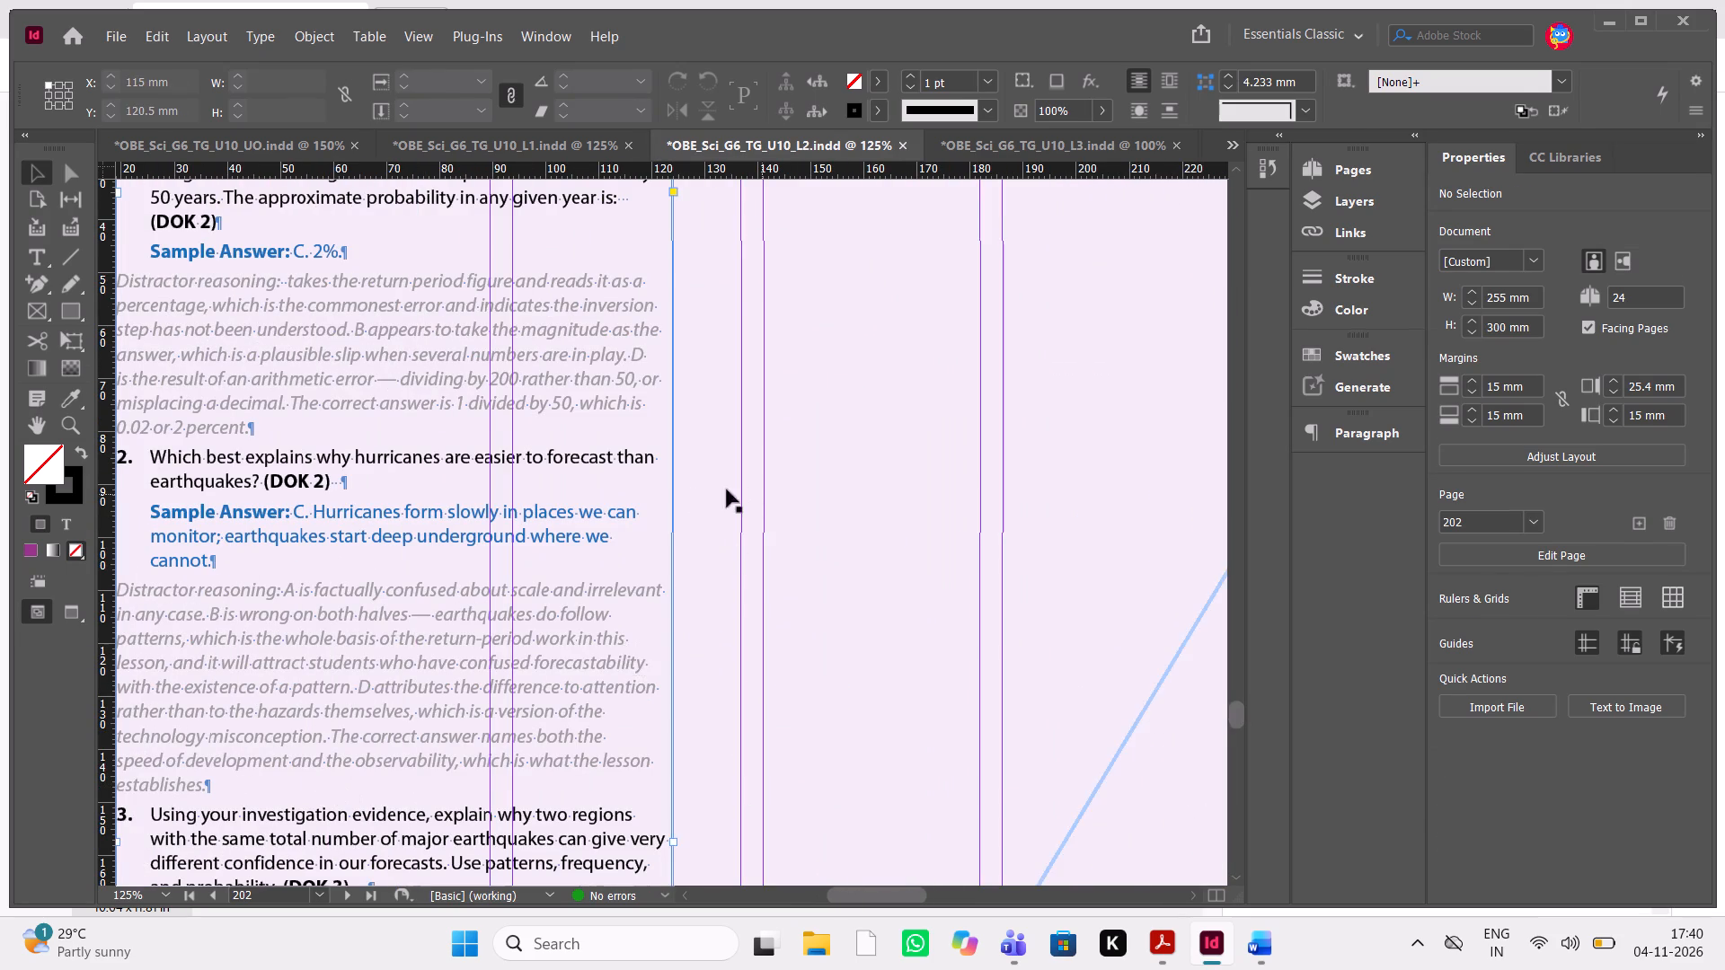
scroll(694, 492, up, 1)
scroll(694, 492, down, 1)
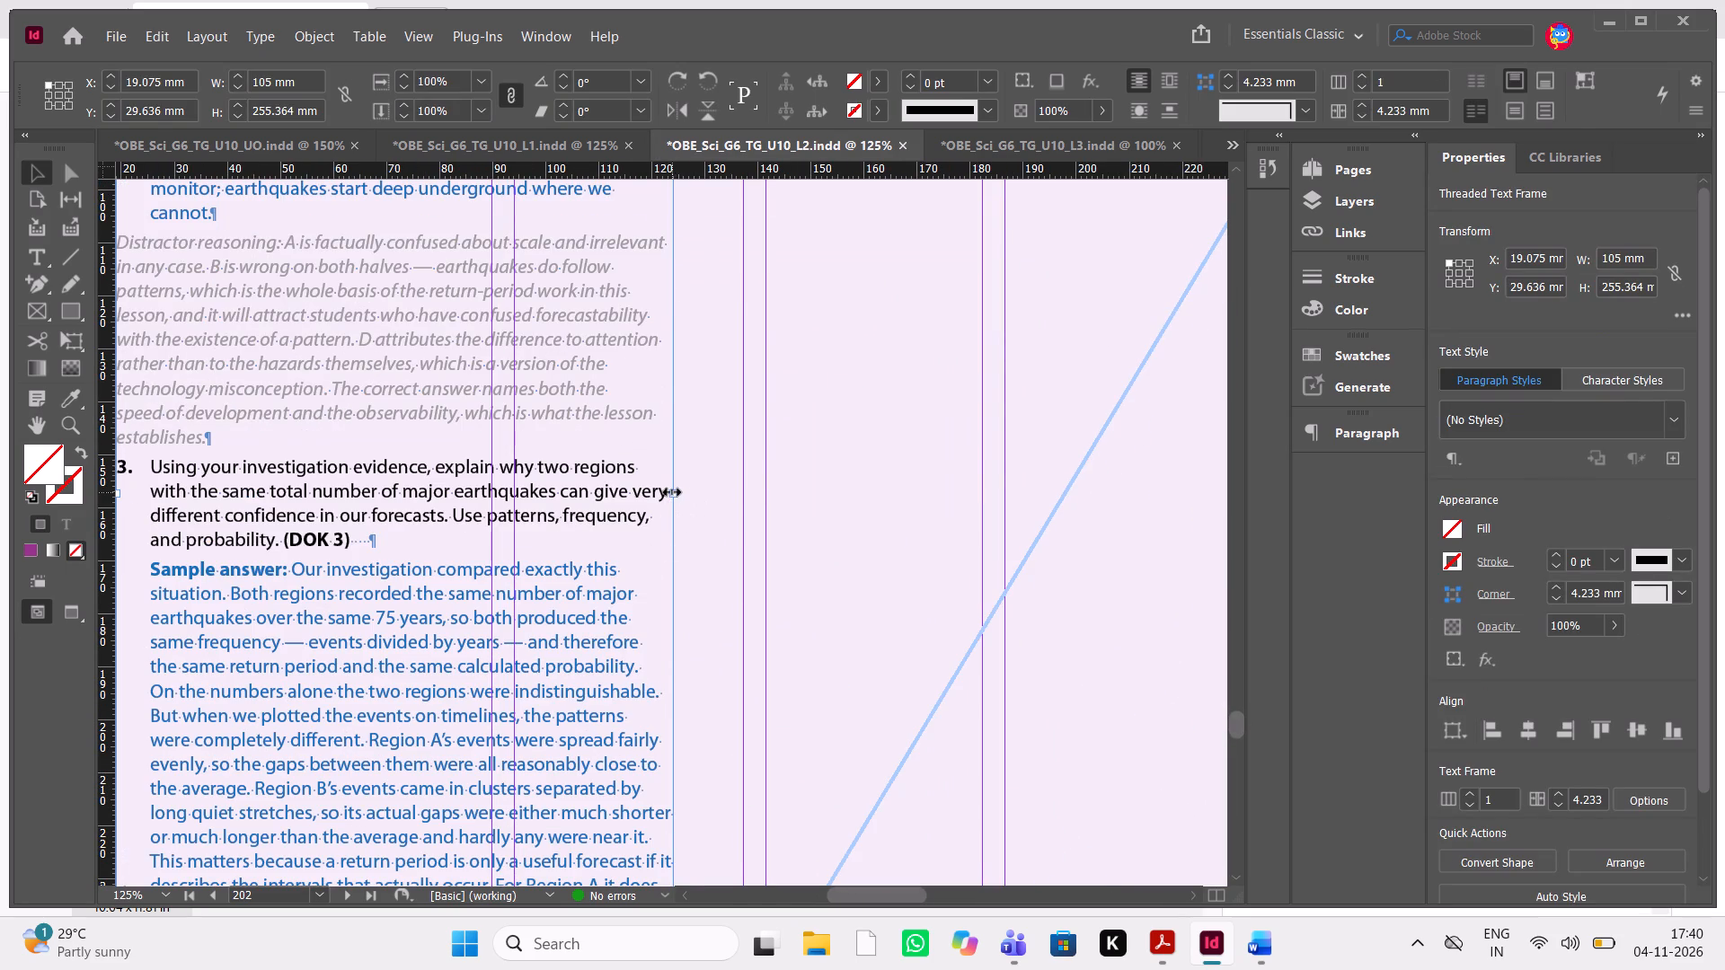
drag(672, 492, 746, 489)
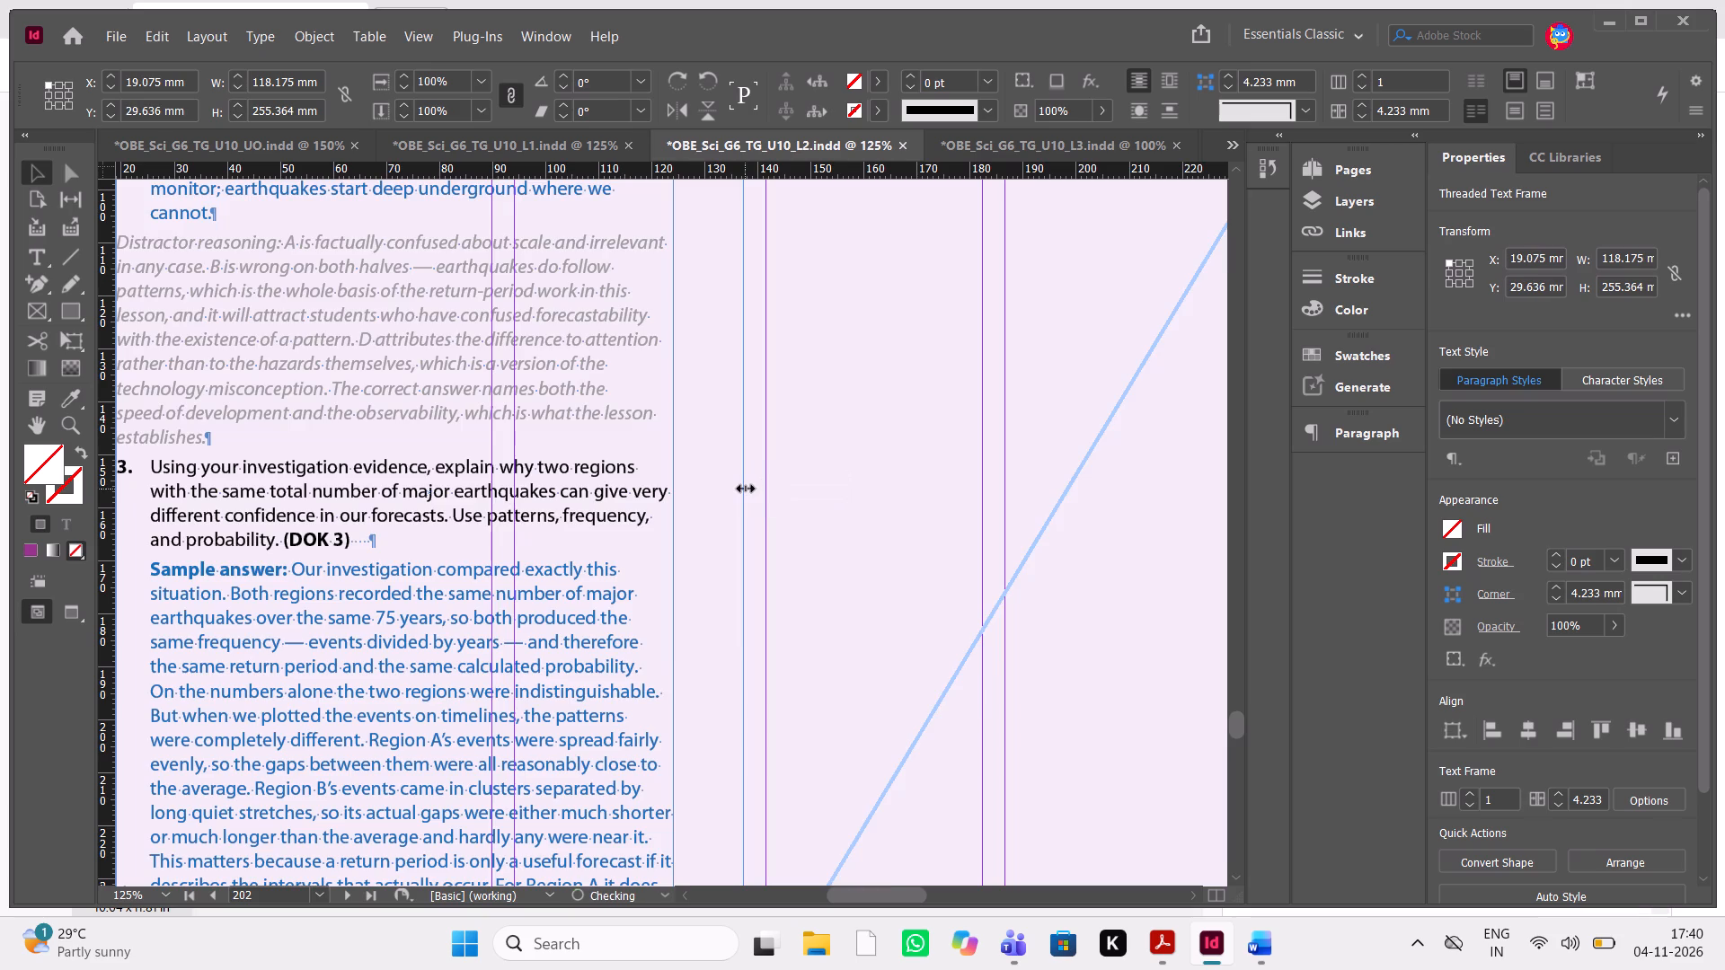
Shorten the pale purple background rectangle on page 203 to 222.25 mm high so it ends just below the last answer line.
scroll(889, 482, up, 2)
scroll(889, 482, down, 2)
scroll(889, 482, up, 1)
scroll(889, 482, down, 1)
scroll(889, 482, left, 1)
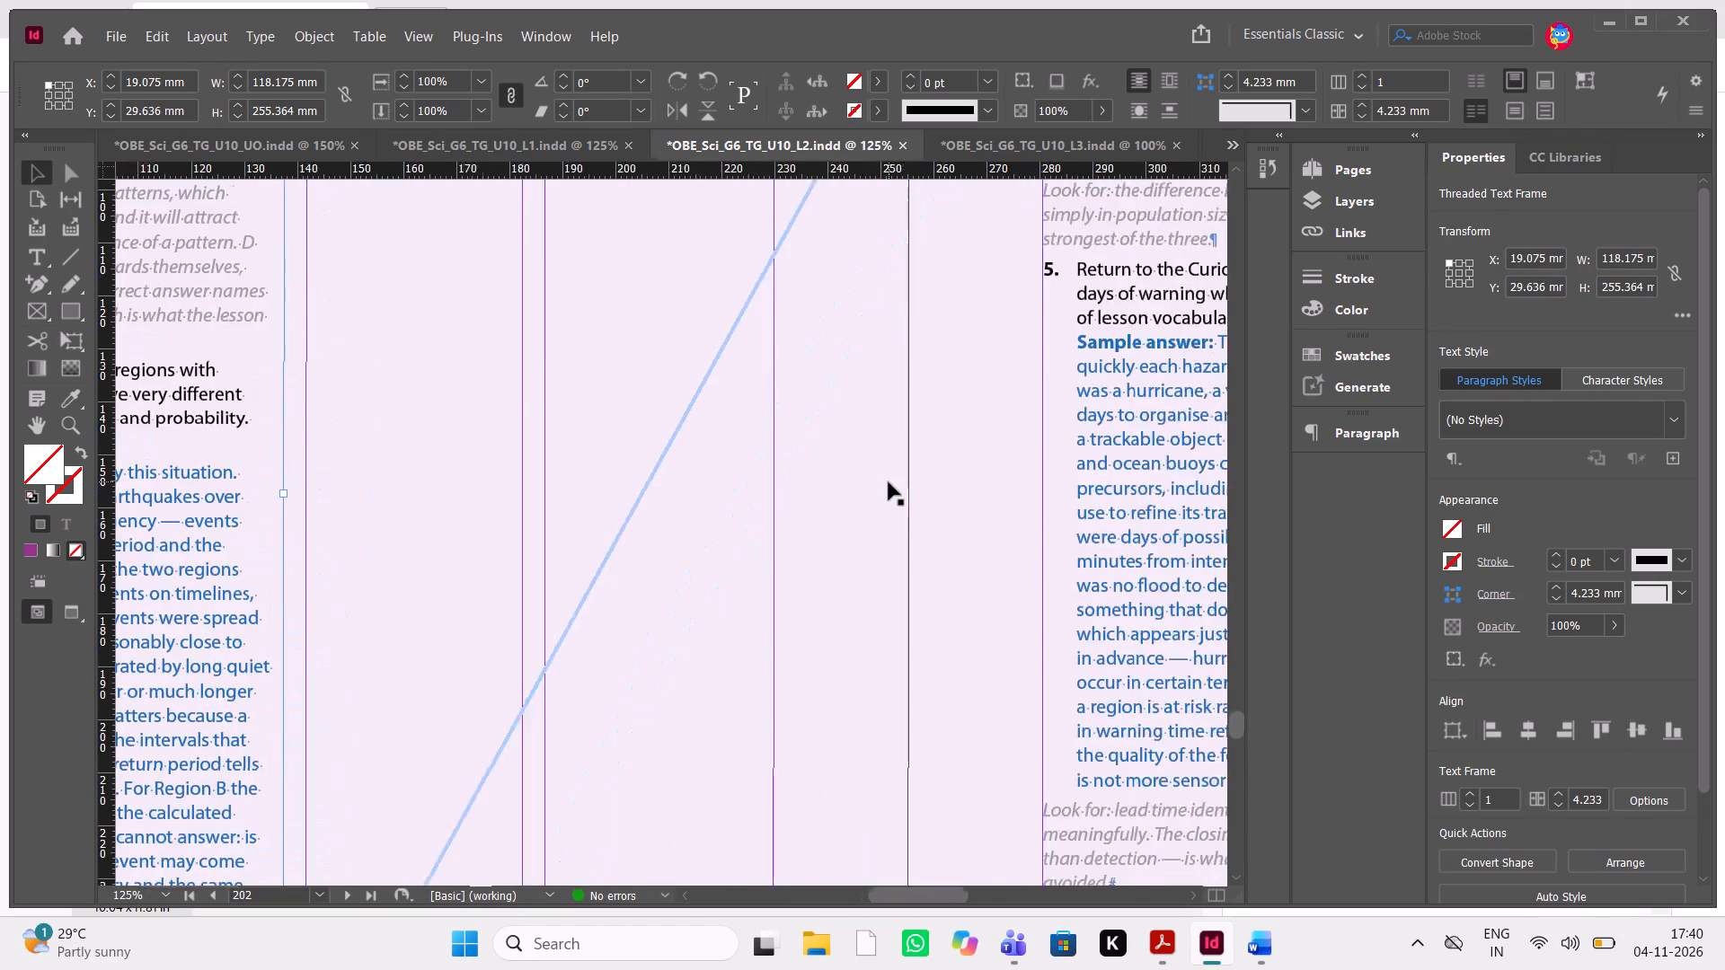
scroll(889, 482, left, 1)
scroll(889, 482, down, 2)
scroll(889, 482, up, 1)
scroll(992, 622, left, 1)
scroll(992, 622, down, 1)
click(1008, 750)
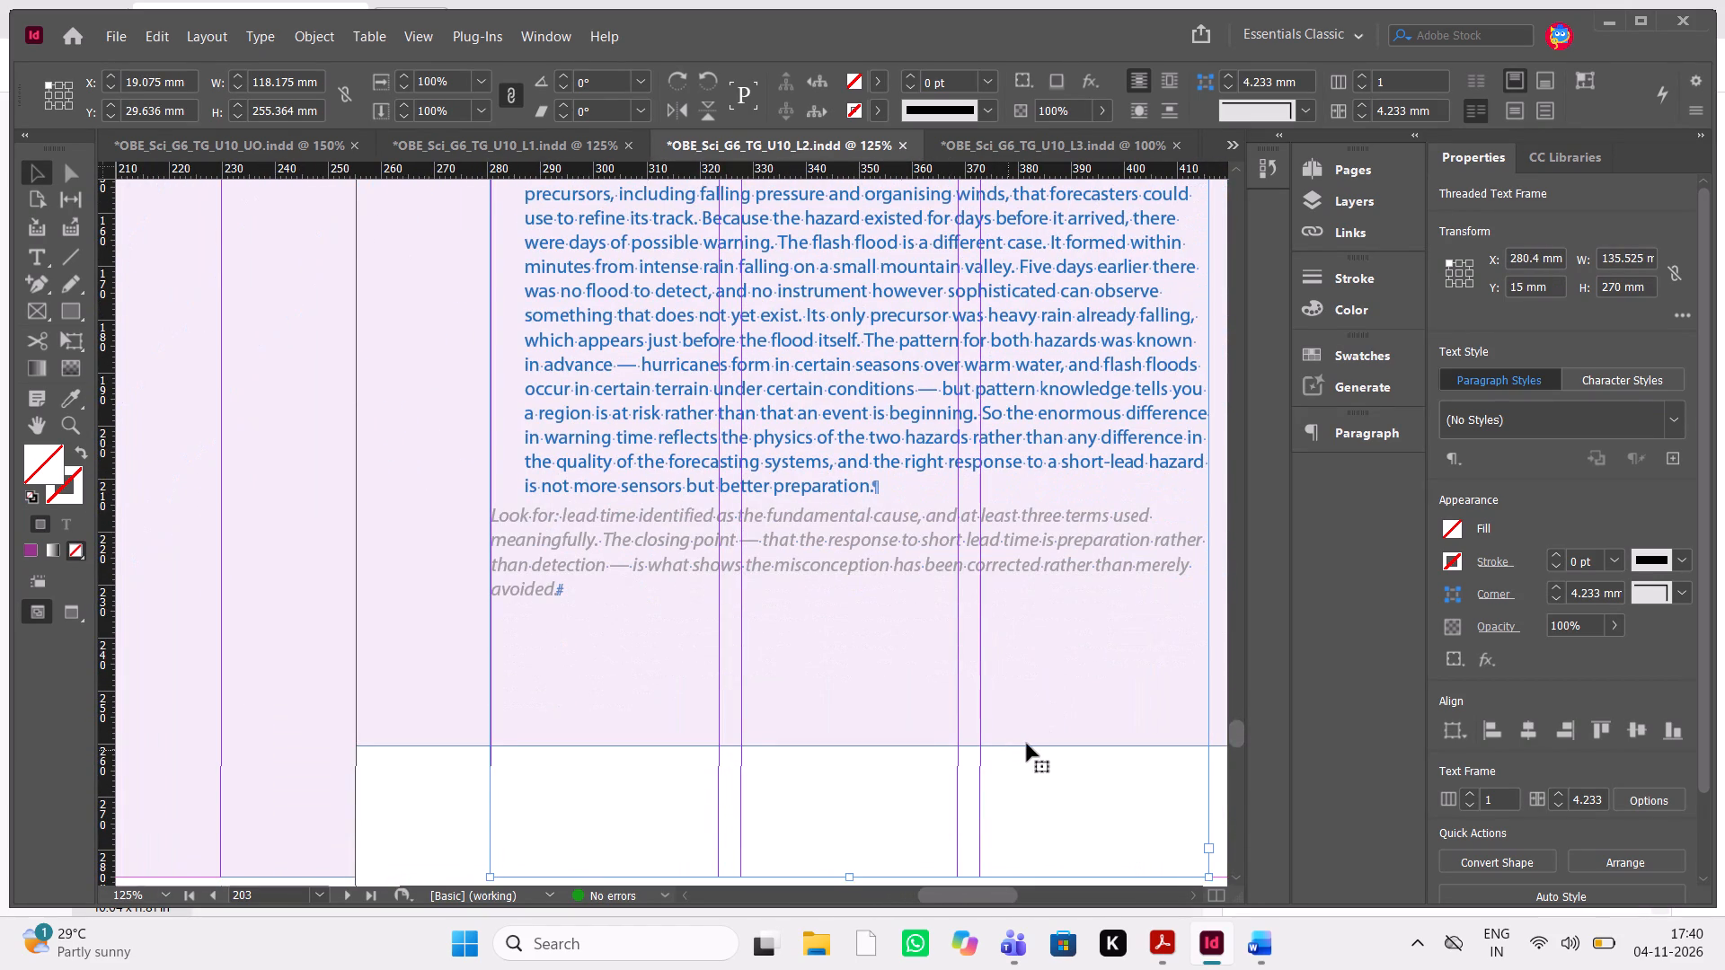
click(1027, 744)
click(1066, 724)
scroll(1066, 724, left, 1)
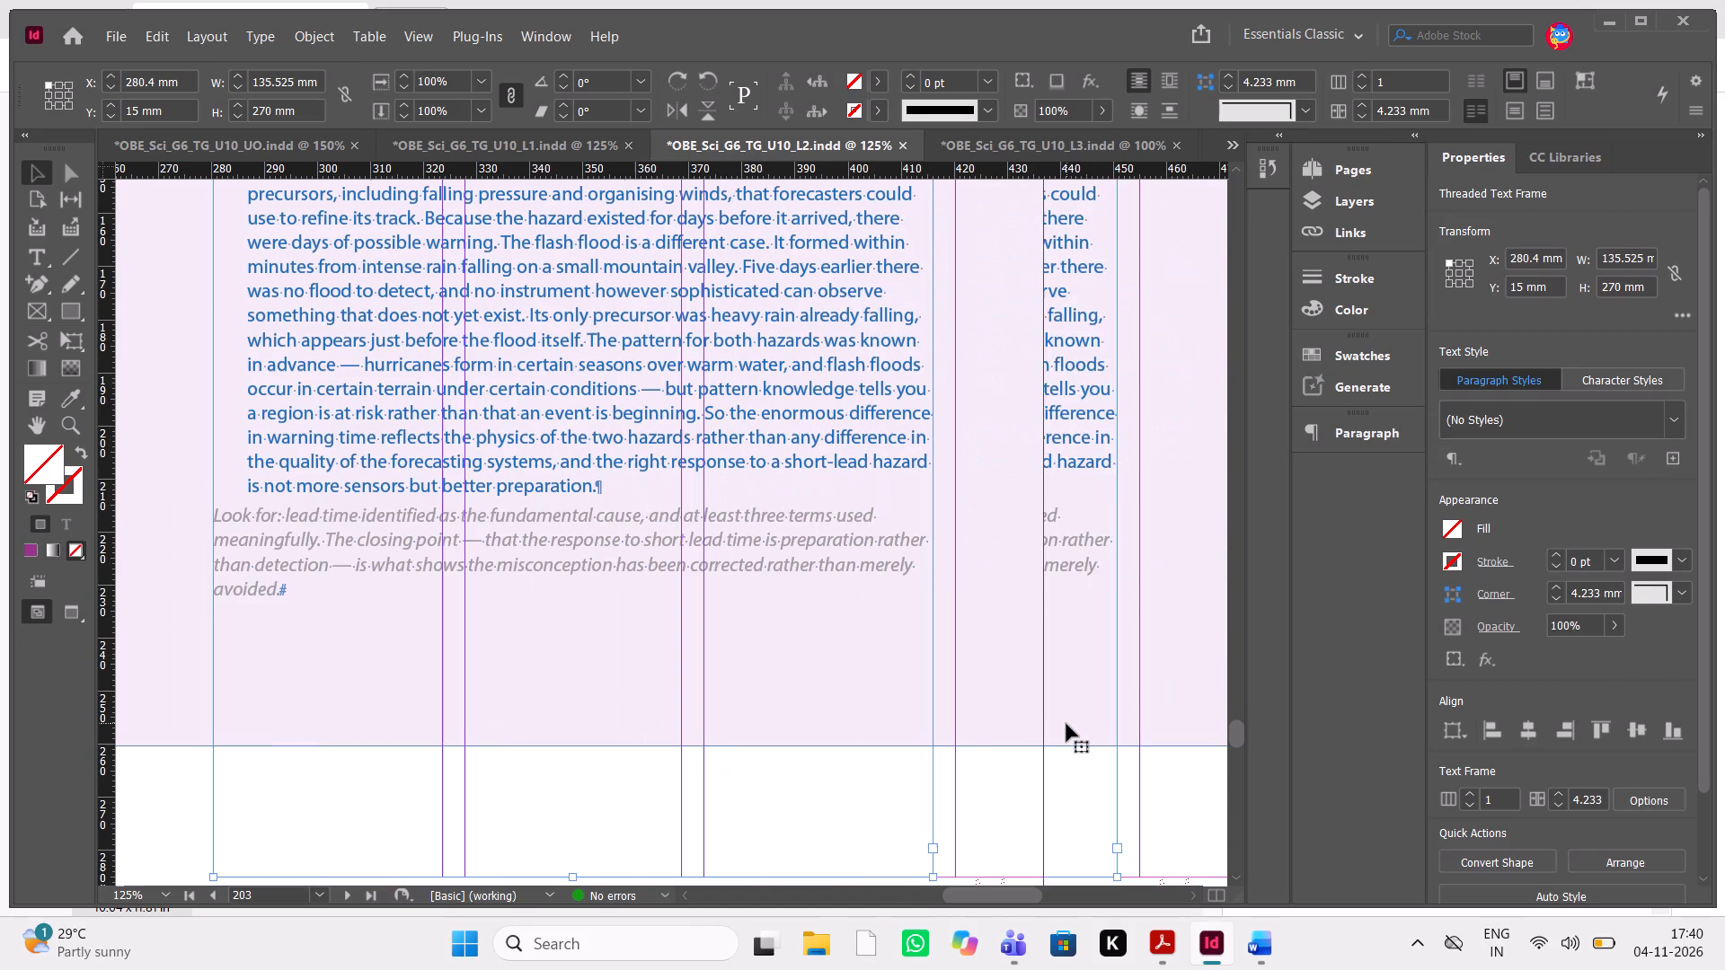
click(1074, 715)
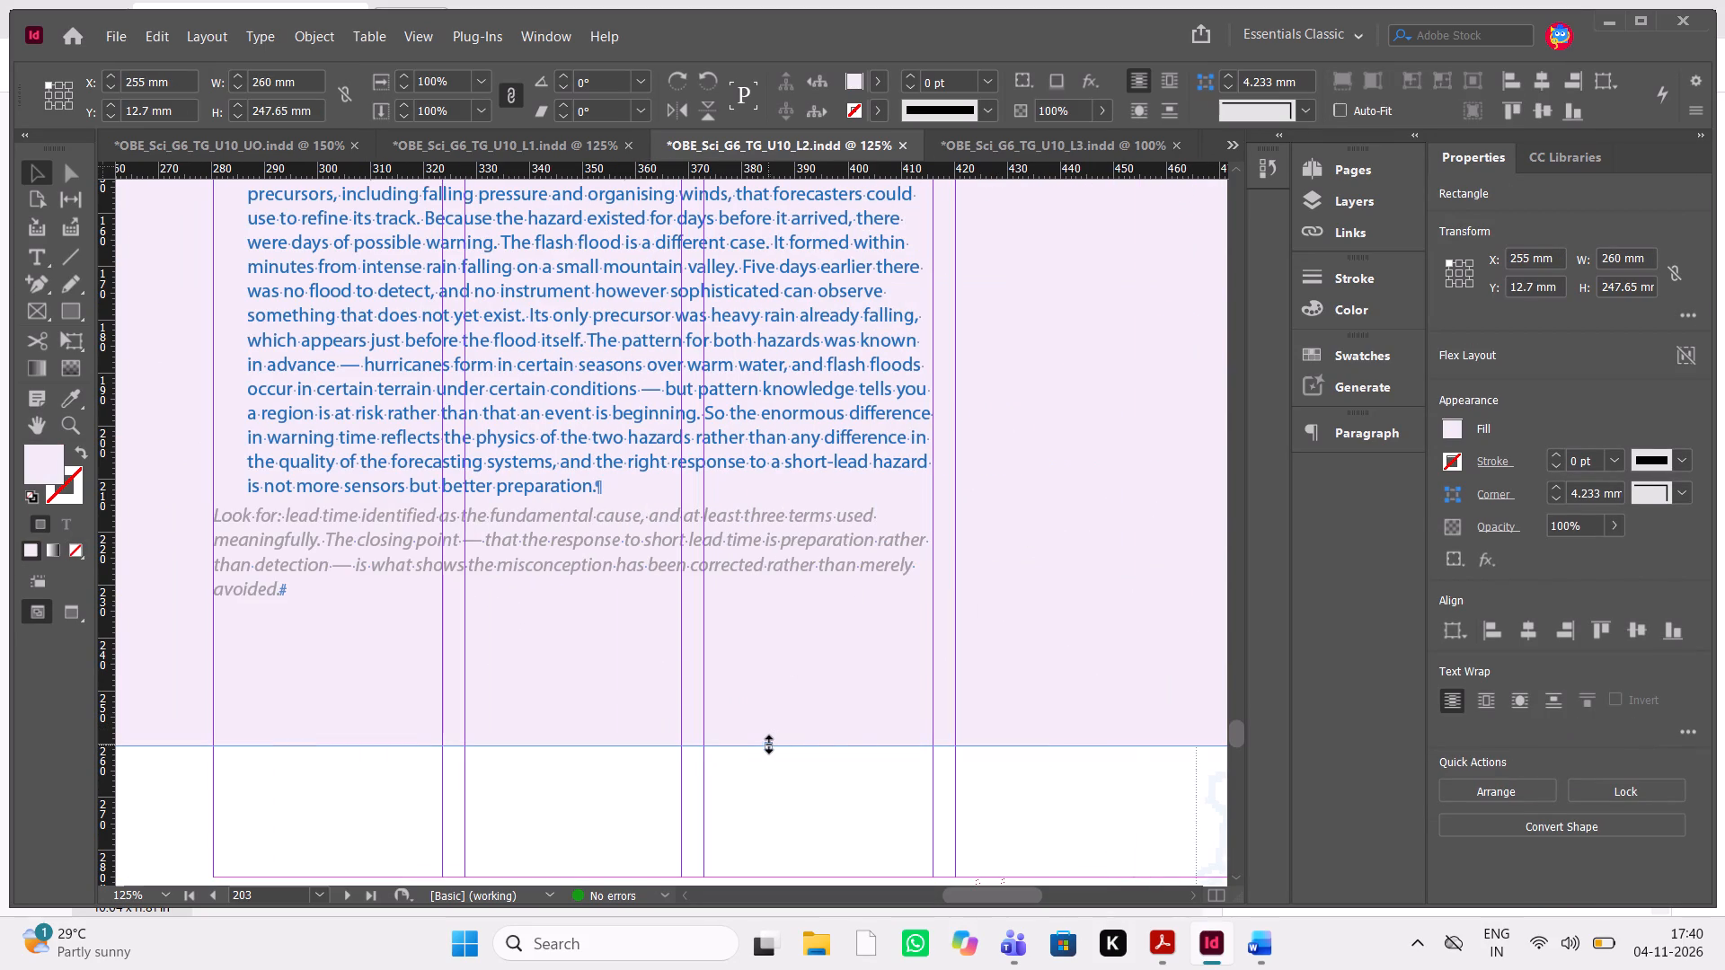
drag(769, 745, 750, 613)
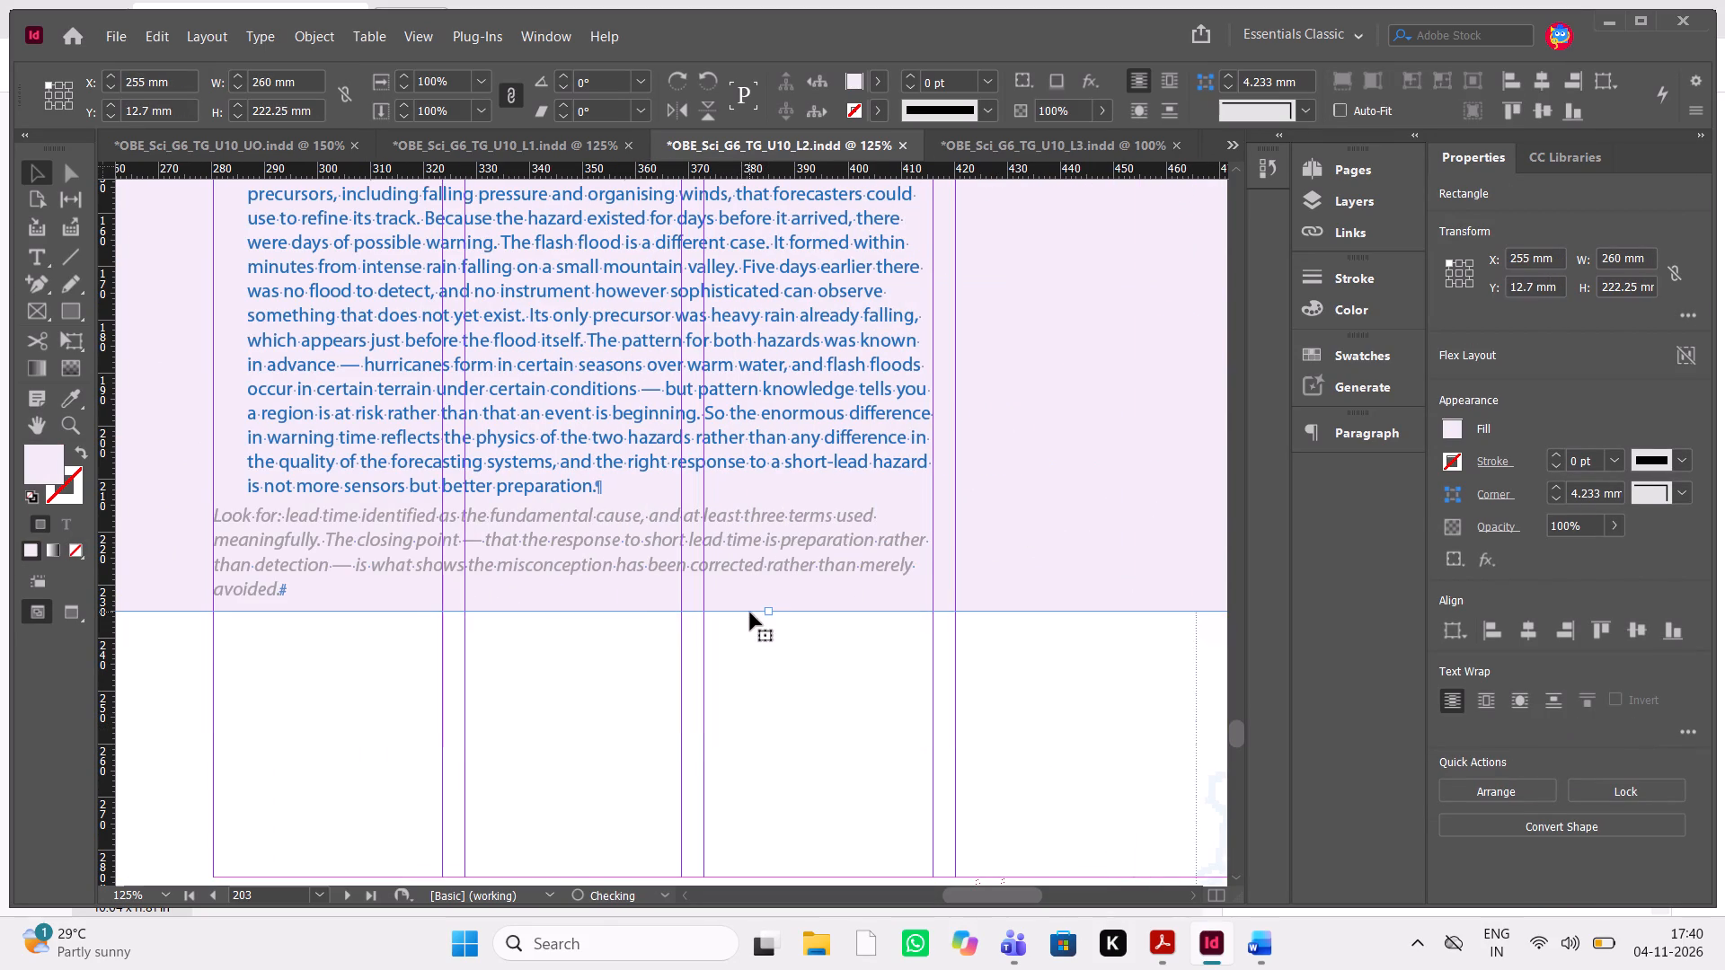
Paste the Lesson Check thumbnail on page 202 and place it beneath the purple heading band, at about X 144.1 mm and Y 29.5 mm.
scroll(750, 613, right, 2)
scroll(750, 613, up, 1)
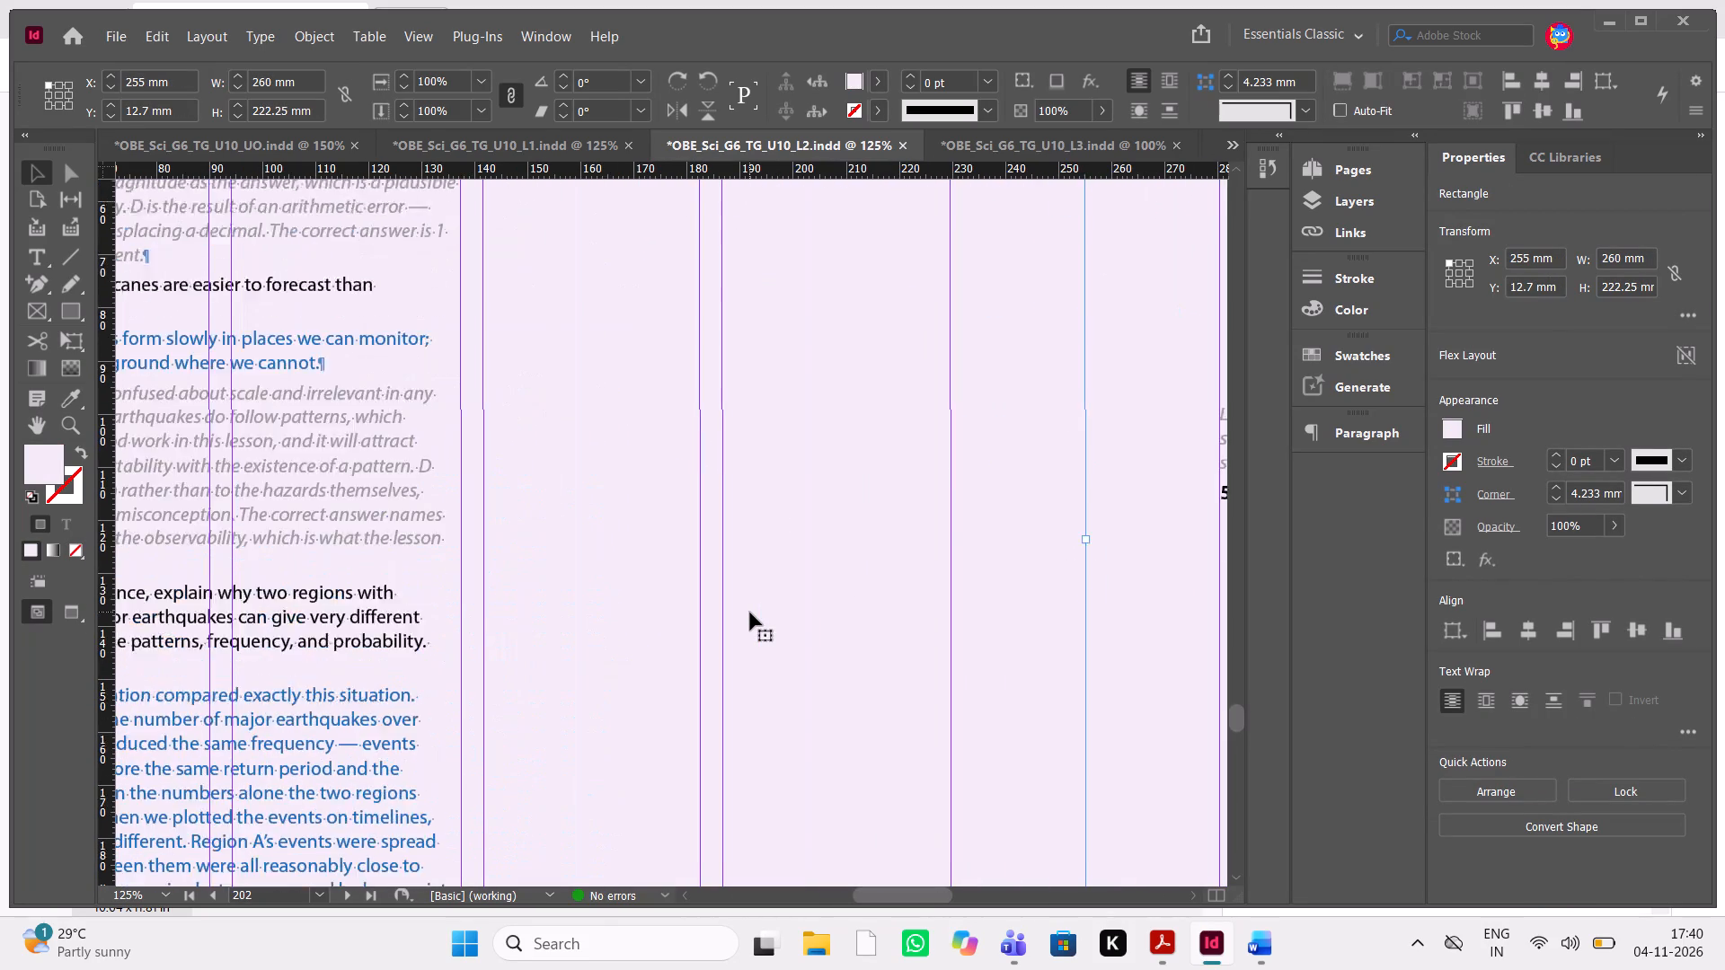
scroll(750, 613, up, 2)
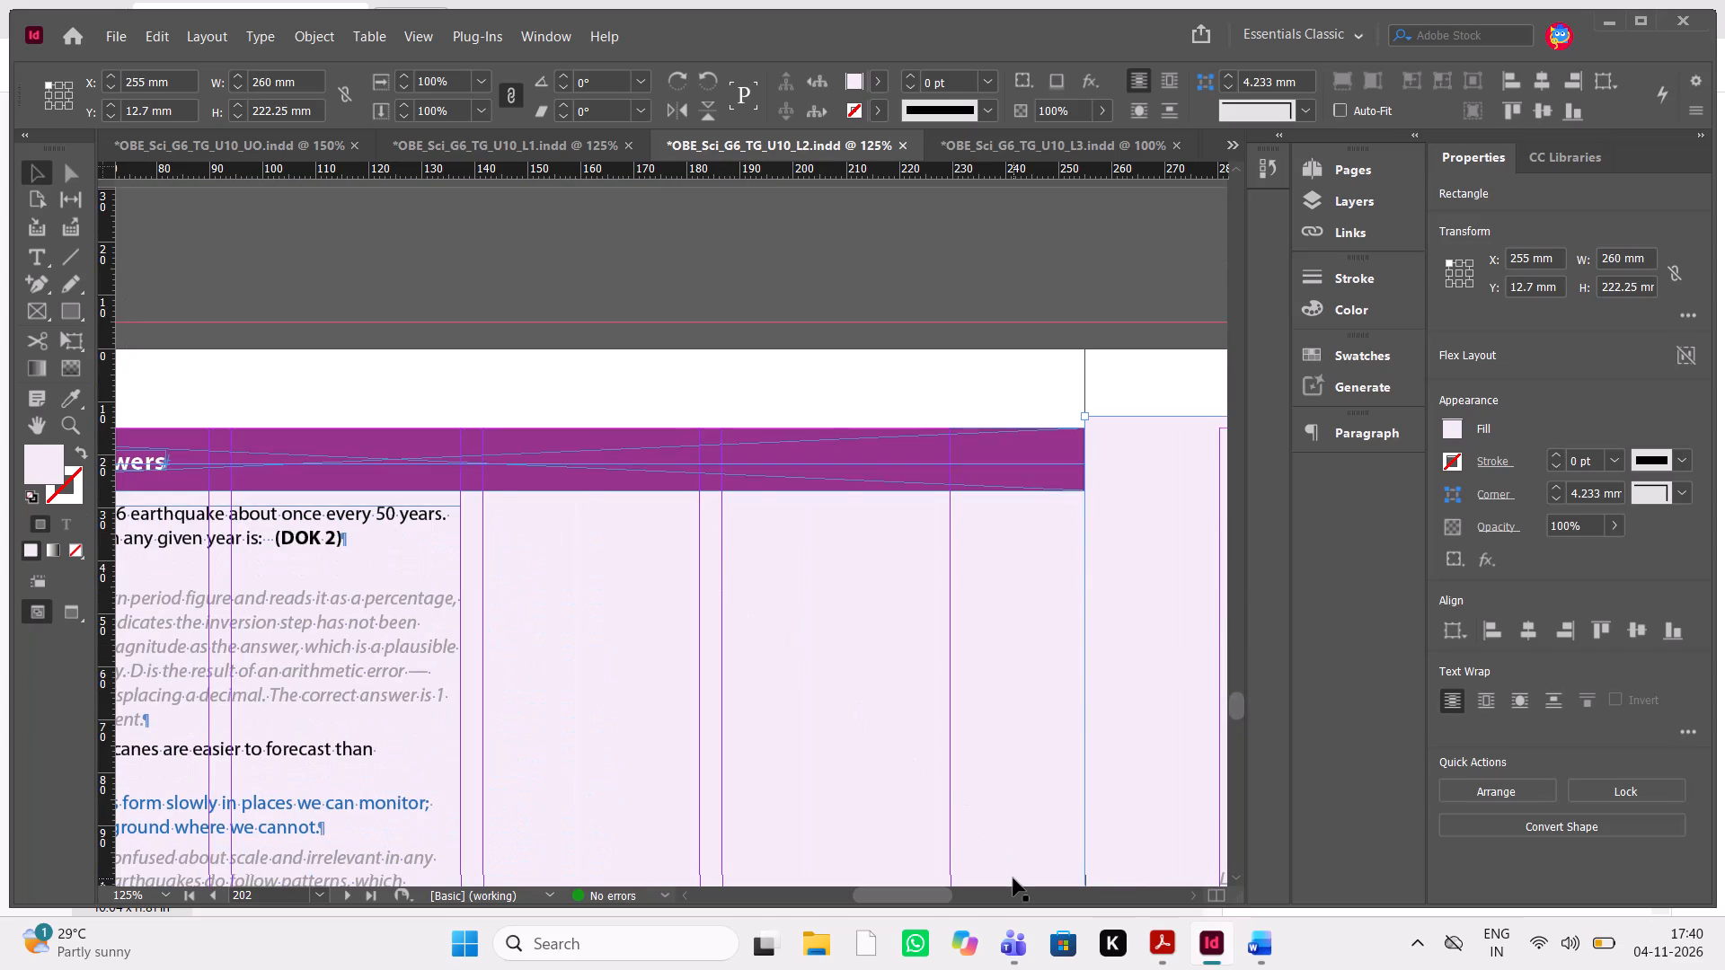
key(ctrl+v)
key(shift+Down)
key(shift+Down)
key(shift+Down)
key(shift+Down)
key(shift+Down)
key(shift+Down)
key(shift+Down)
key(shift+Down)
key(shift+Down)
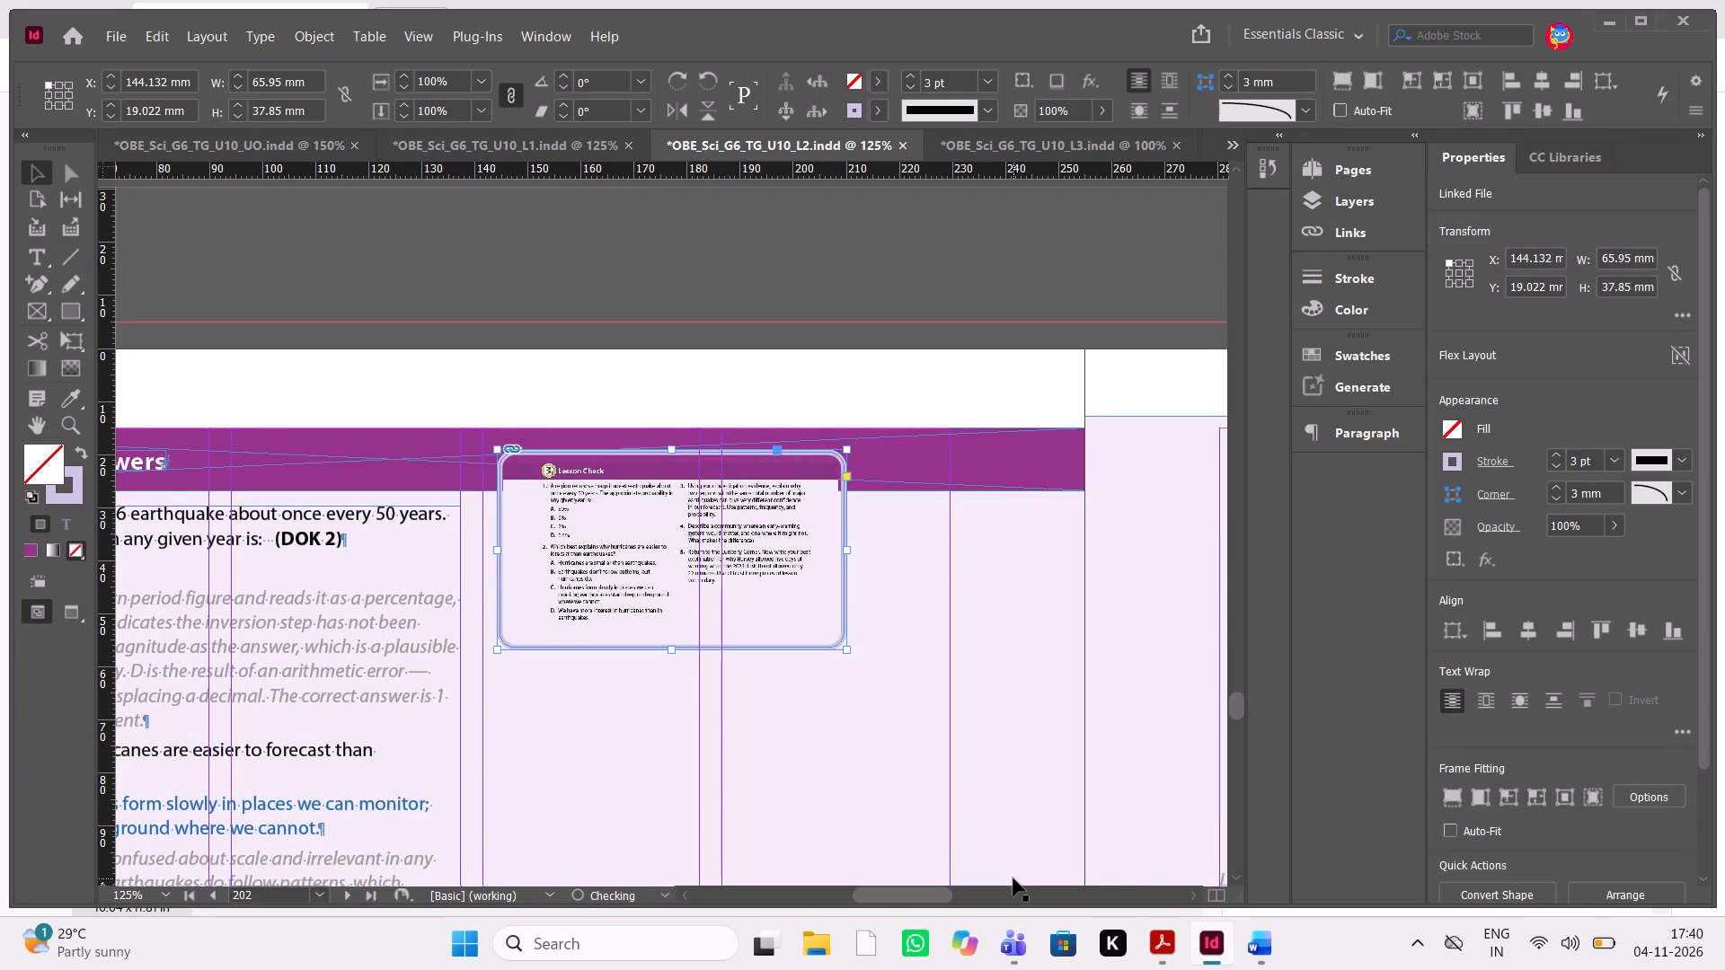
key(shift+Down)
key(shift+Up)
key(shift+Up)
key(shift+Up)
key(shift+Up)
key(shift+Up)
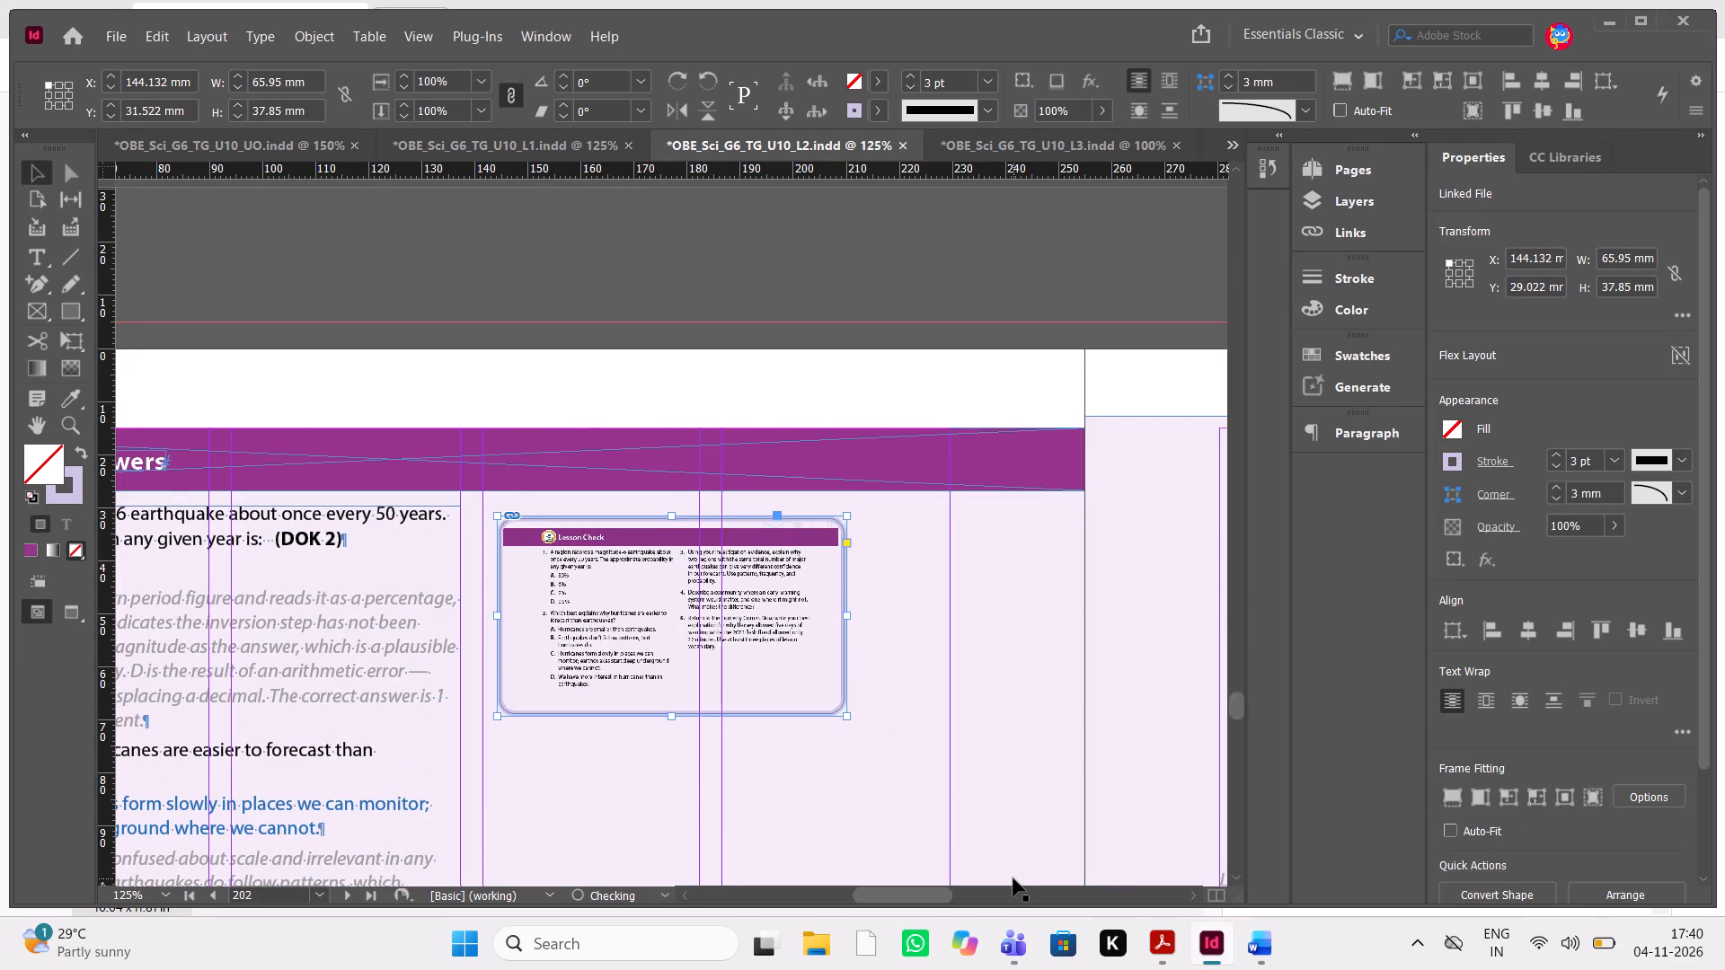
key(Down)
key(Down)
key(Down)
key(Down)
key(Up)
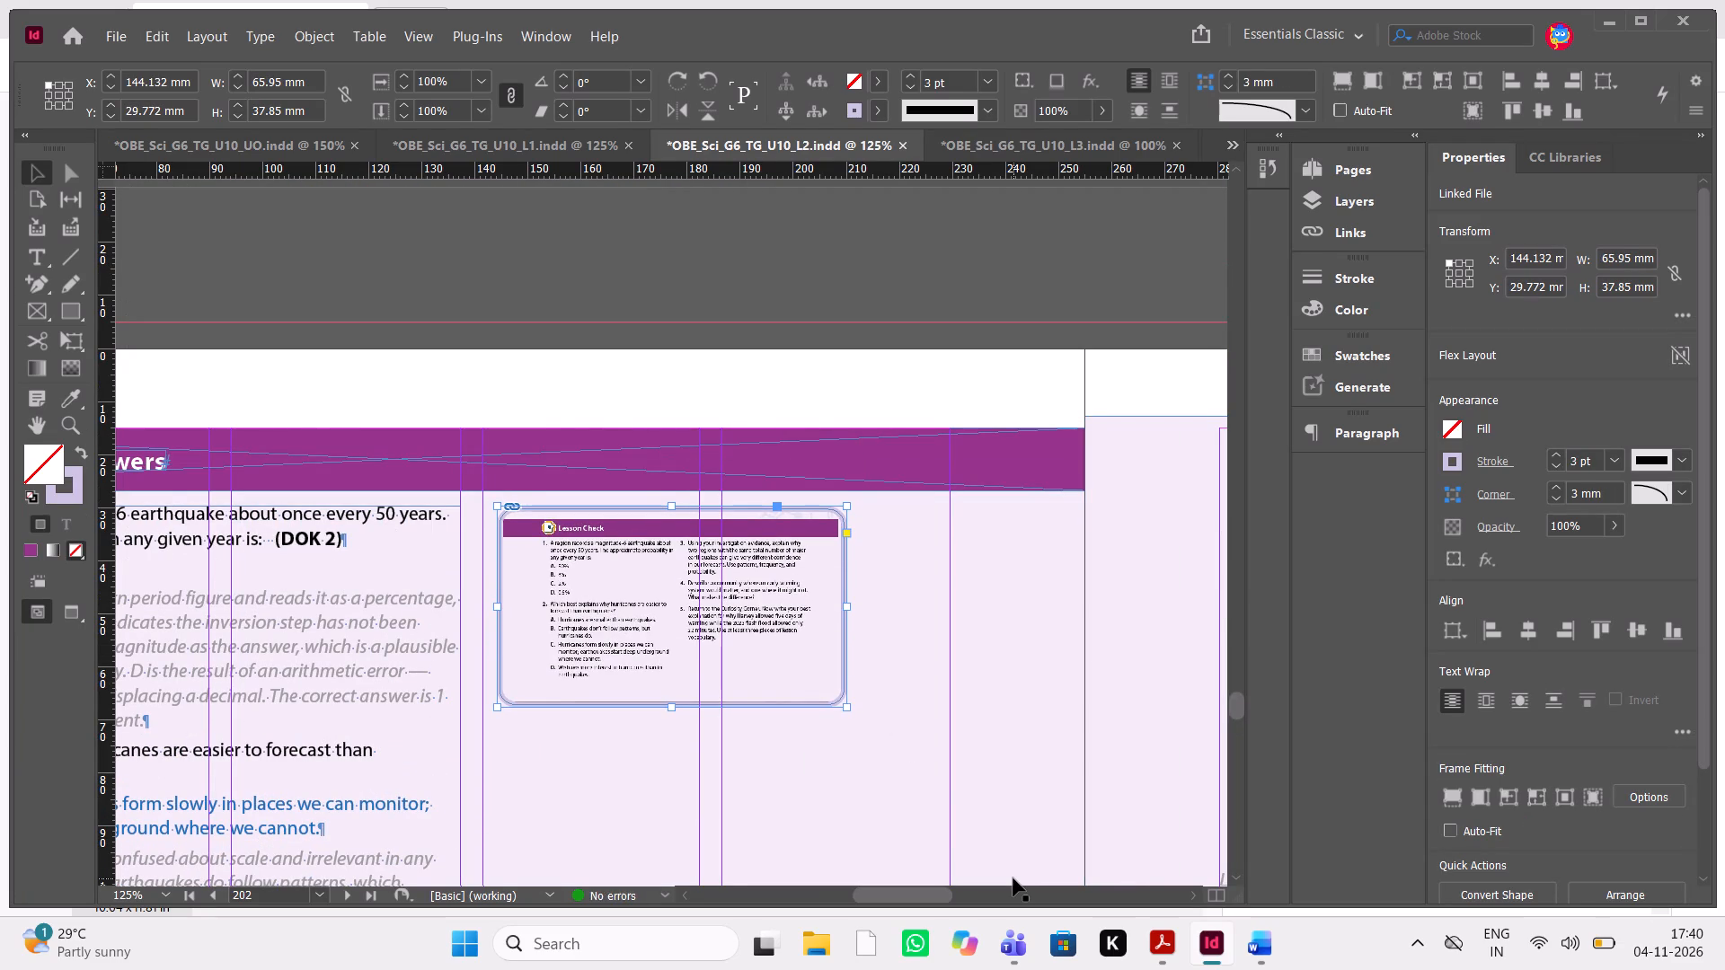
key(Up)
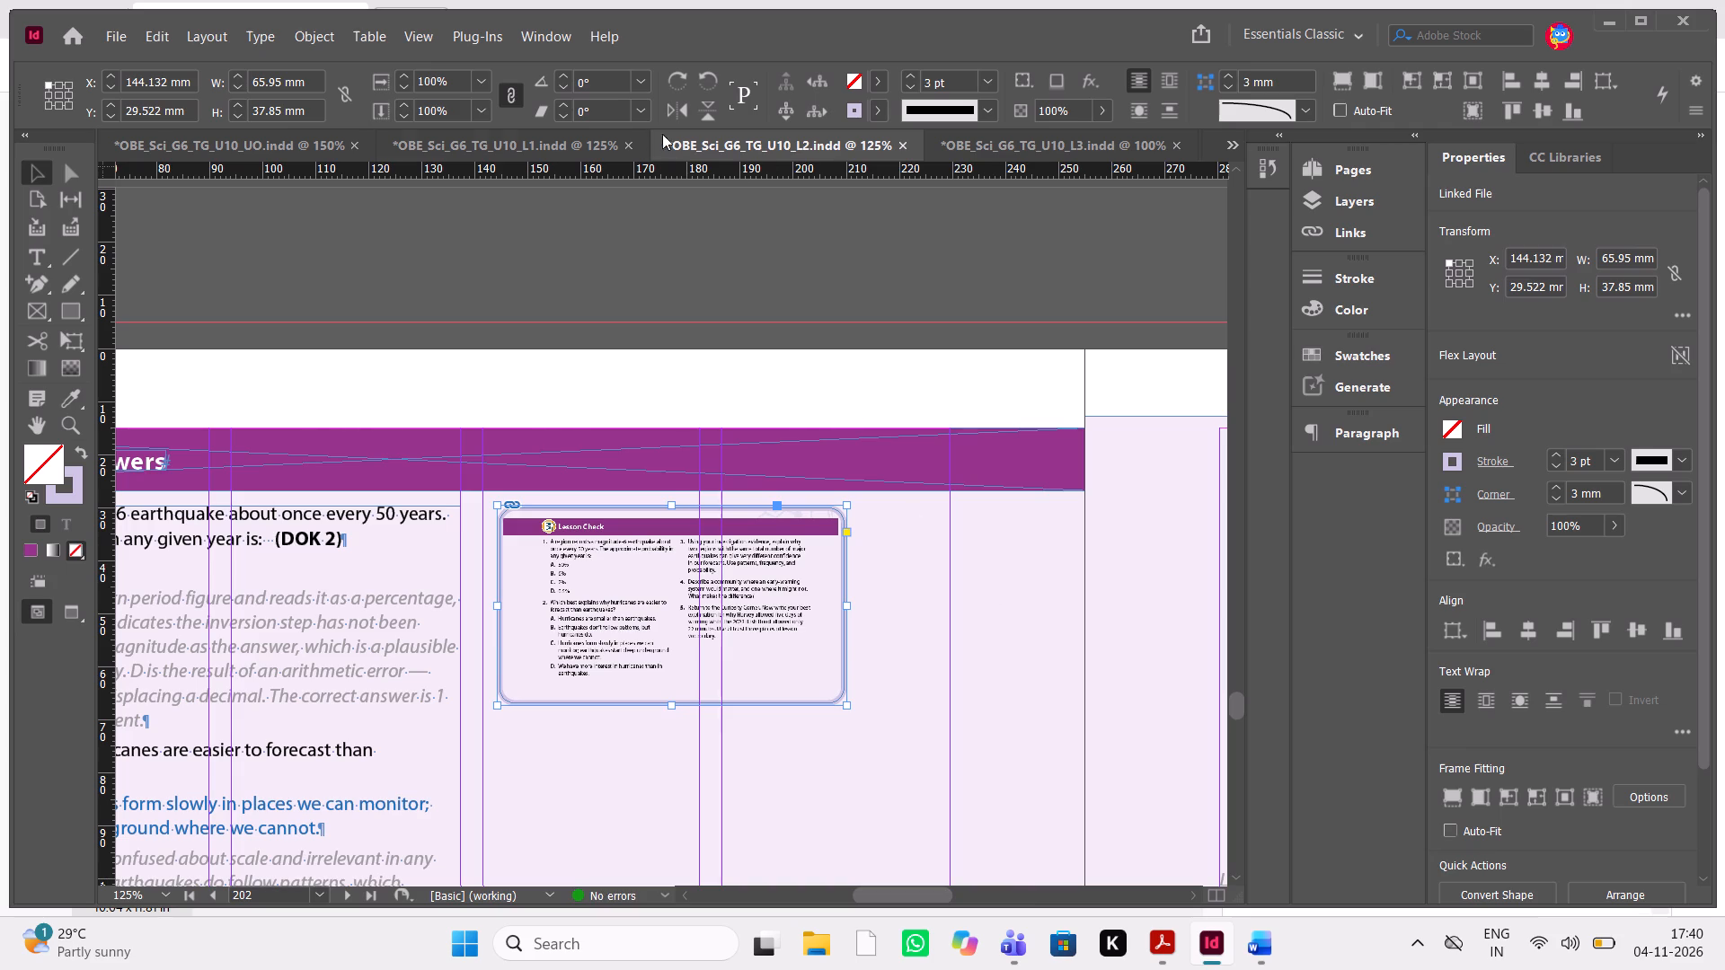
In the Lesson 1 layout, raise the Lesson Check thumbnail on page 178 to about Y 29.3 mm.
click(601, 155)
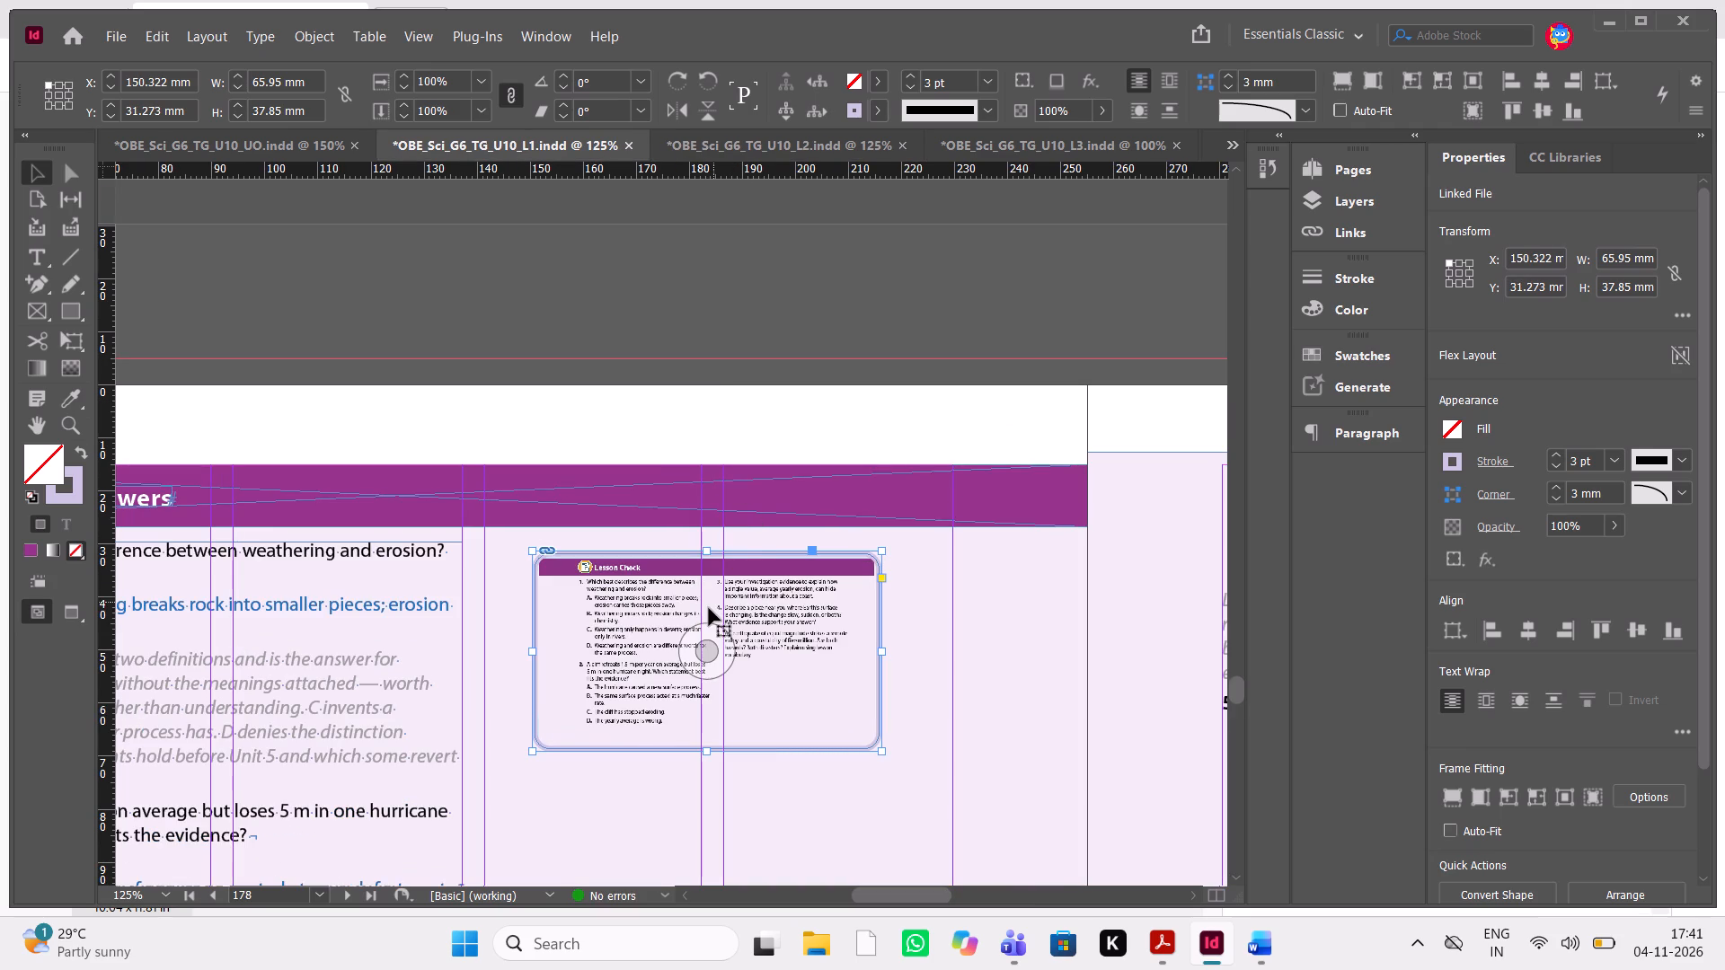
click(709, 608)
key(shift+Up)
key(Down)
key(Down)
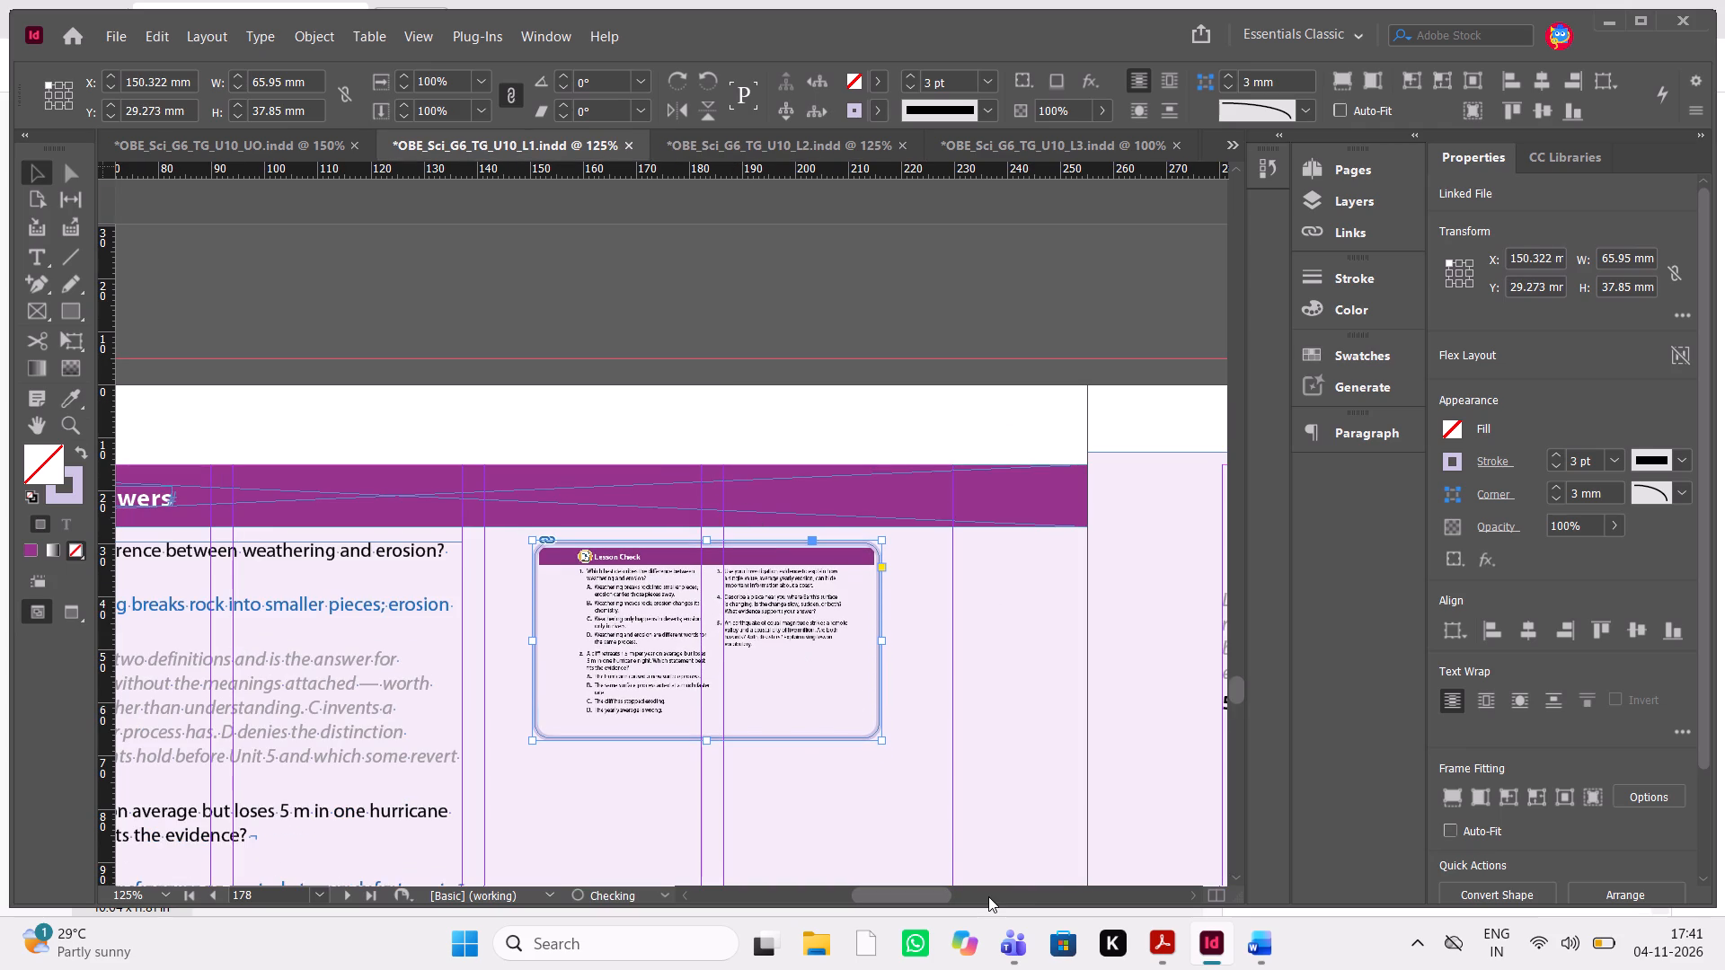
Save the unit opener layout OBE_Sci_G6_TG_U10_UO as an InDesign 2026 document, replacing the existing file in its folder.
click(297, 149)
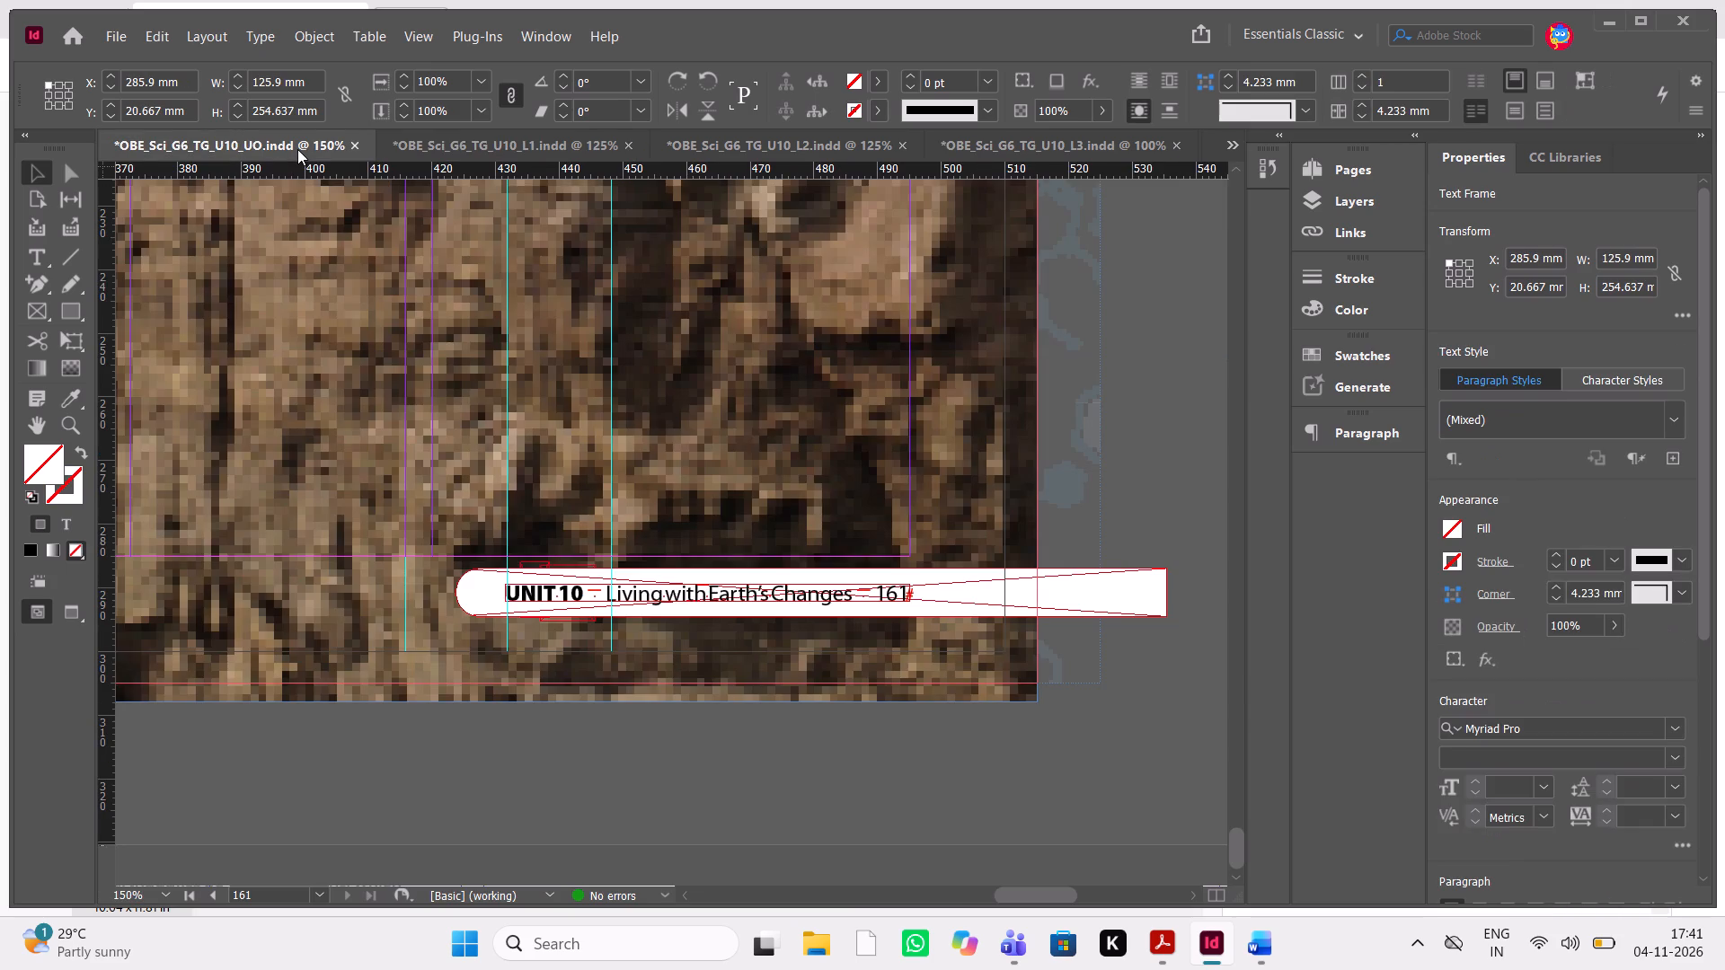
key(ctrl+minus)
key(ctrl+minus)
key(ctrl+minus)
key(ctrl+minus)
key(ctrl+minus)
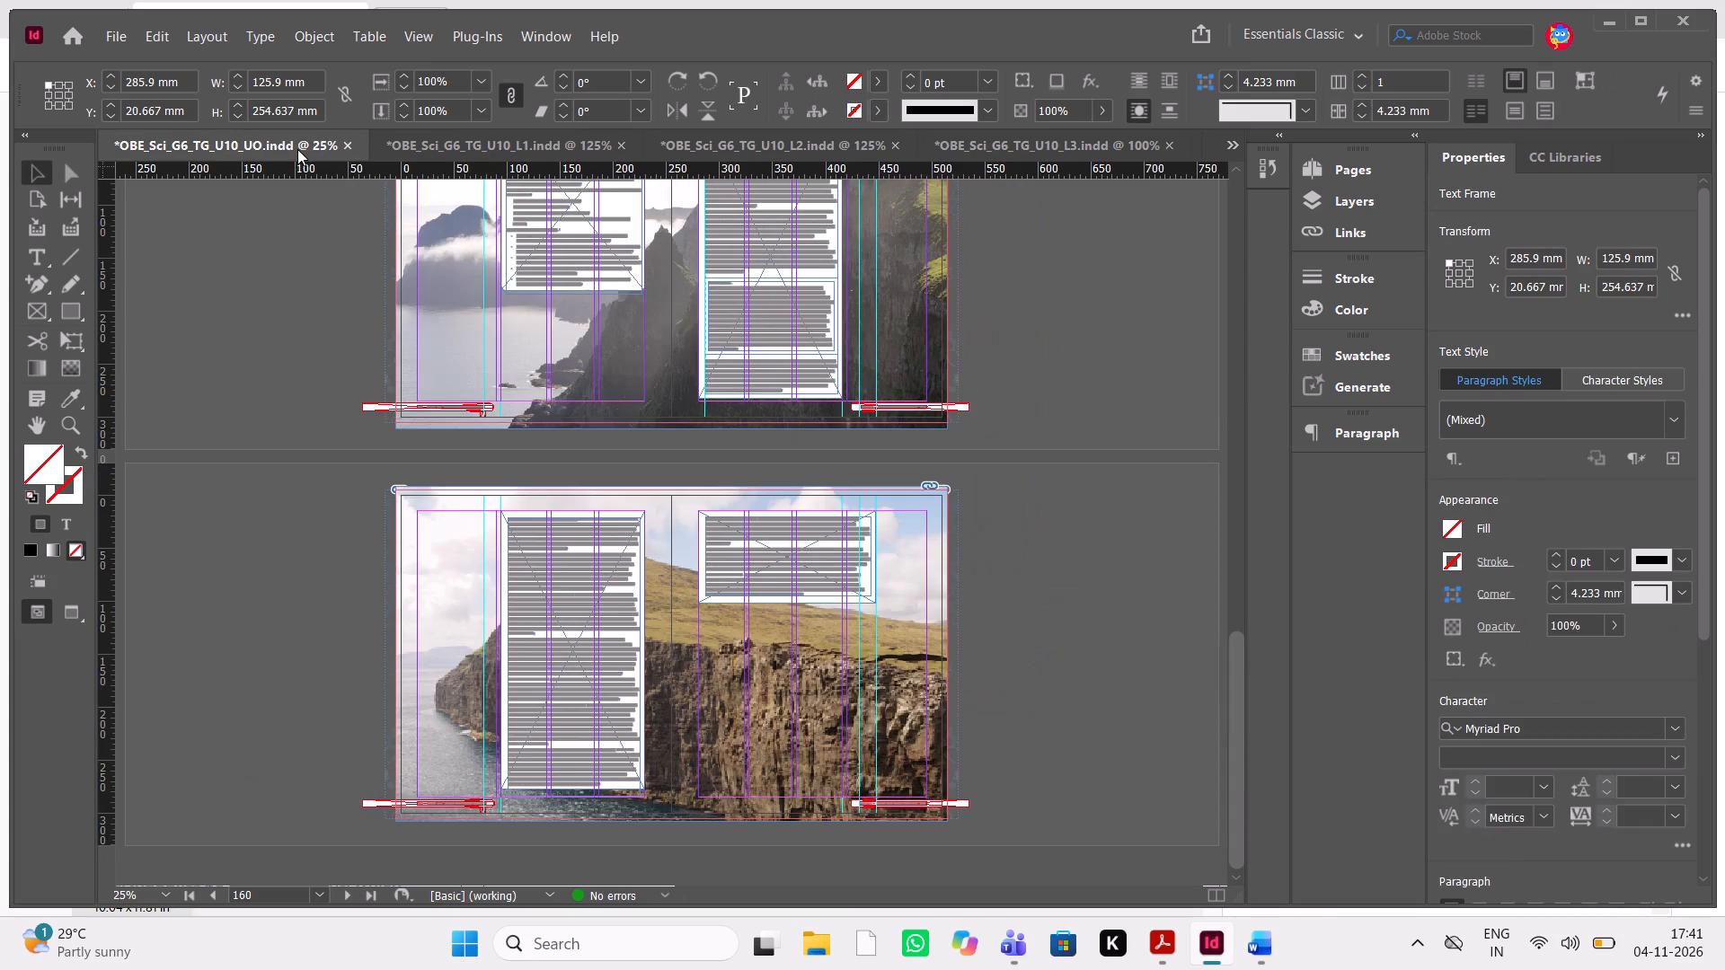
scroll(297, 149, up, 14)
scroll(806, 688, up, 9)
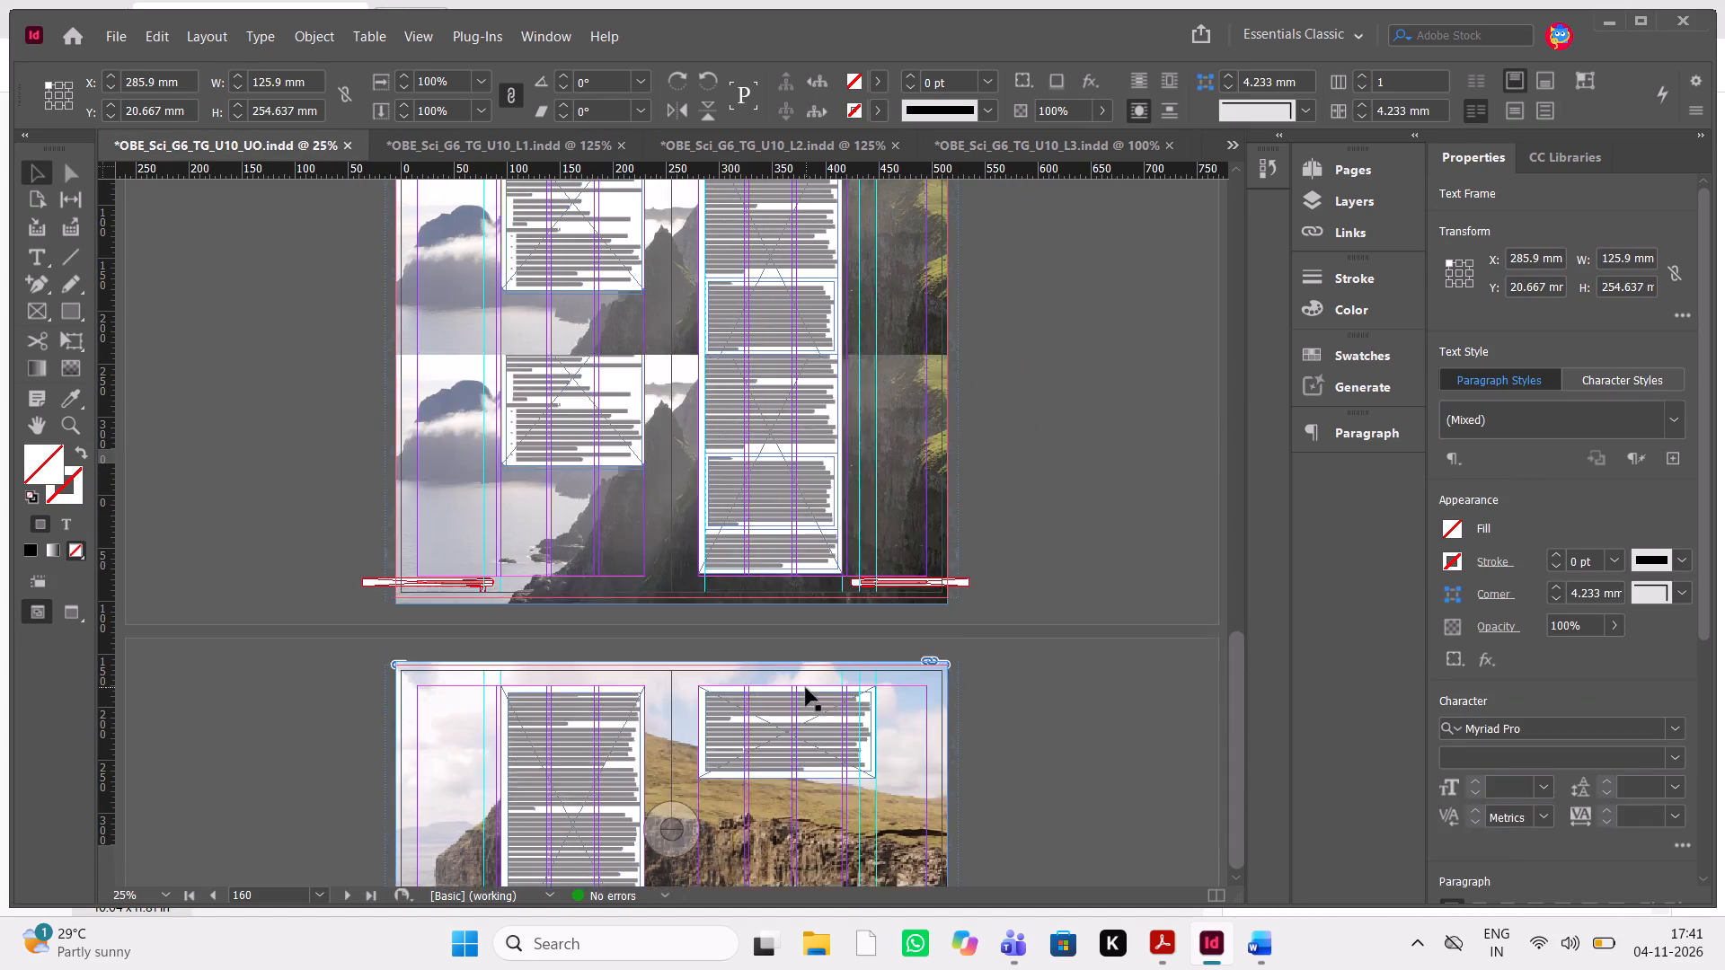
scroll(806, 688, up, 20)
scroll(806, 688, up, 20)
scroll(806, 688, up, 8)
click(109, 32)
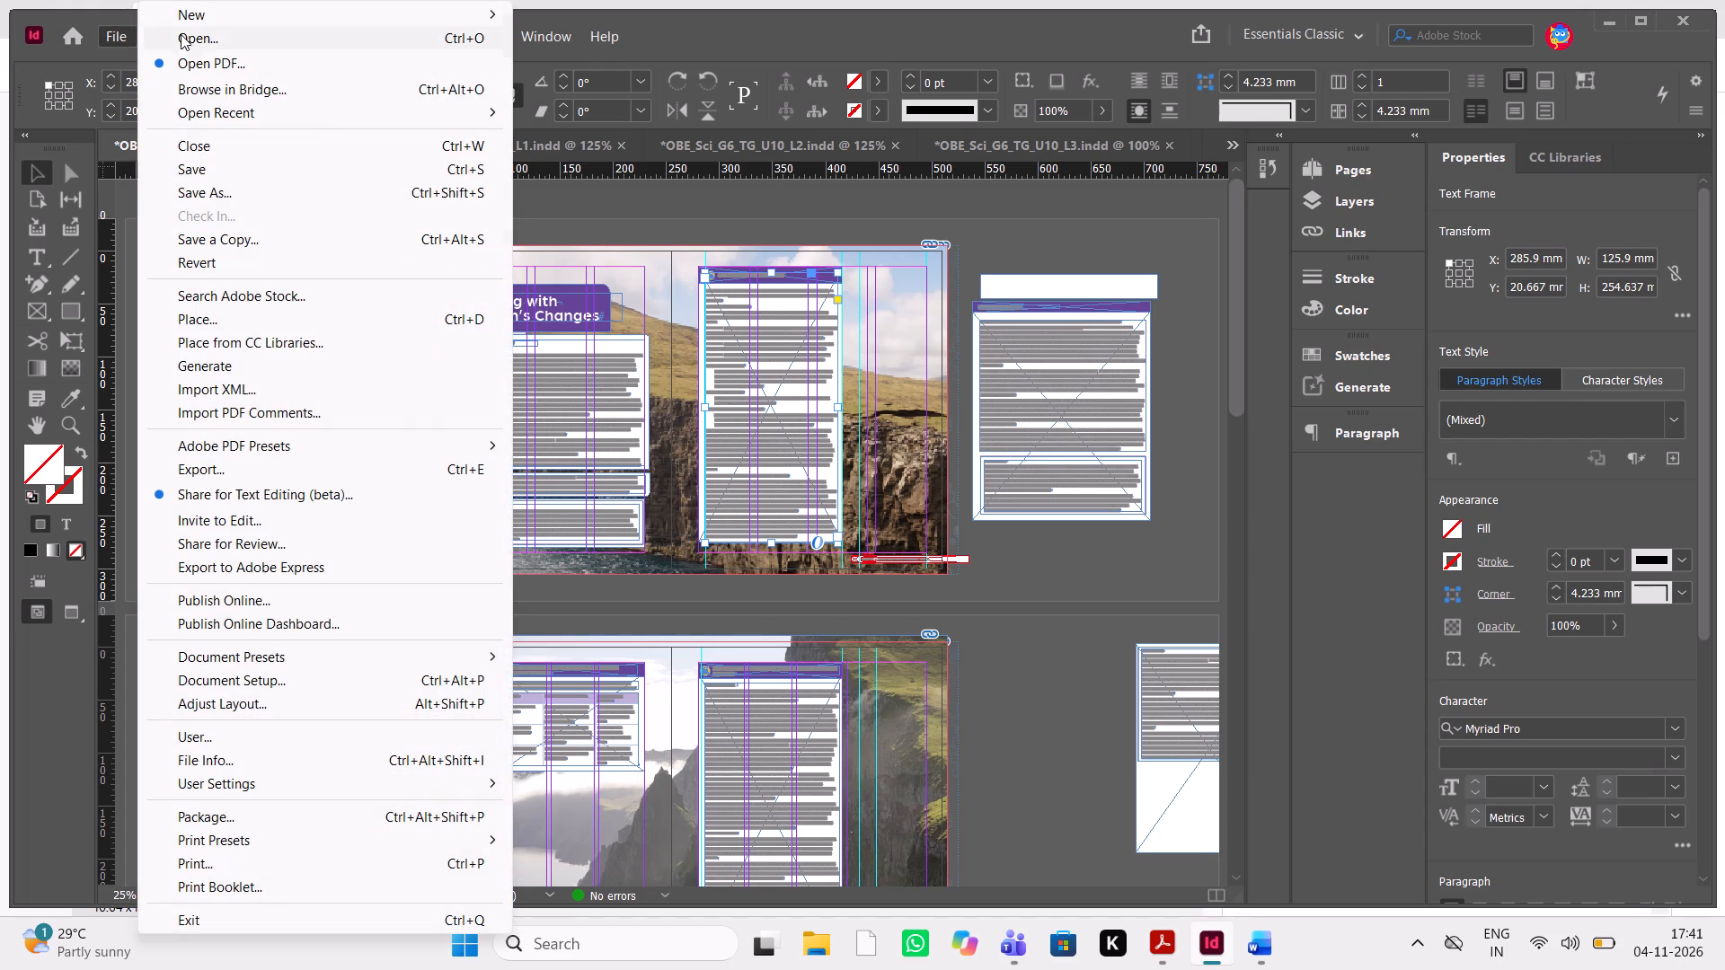
click(269, 186)
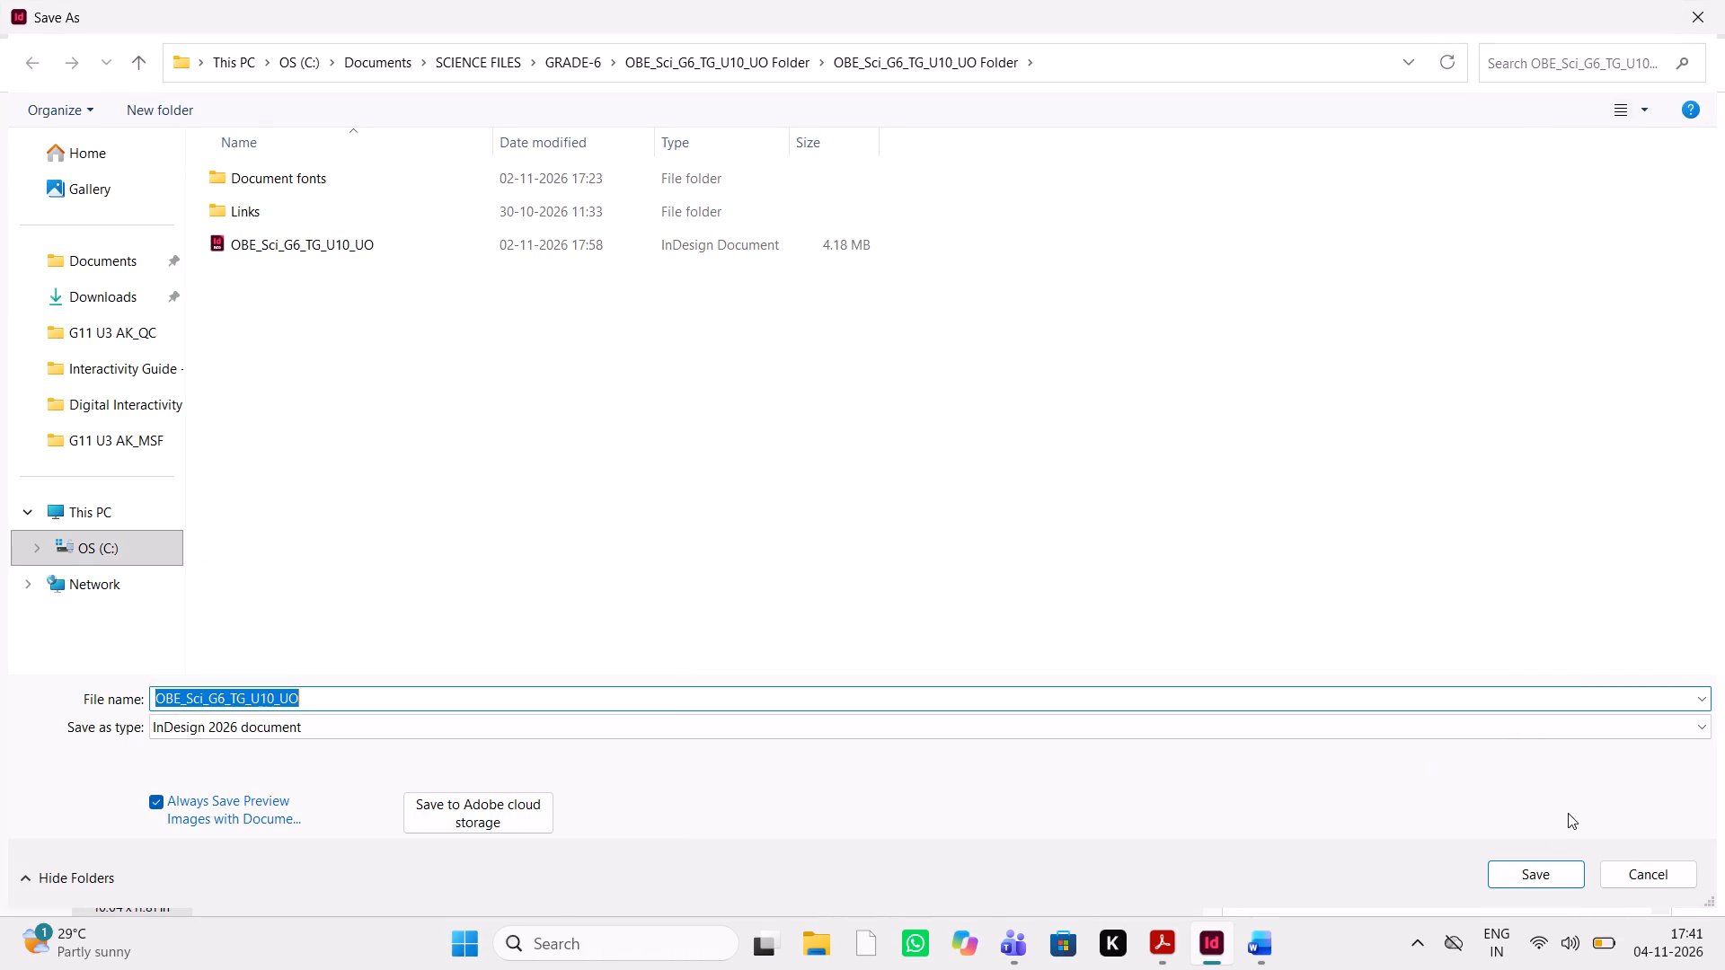
click(1529, 873)
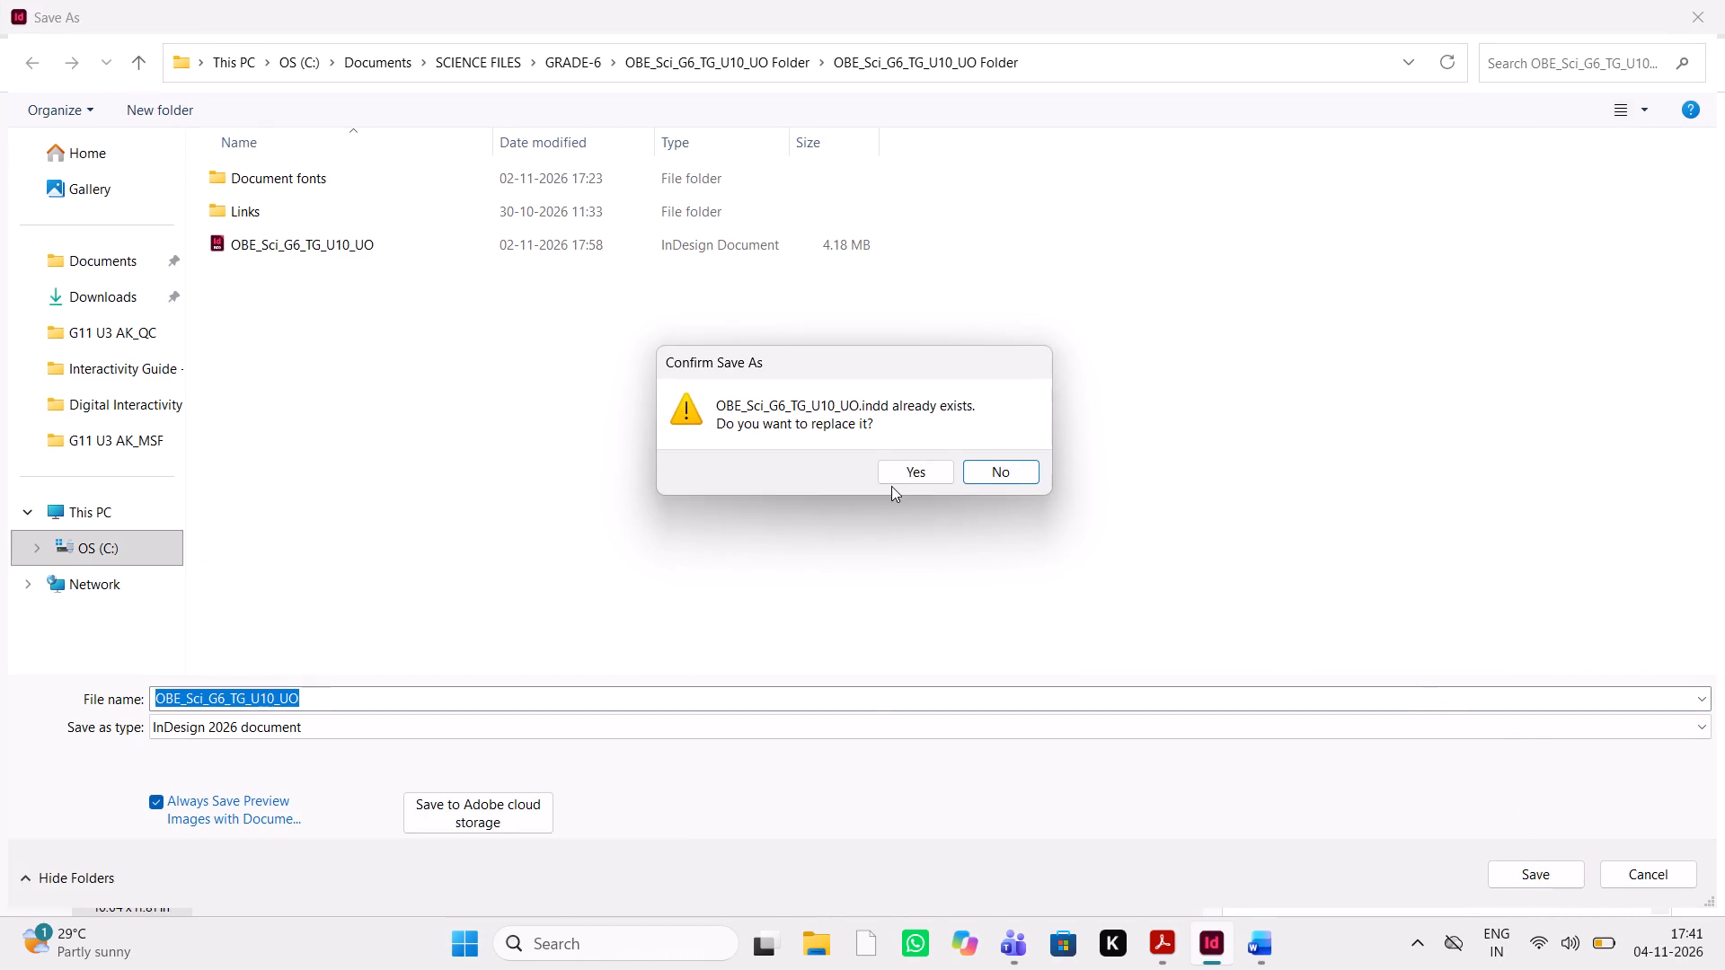
click(903, 479)
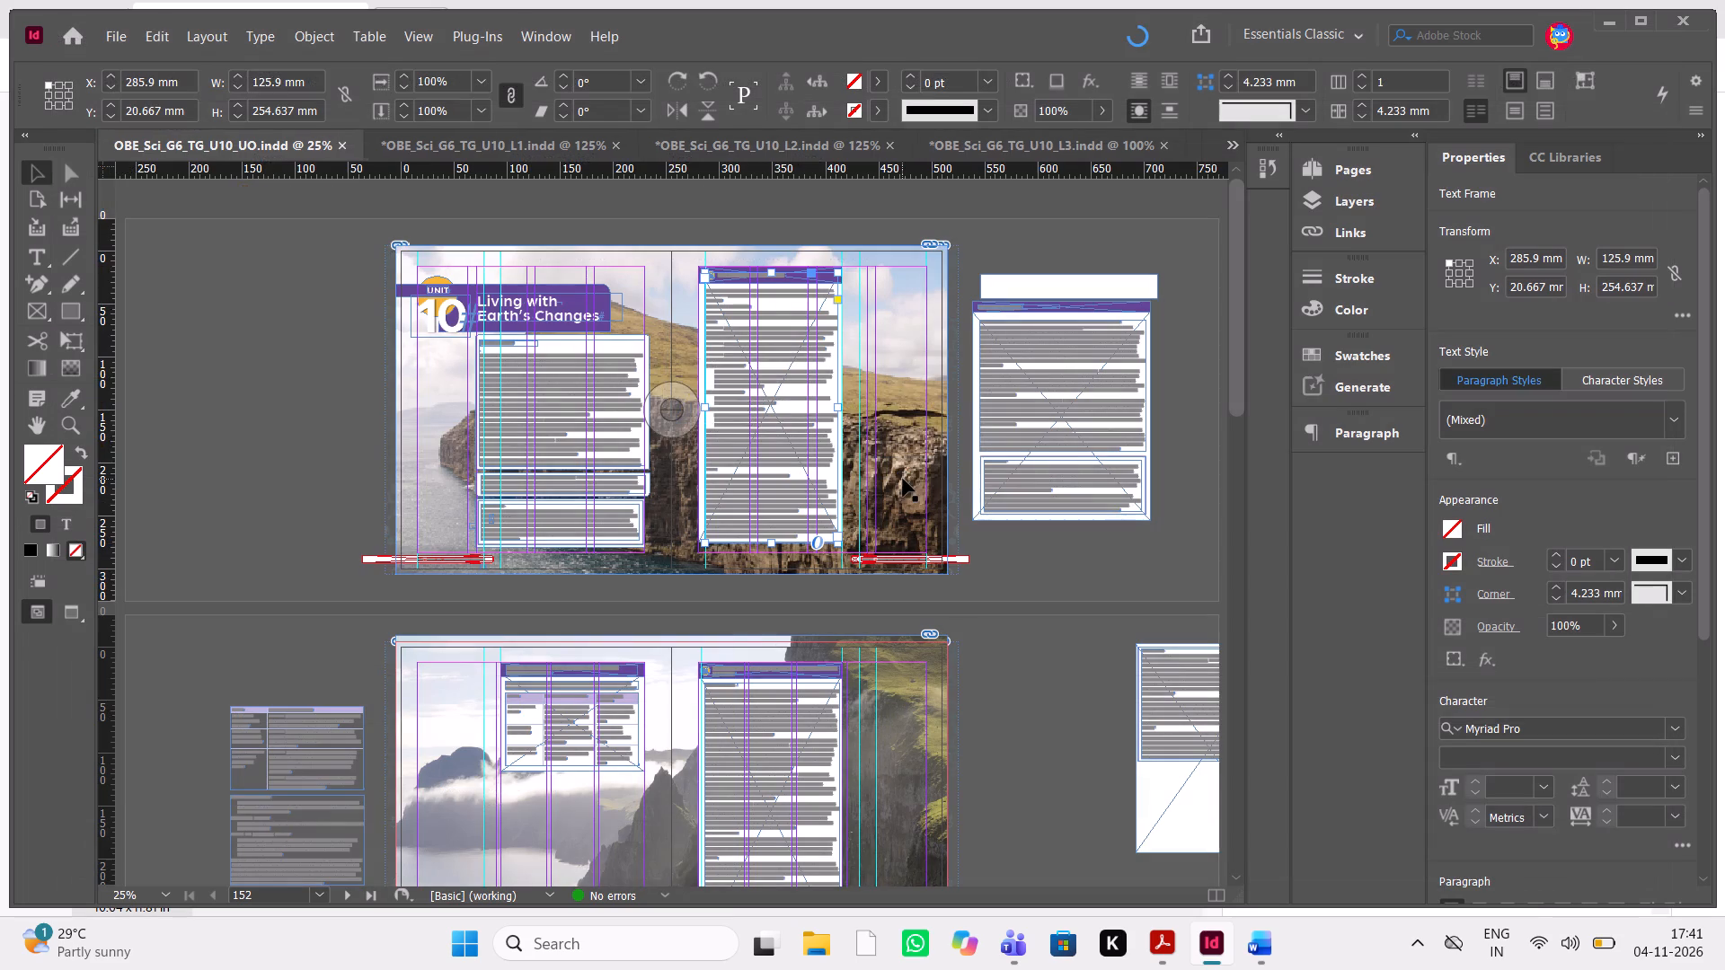
Save an InDesign CS4 or later (IDML) copy of OBE_Sci_G6_TG_U10_UO, replacing the existing IDML file.
key(ctrl+shift+s)
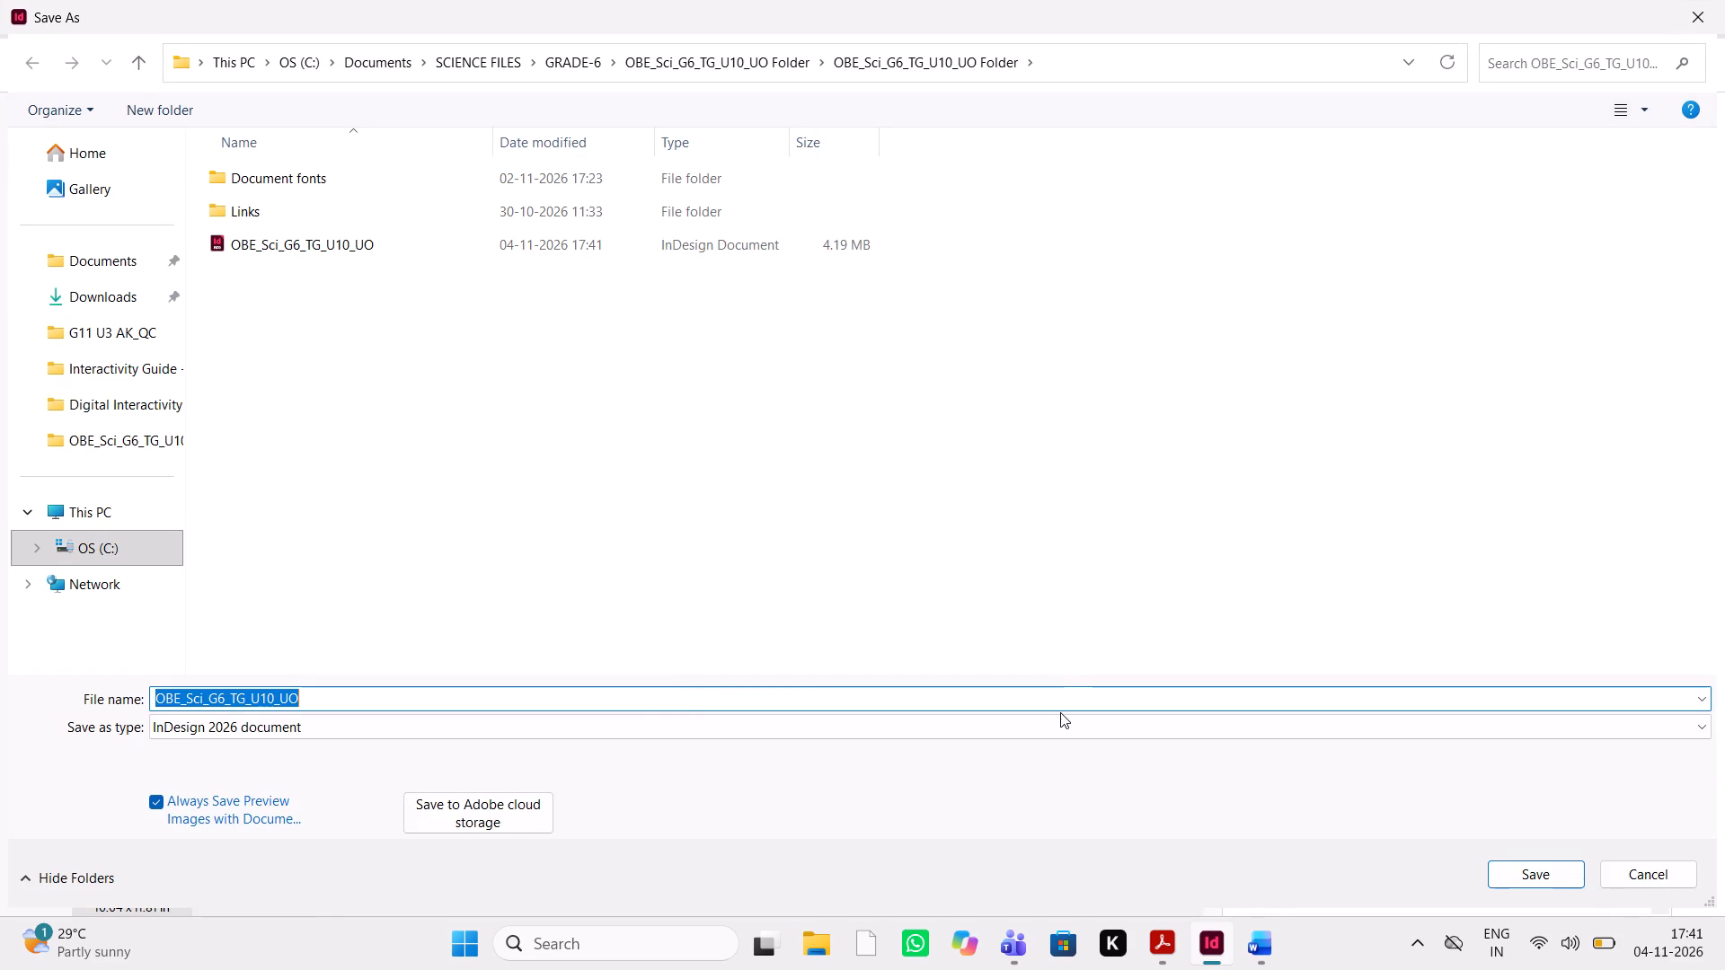
click(1059, 719)
click(1035, 789)
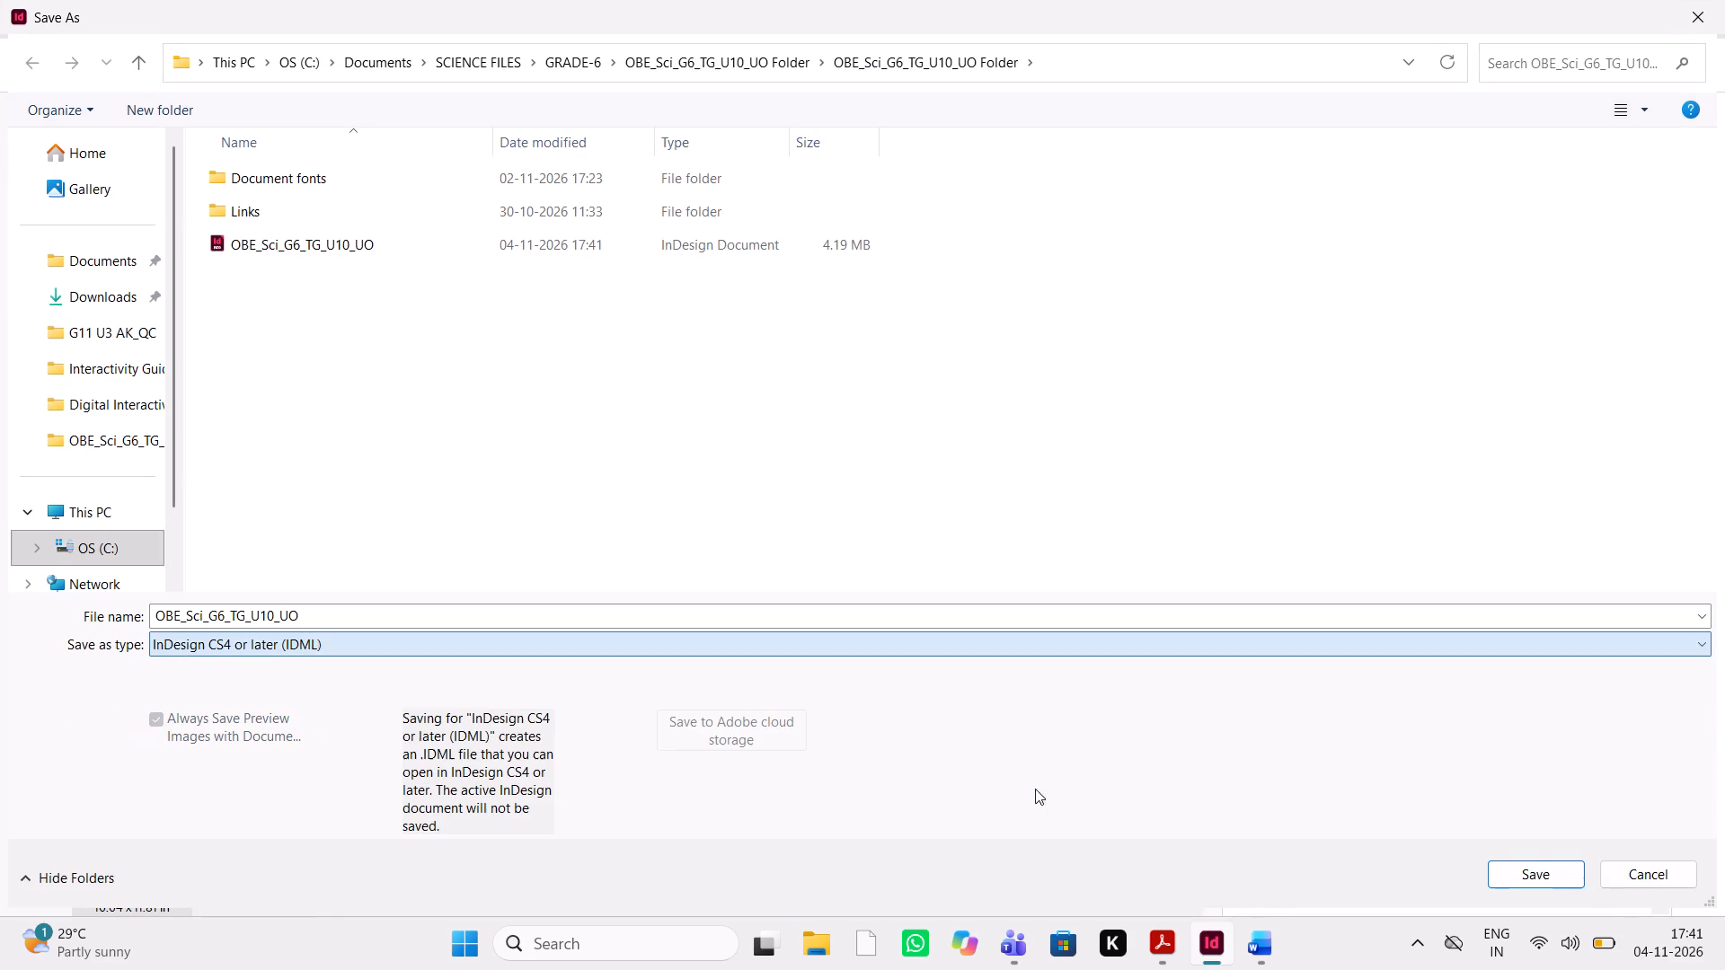
click(1525, 863)
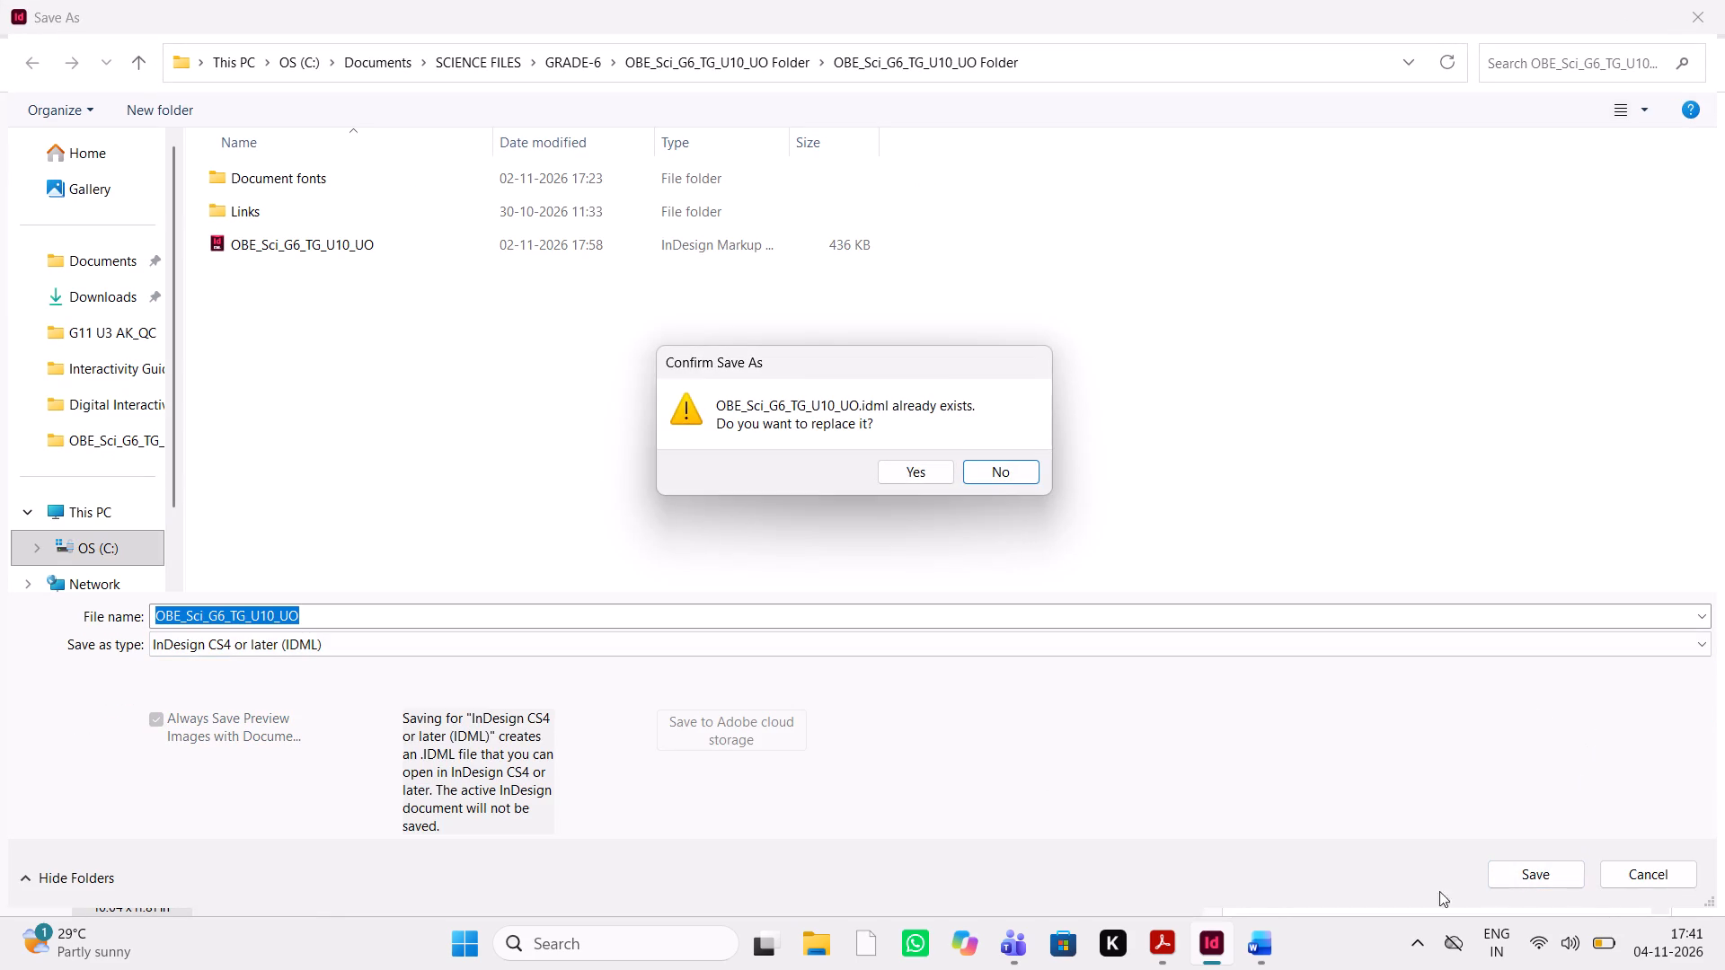
click(932, 470)
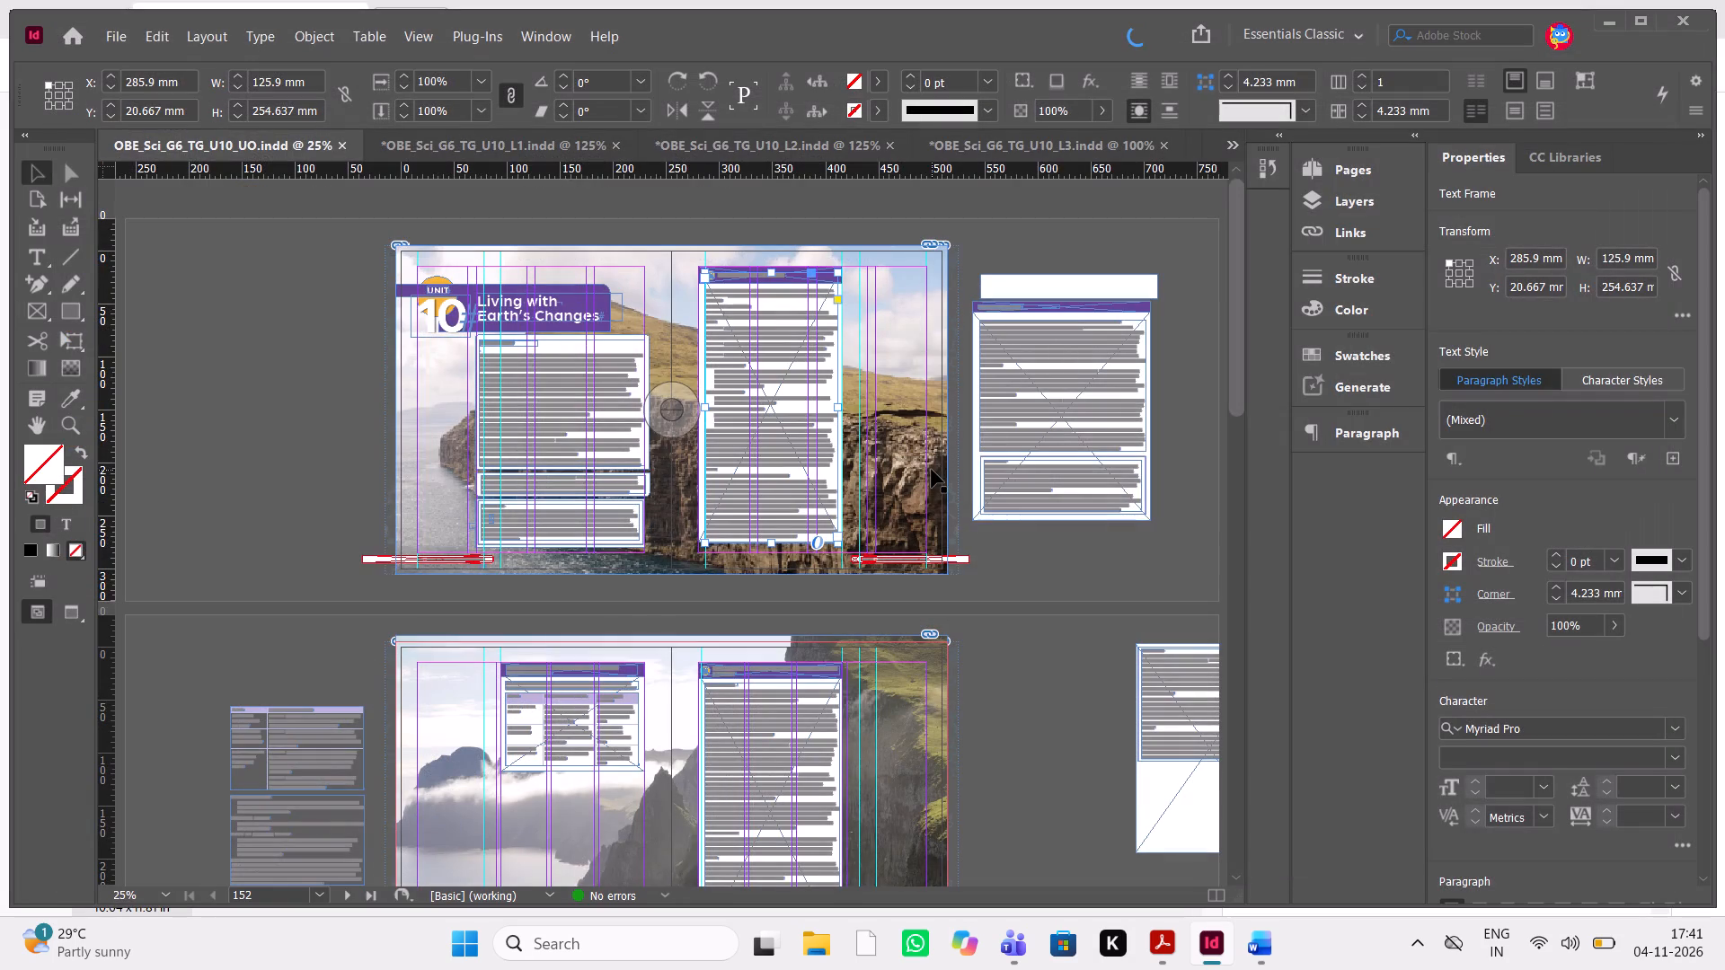
Export OBE_Sci_G6_TG_U10_UO as an Adobe PDF (Print) file, replacing the existing PDF in its folder.
key(ctrl+e)
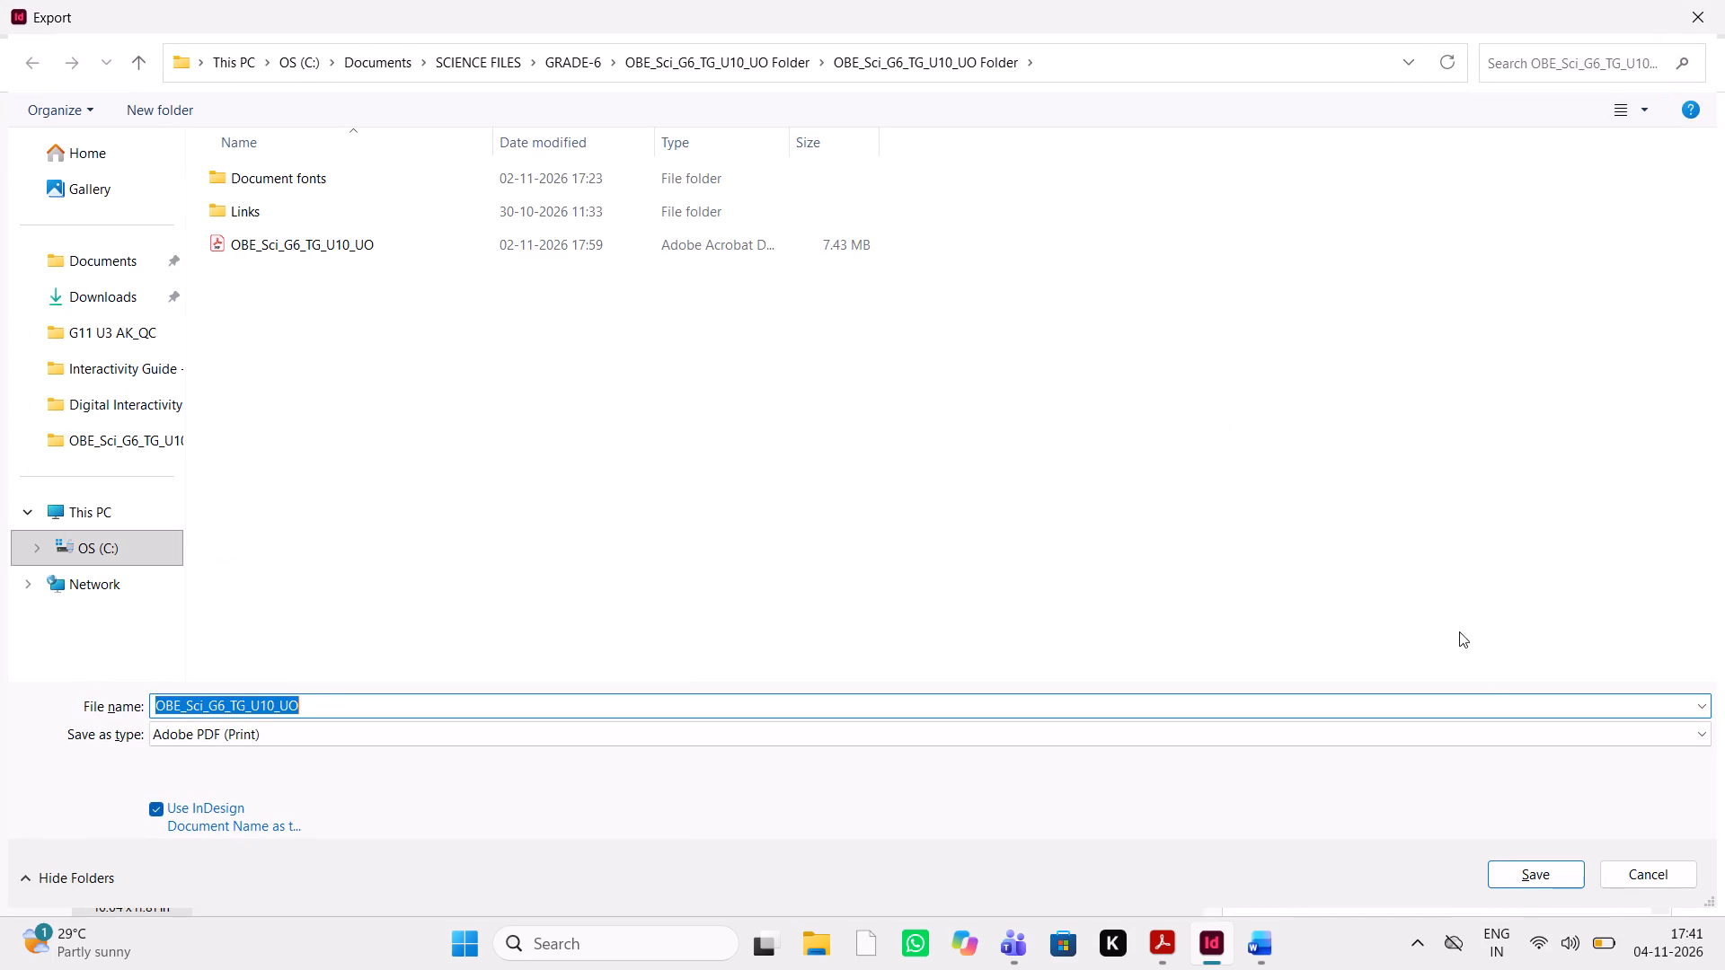
click(1552, 874)
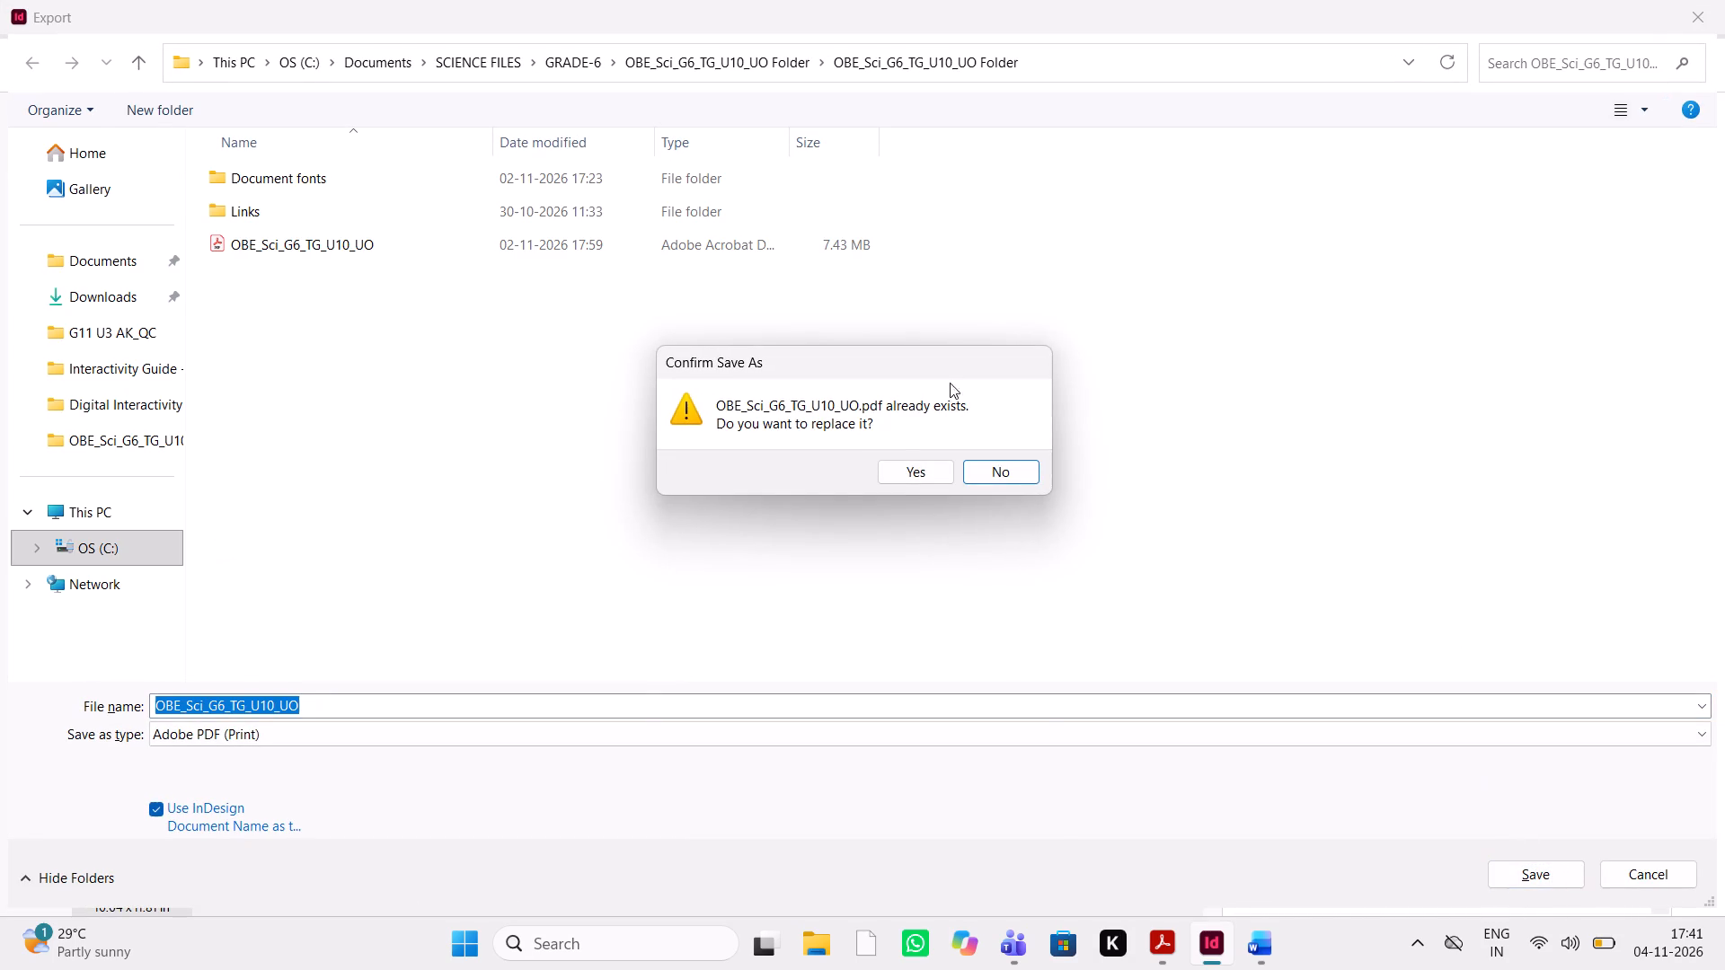
click(908, 466)
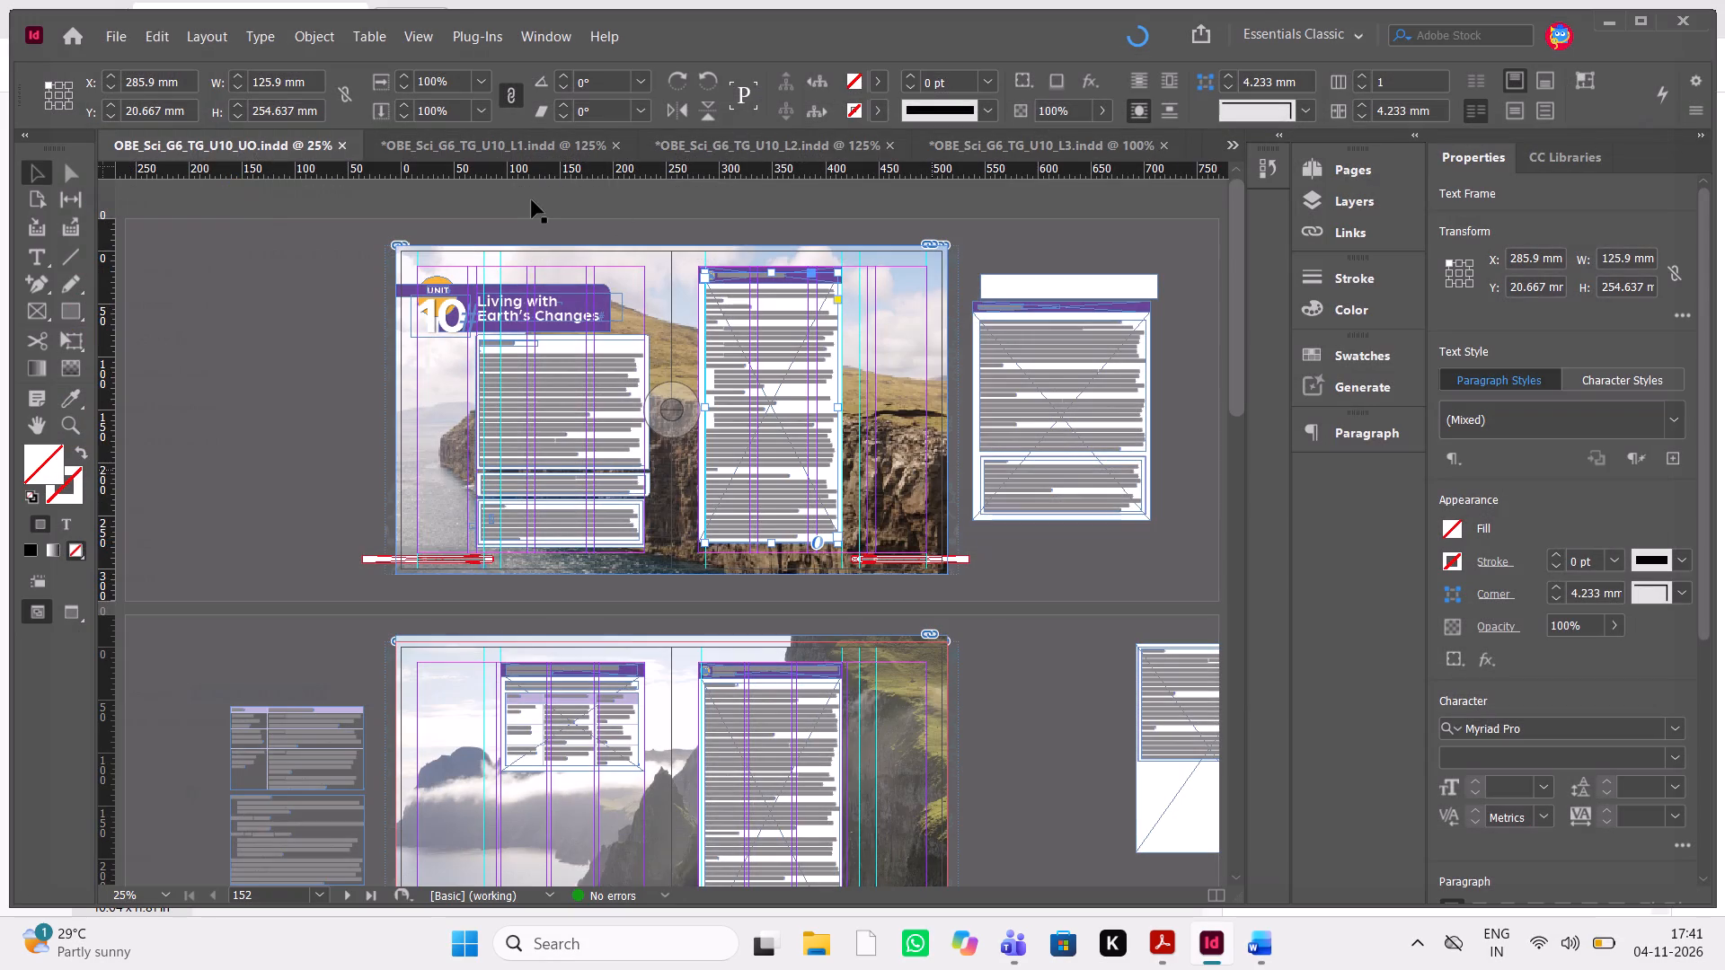
click(1039, 790)
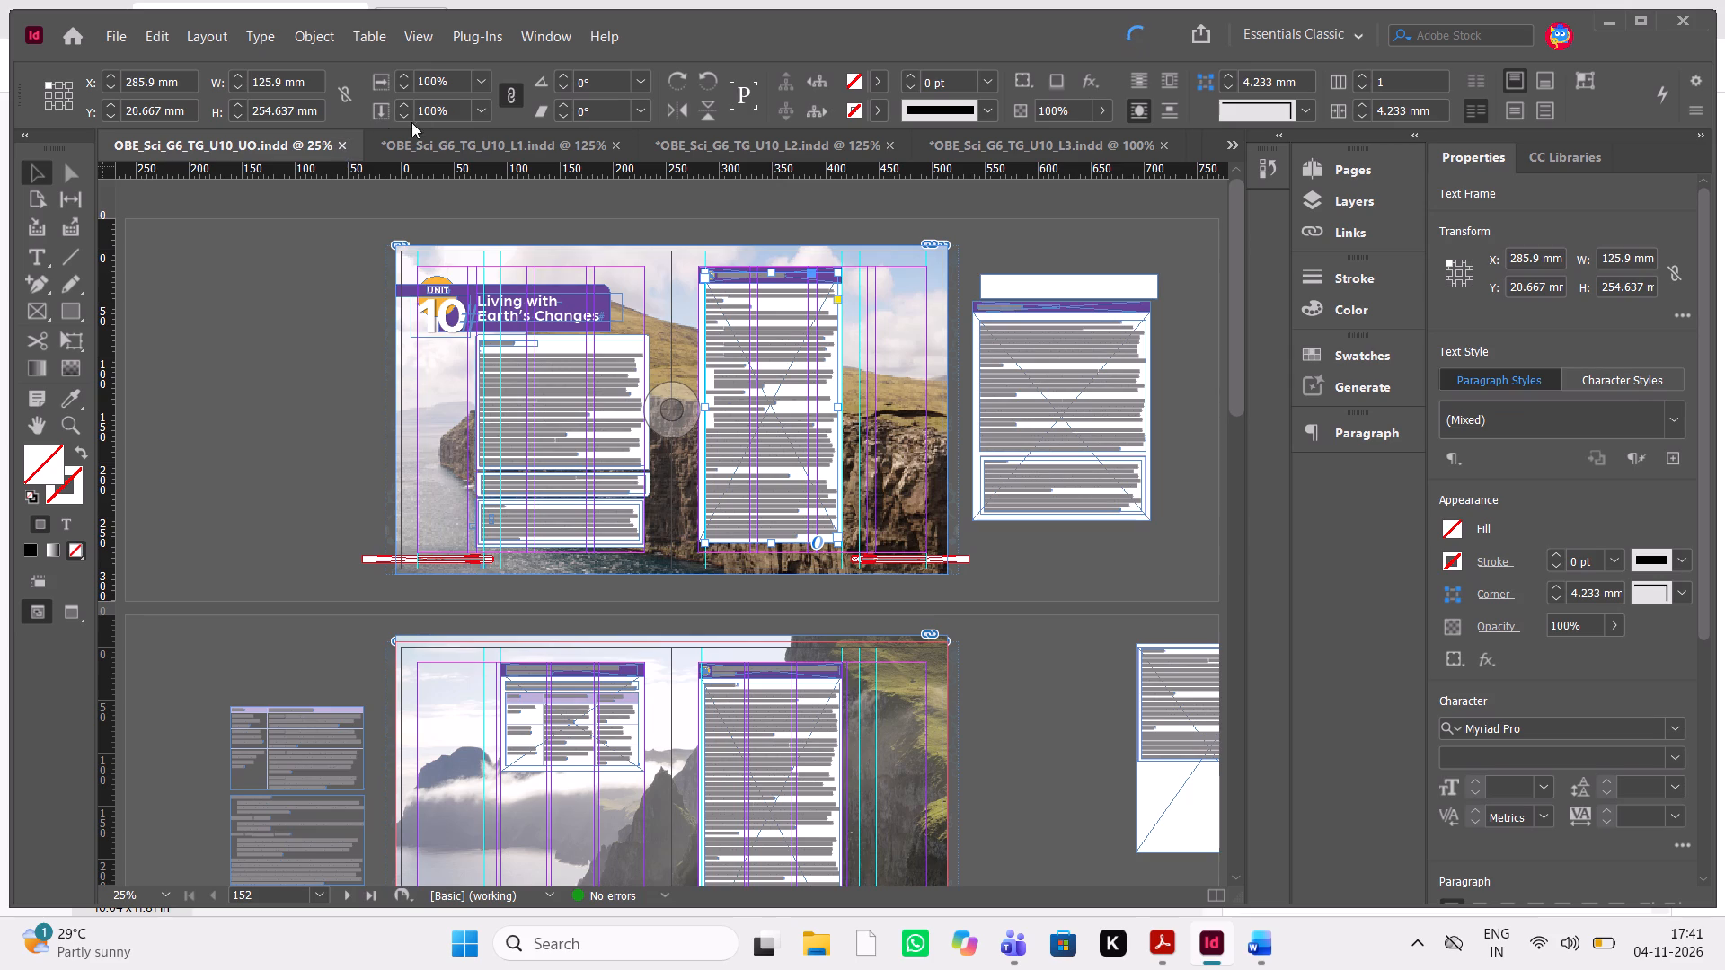
Close the unit opener layout OBE_Sci_G6_TG_U10_UO and leave the Lesson 1 layout active.
click(459, 136)
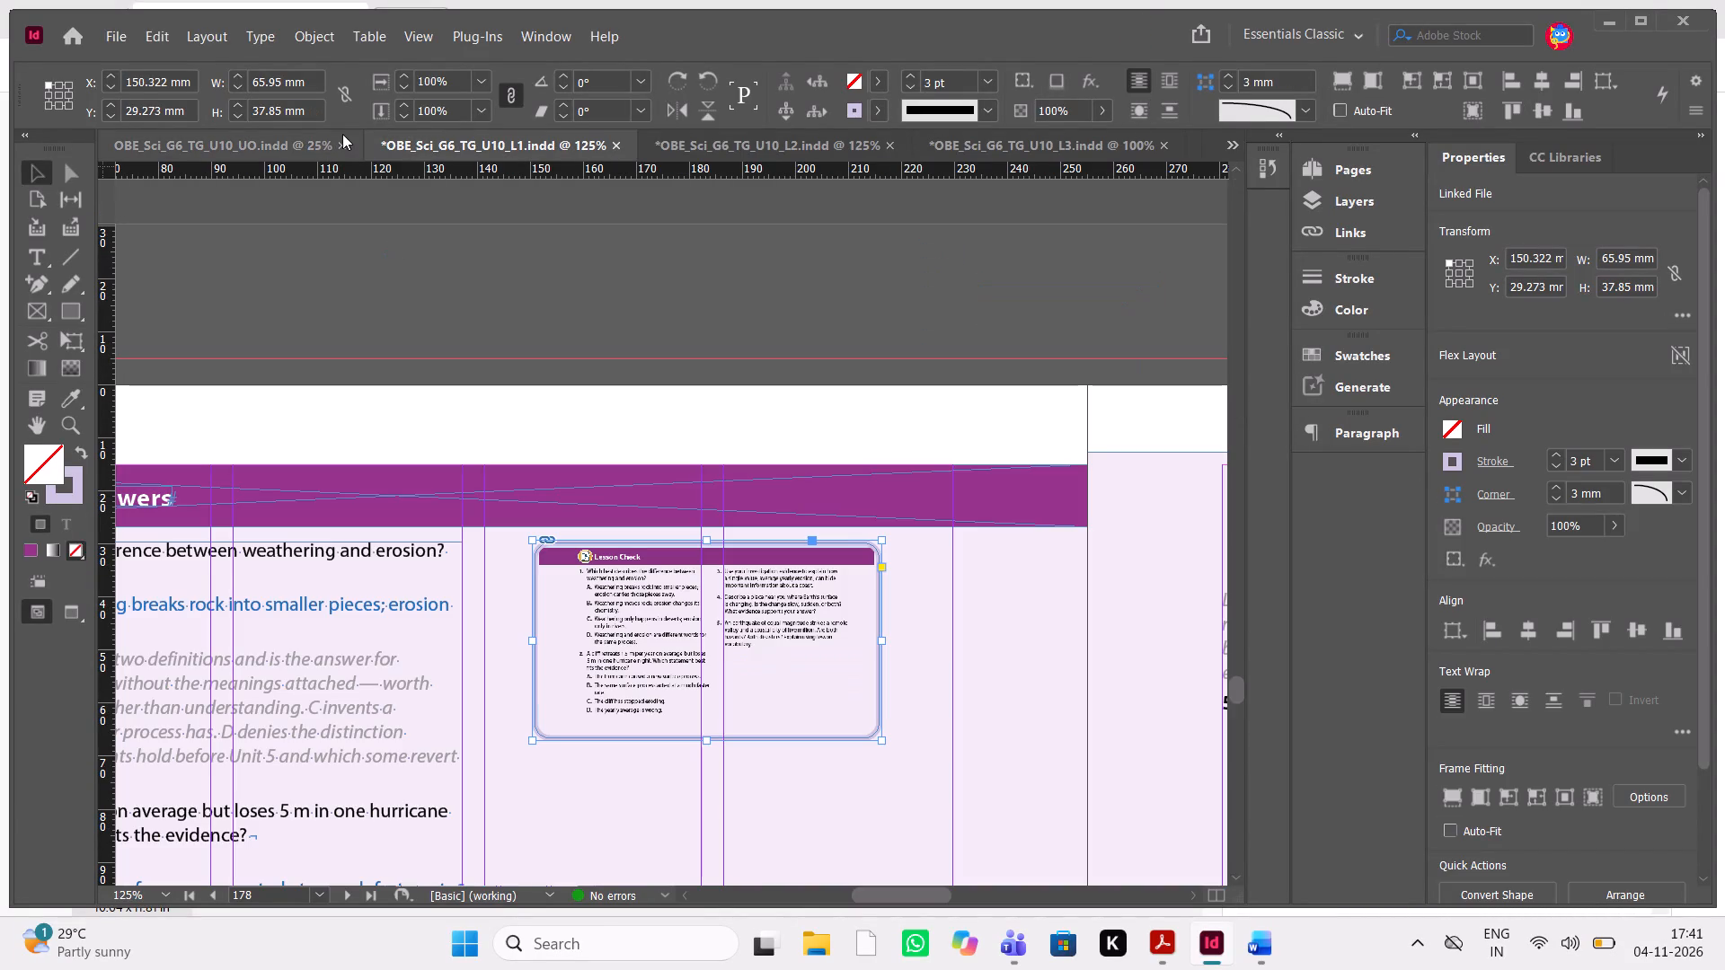
click(341, 145)
Save the Lesson 1 layout OBE_Sci_G6_TG_U10_L1 as an InDesign 2026 document, replacing the existing file in its folder.
scroll(666, 439, up, 20)
scroll(666, 439, up, 20)
scroll(666, 439, up, 20)
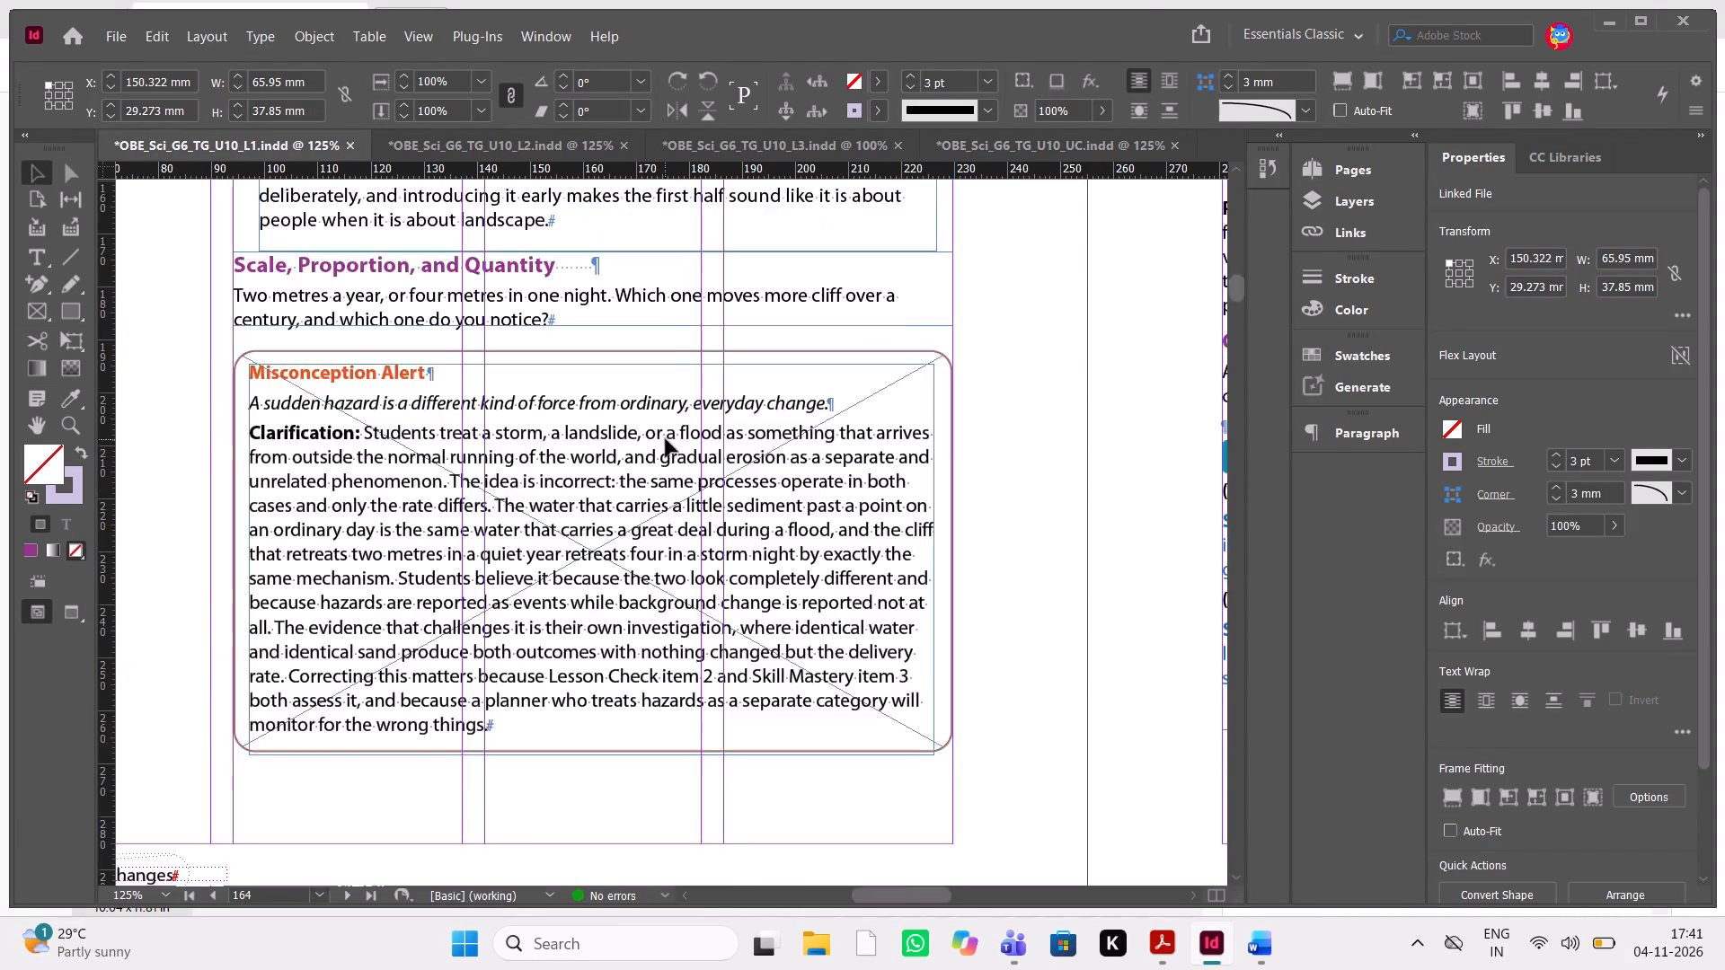
scroll(666, 439, up, 11)
scroll(666, 439, right, 5)
key(ctrl+minus)
key(ctrl+minus)
key(ctrl+minus)
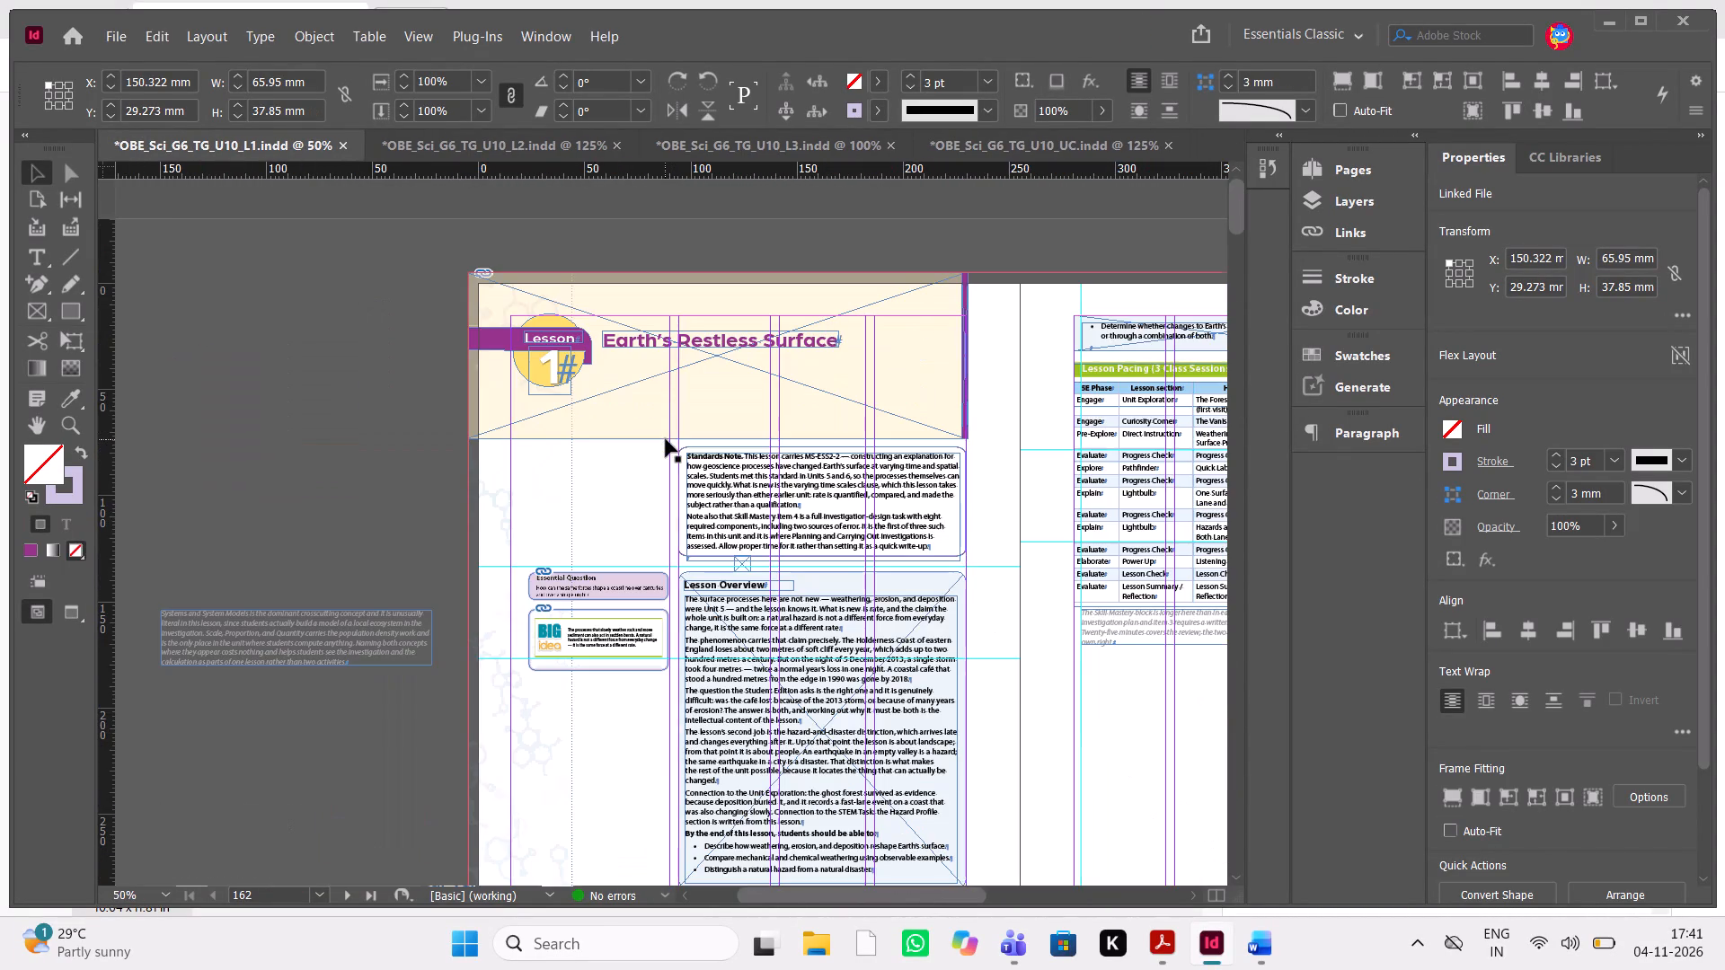
key(ctrl+shift+s)
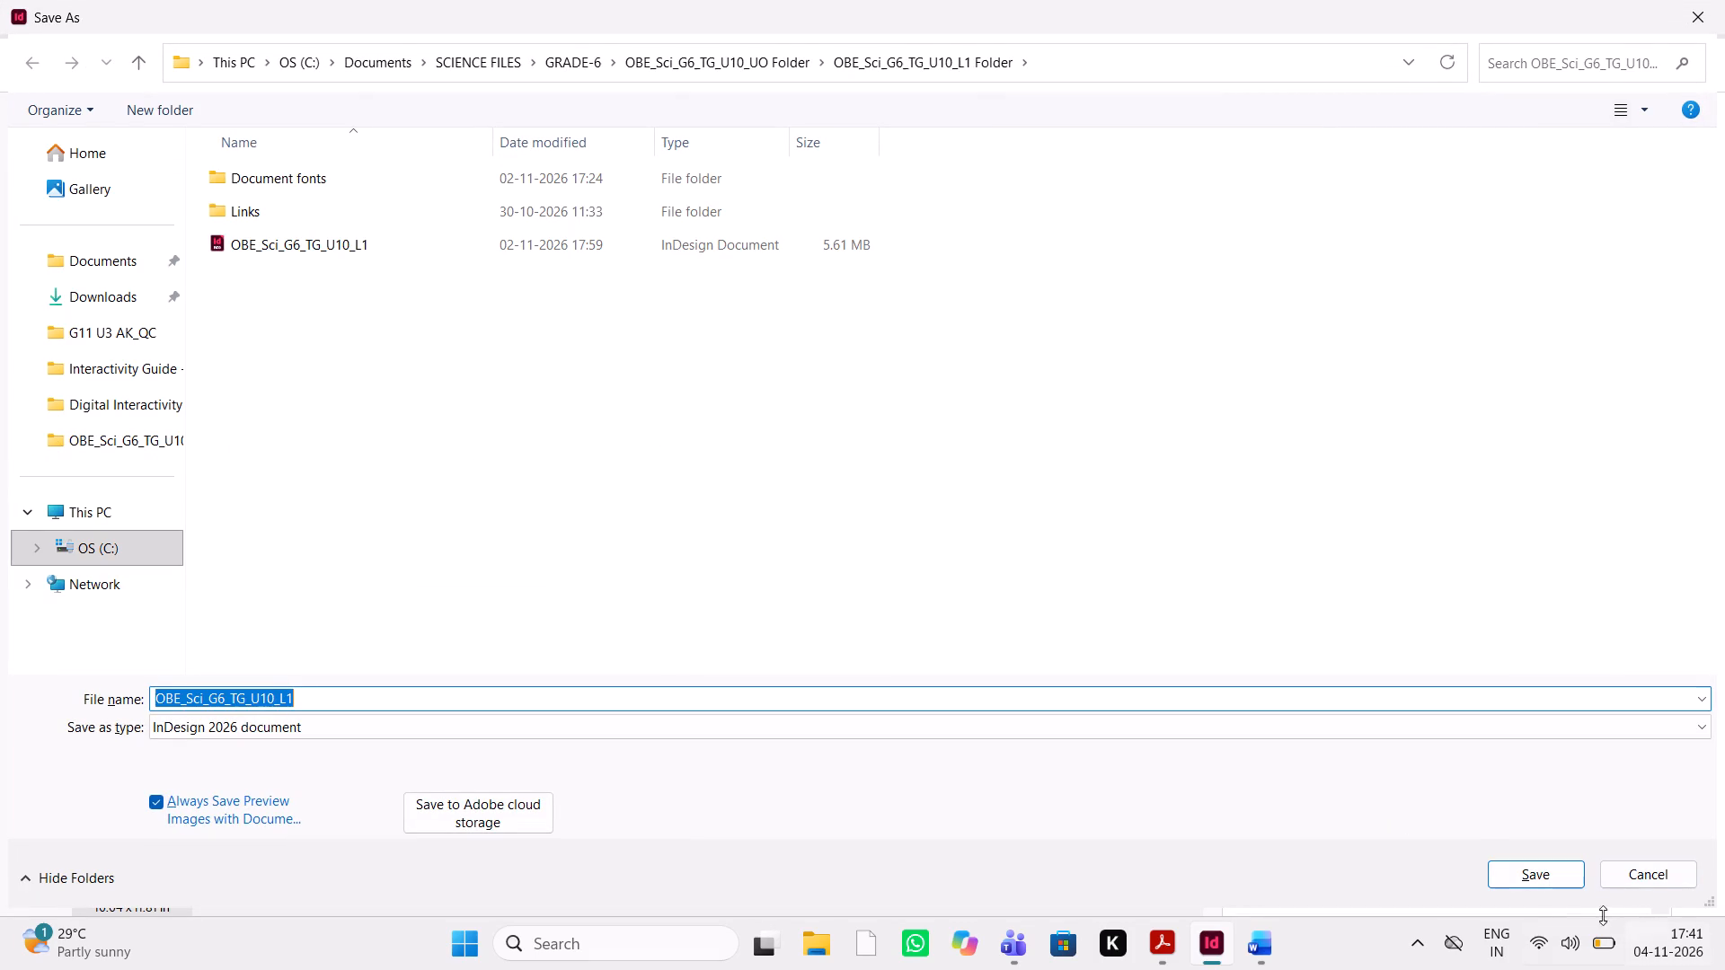
click(1521, 871)
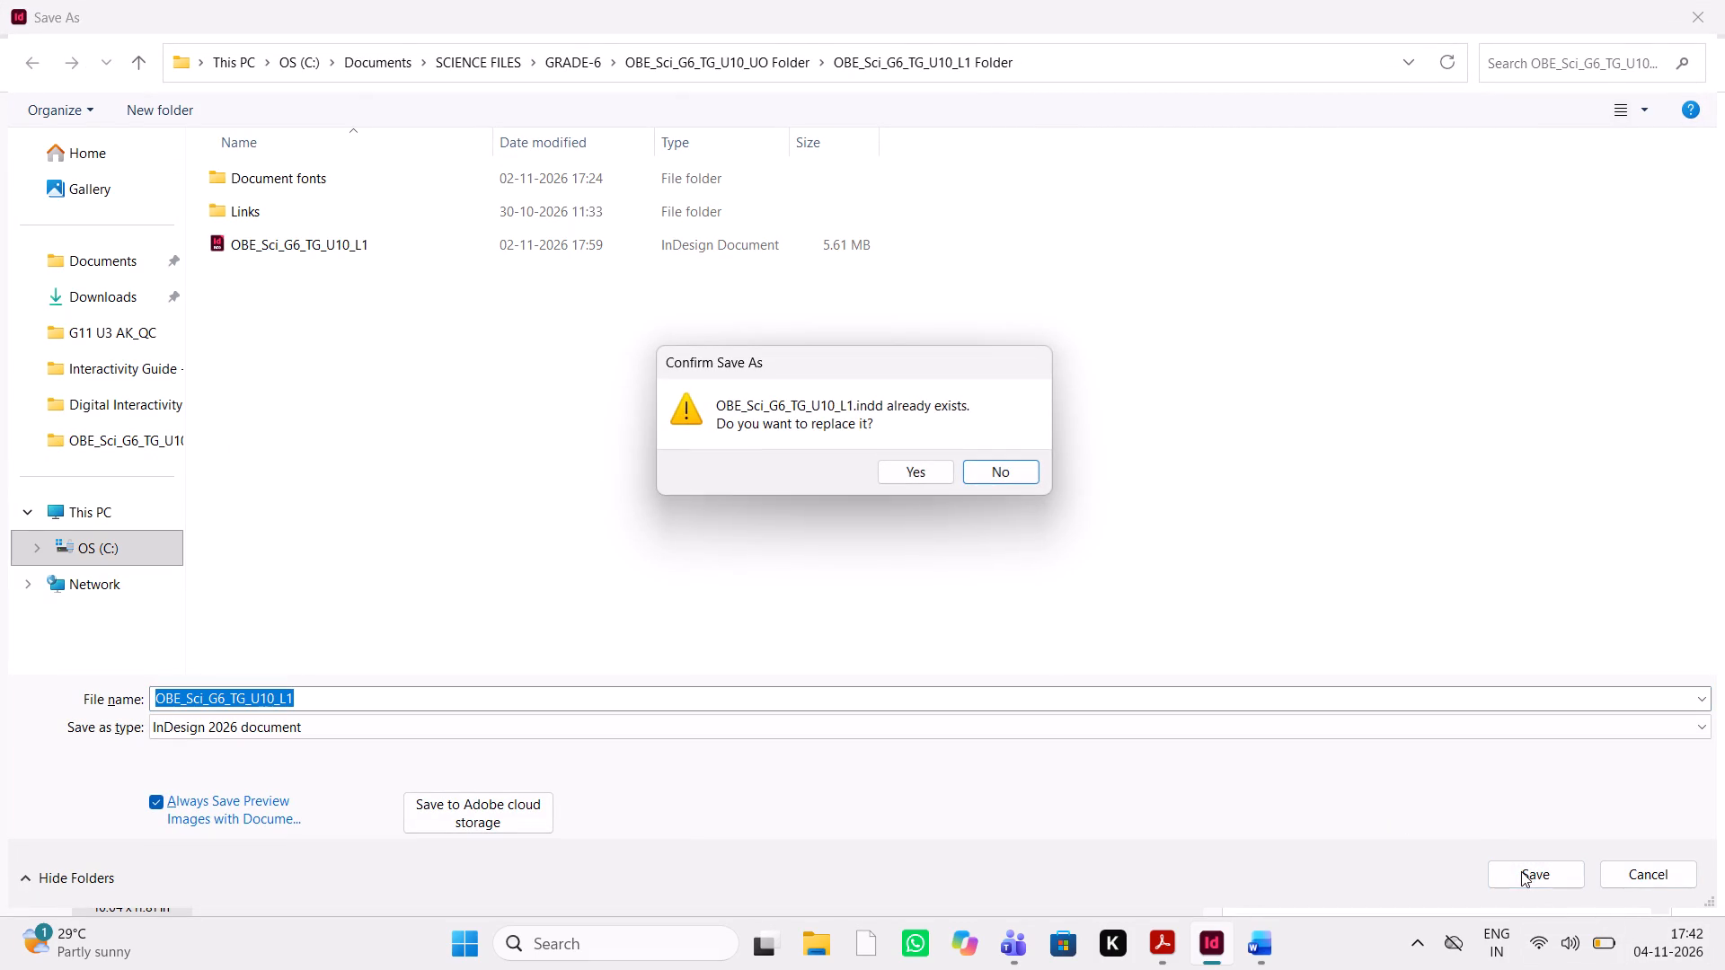
click(934, 475)
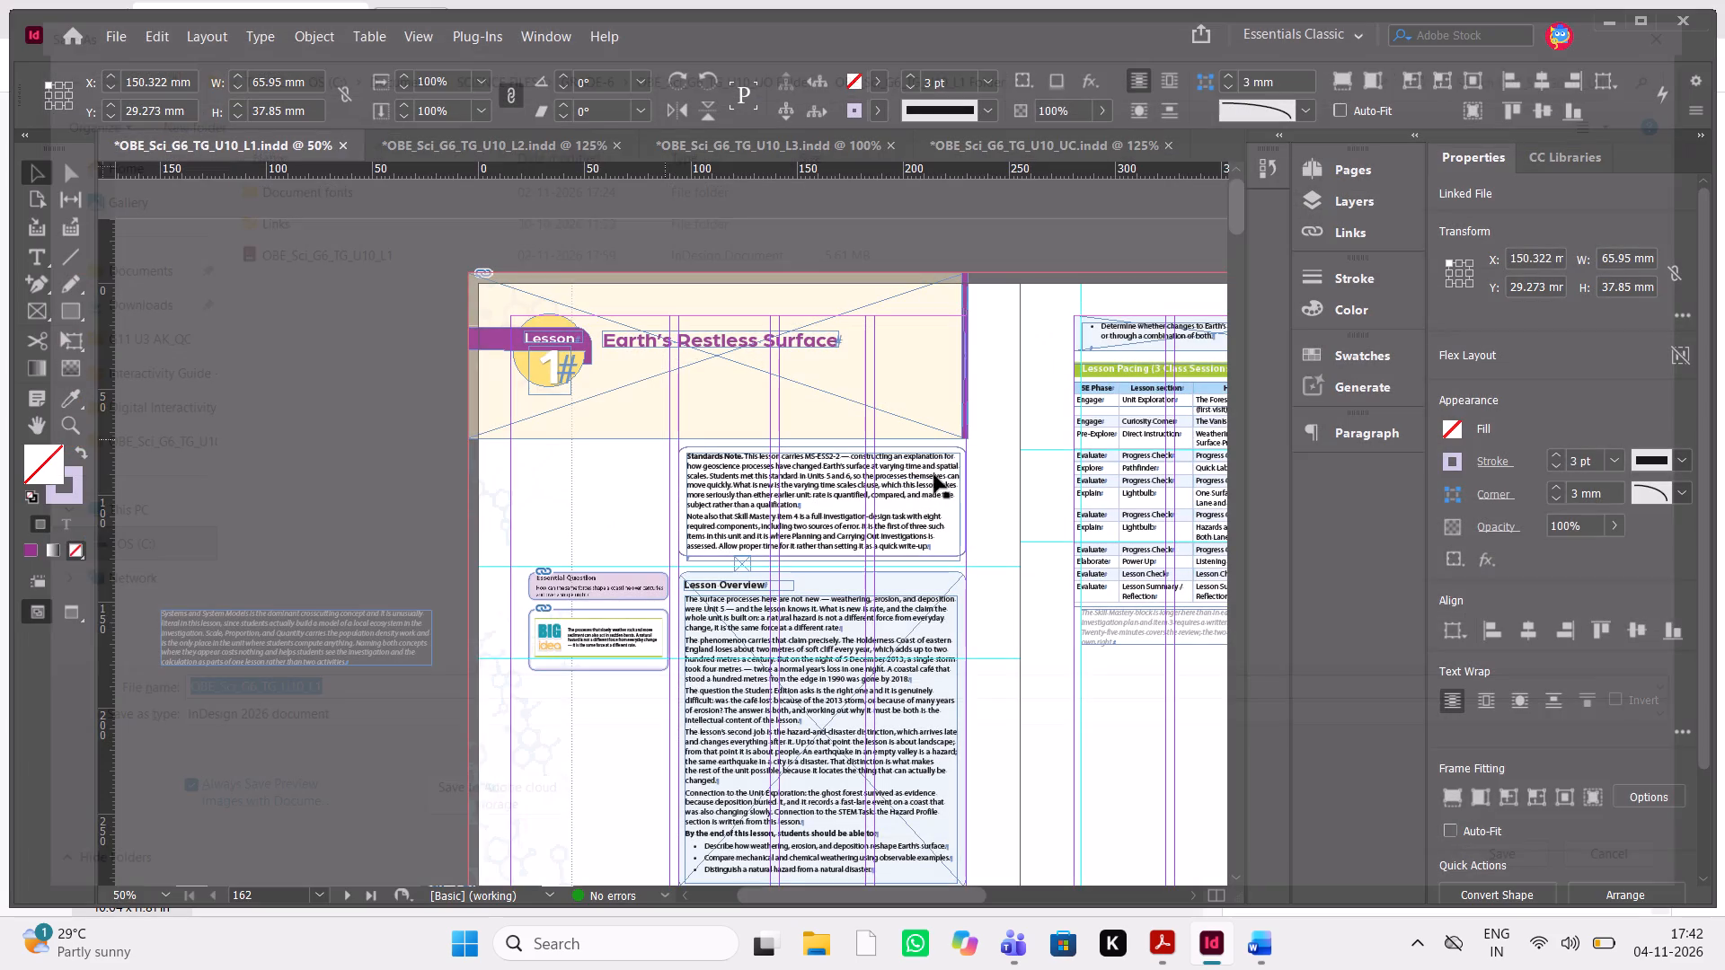
Save an InDesign CS4 or later (IDML) copy of OBE_Sci_G6_TG_U10_L1, replacing the existing IDML file.
key(ctrl+shift+s)
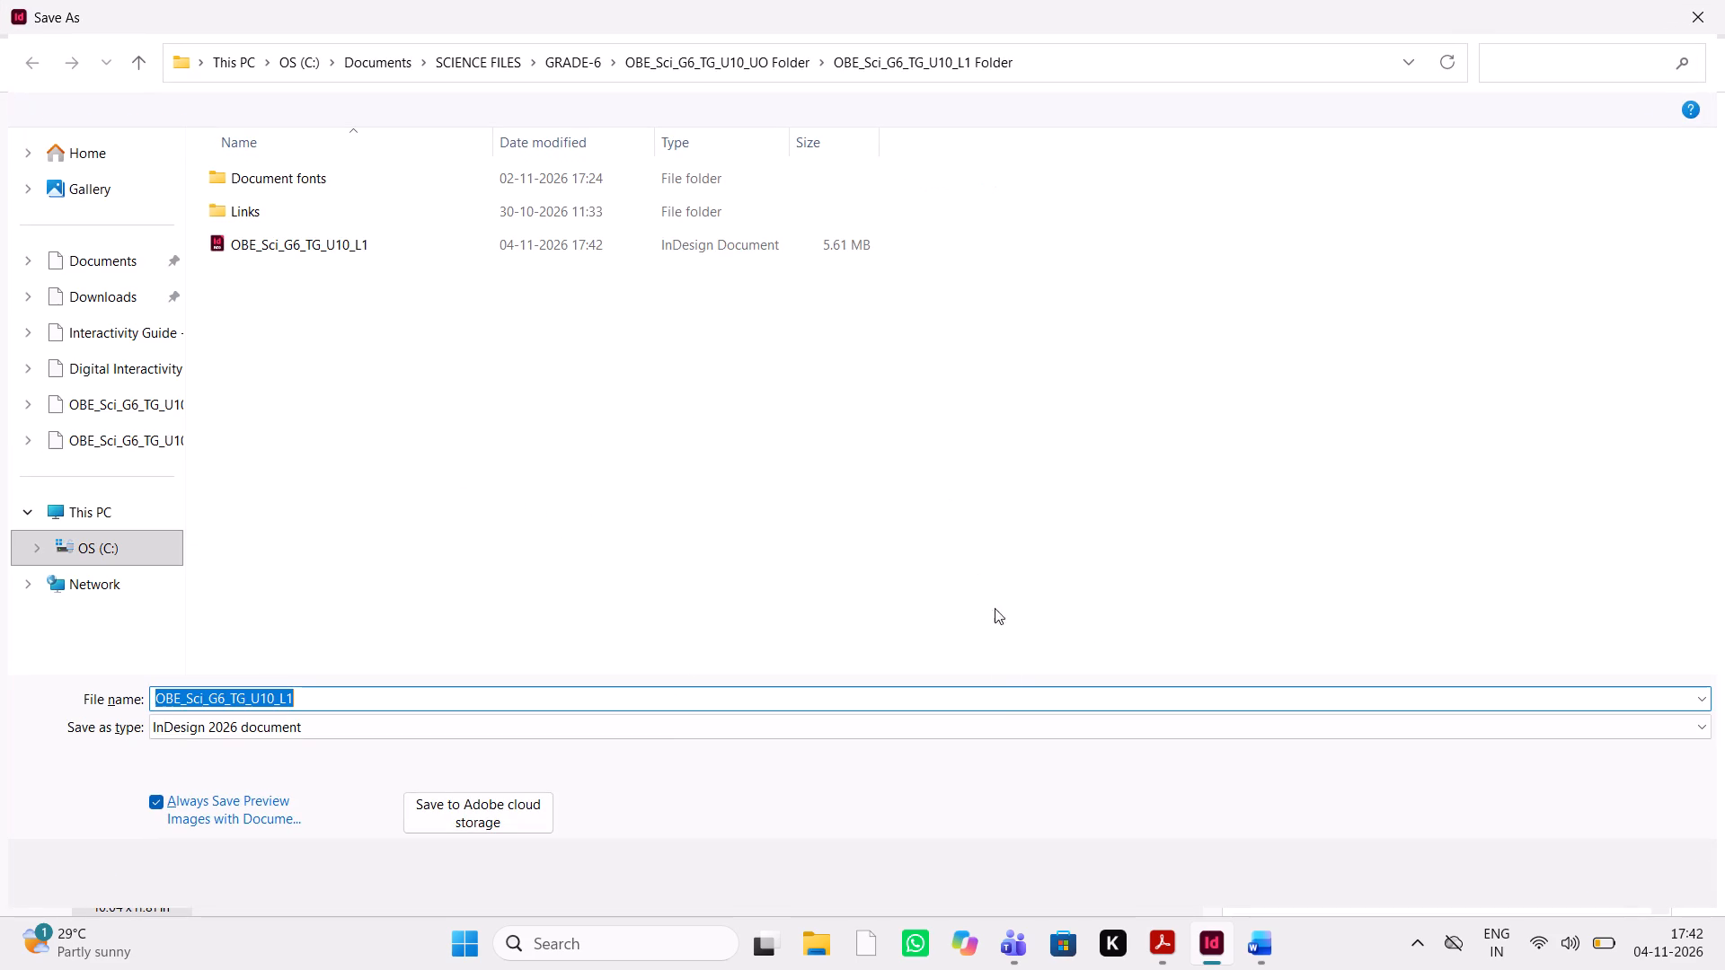
drag(994, 723, 980, 777)
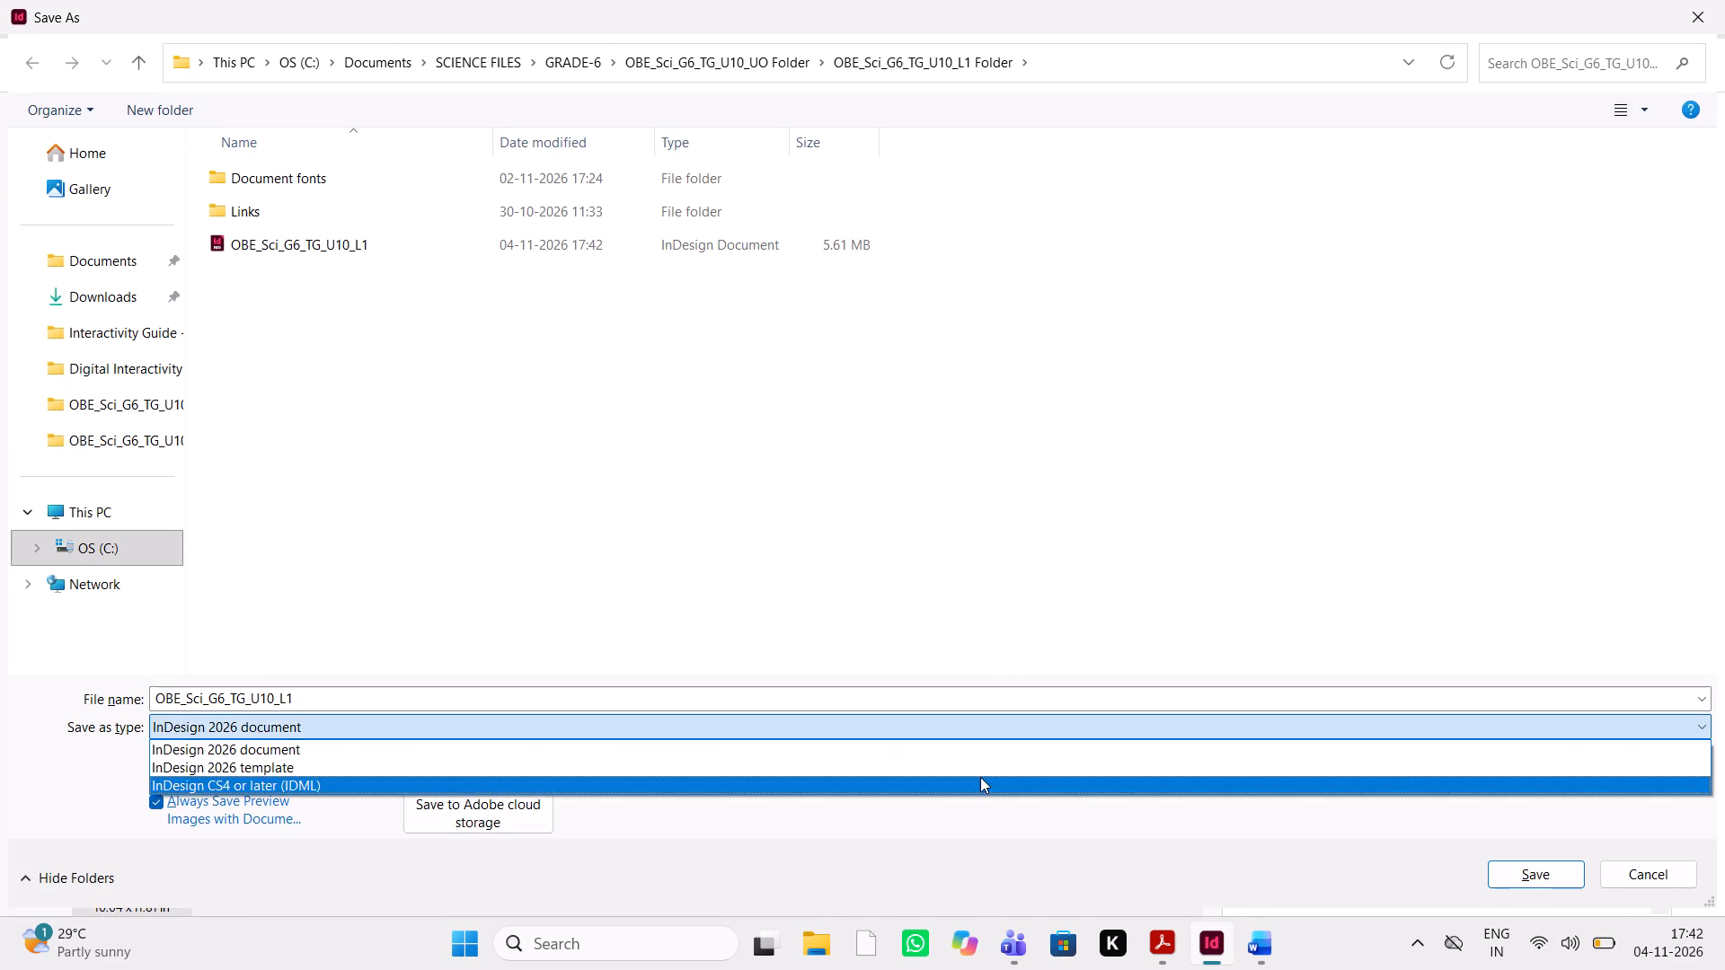
click(980, 777)
click(1523, 870)
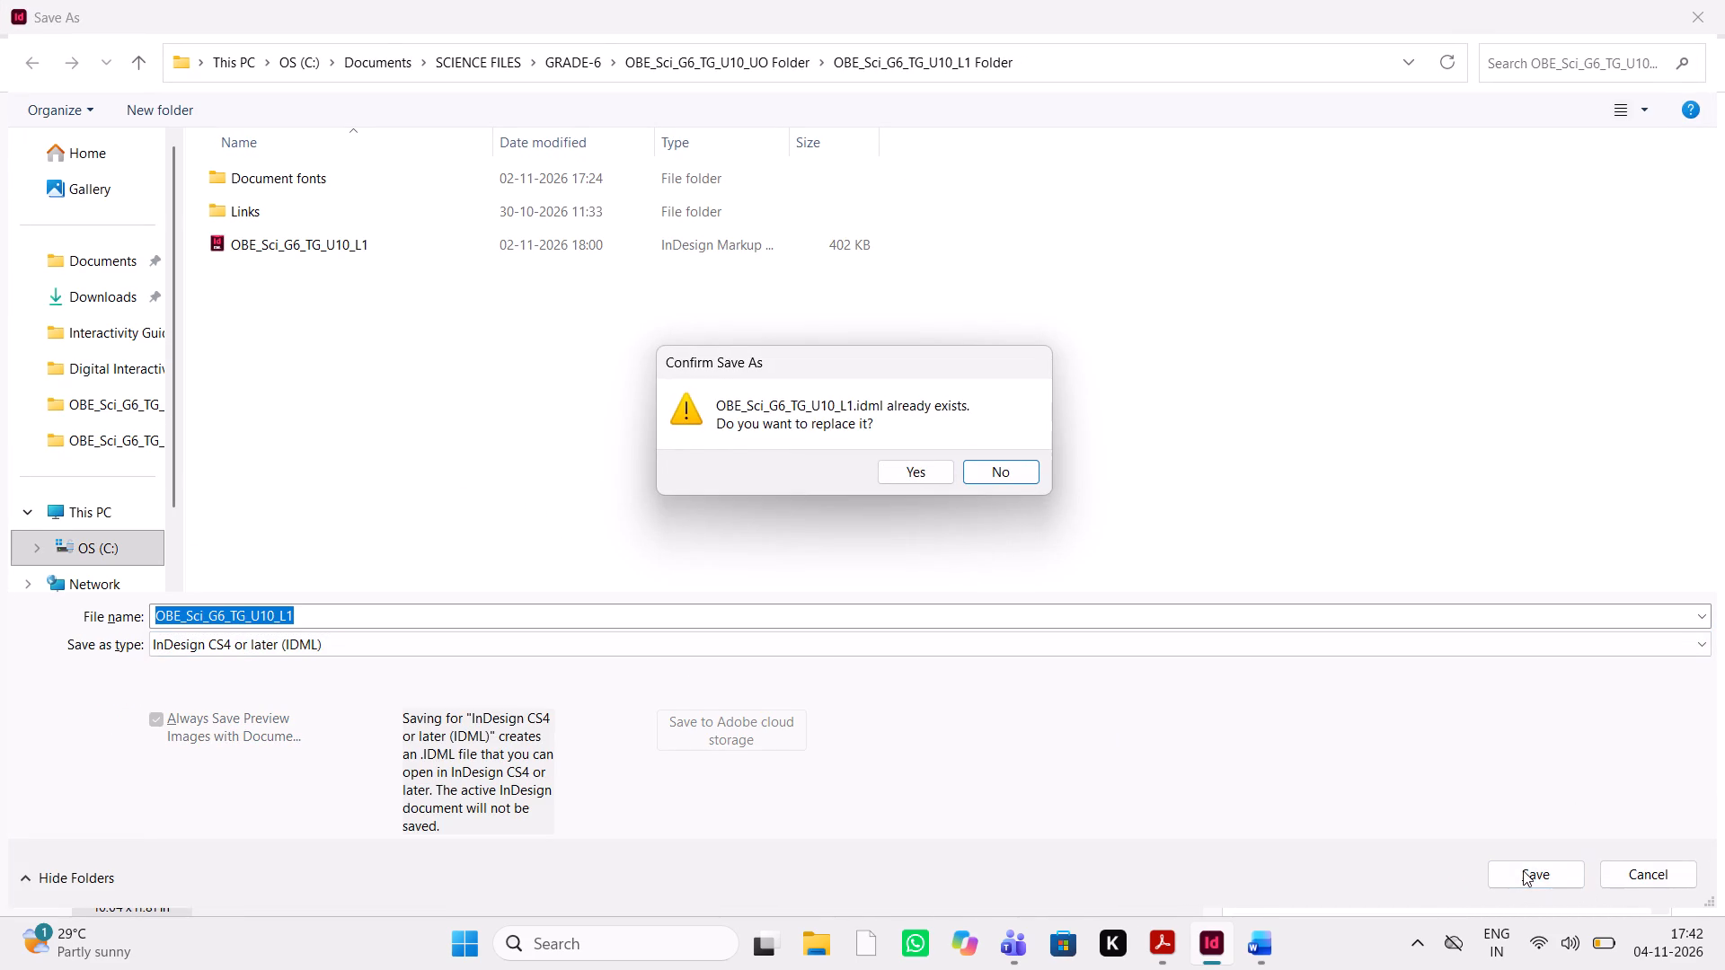
click(920, 481)
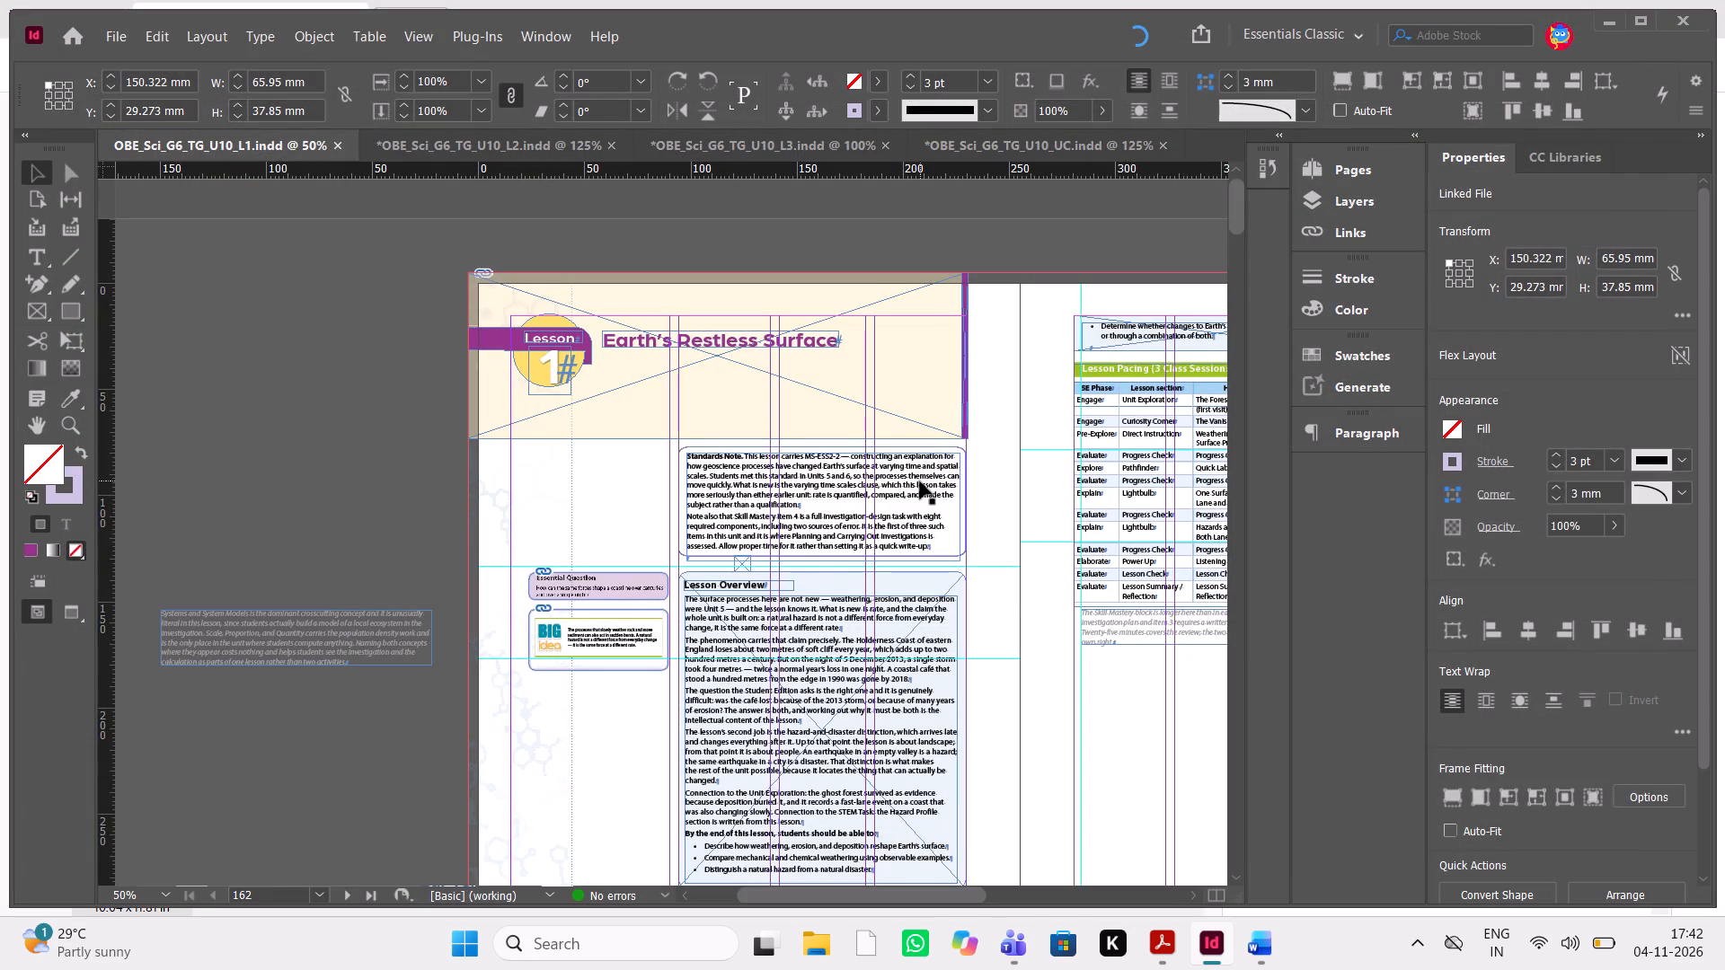
Export all pages of OBE_Sci_G6_TG_U10_L1 as a print PDF with the High Quality Print preset, replacing the existing PDF.
key(ctrl+e)
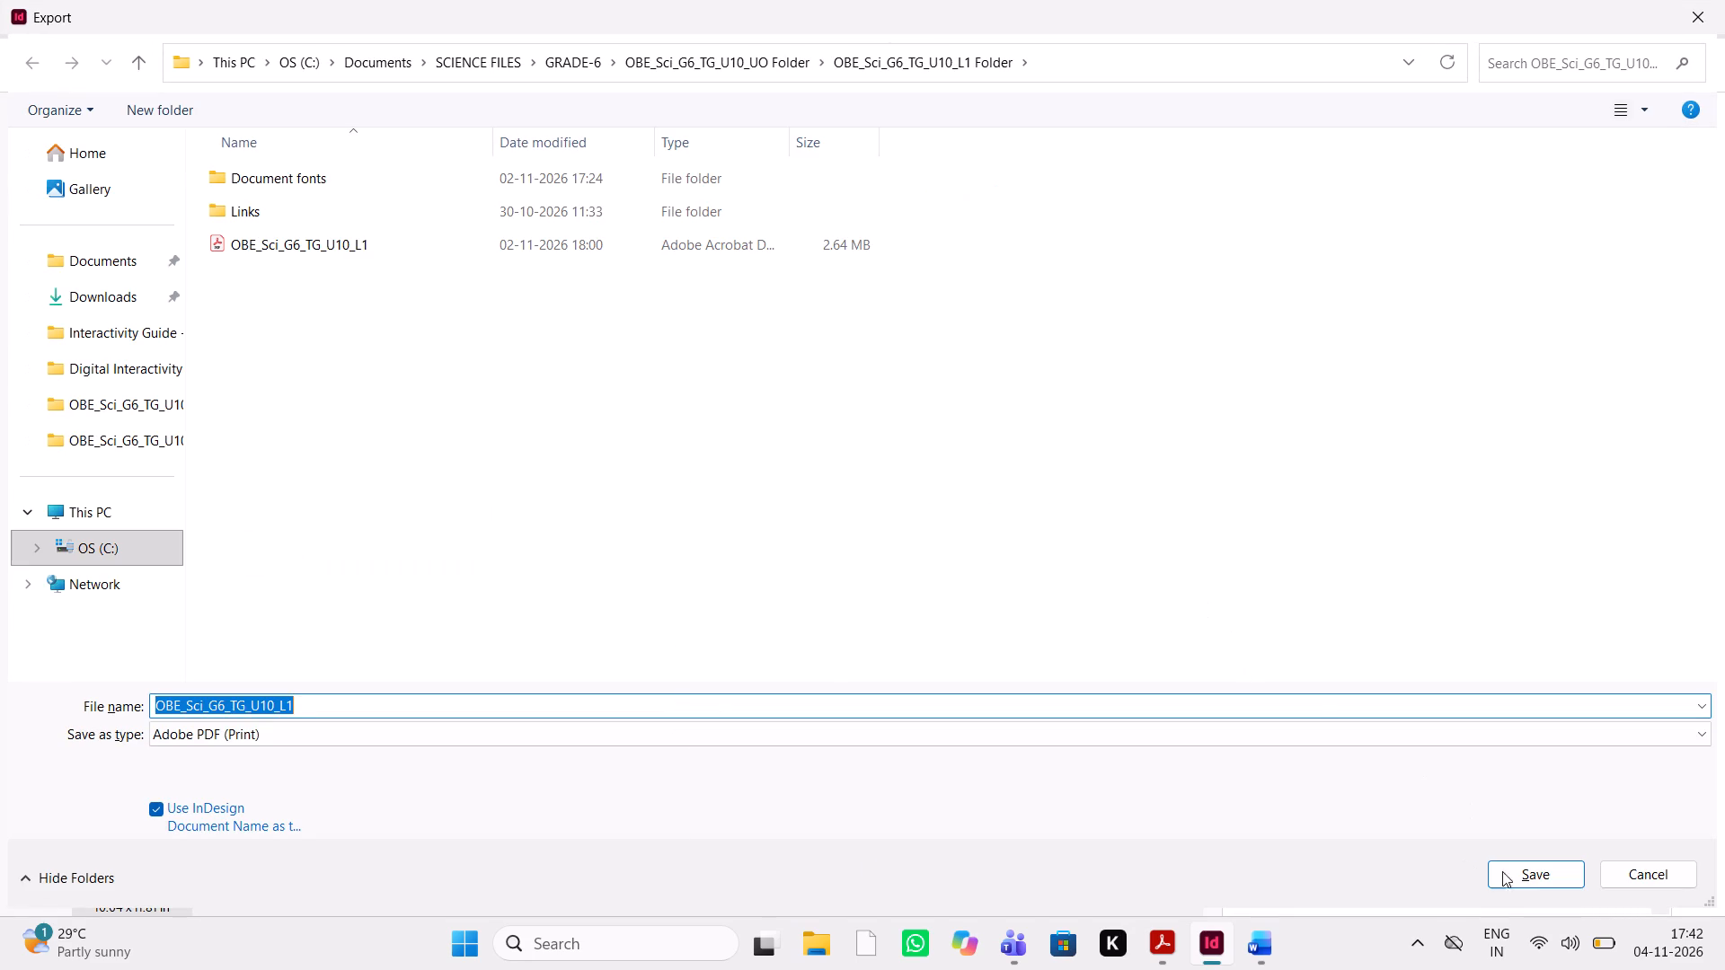
click(1514, 877)
click(932, 467)
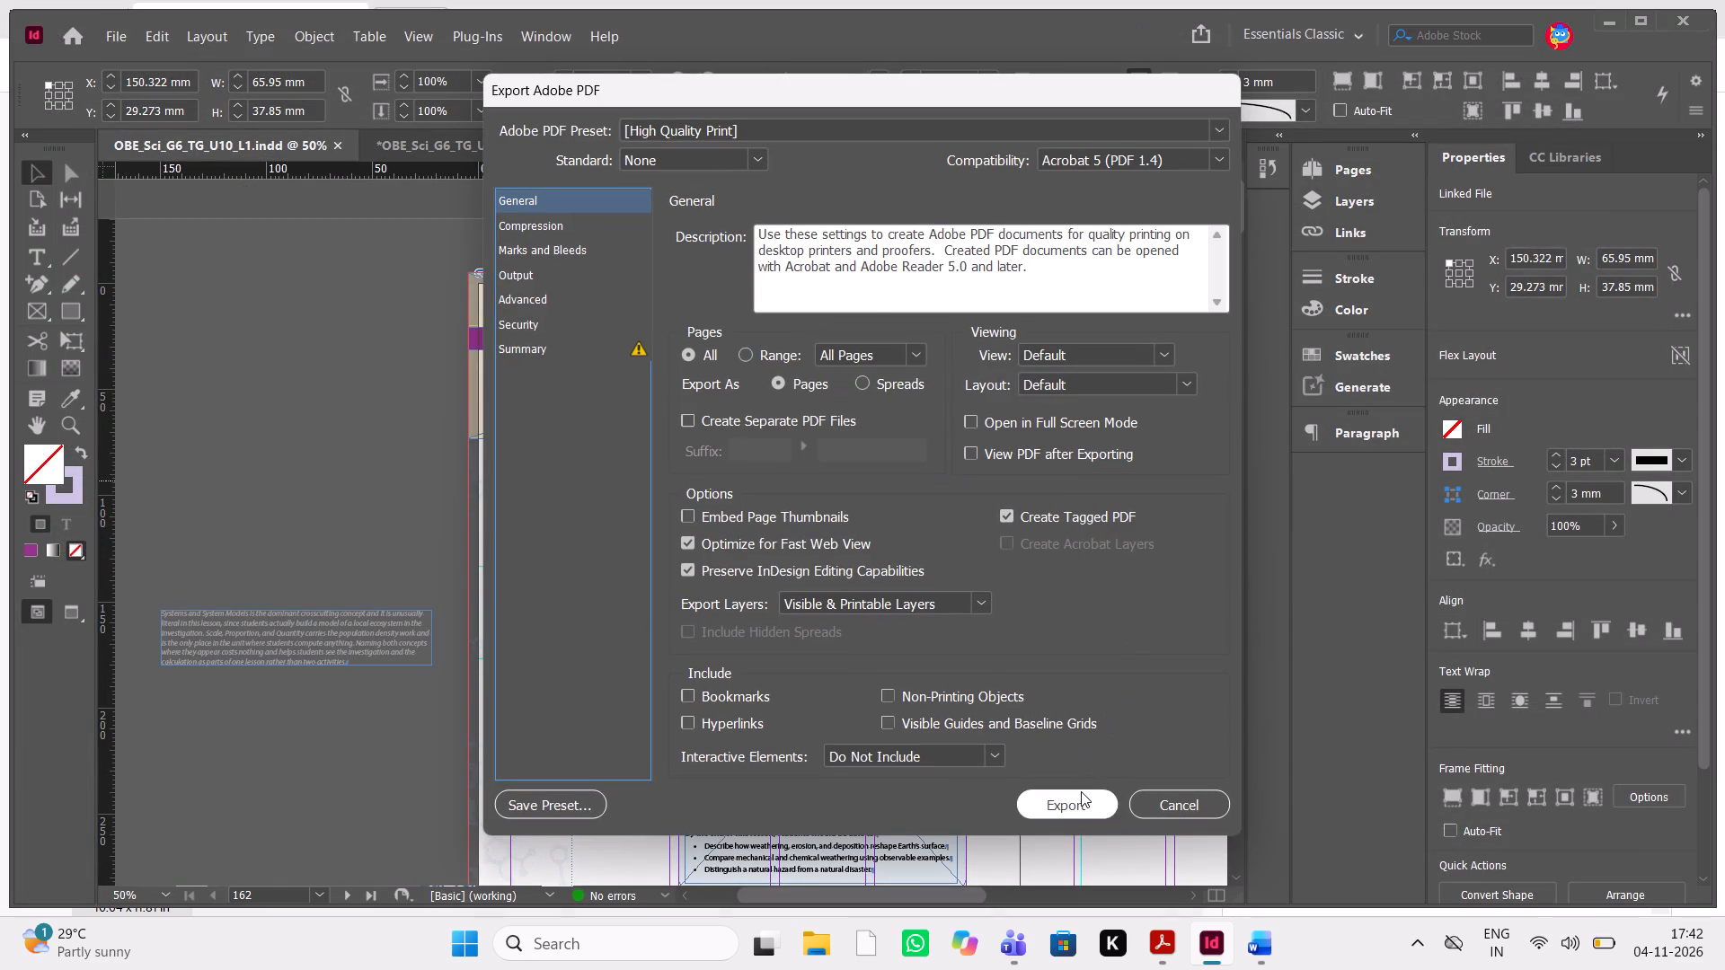
click(1081, 791)
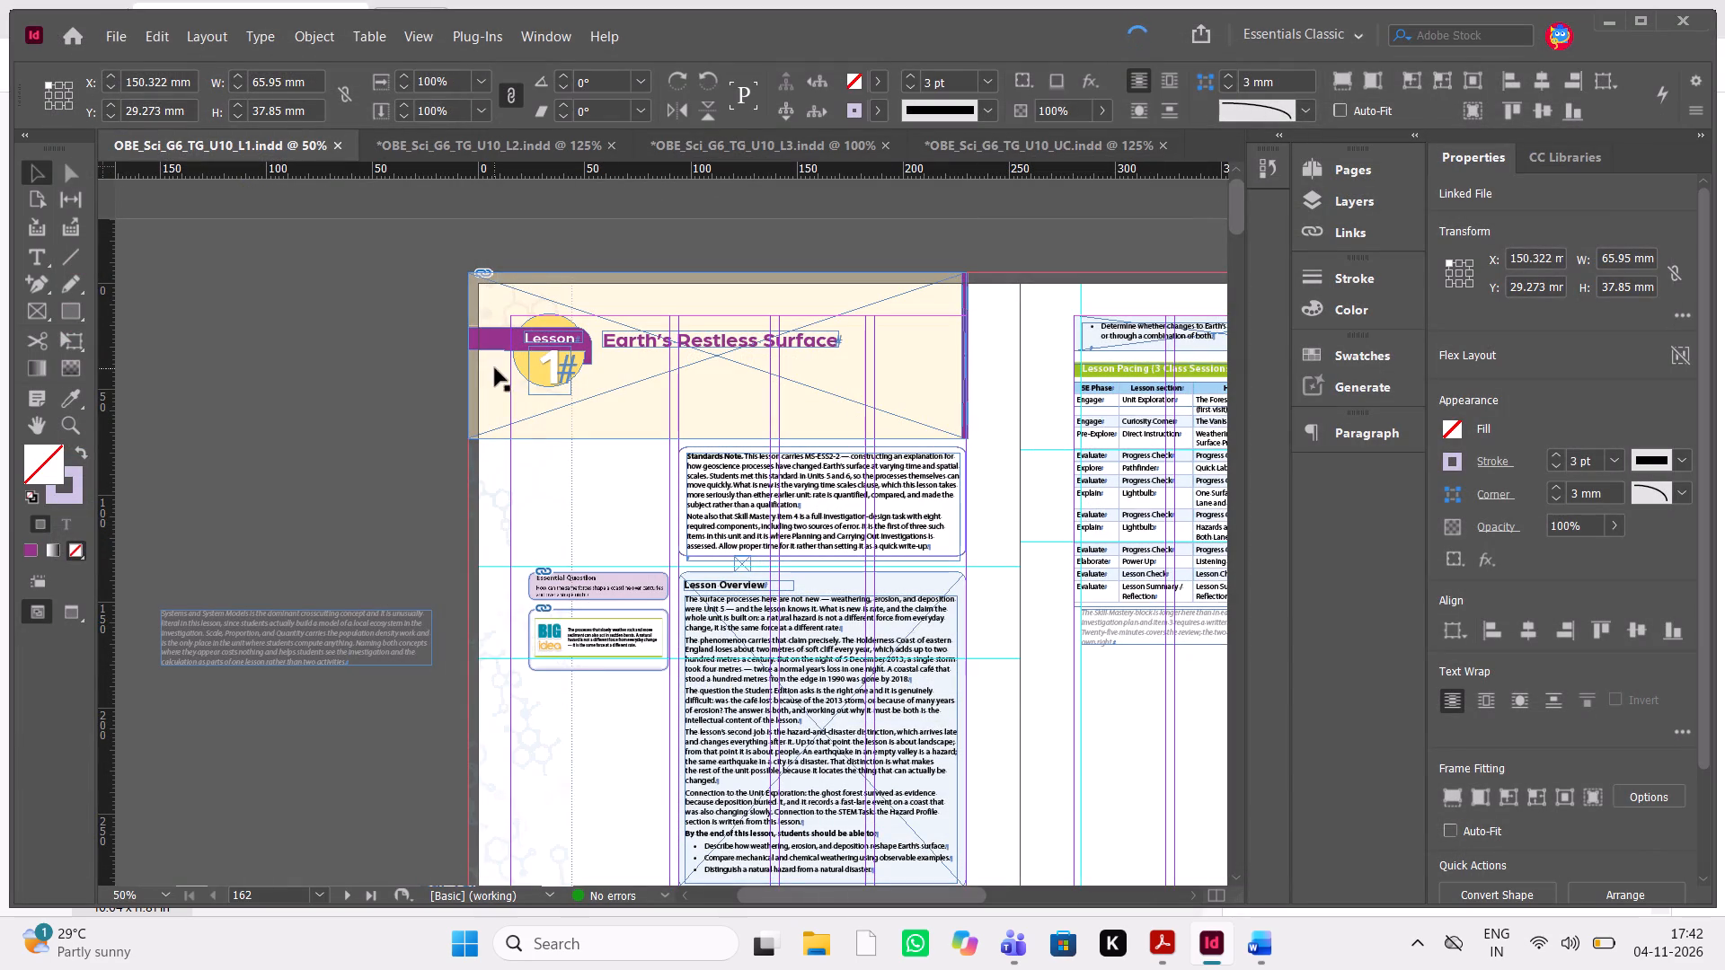
Close the Lesson 1 layout OBE_Sci_G6_TG_U10_L1 and leave the Lesson 2 layout active.
click(572, 145)
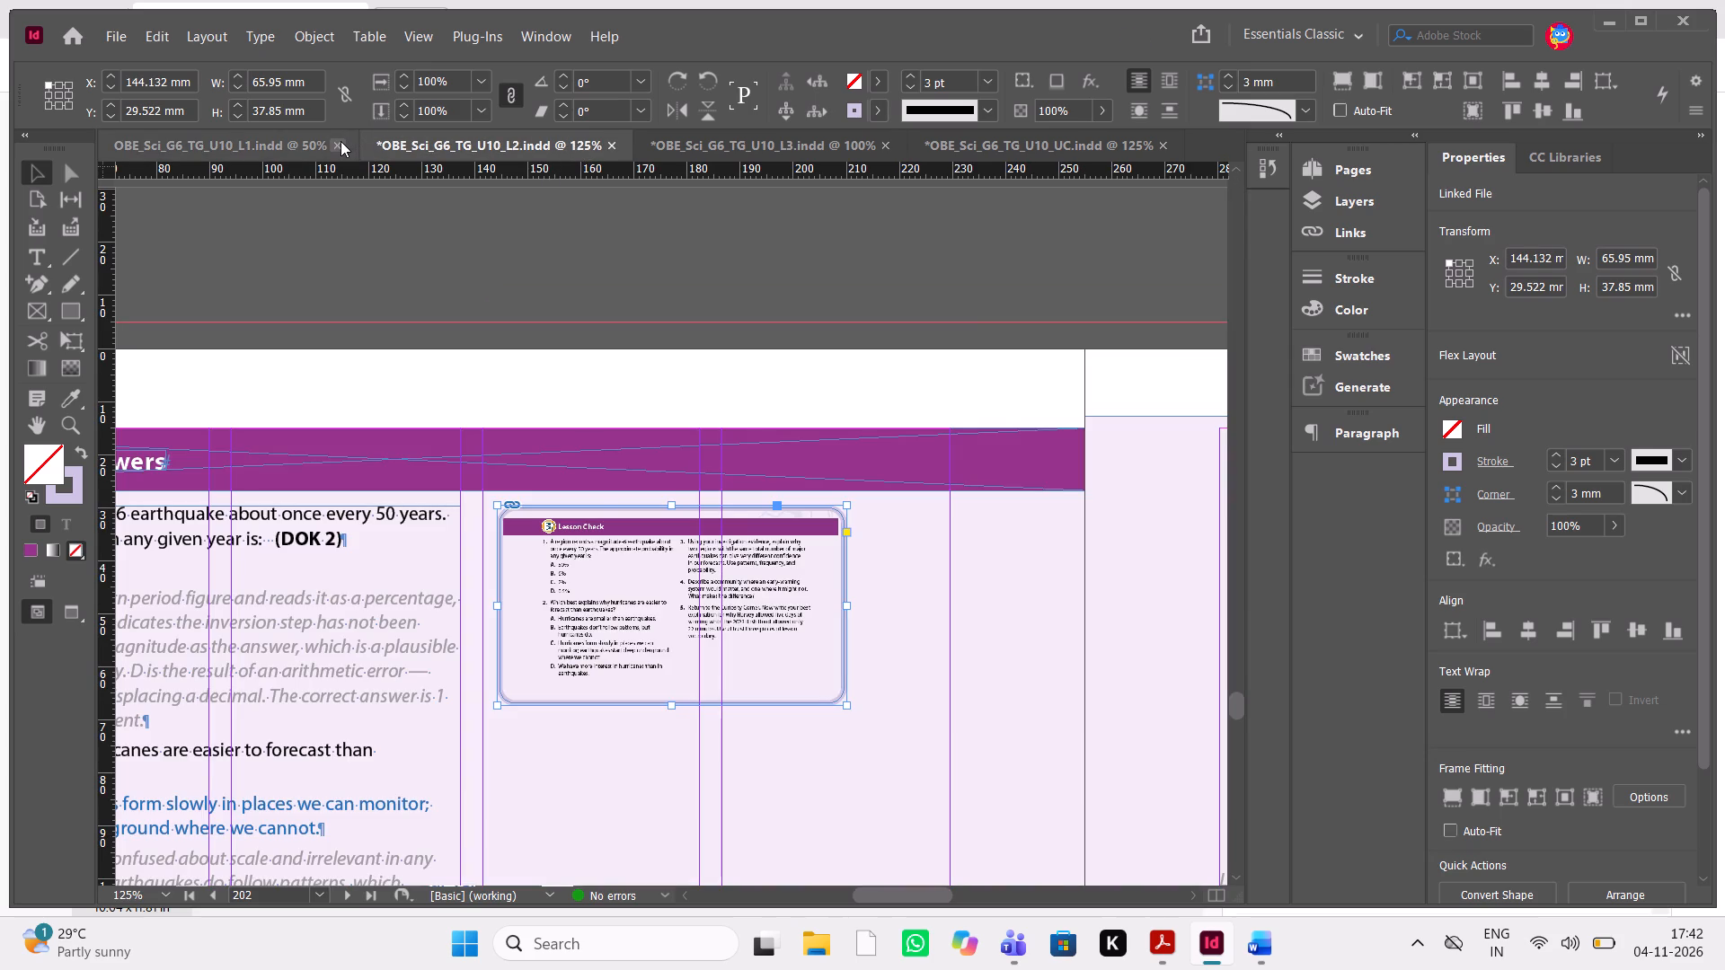
click(341, 141)
Set the Lesson Check thumbnail on page 202 of the Lesson 2 layout to High Quality Display.
scroll(530, 387, right, 3)
scroll(530, 387, left, 3)
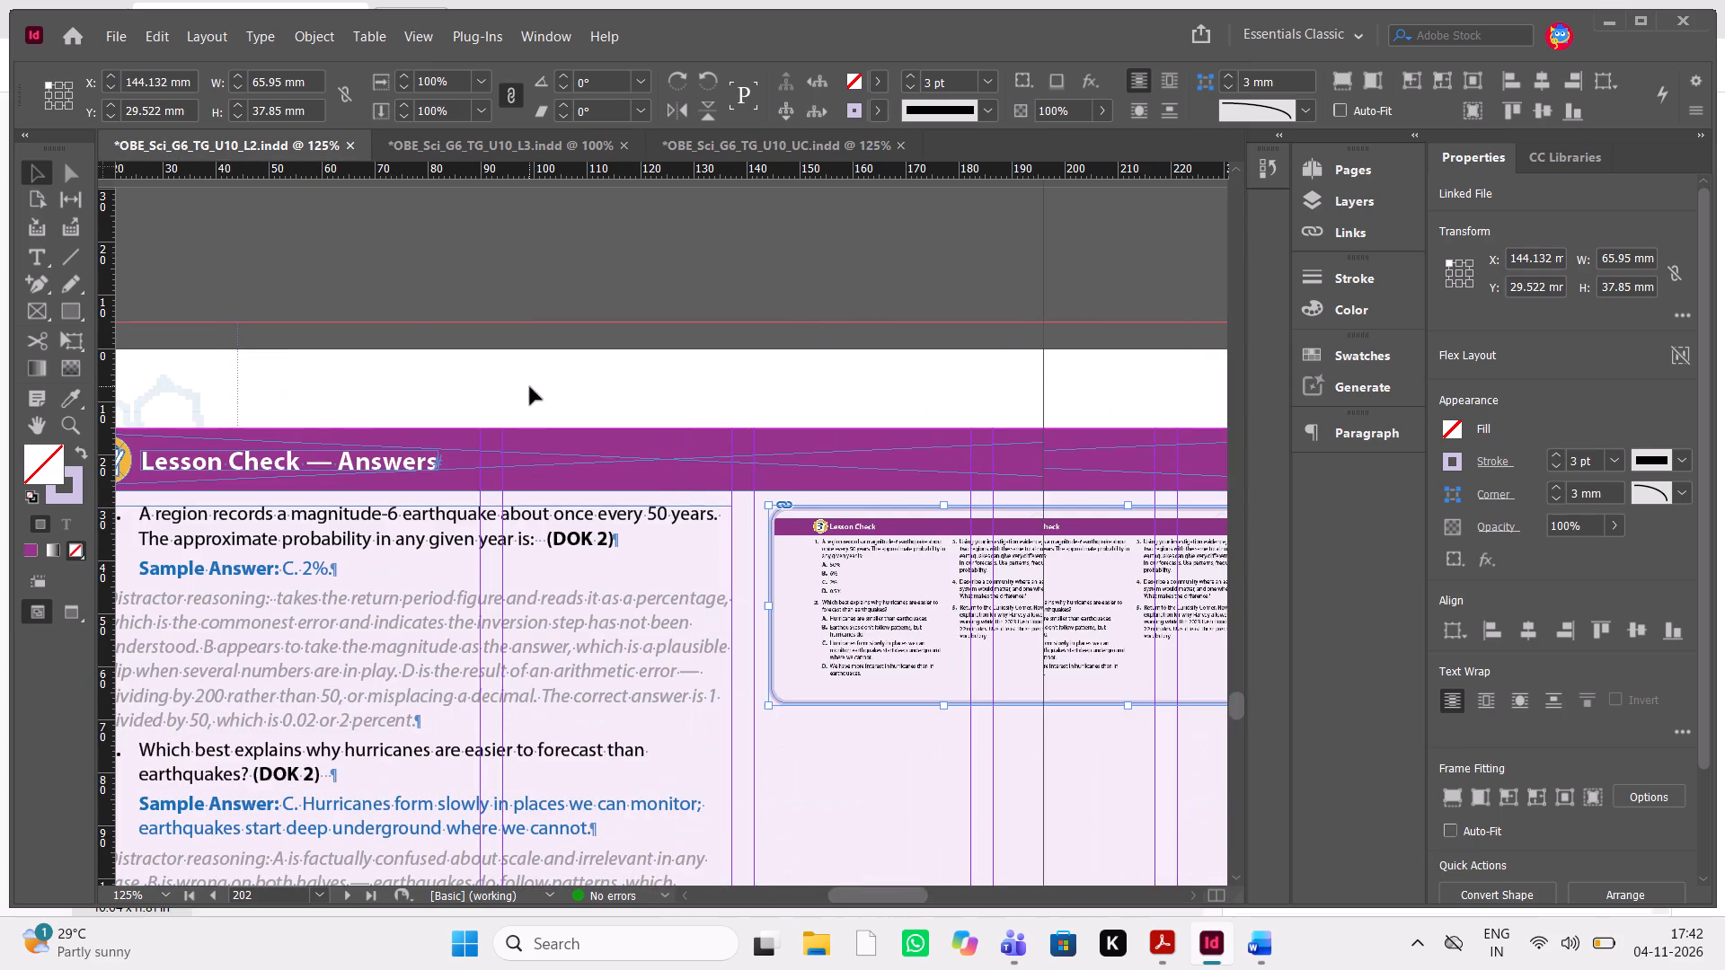
click(942, 567)
right_click(942, 567)
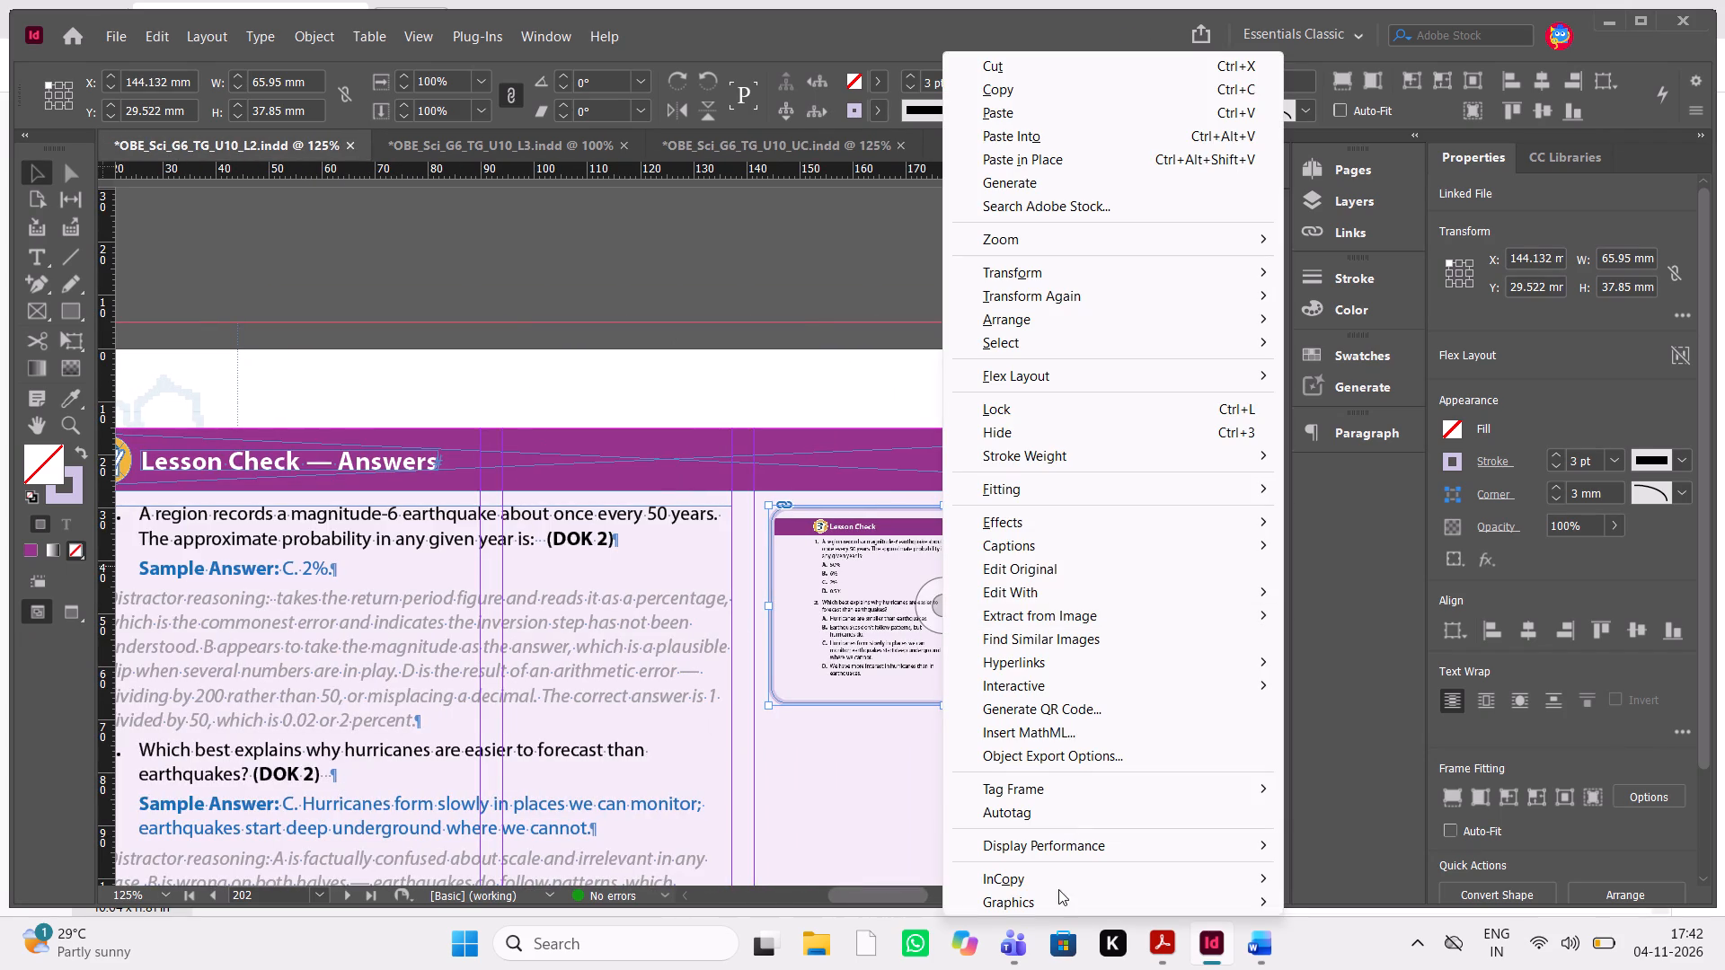
click(1094, 855)
click(1353, 896)
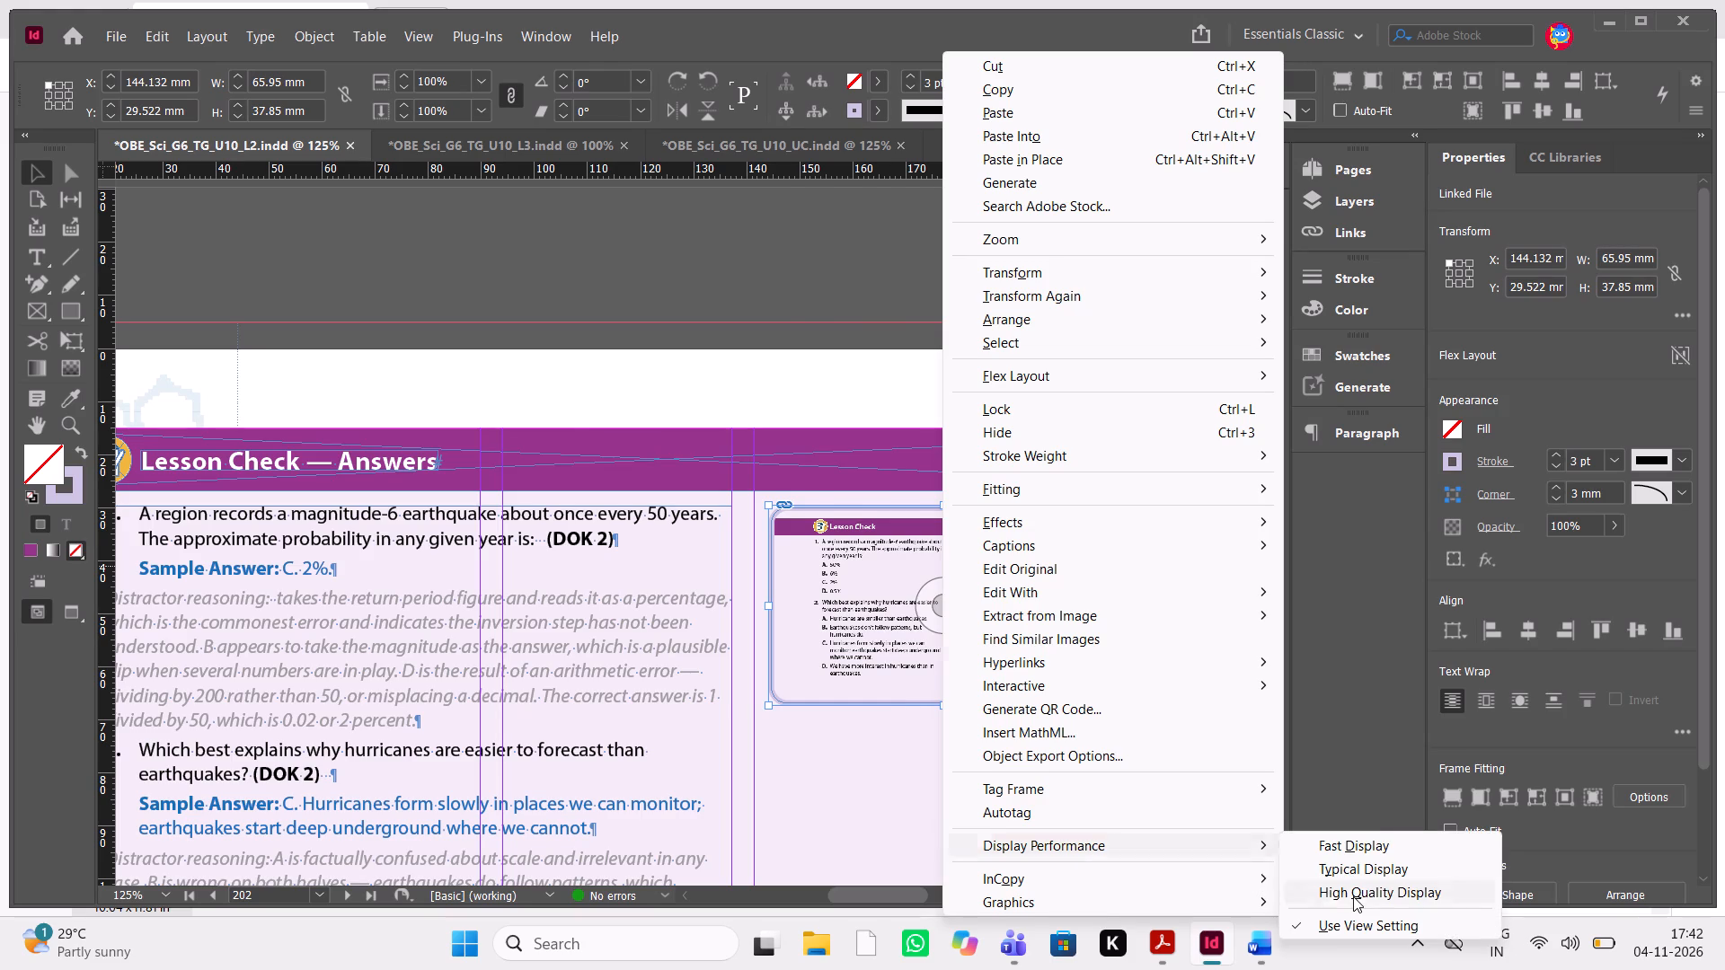
Examine the Lesson Check thumbnail on page 202 up close, checking its question text and placement.
scroll(1149, 742, right, 1)
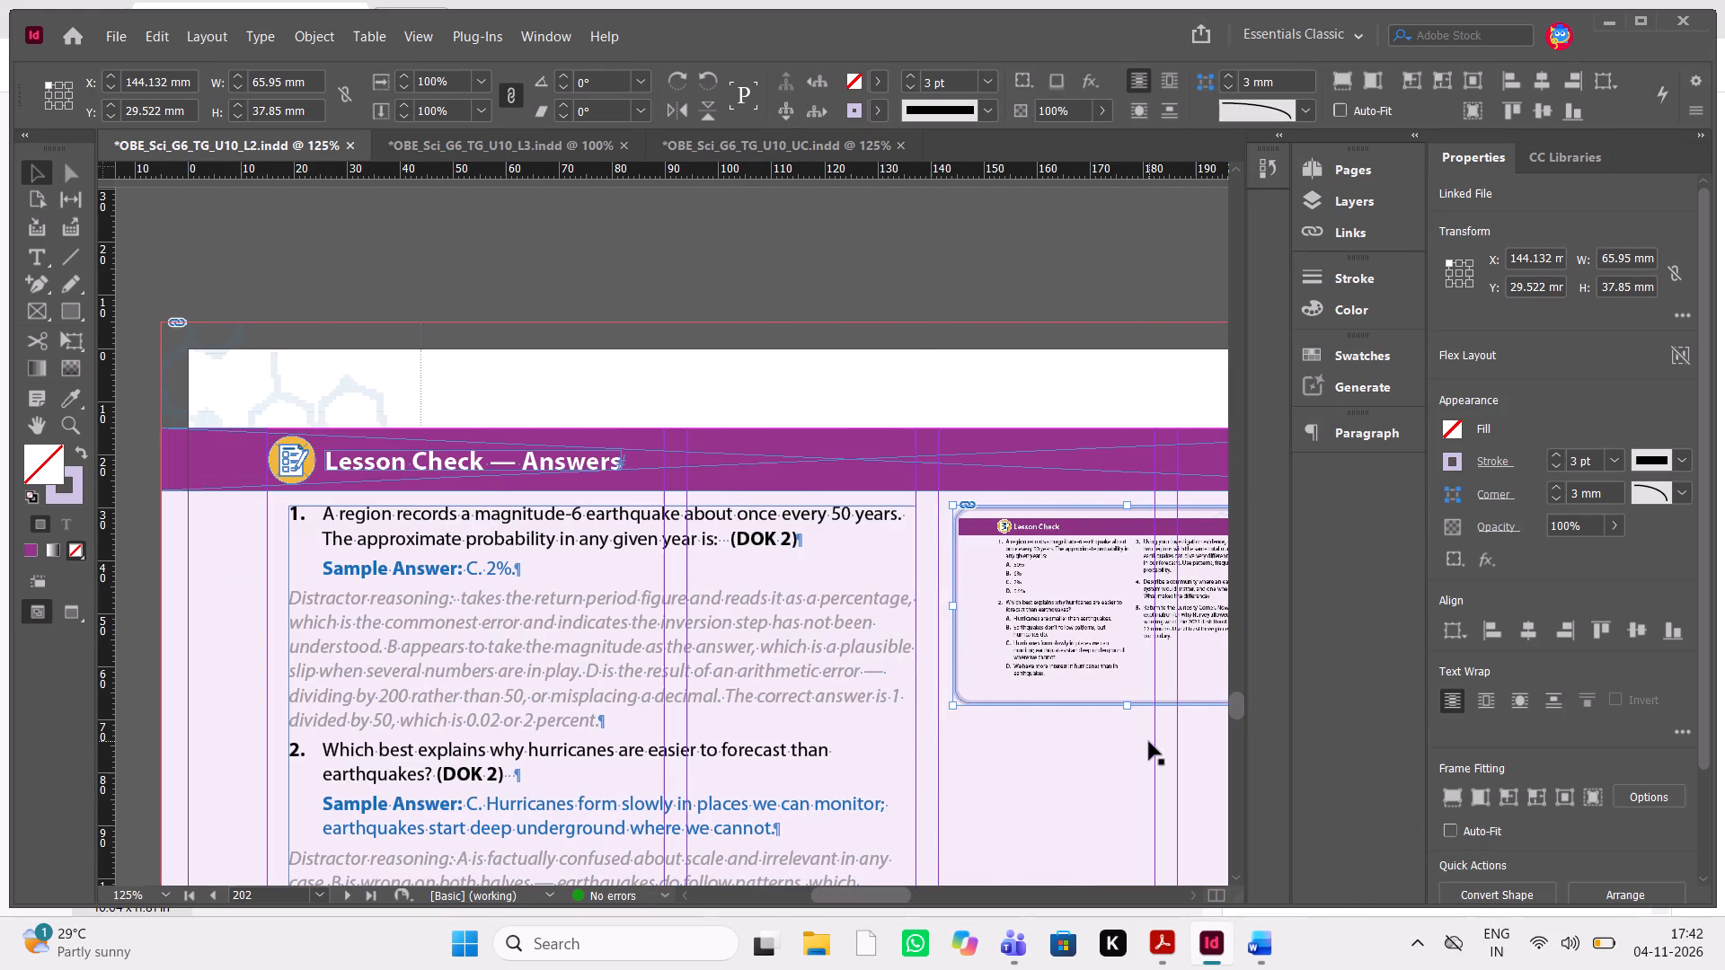
scroll(1149, 742, left, 1)
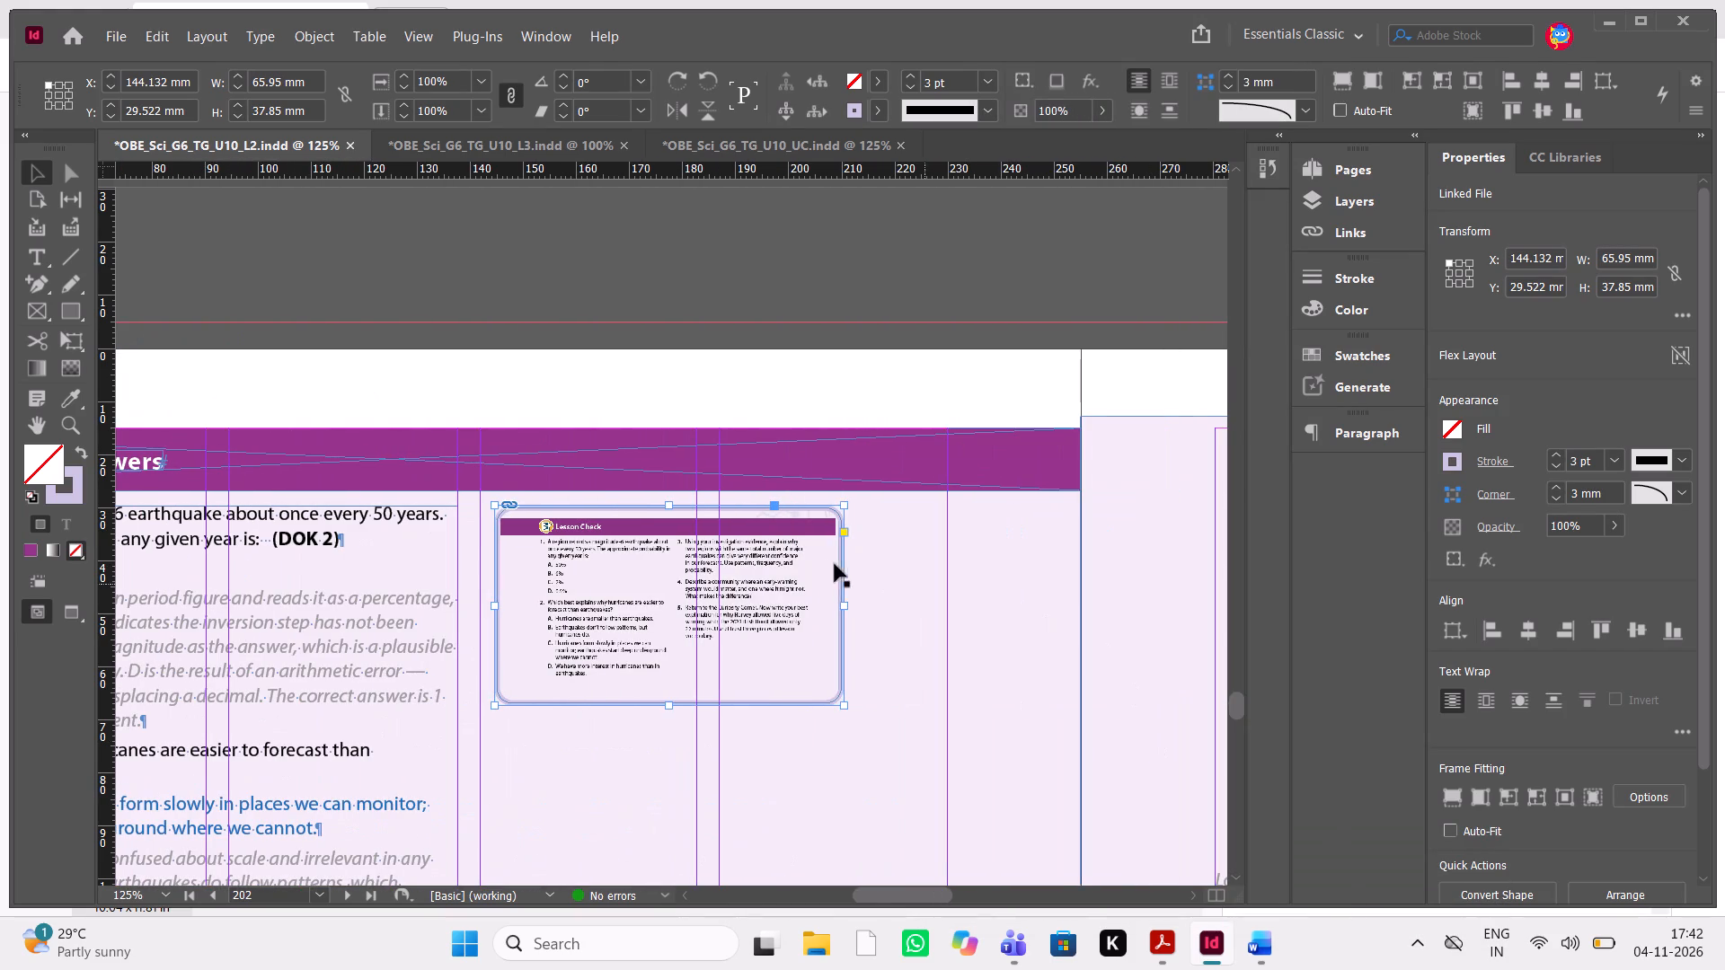
click(693, 589)
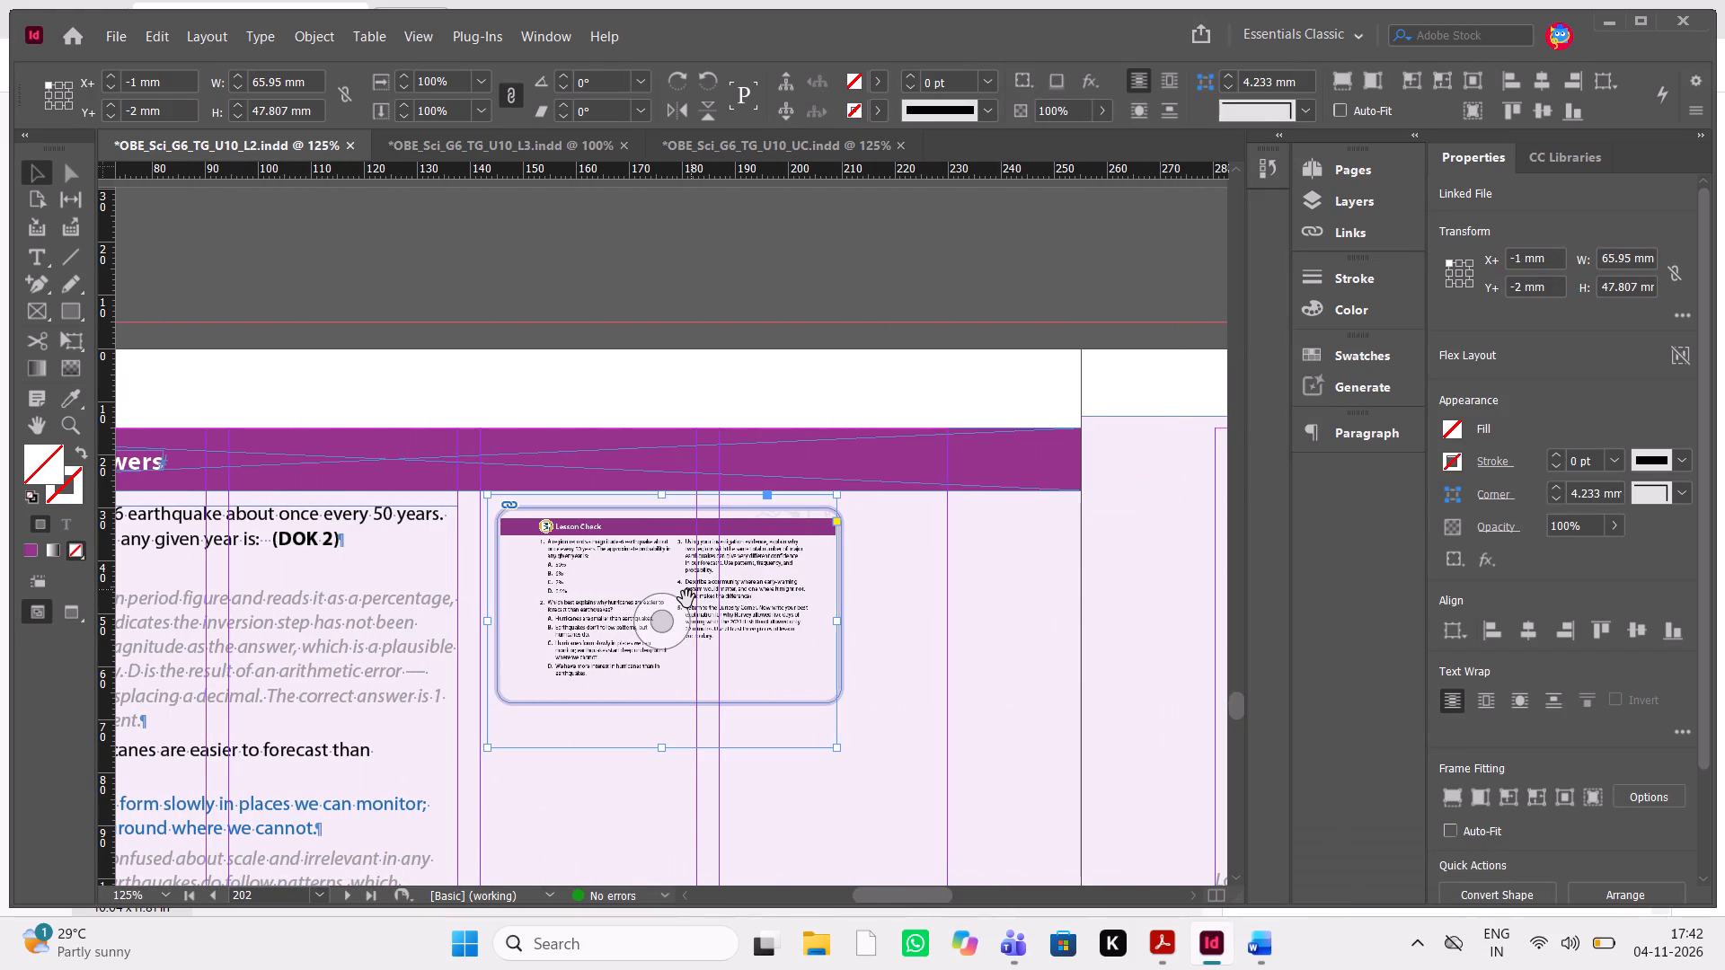
key(ctrl+equal)
key(ctrl+equal)
key(ctrl+equal)
key(ctrl+equal)
scroll(686, 599, up, 1)
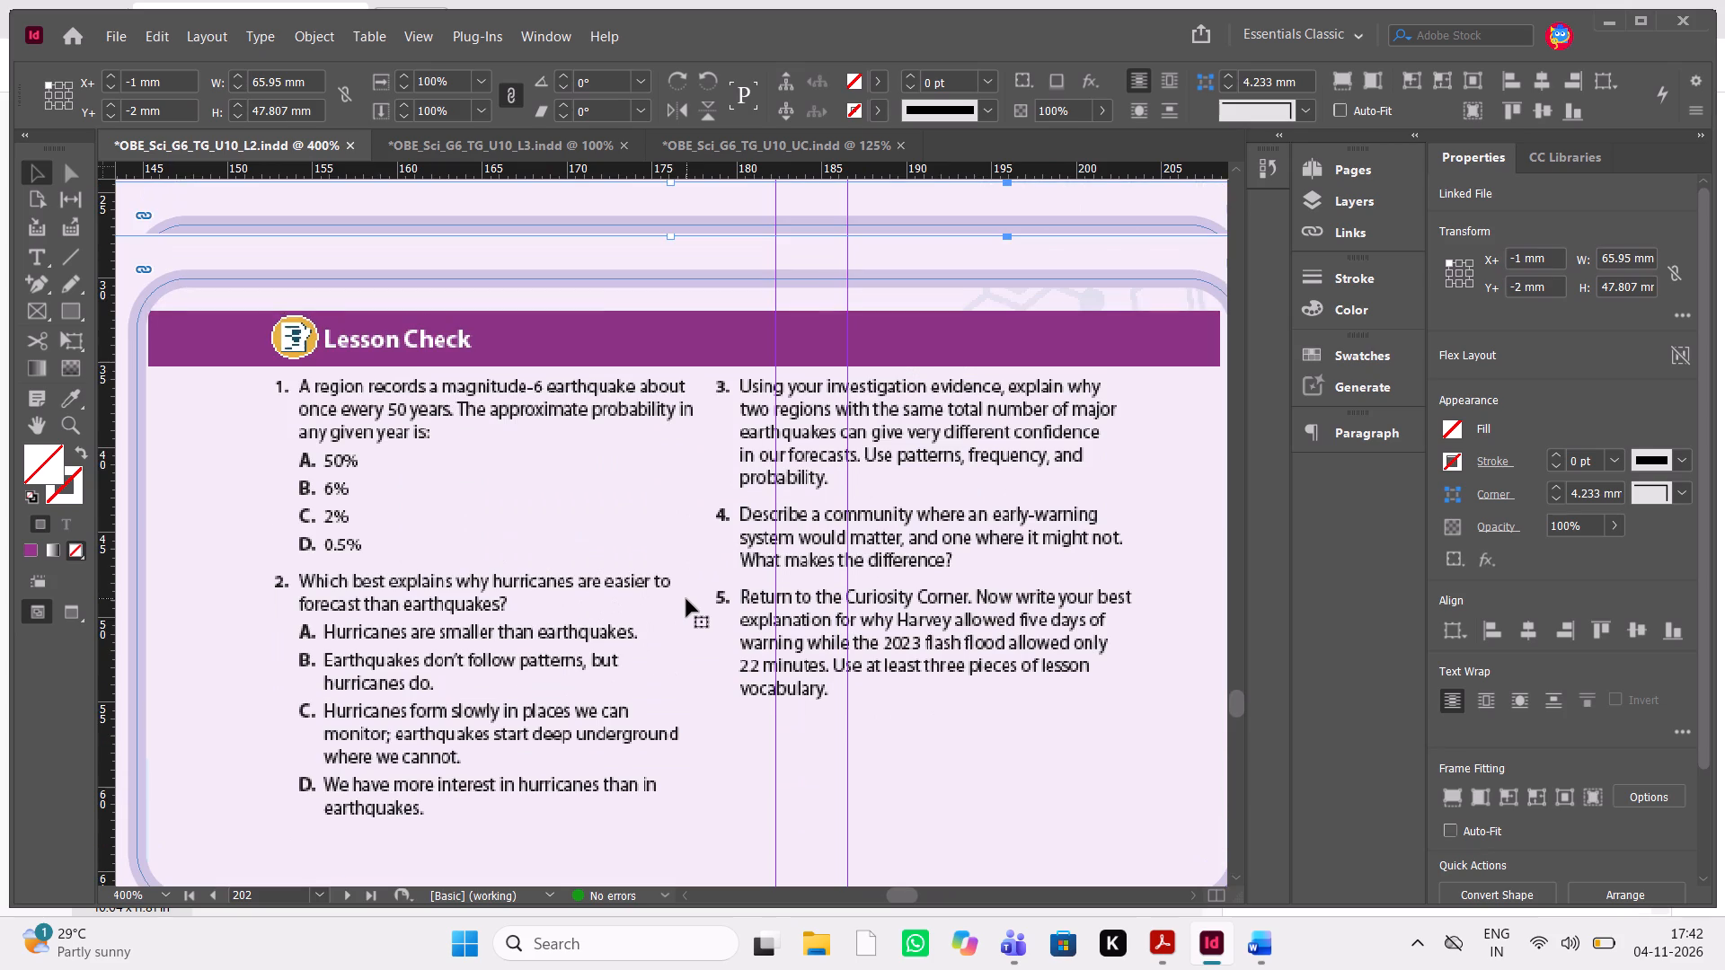
key(ctrl+minus)
key(ctrl+minus)
key(ctrl+minus)
click(678, 542)
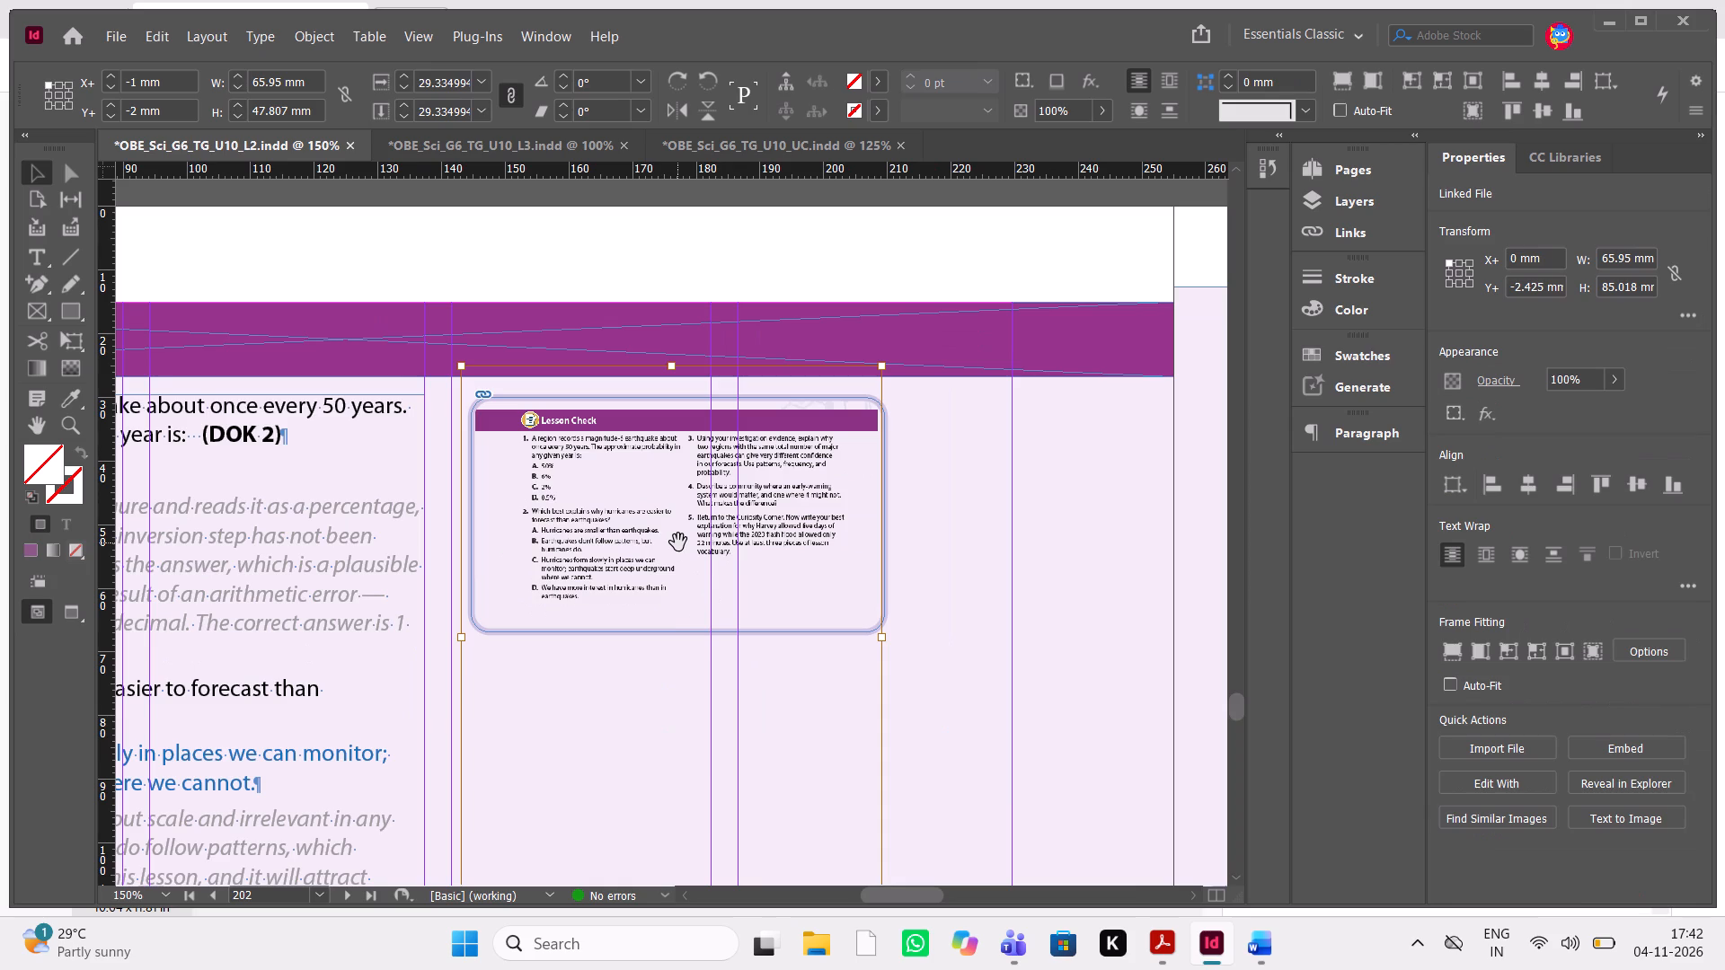
Save the Lesson 2 layout OBE_Sci_G6_TG_U10_L2 as an InDesign 2026 document, replacing the existing file in its folder.
scroll(678, 542, right, 1)
scroll(678, 542, up, 20)
scroll(678, 542, up, 20)
scroll(678, 542, up, 20)
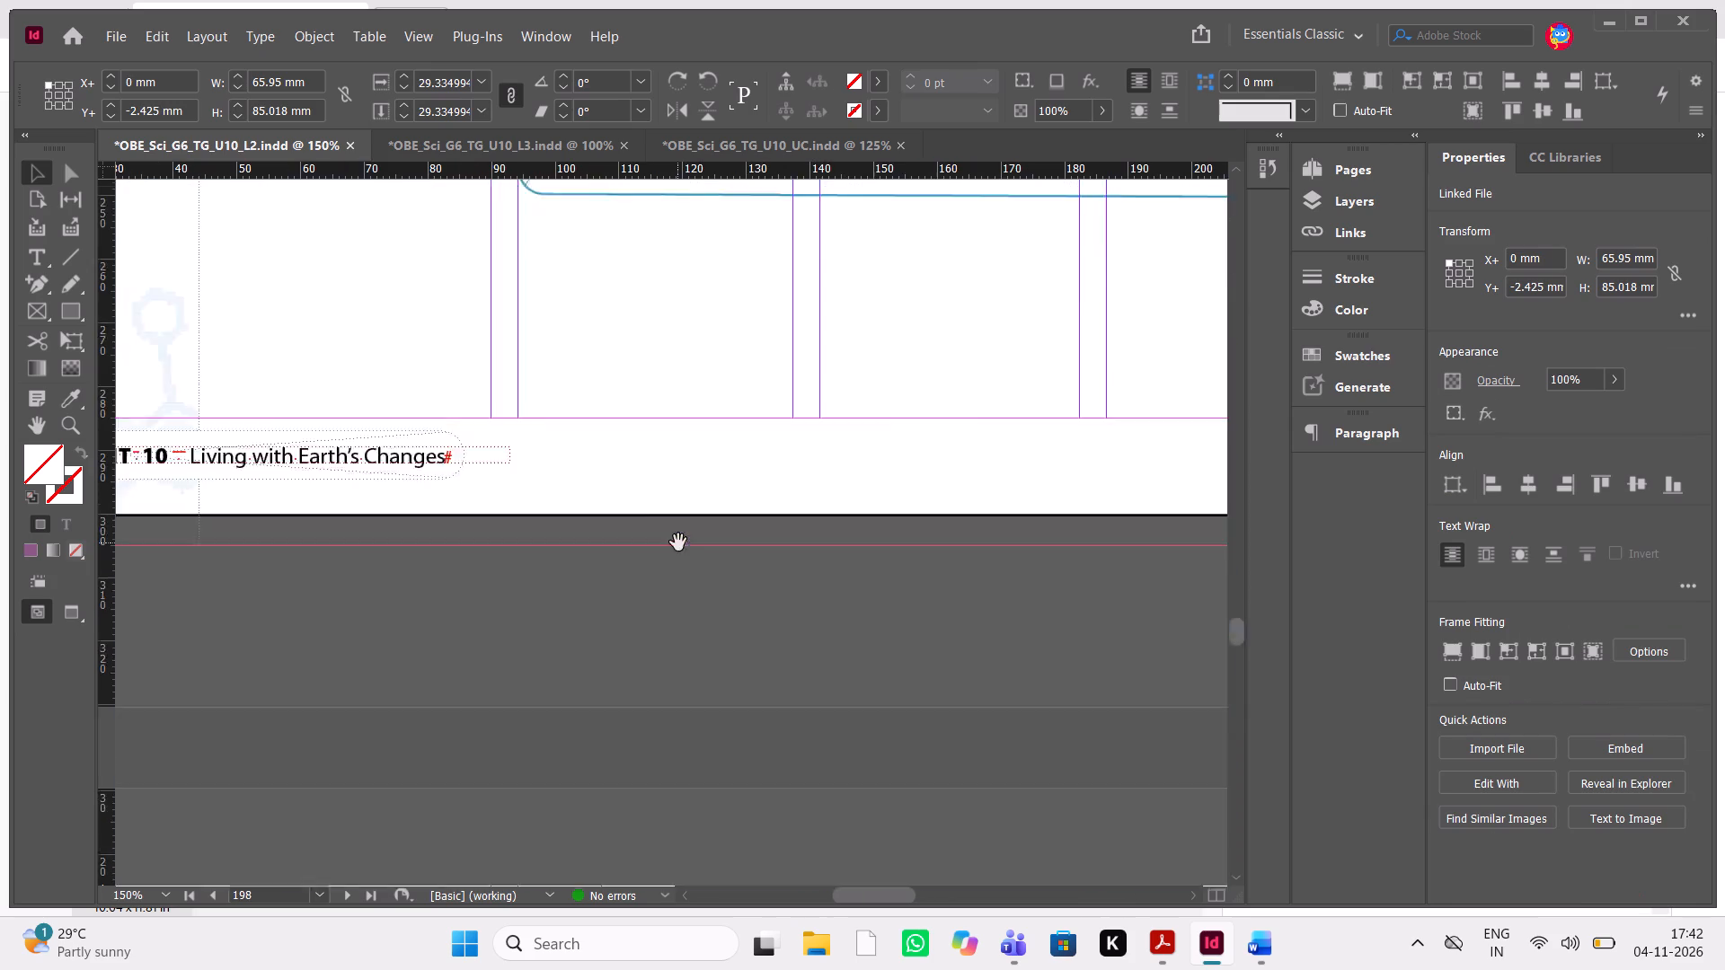
scroll(678, 542, up, 20)
scroll(678, 542, up, 20)
scroll(678, 542, up, 20)
key(ctrl+minus)
key(ctrl+minus)
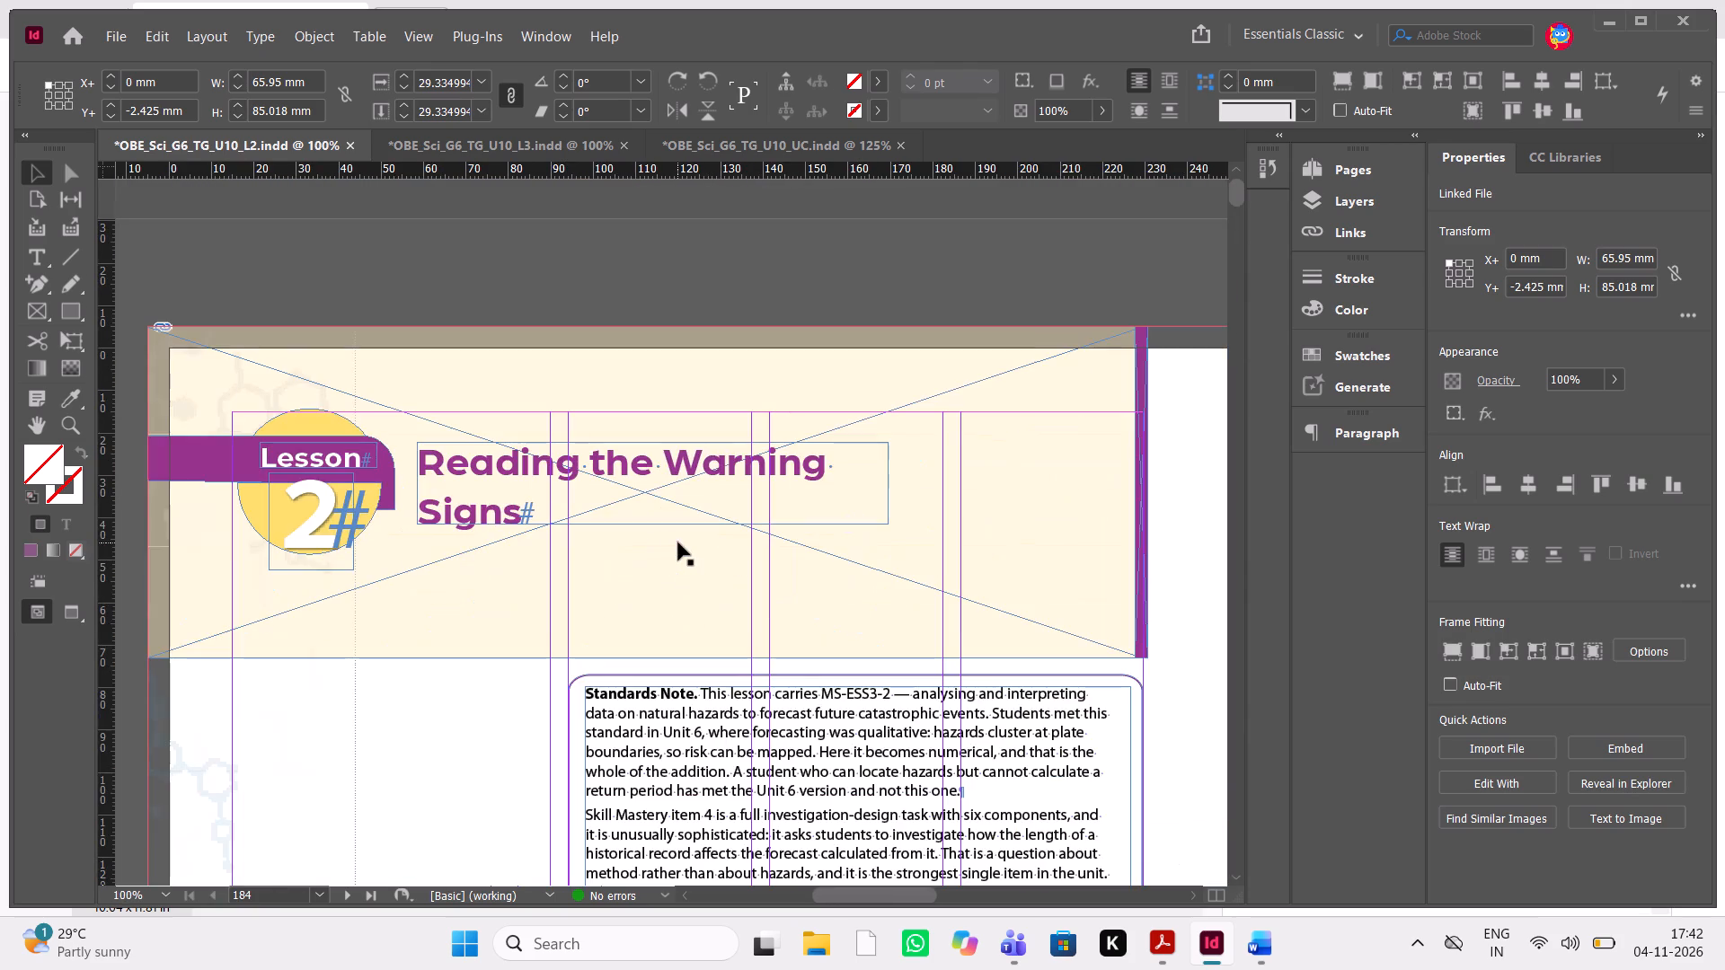
key(minus)
key(ctrl+minus)
key(ctrl+shift+s)
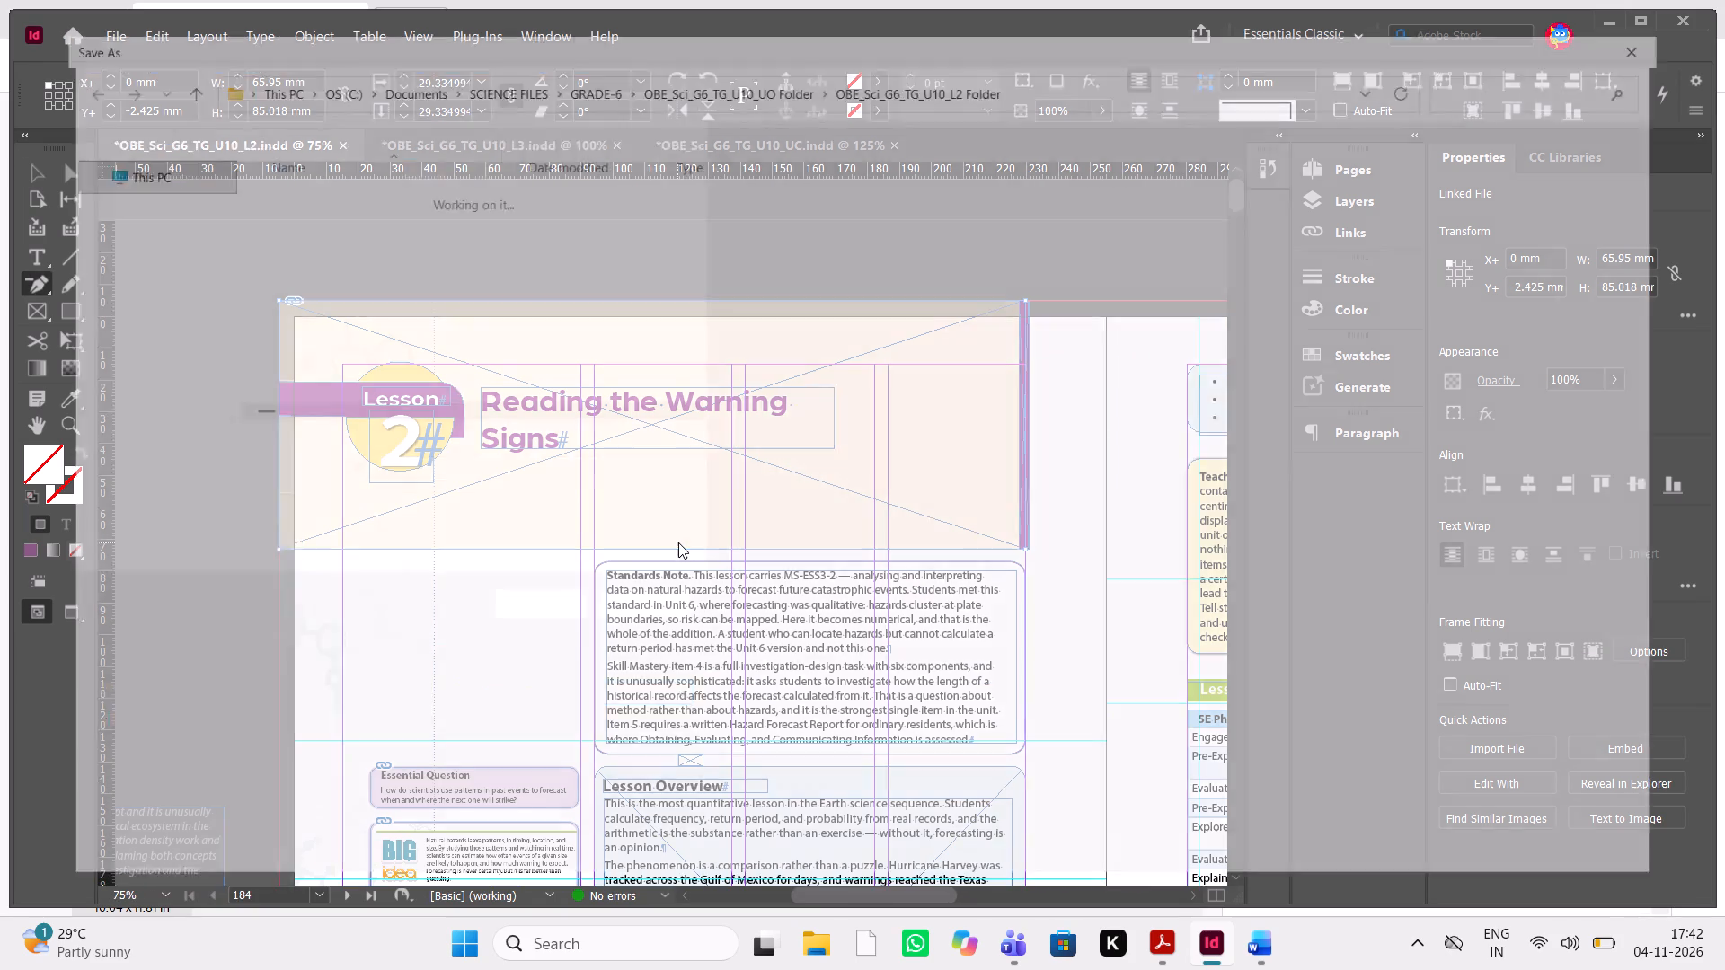
click(1563, 873)
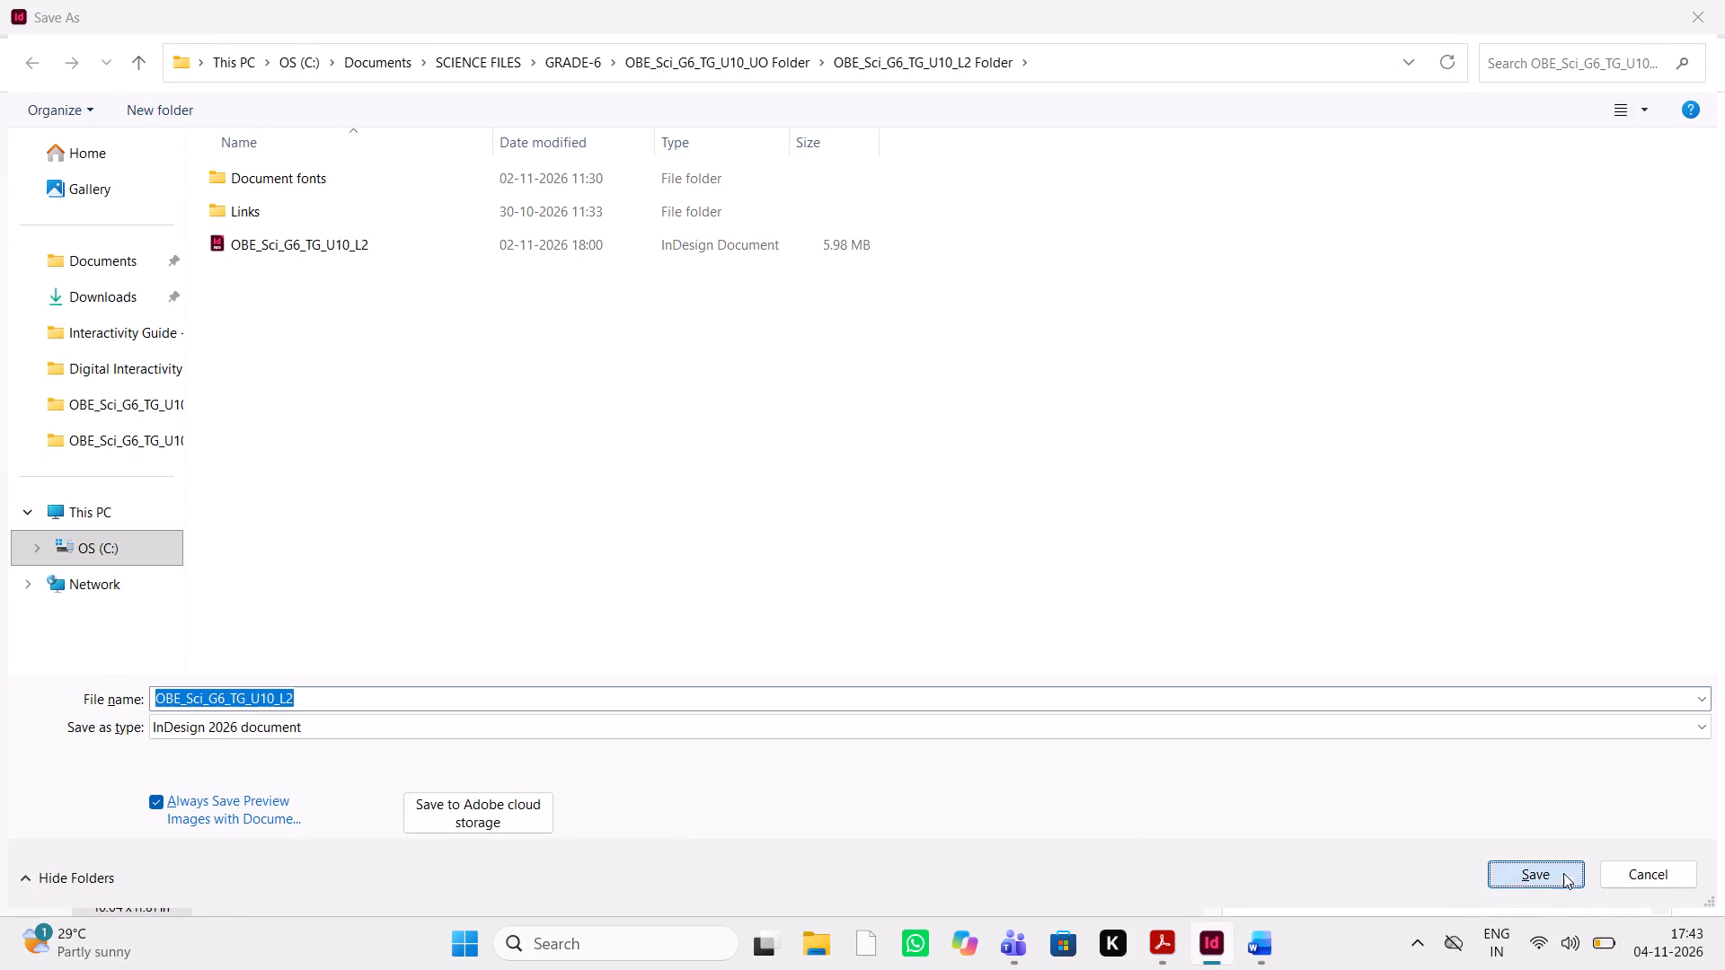
click(936, 472)
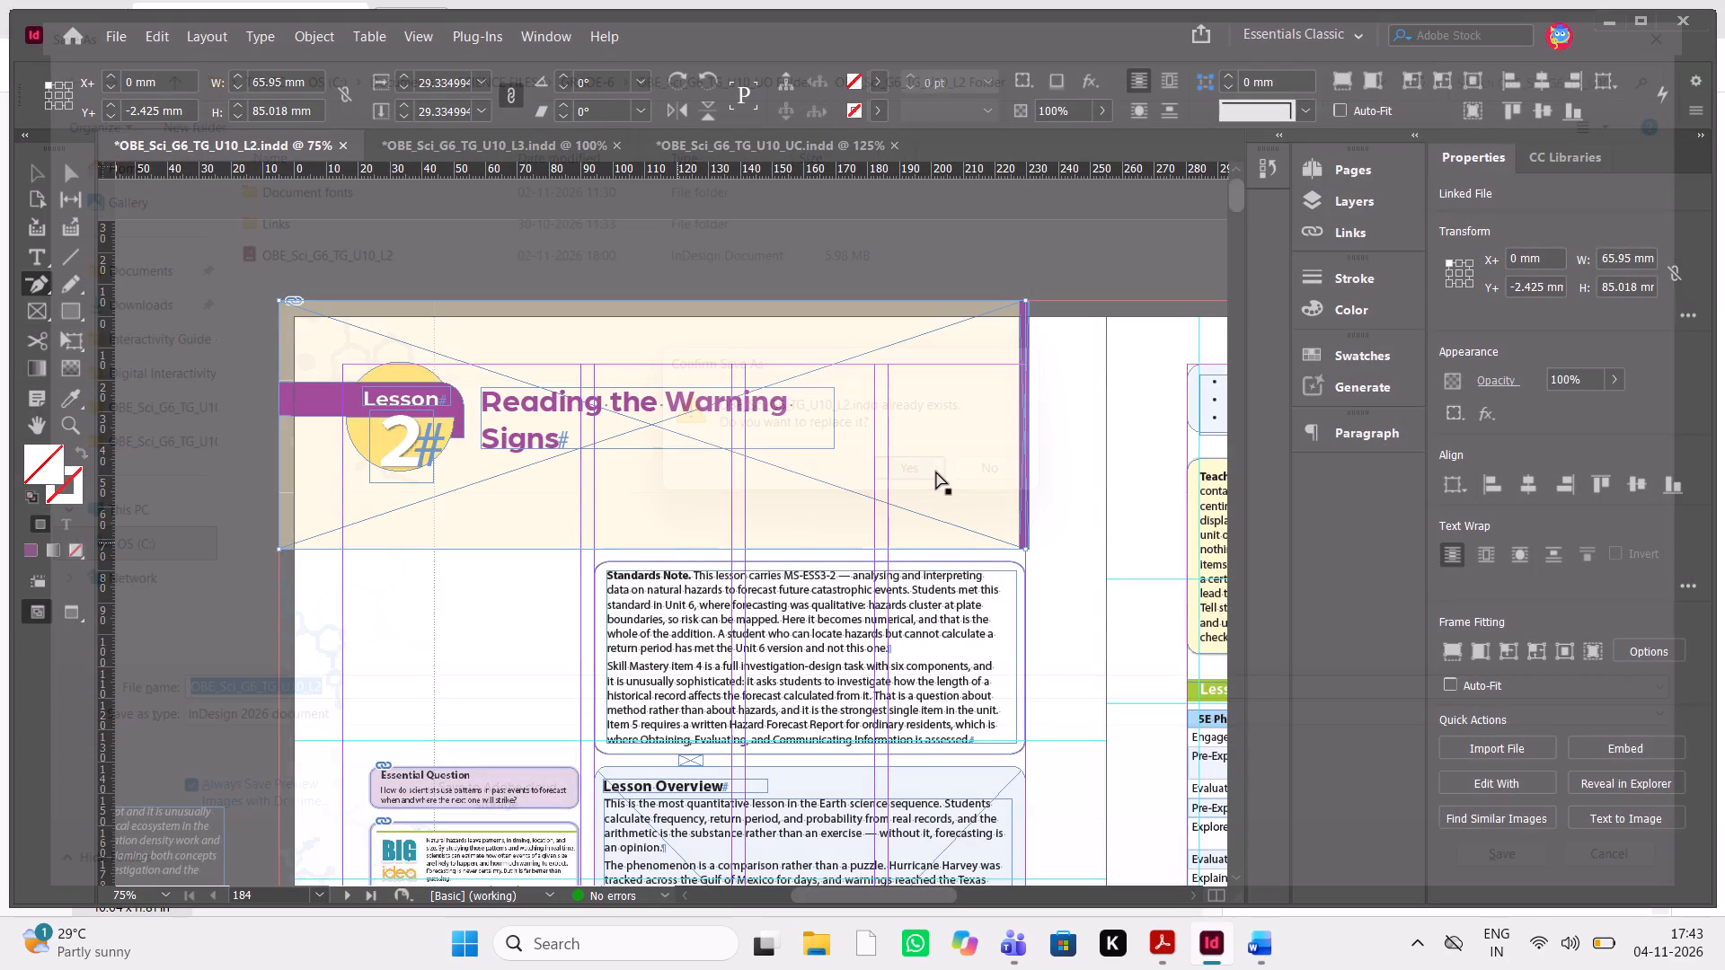
Save an InDesign CS4 or later (IDML) copy of OBE_Sci_G6_TG_U10_L2 in its folder, replacing the existing IDML file.
key(ctrl+shift+s)
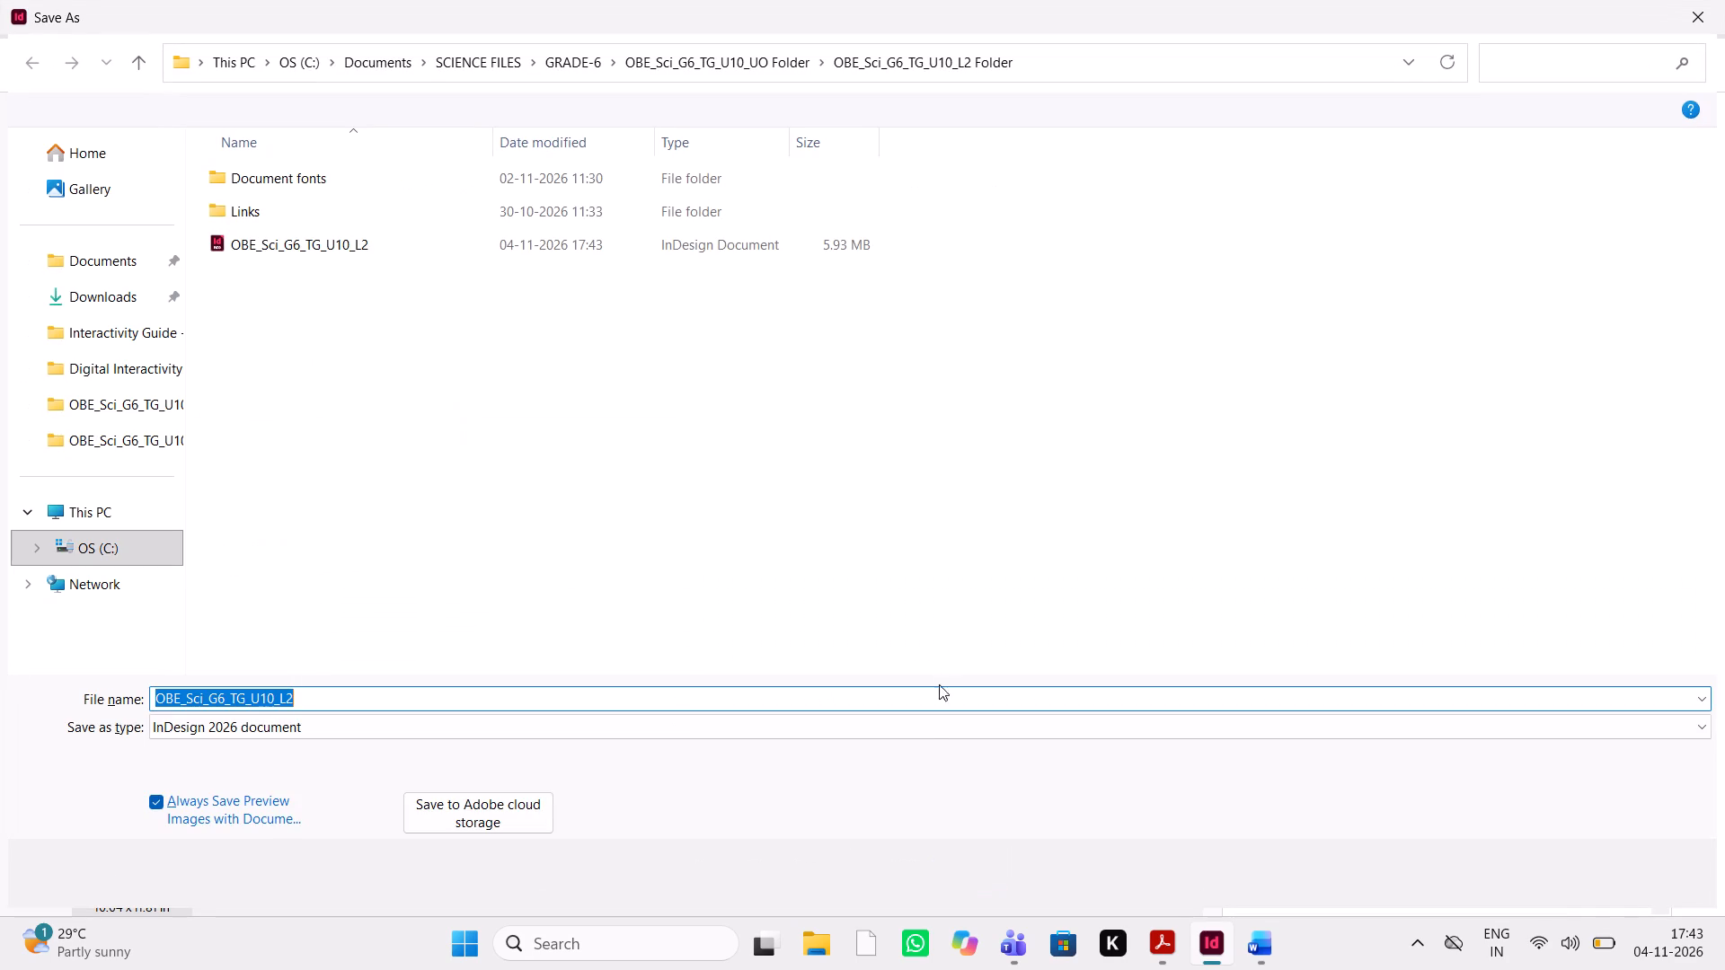
click(938, 722)
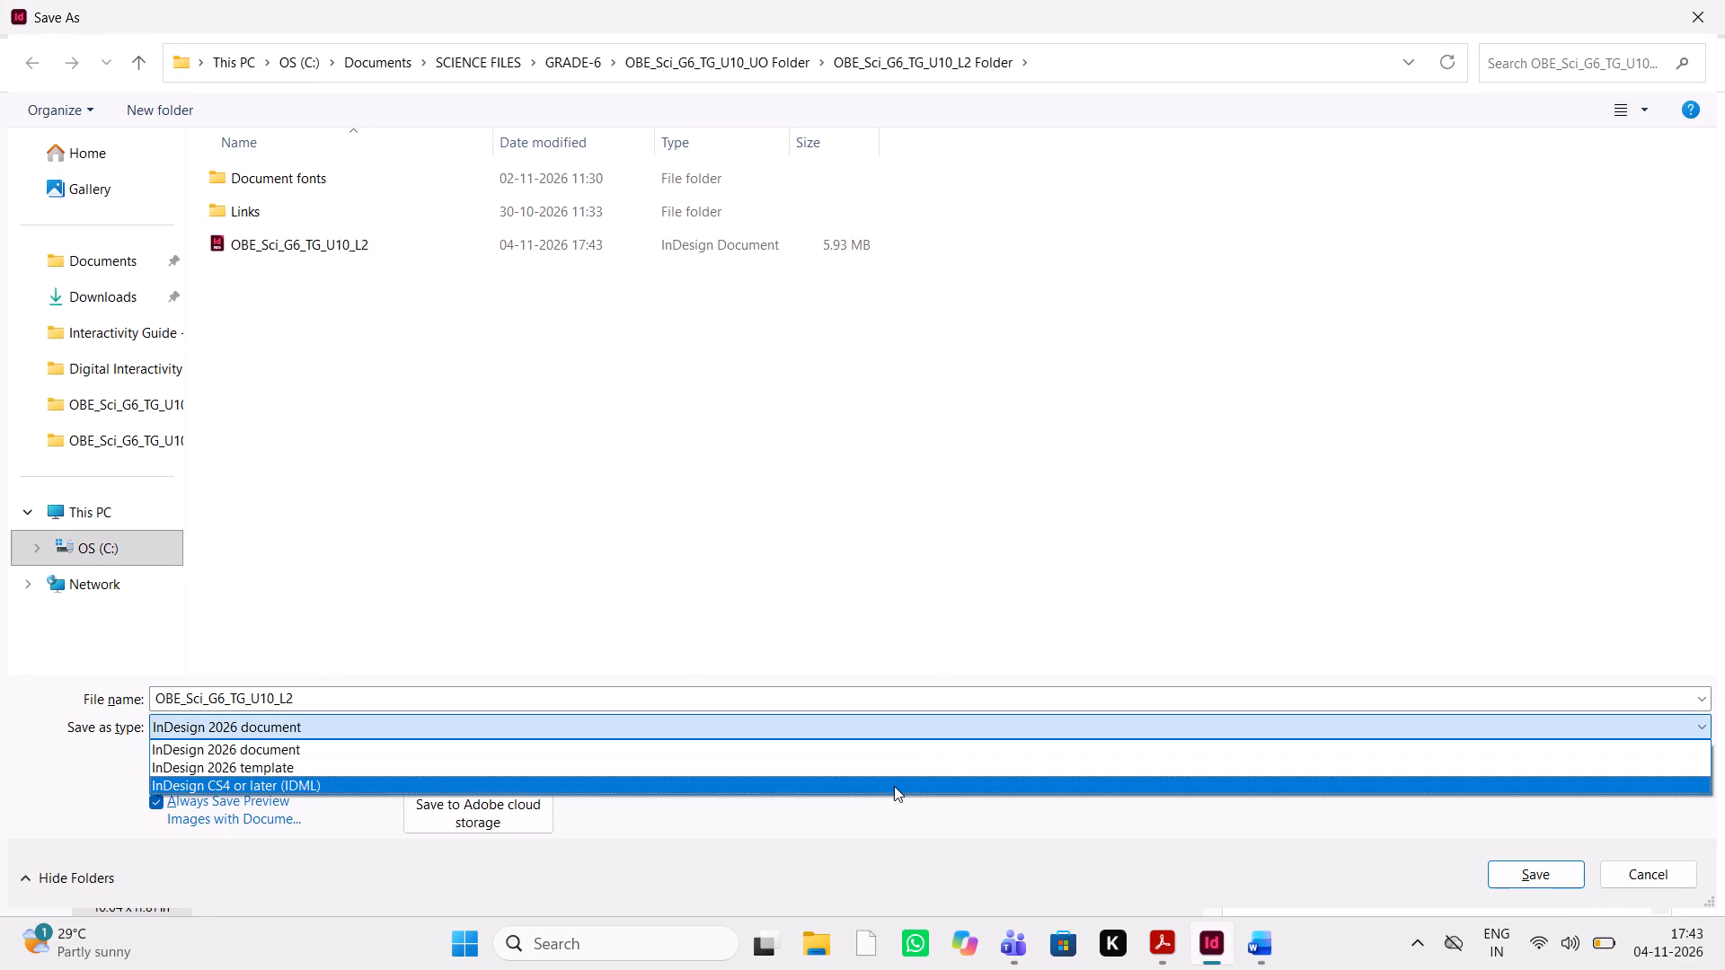
click(894, 786)
click(1546, 872)
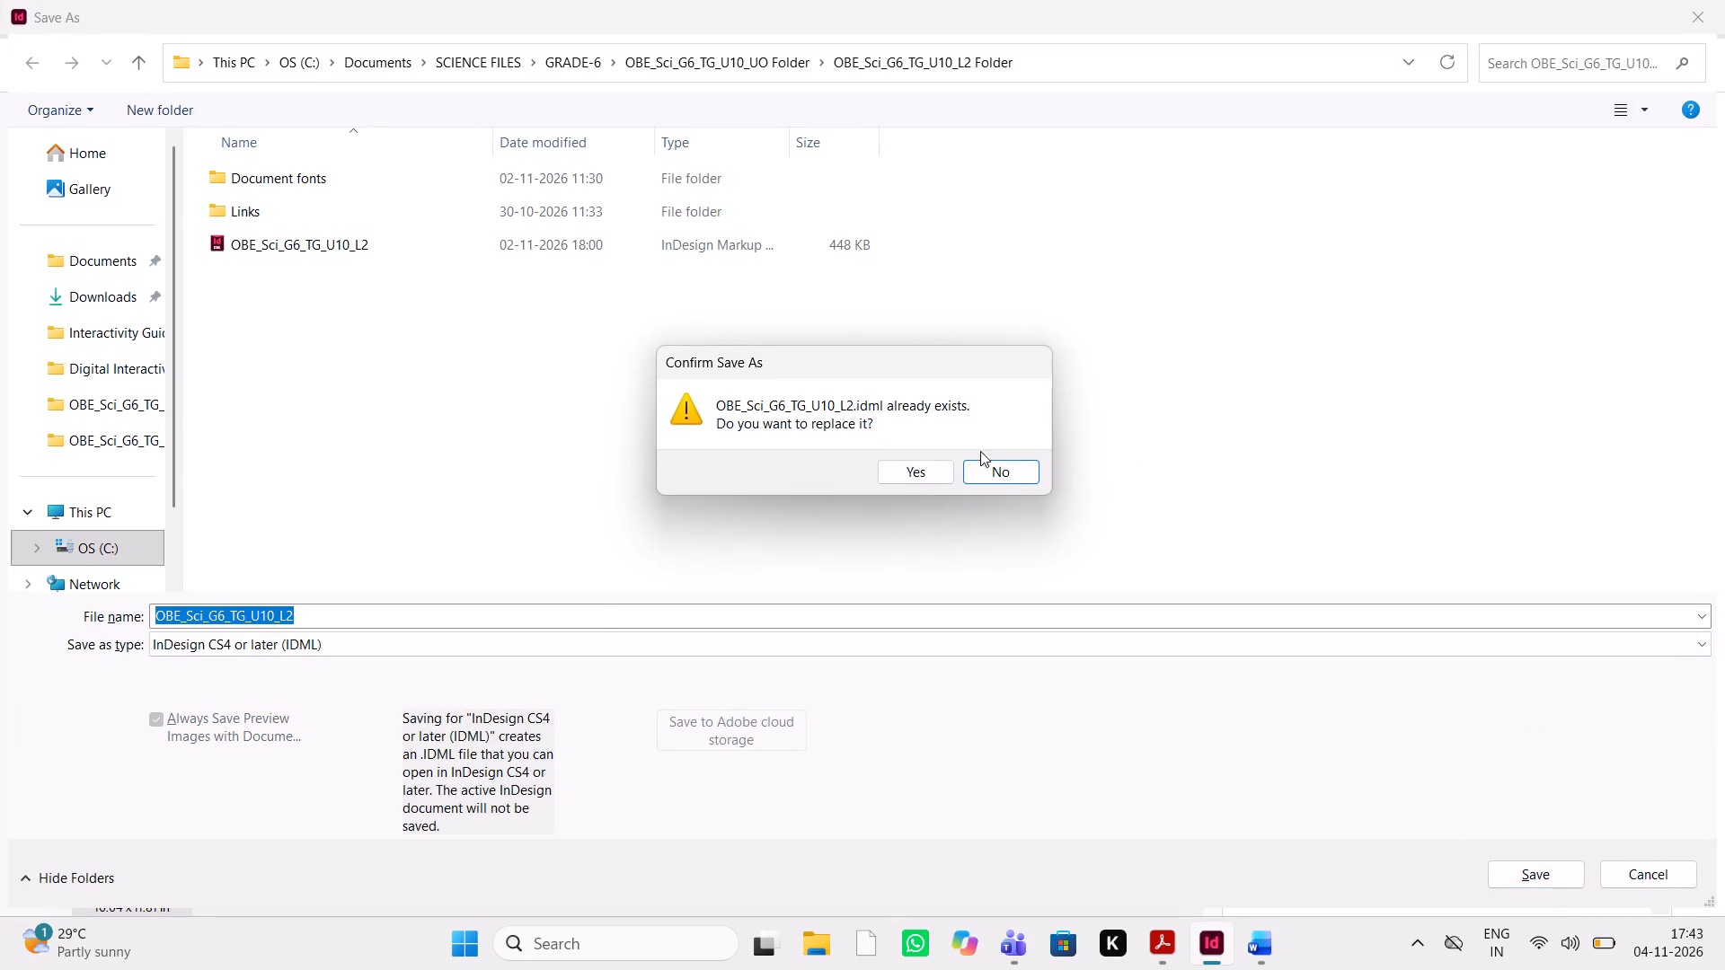
click(923, 482)
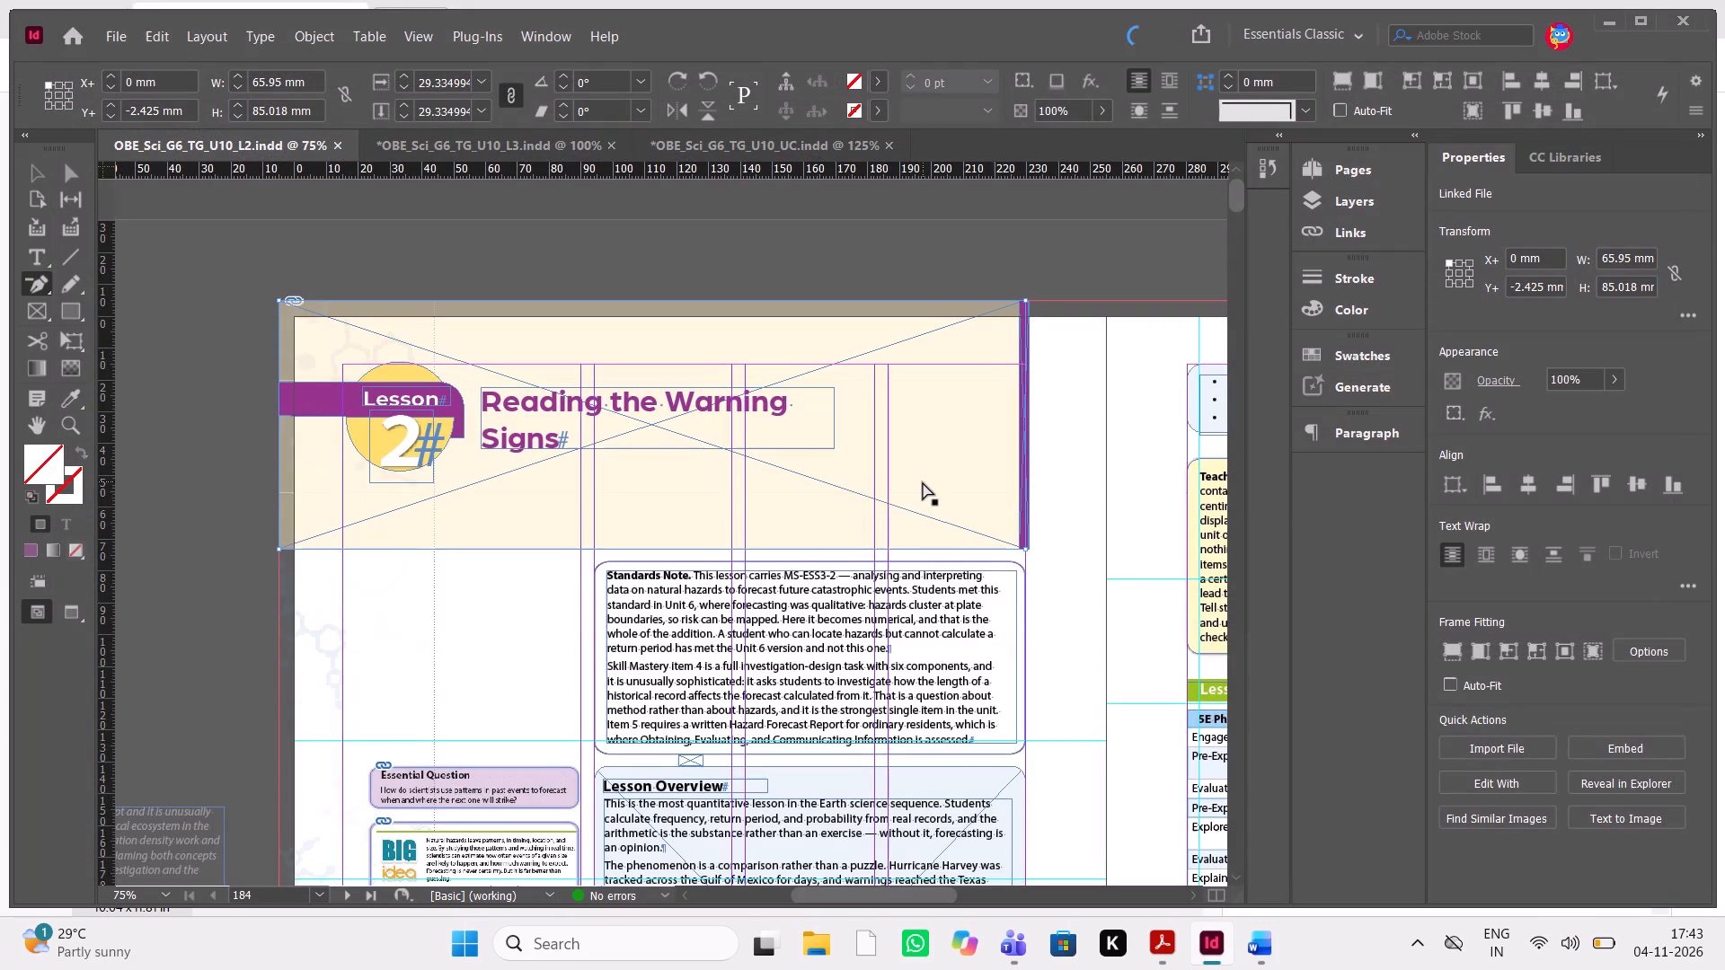
Export OBE_Sci_G6_TG_U10_L2 as Adobe PDF (Print) with the High Quality Print preset, replacing the existing PDF.
key(ctrl+e)
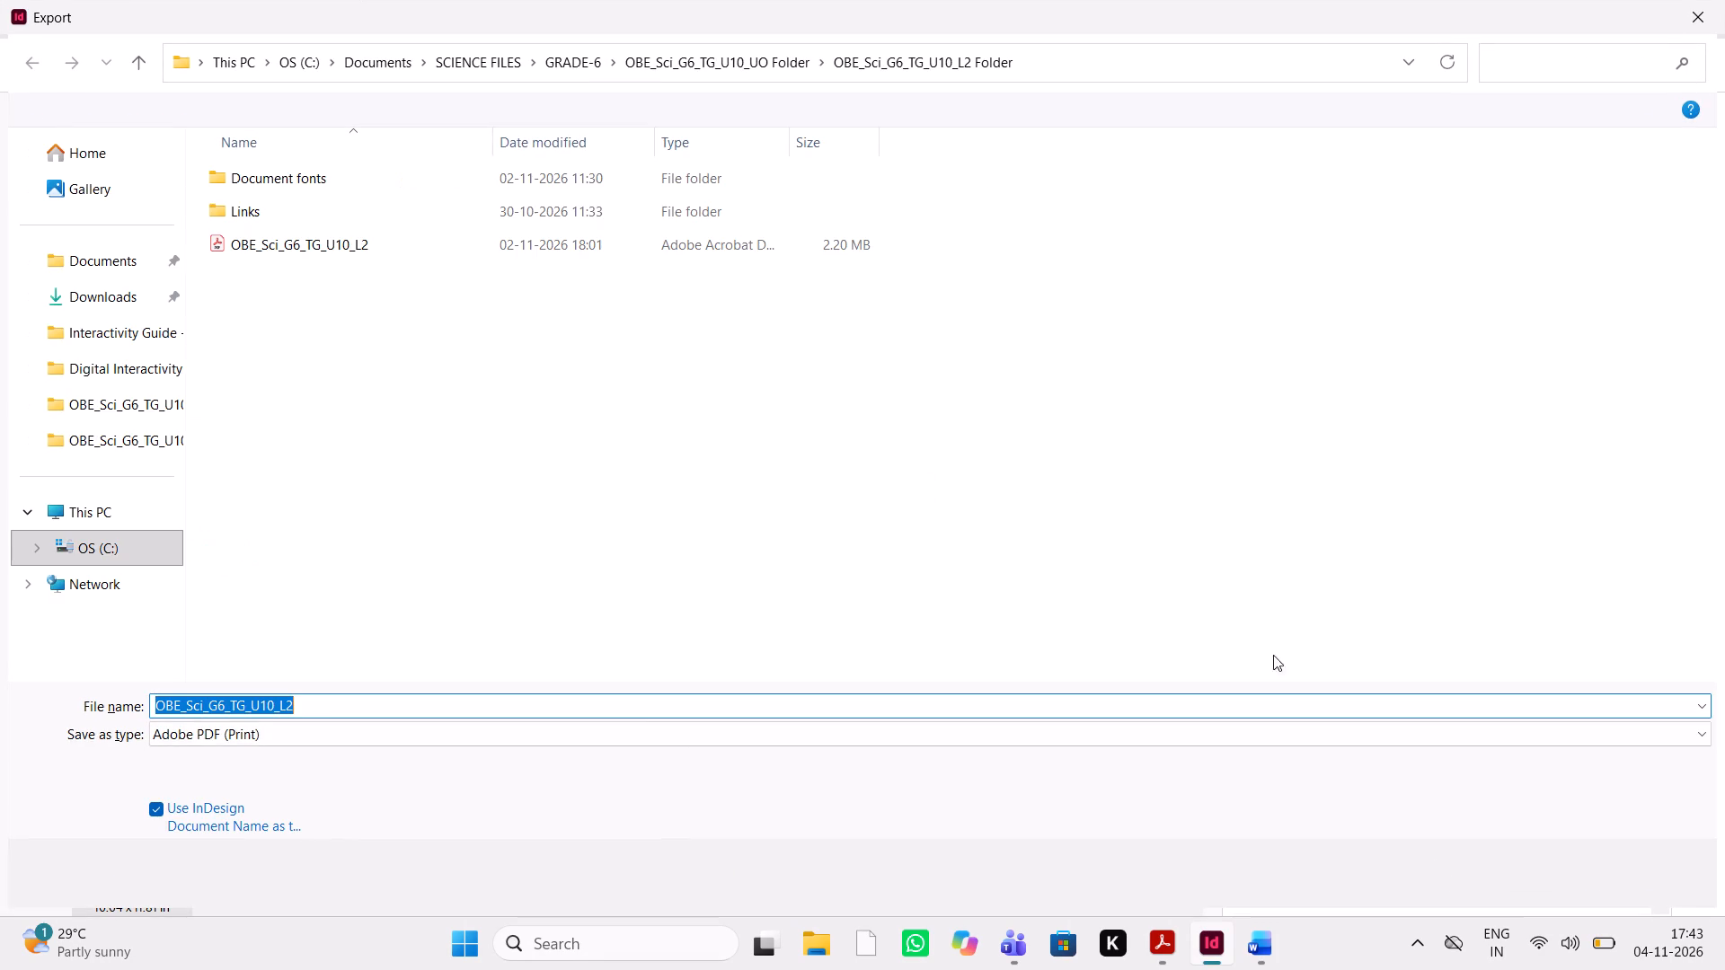
click(1525, 884)
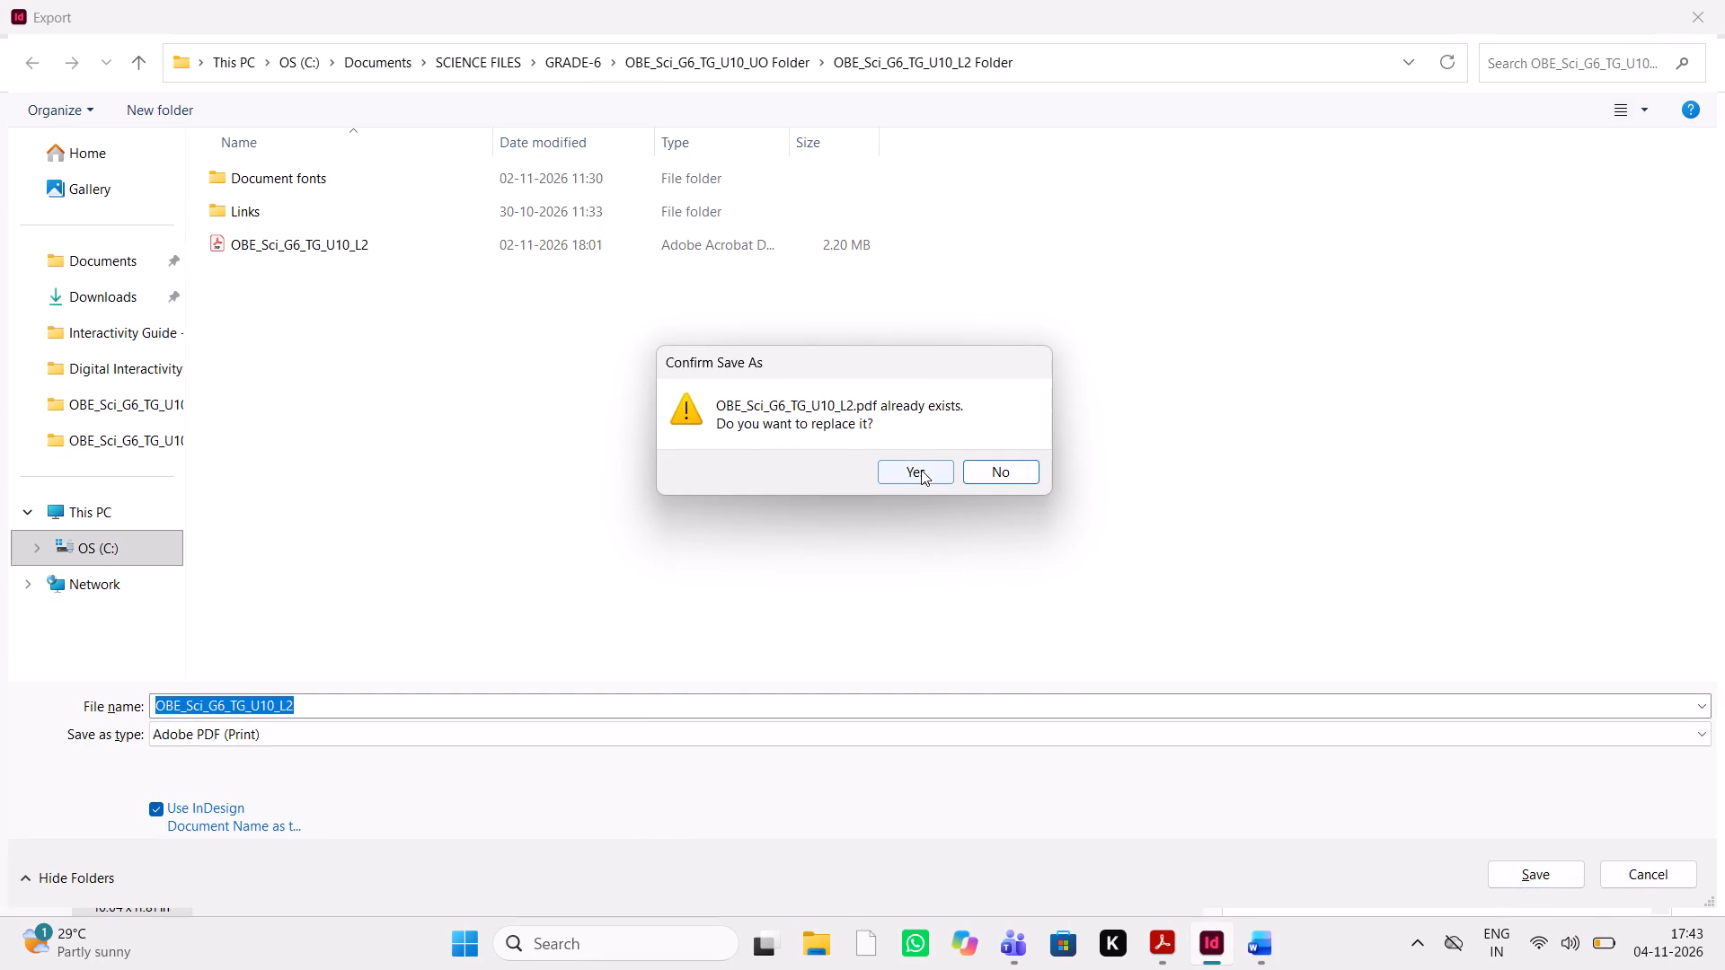
click(921, 470)
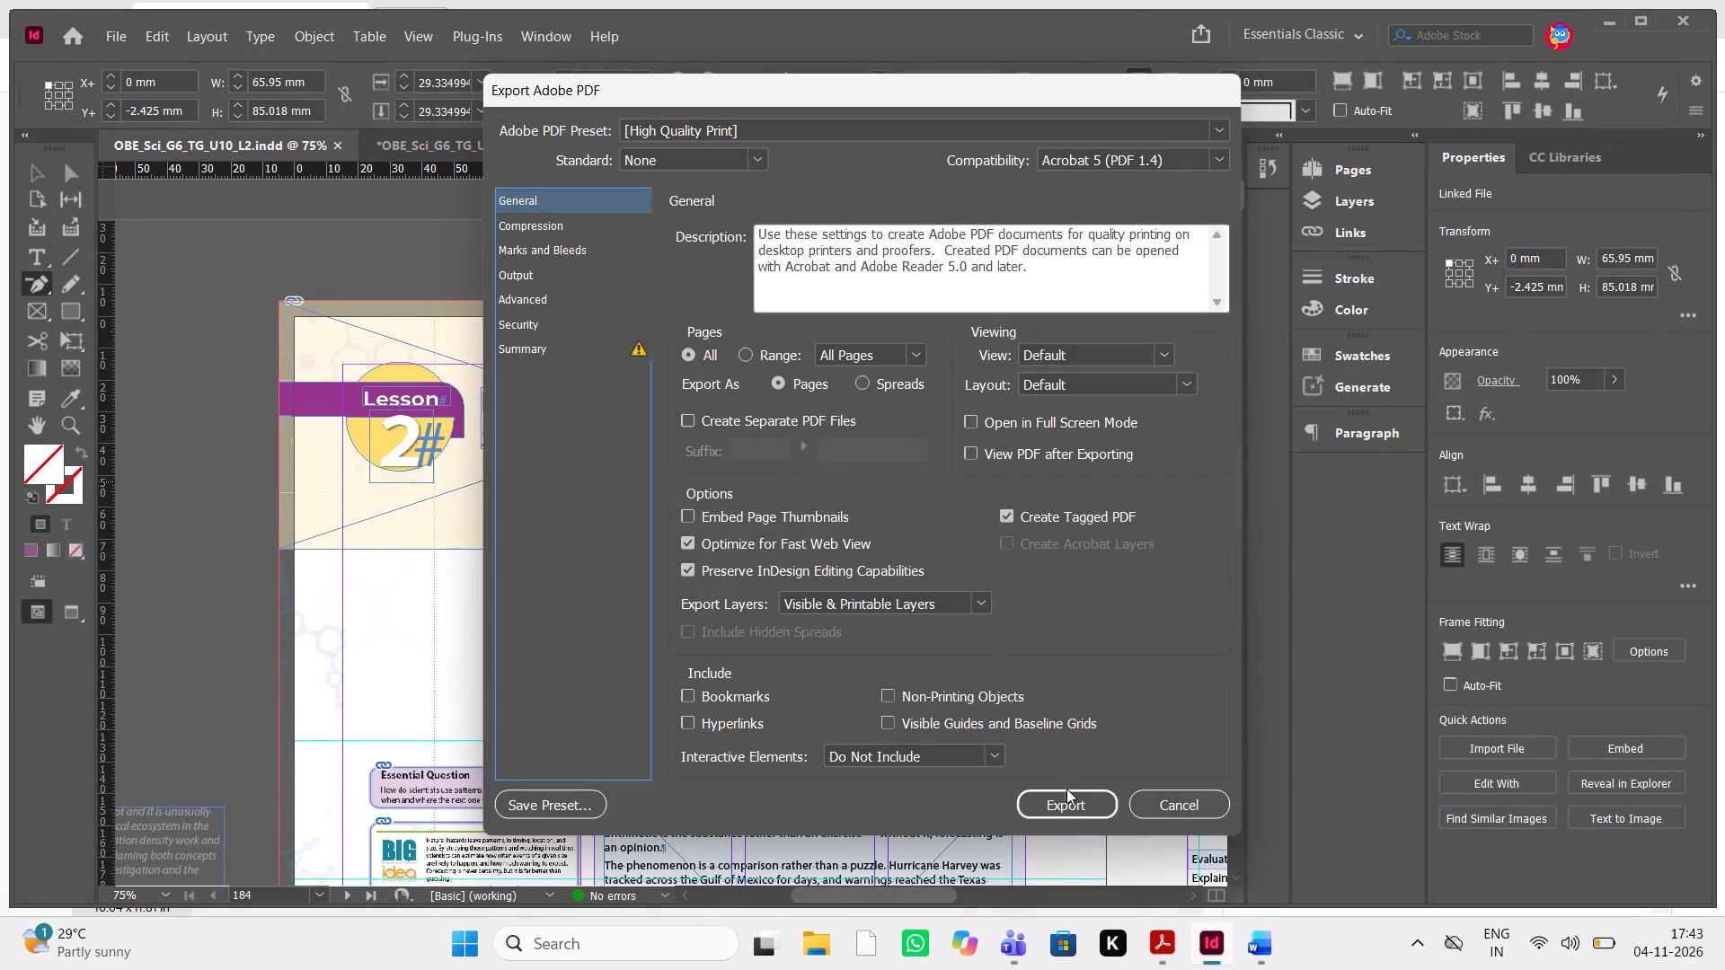
click(1075, 807)
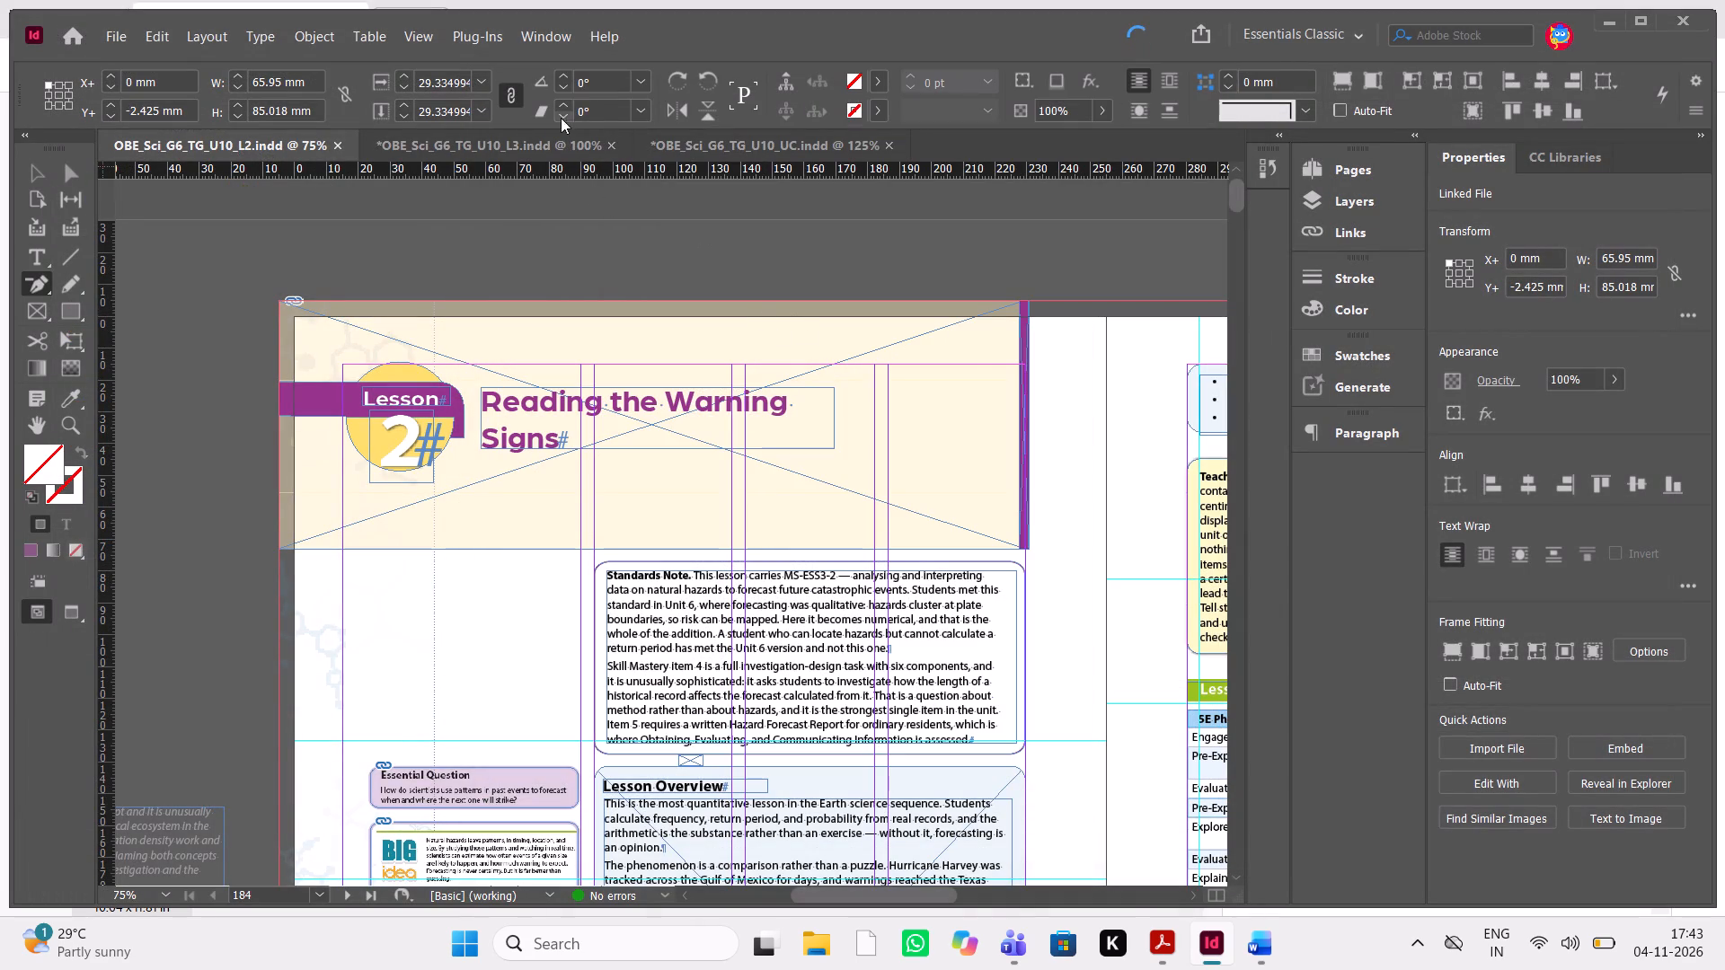
Switch to the Lesson 3 layout OBE_Sci_G6_TG_U10_L3 and examine its later pages, checking the answer background frames.
click(552, 143)
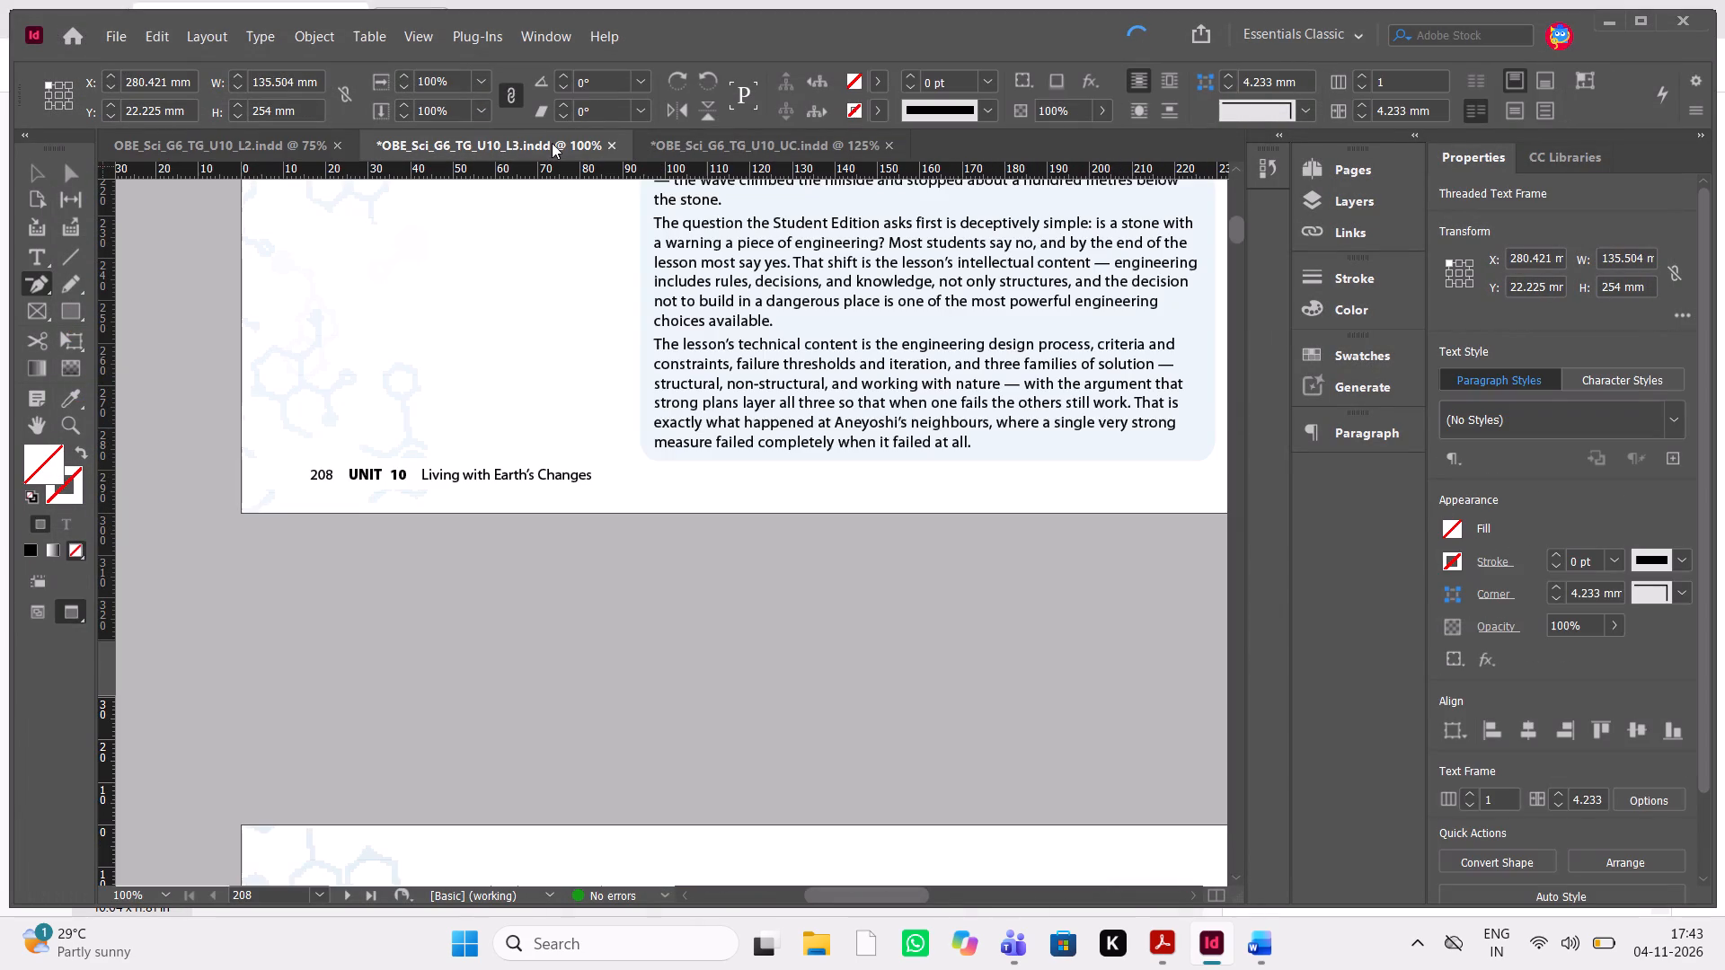
scroll(717, 548, down, 20)
scroll(717, 548, down, 20)
scroll(717, 548, down, 20)
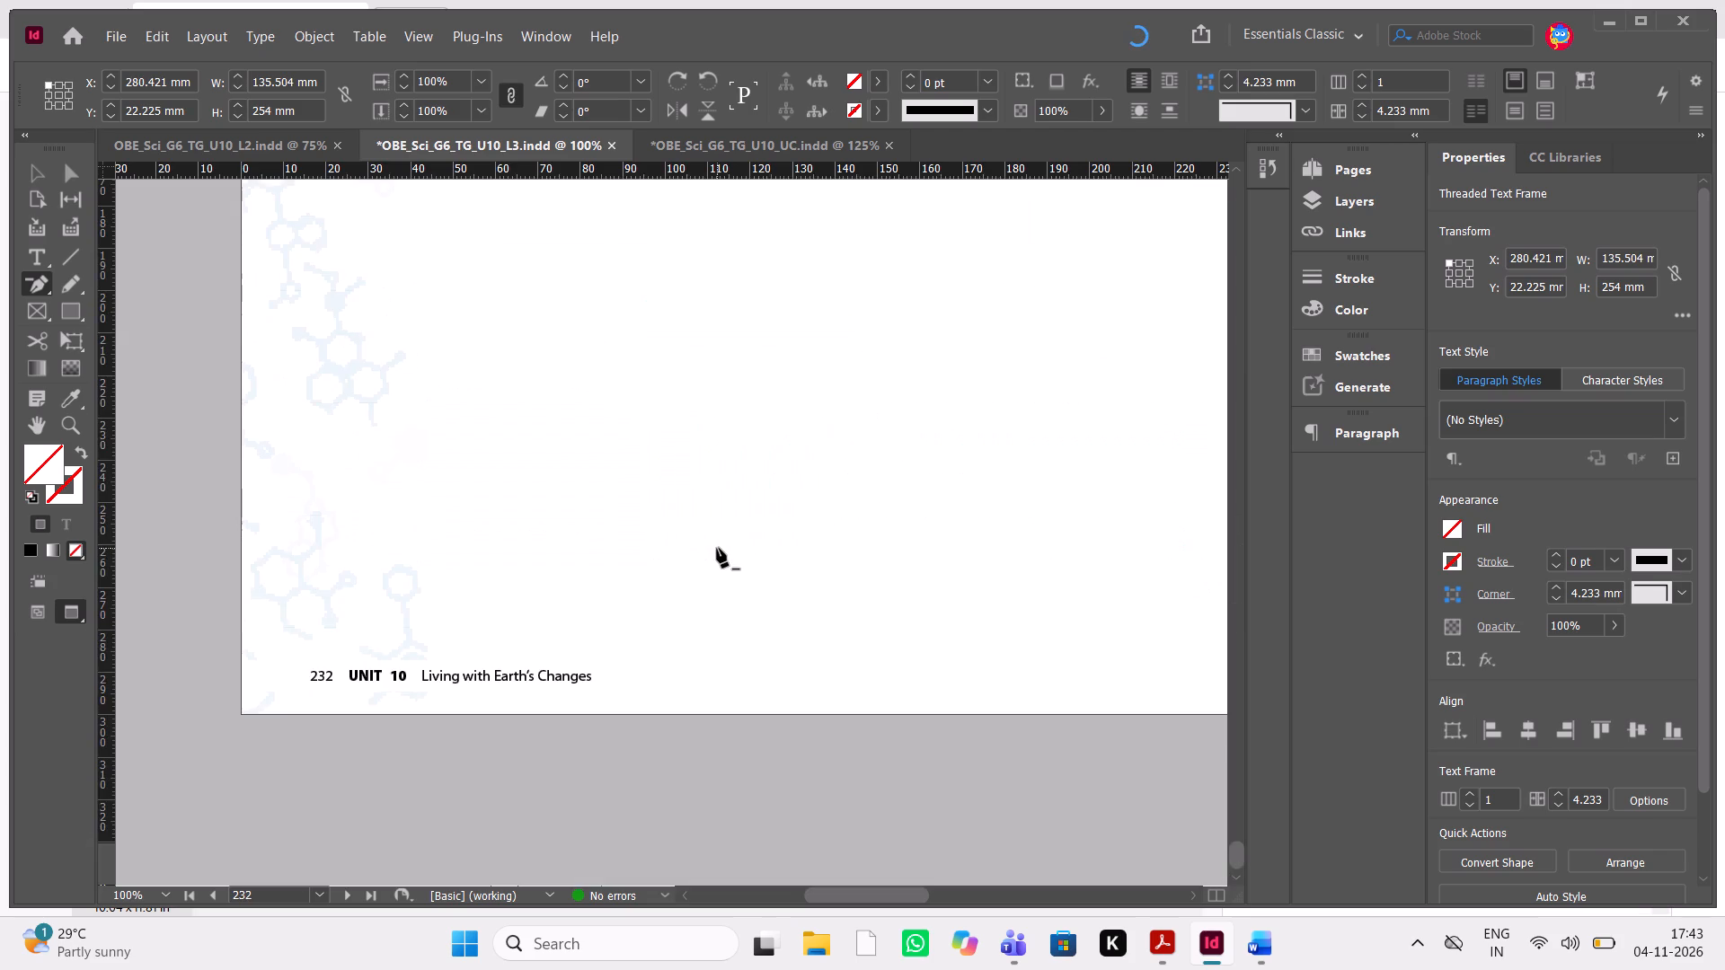
scroll(717, 548, down, 20)
scroll(717, 548, down, 20)
scroll(717, 548, up, 8)
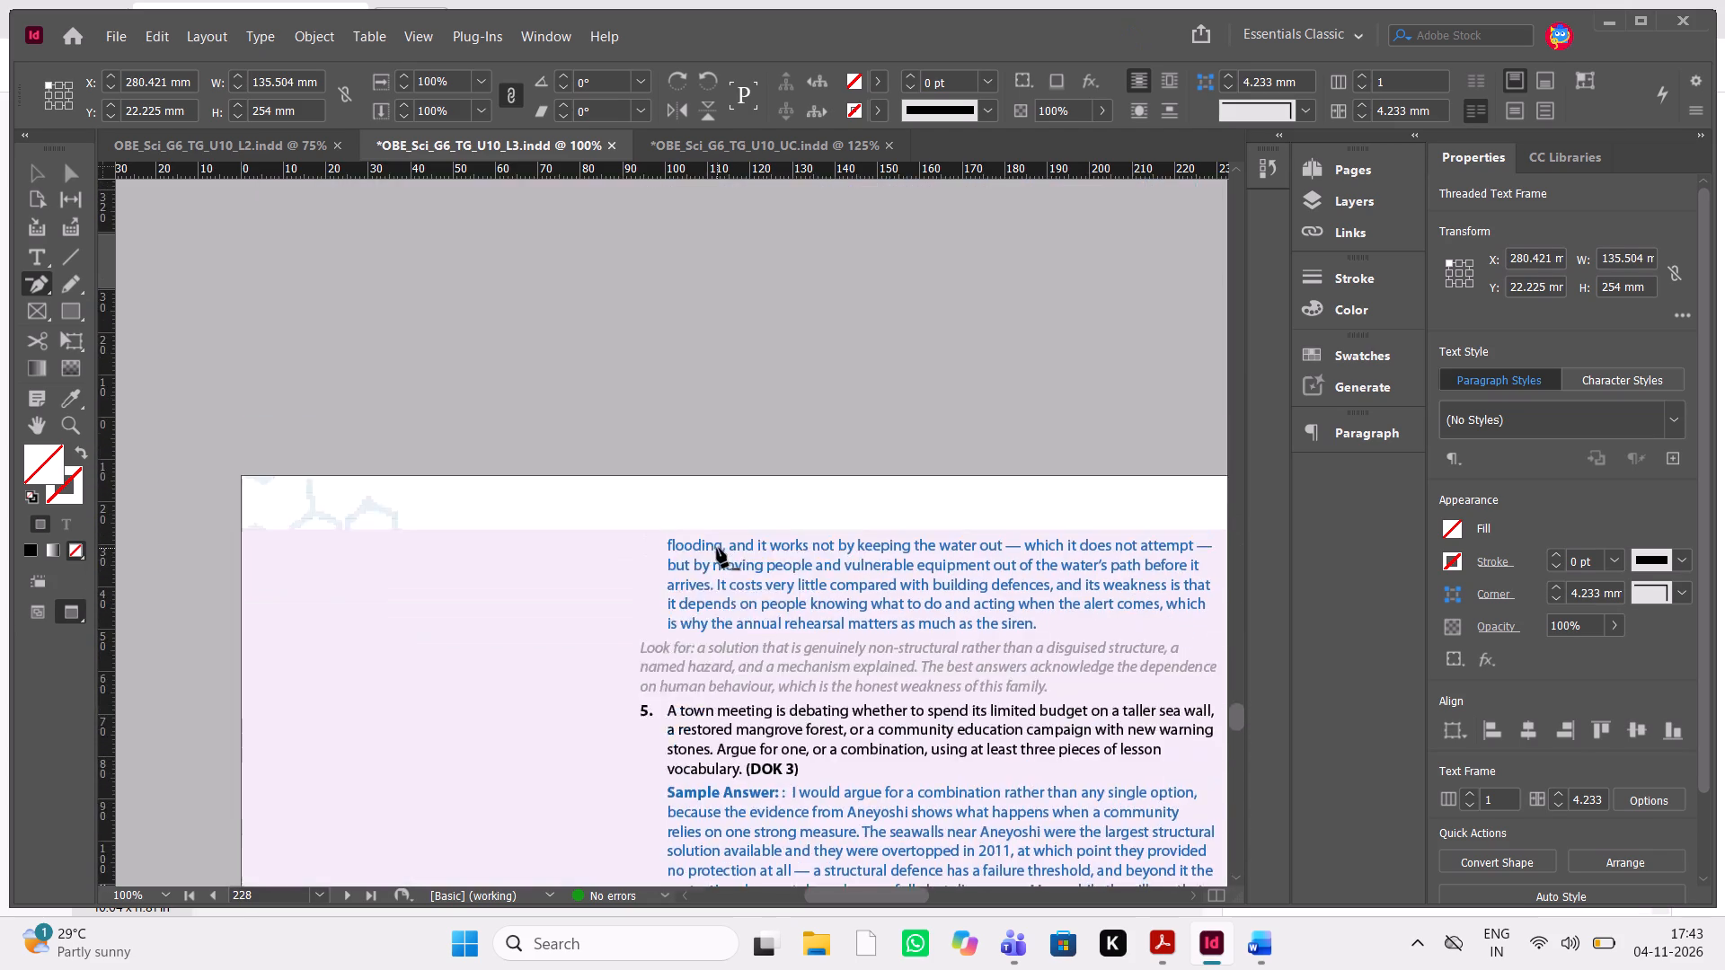
scroll(717, 548, up, 8)
scroll(717, 548, right, 1)
scroll(717, 548, up, 1)
scroll(717, 548, down, 1)
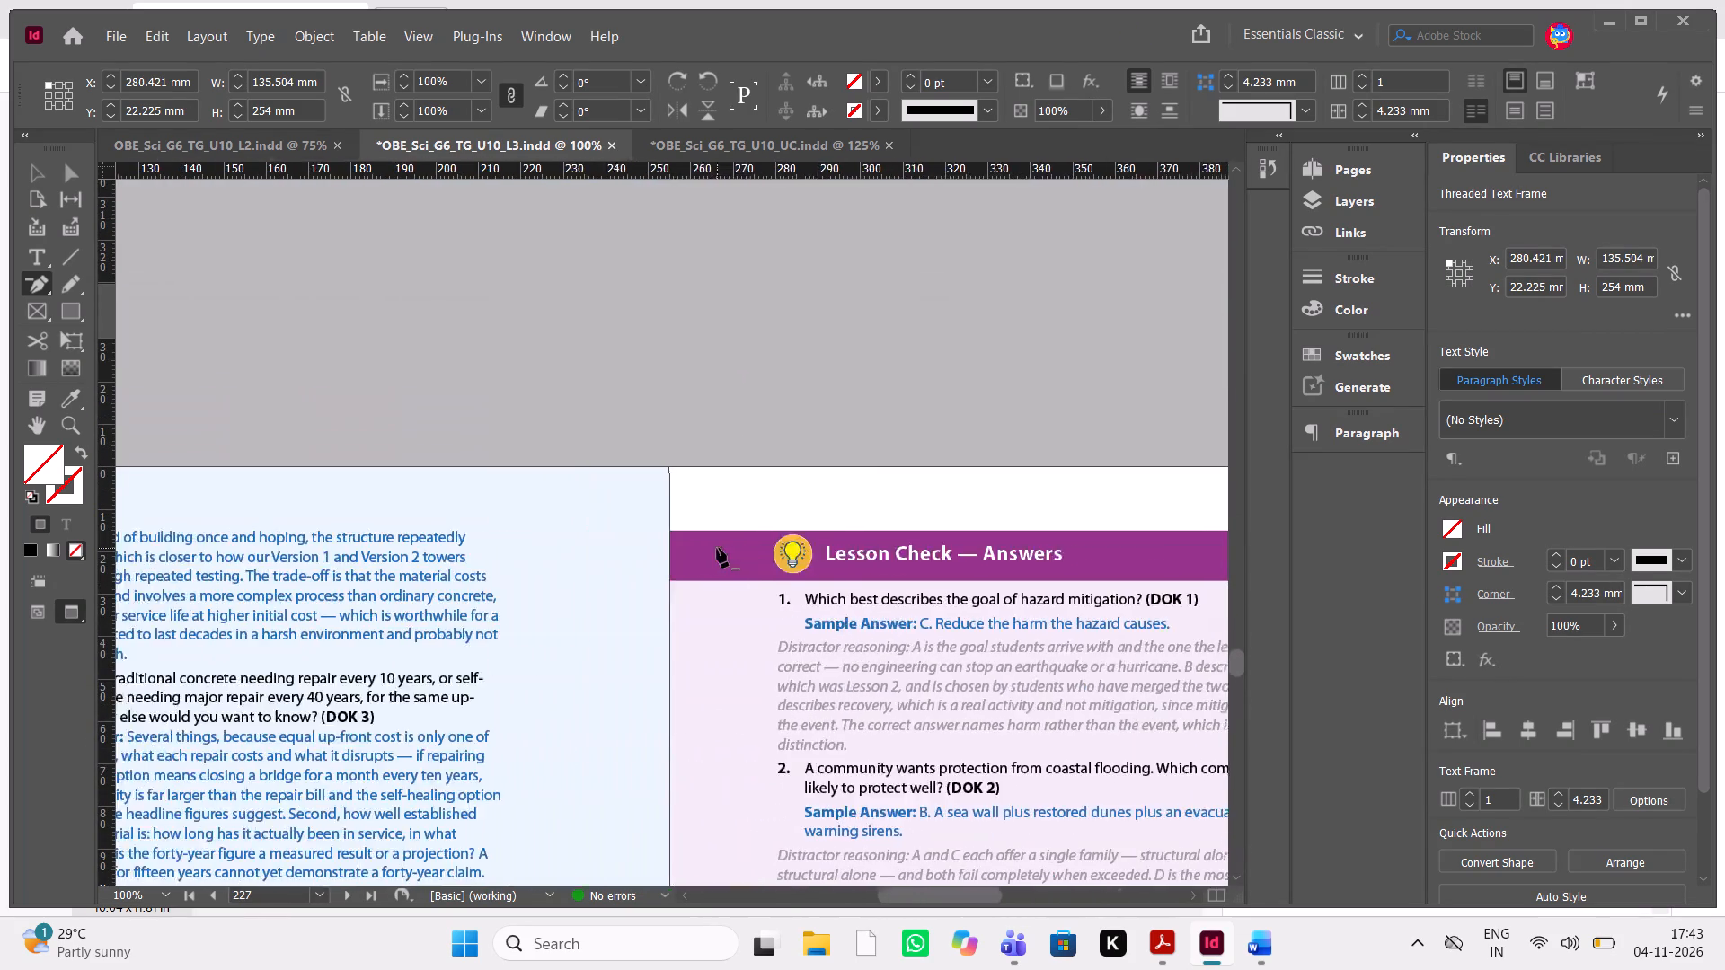
scroll(717, 548, down, 1)
Lower the top edge of the light blue background frame on page 226 to about 13.5 mm below the page top.
click(679, 515)
scroll(679, 515, right, 1)
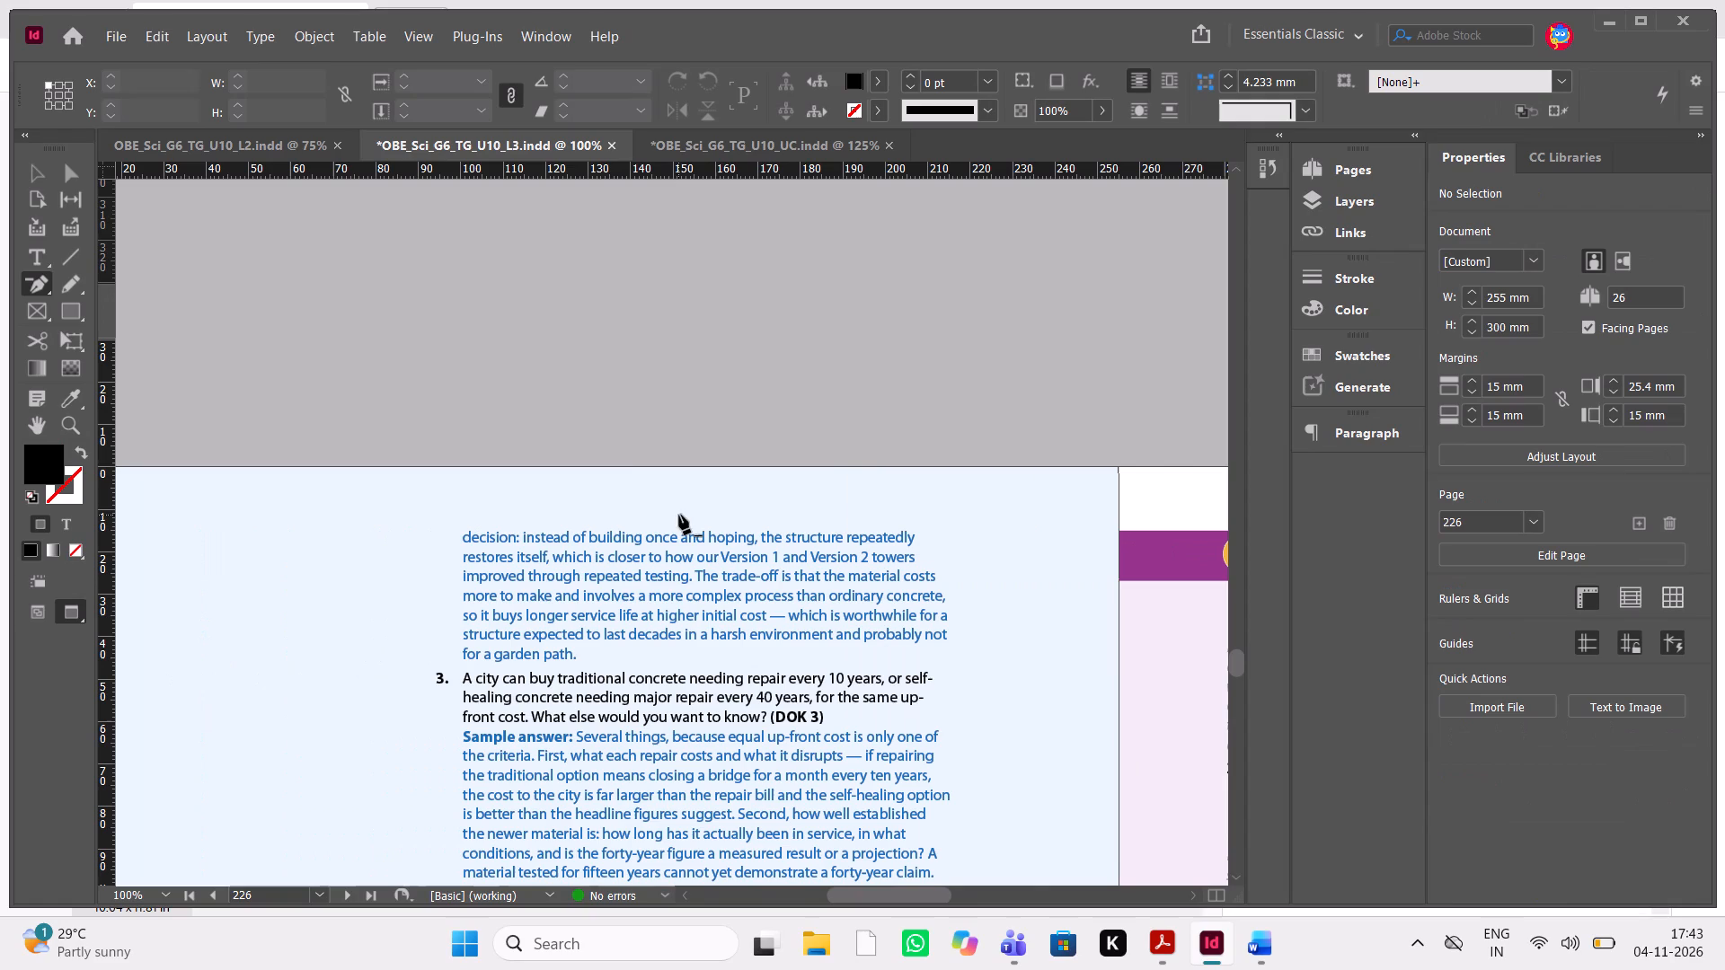
click(37, 169)
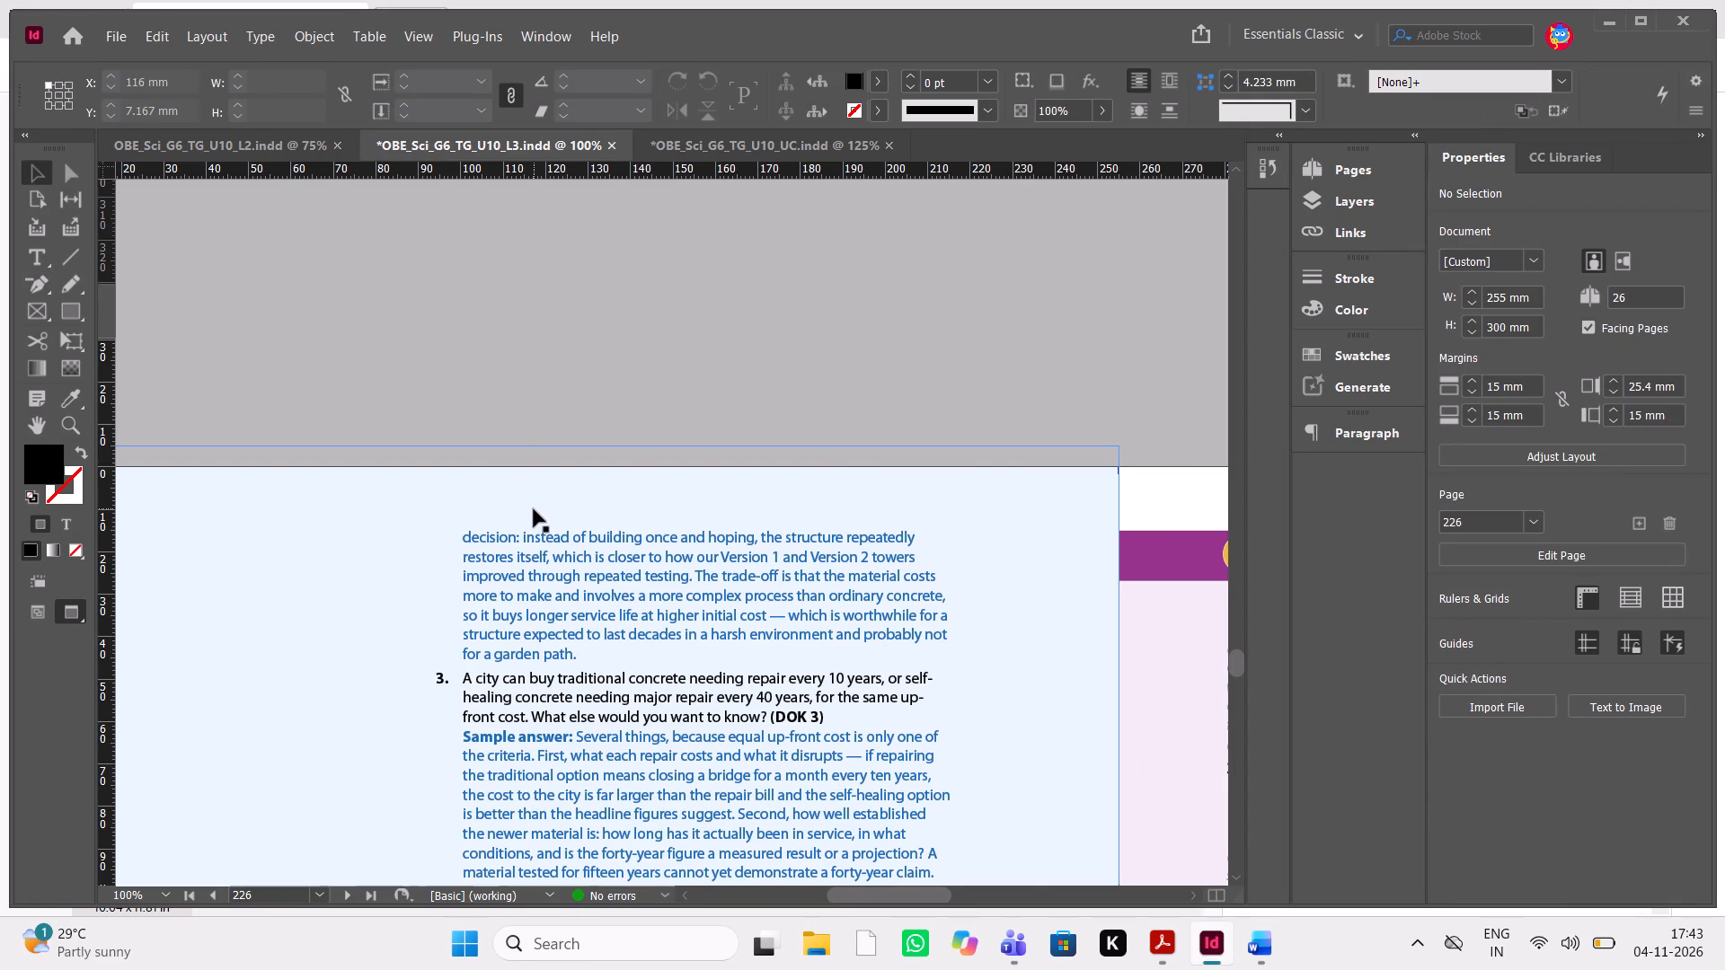
click(534, 509)
drag(562, 445, 561, 525)
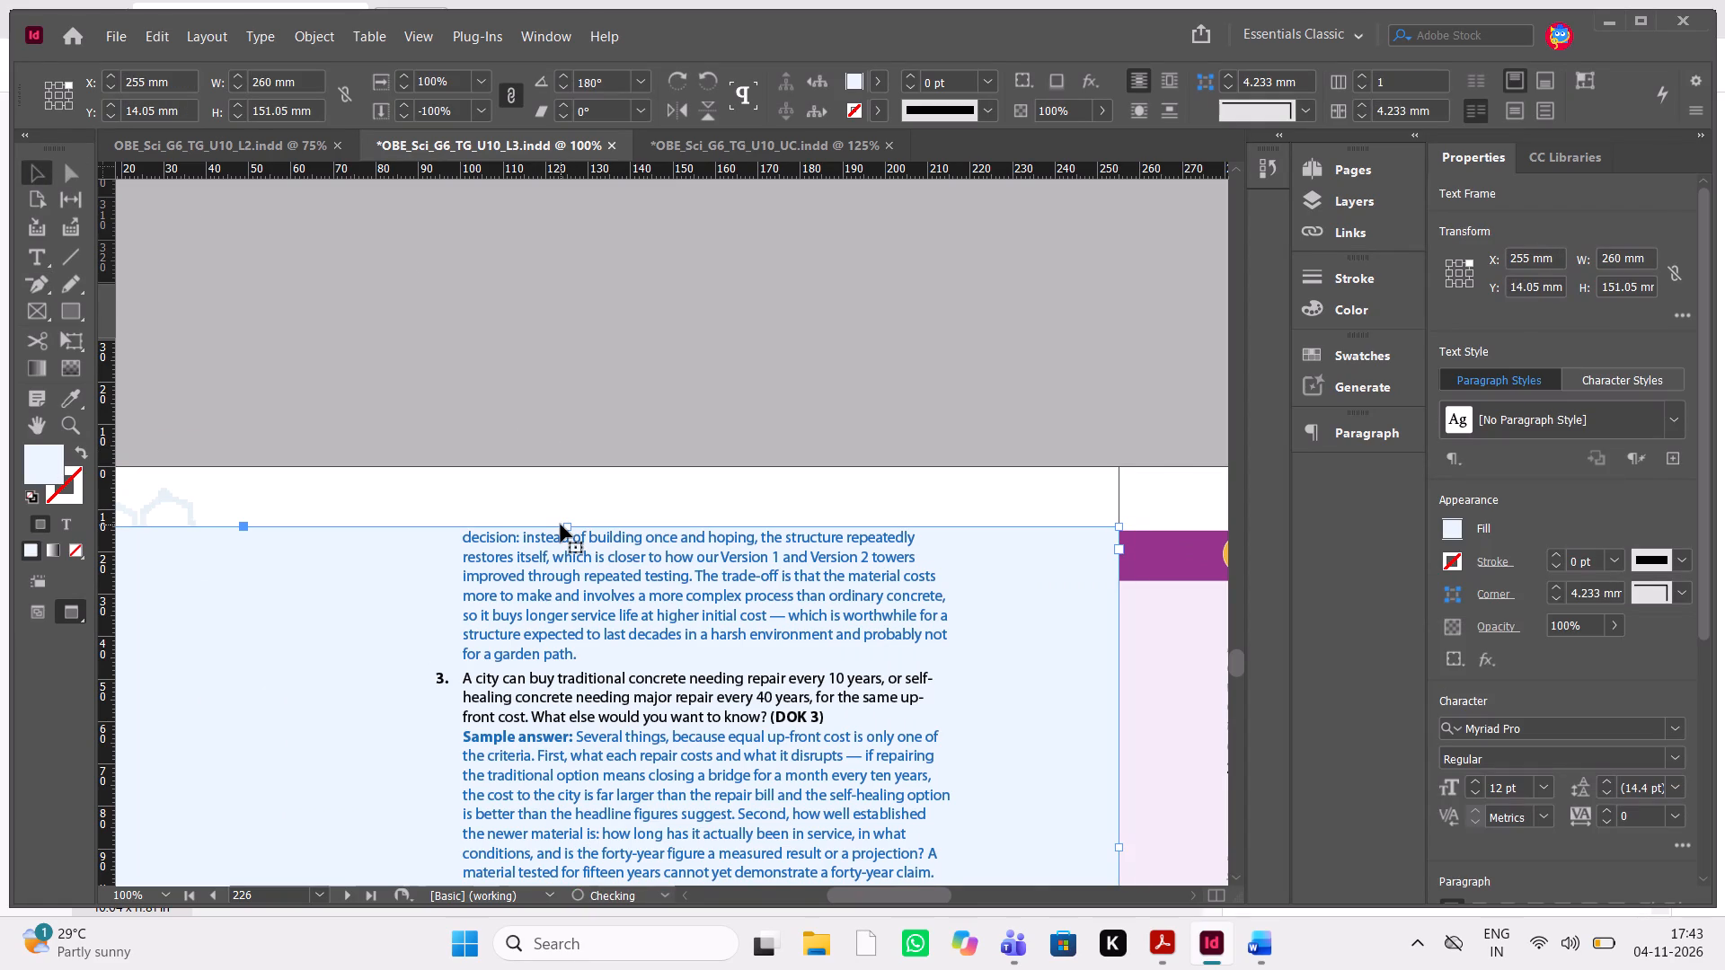
key(ctrl+z)
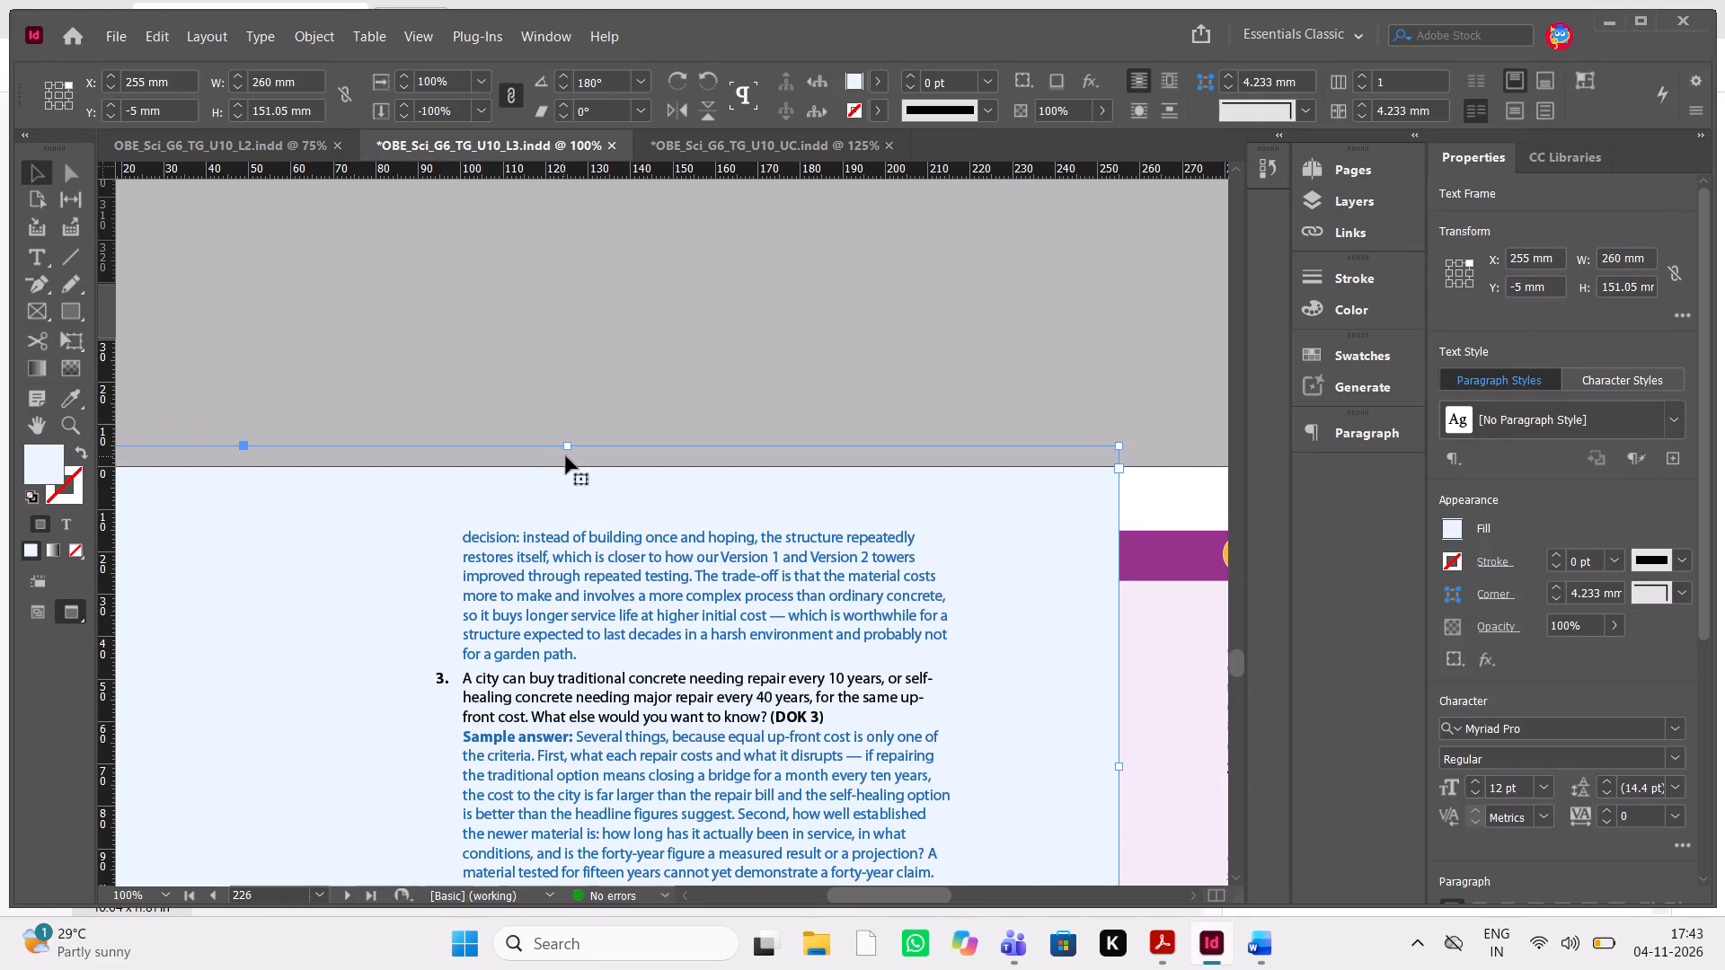
drag(568, 449, 568, 530)
click(731, 394)
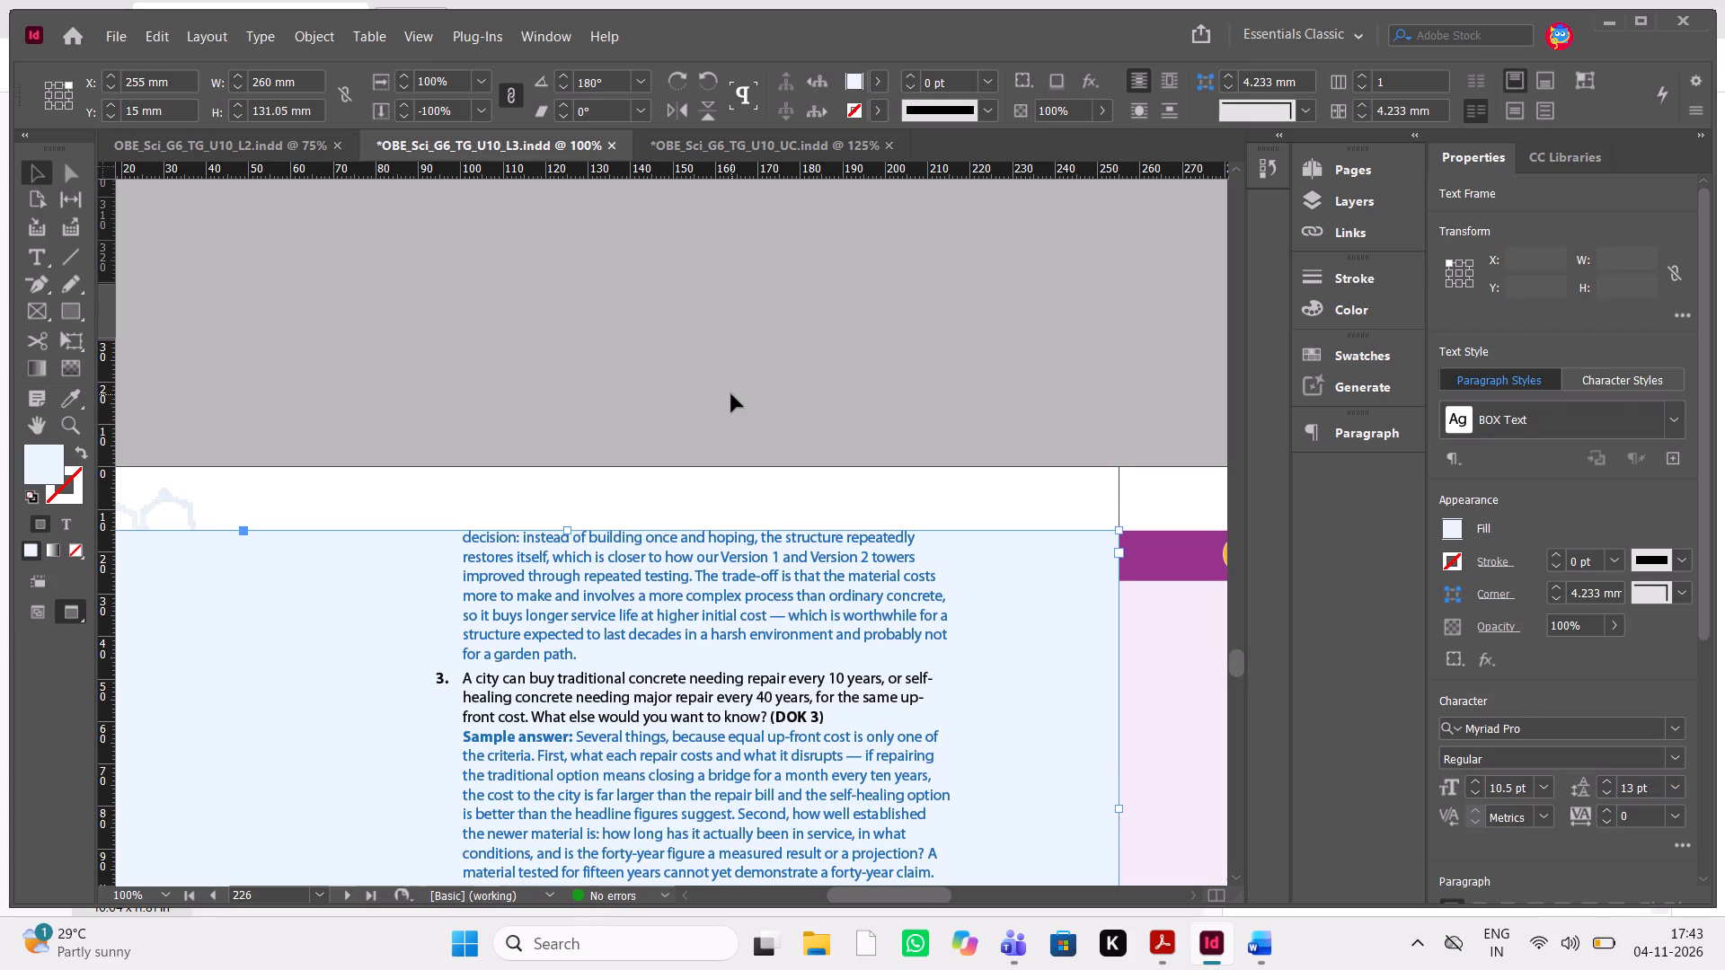
click(402, 569)
click(570, 533)
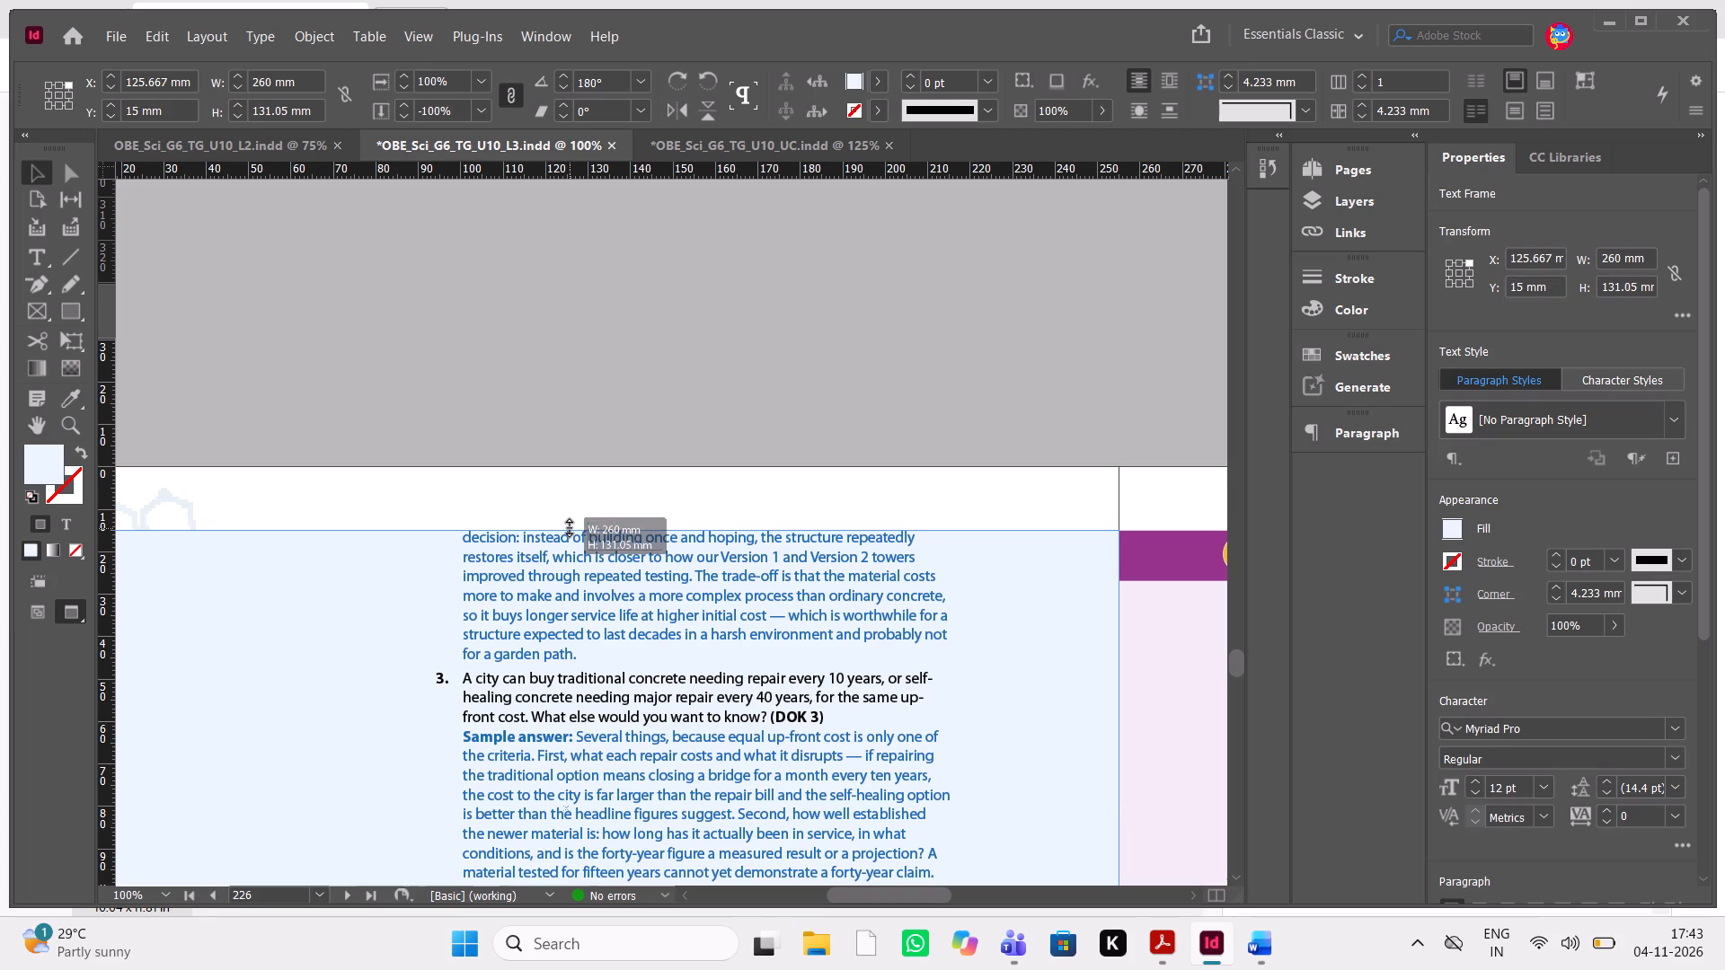
click(757, 469)
Examine the other pages of the Lesson 3 layout, ending at its opening page 208.
scroll(757, 469, left, 2)
scroll(757, 469, down, 3)
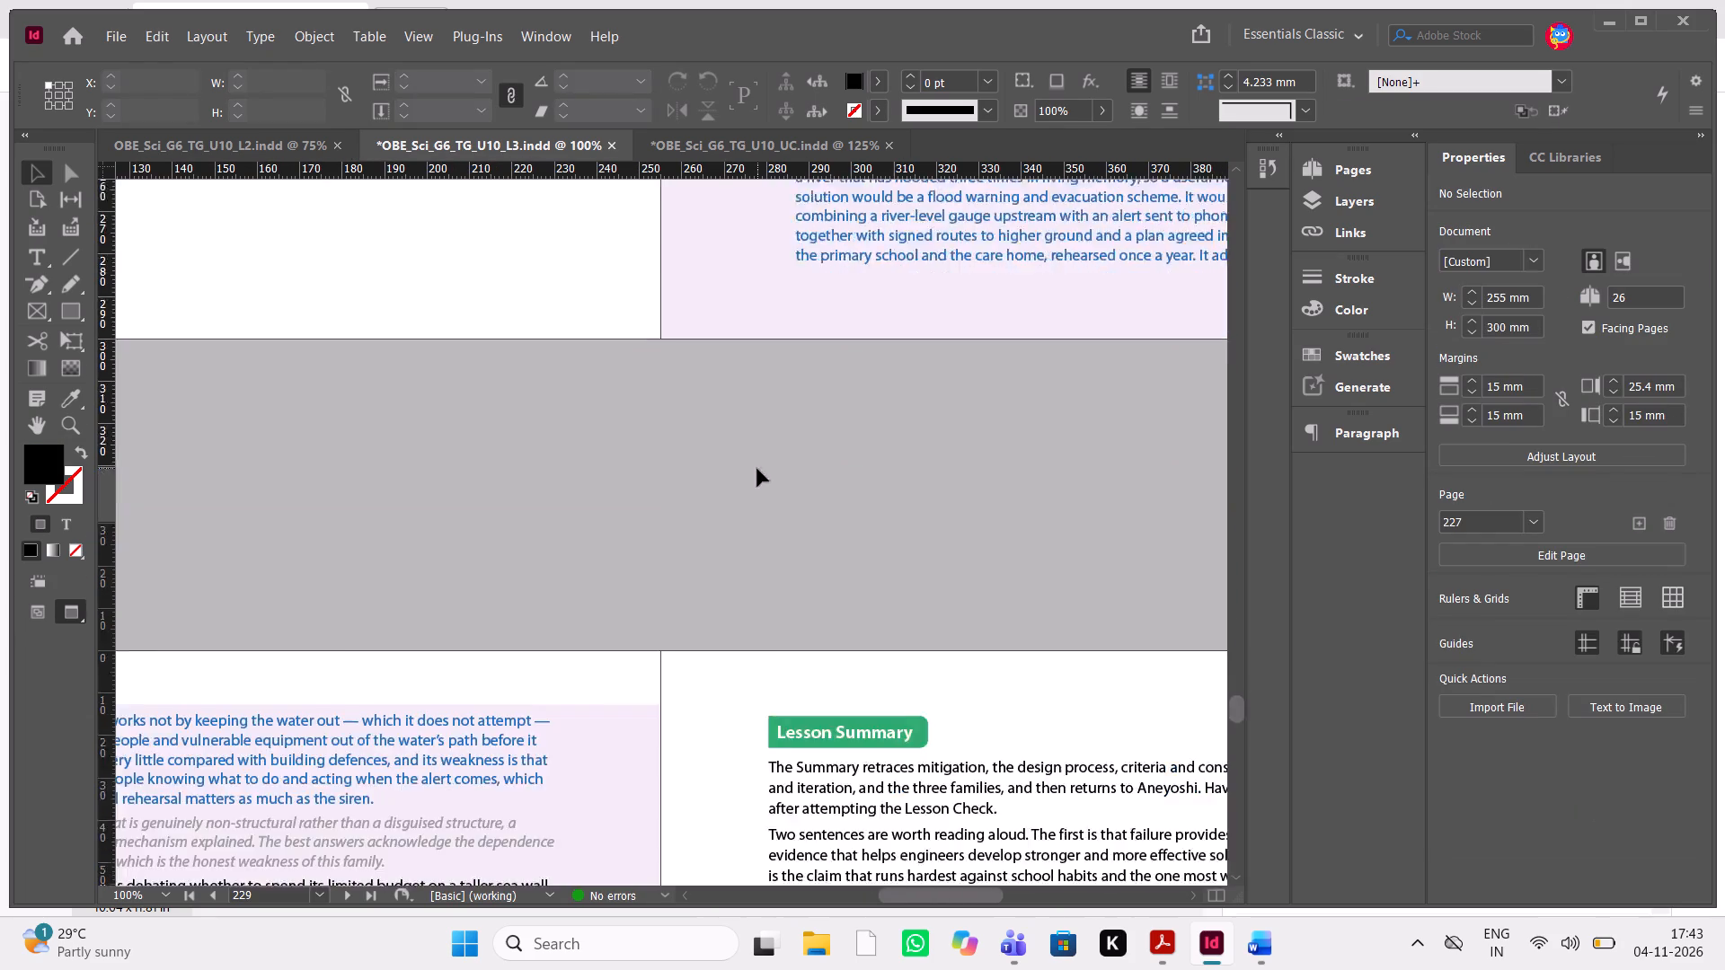
scroll(757, 469, down, 3)
scroll(757, 469, right, 9)
scroll(757, 469, up, 20)
scroll(757, 469, up, 20)
scroll(757, 469, up, 5)
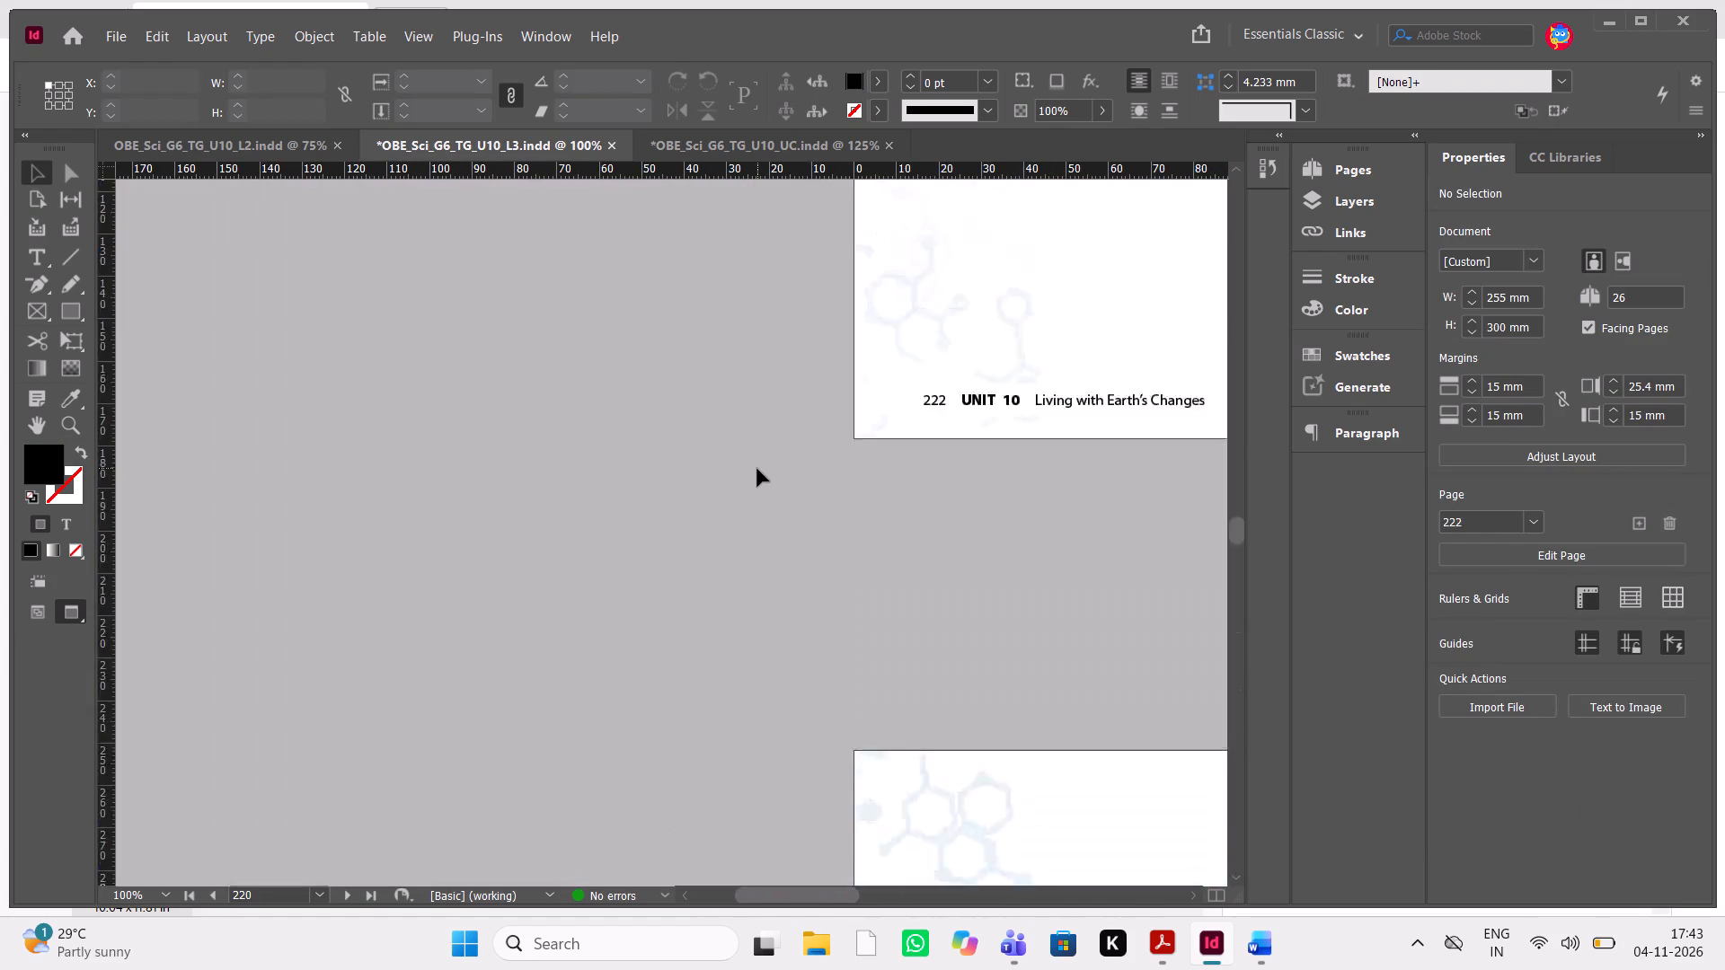
scroll(757, 469, up, 20)
scroll(757, 469, up, 20)
scroll(757, 469, up, 20)
scroll(757, 469, right, 2)
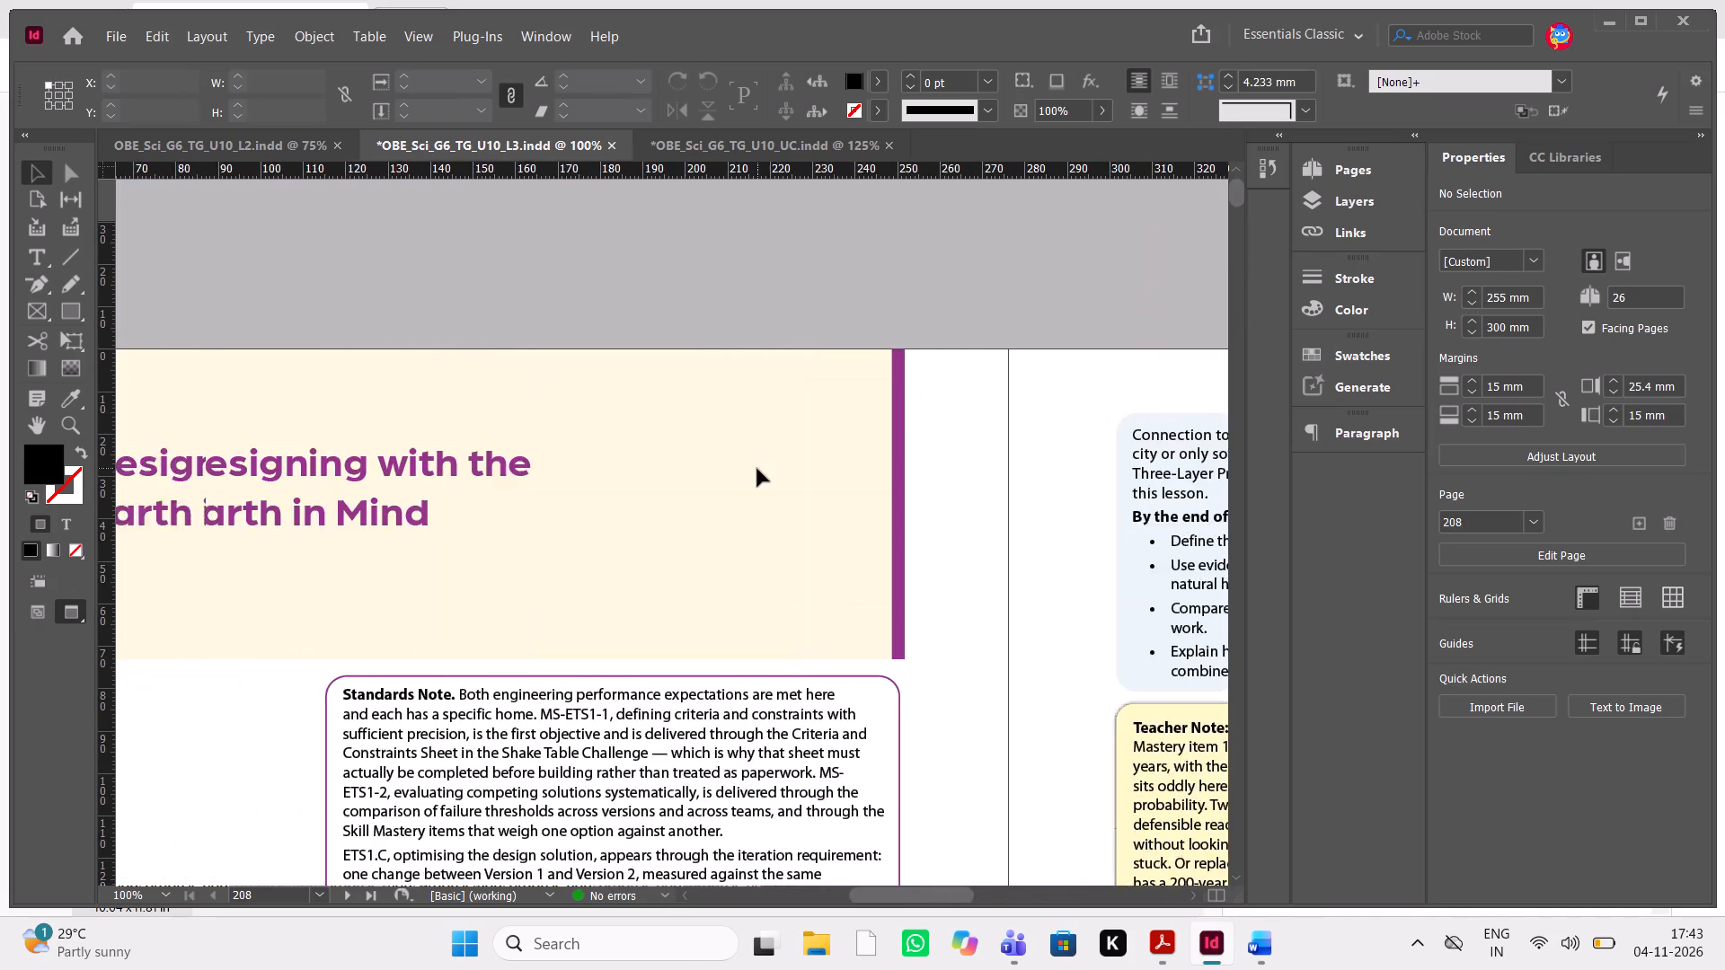
scroll(757, 469, right, 1)
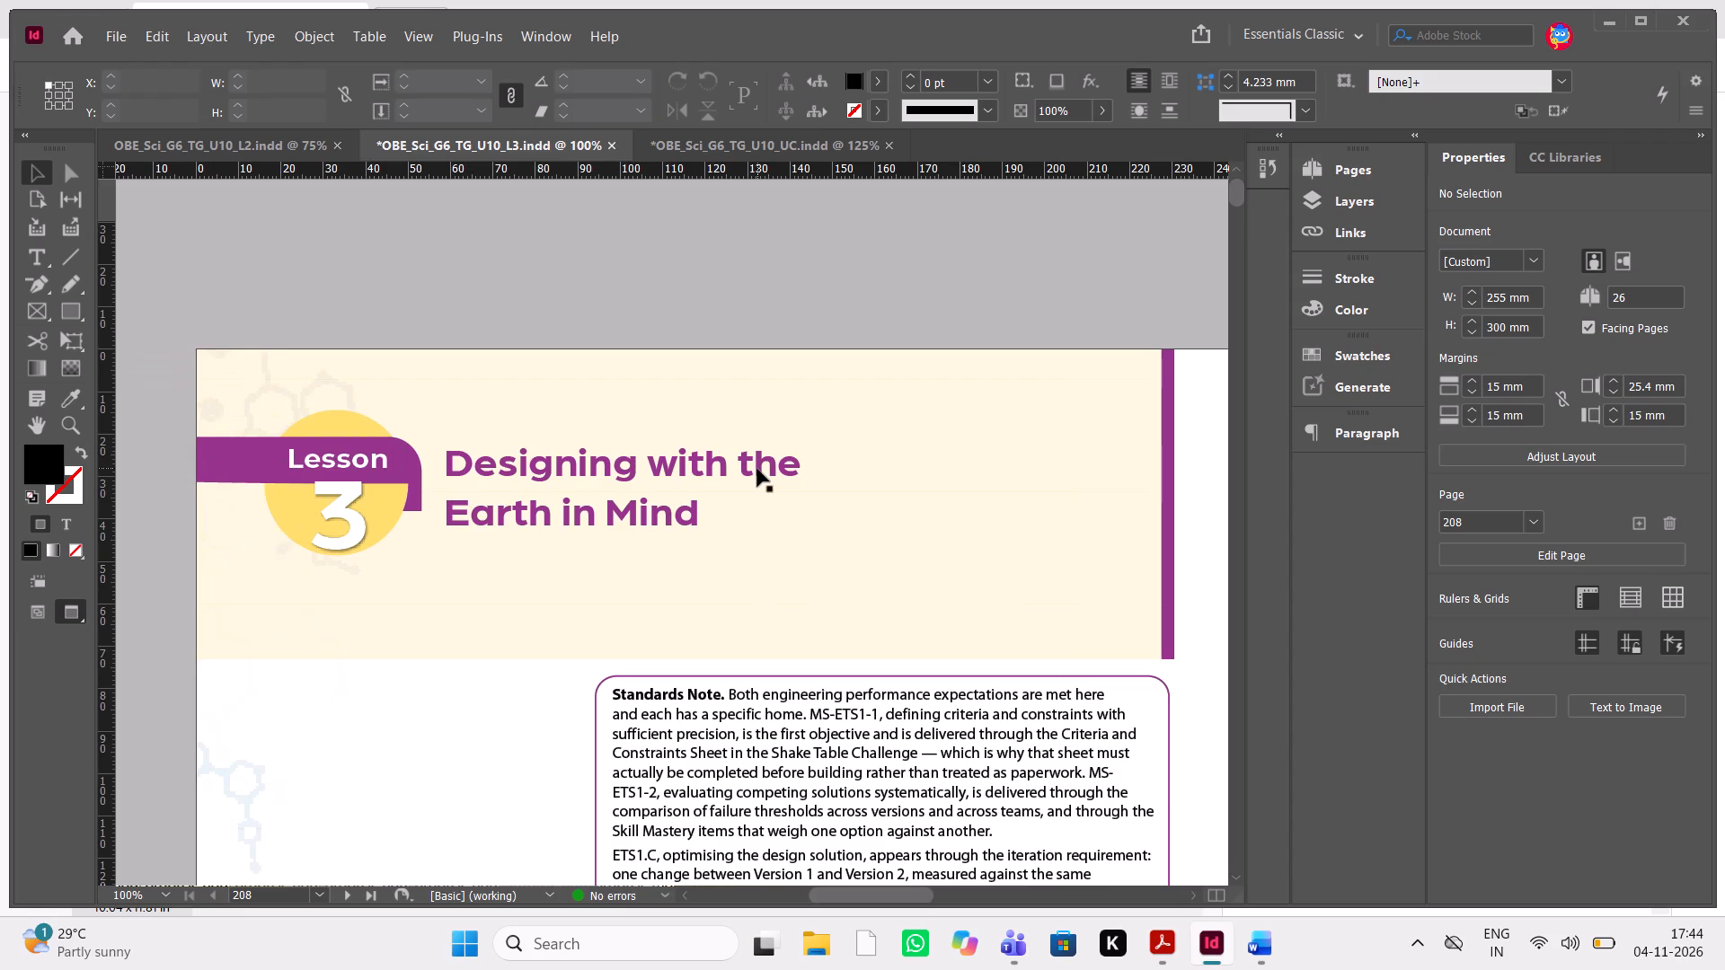
Save the Lesson 3 layout OBE_Sci_G6_TG_U10_L3 as an InDesign 2026 document, replacing the existing file in its folder.
key(ctrl+shift+s)
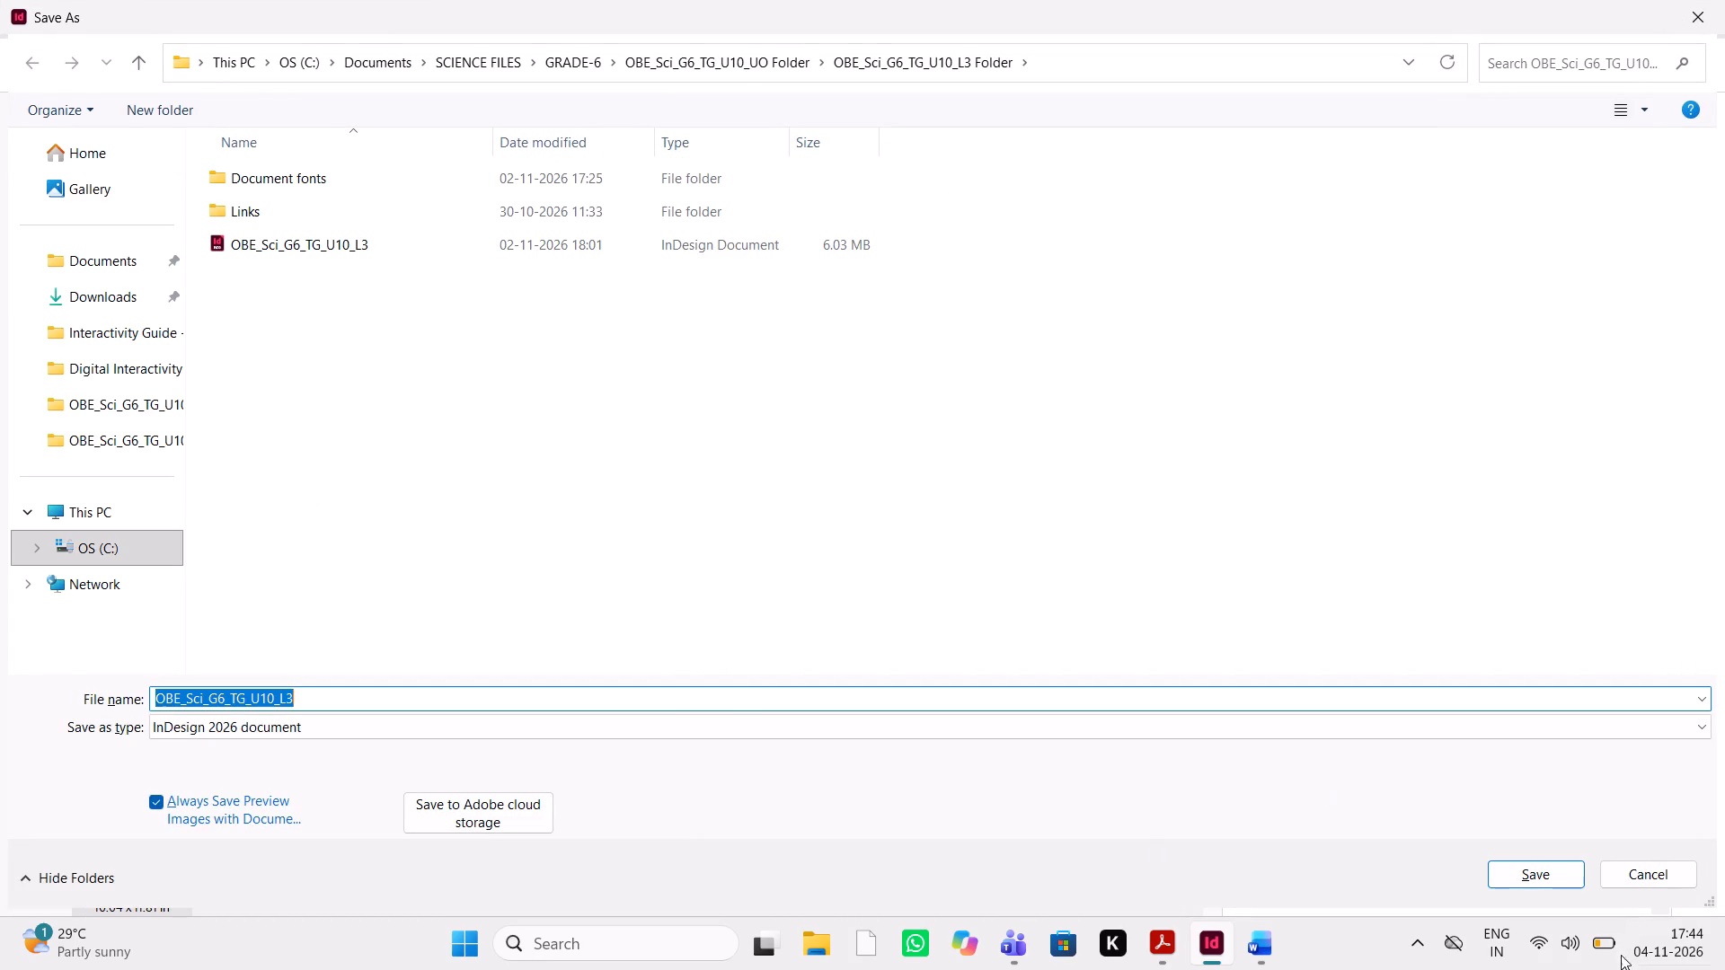
click(1522, 873)
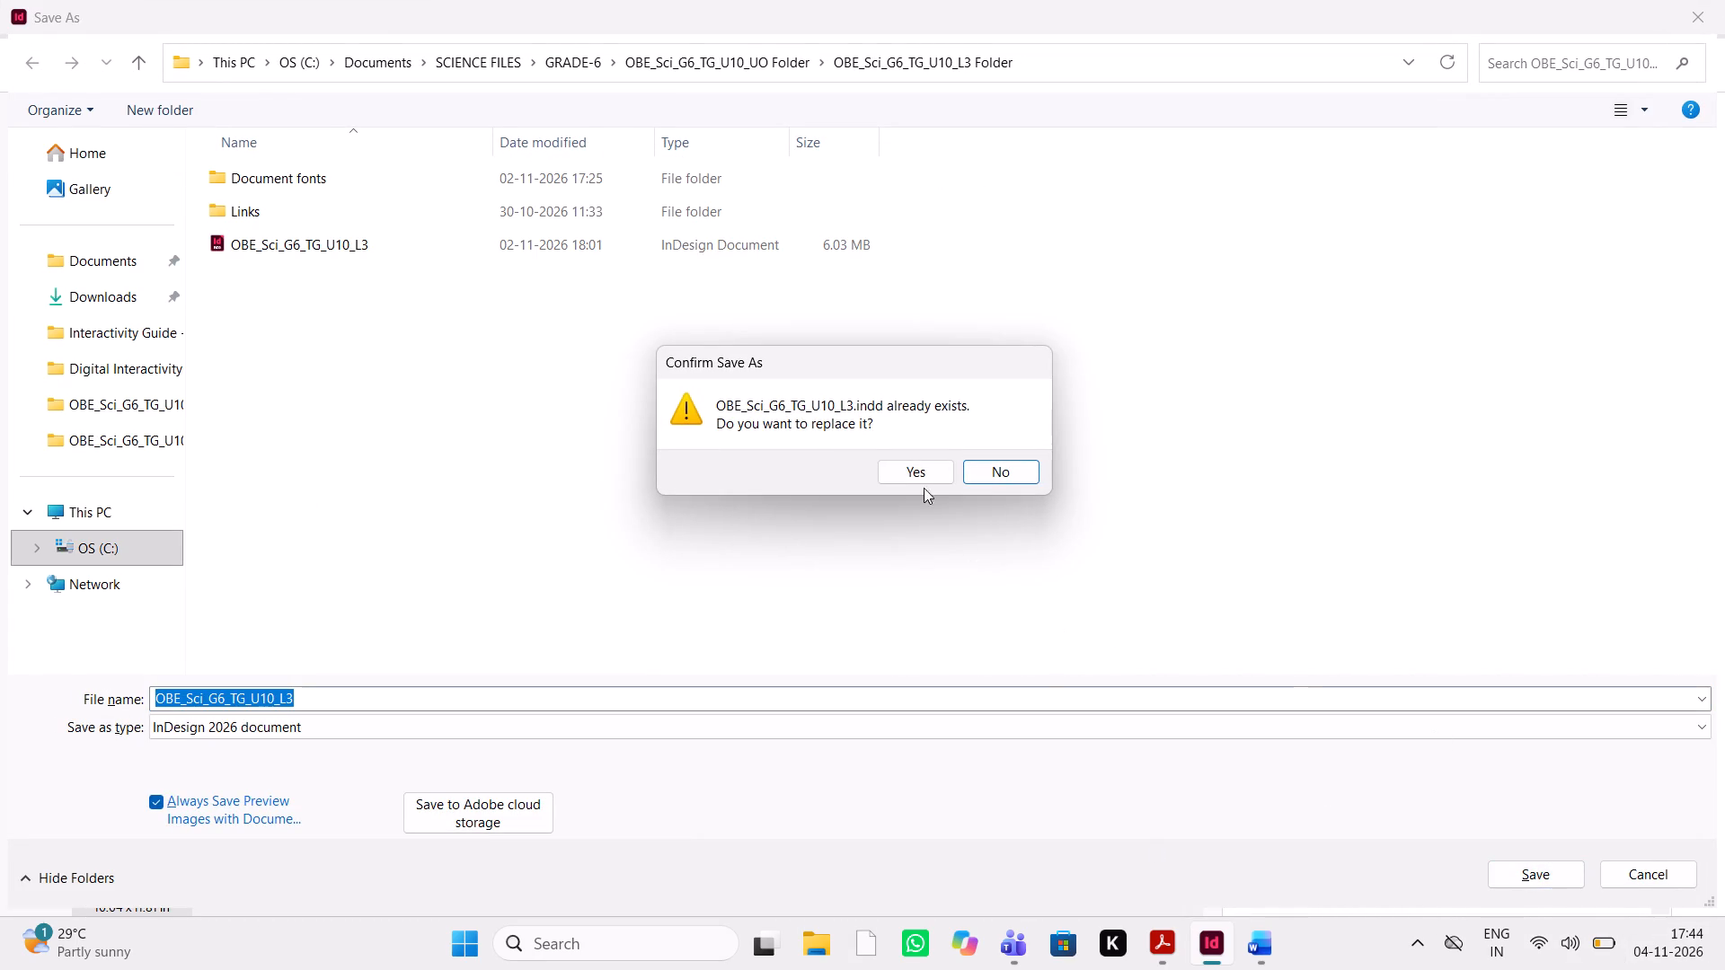
click(921, 475)
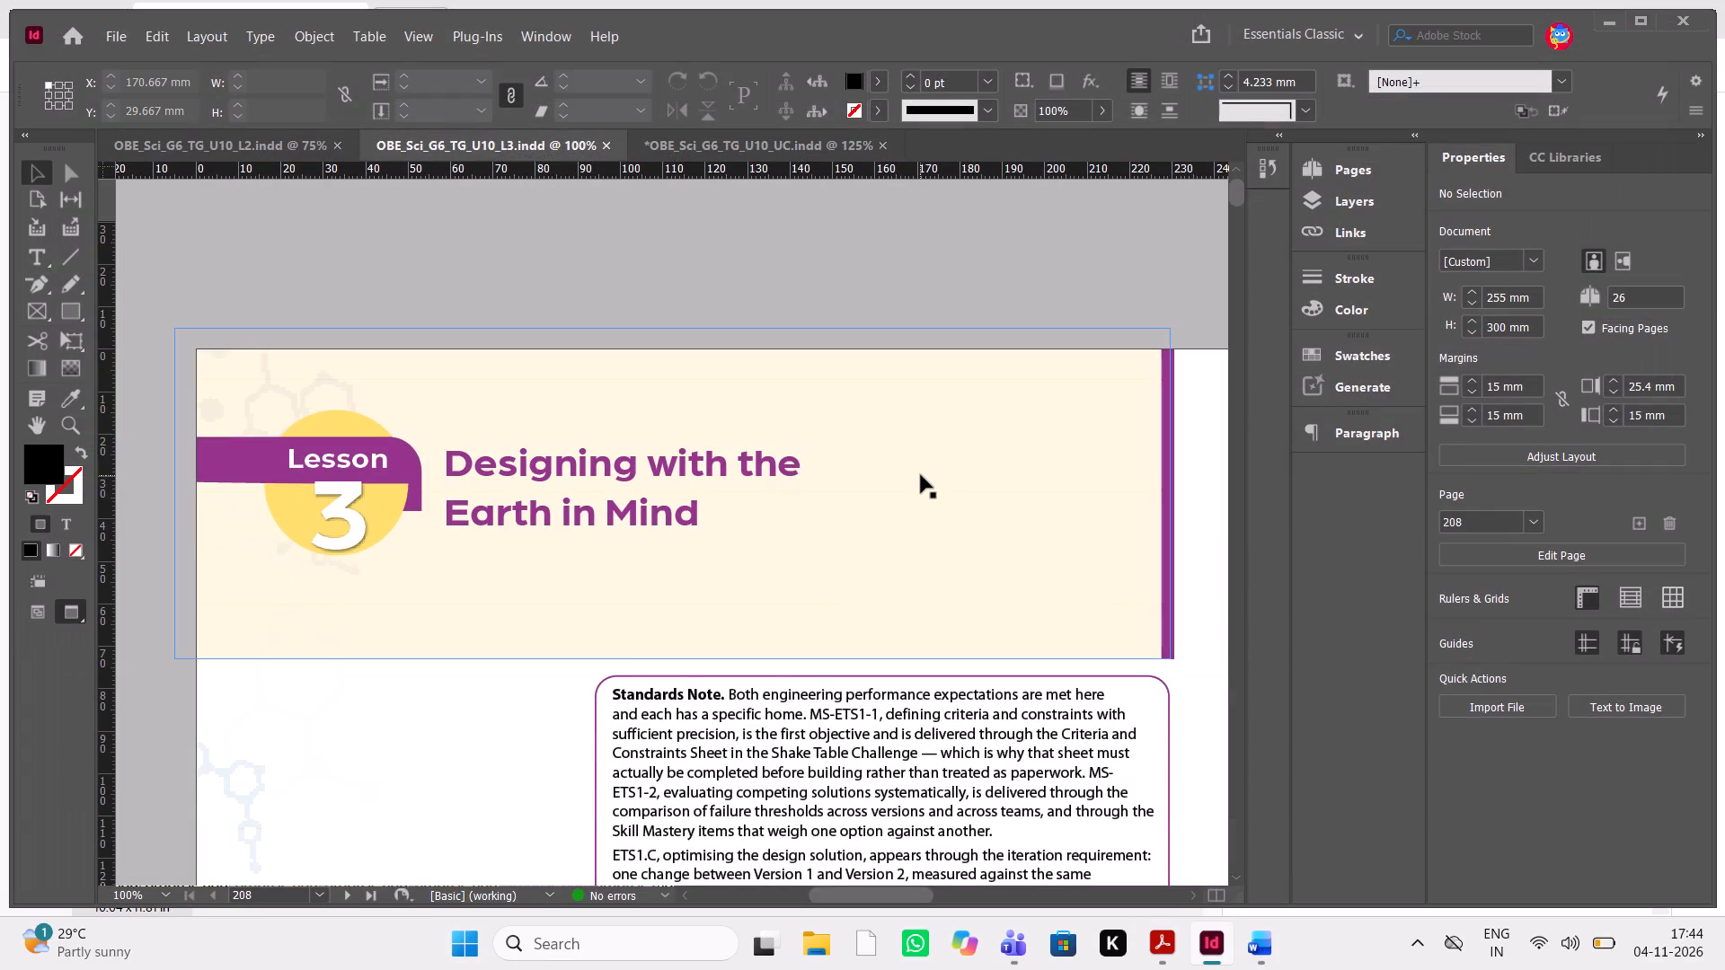
Save an InDesign CS4 or later (IDML) copy of OBE_Sci_G6_TG_U10_L3 in its folder, replacing the existing IDML file.
key(ctrl+shift+s)
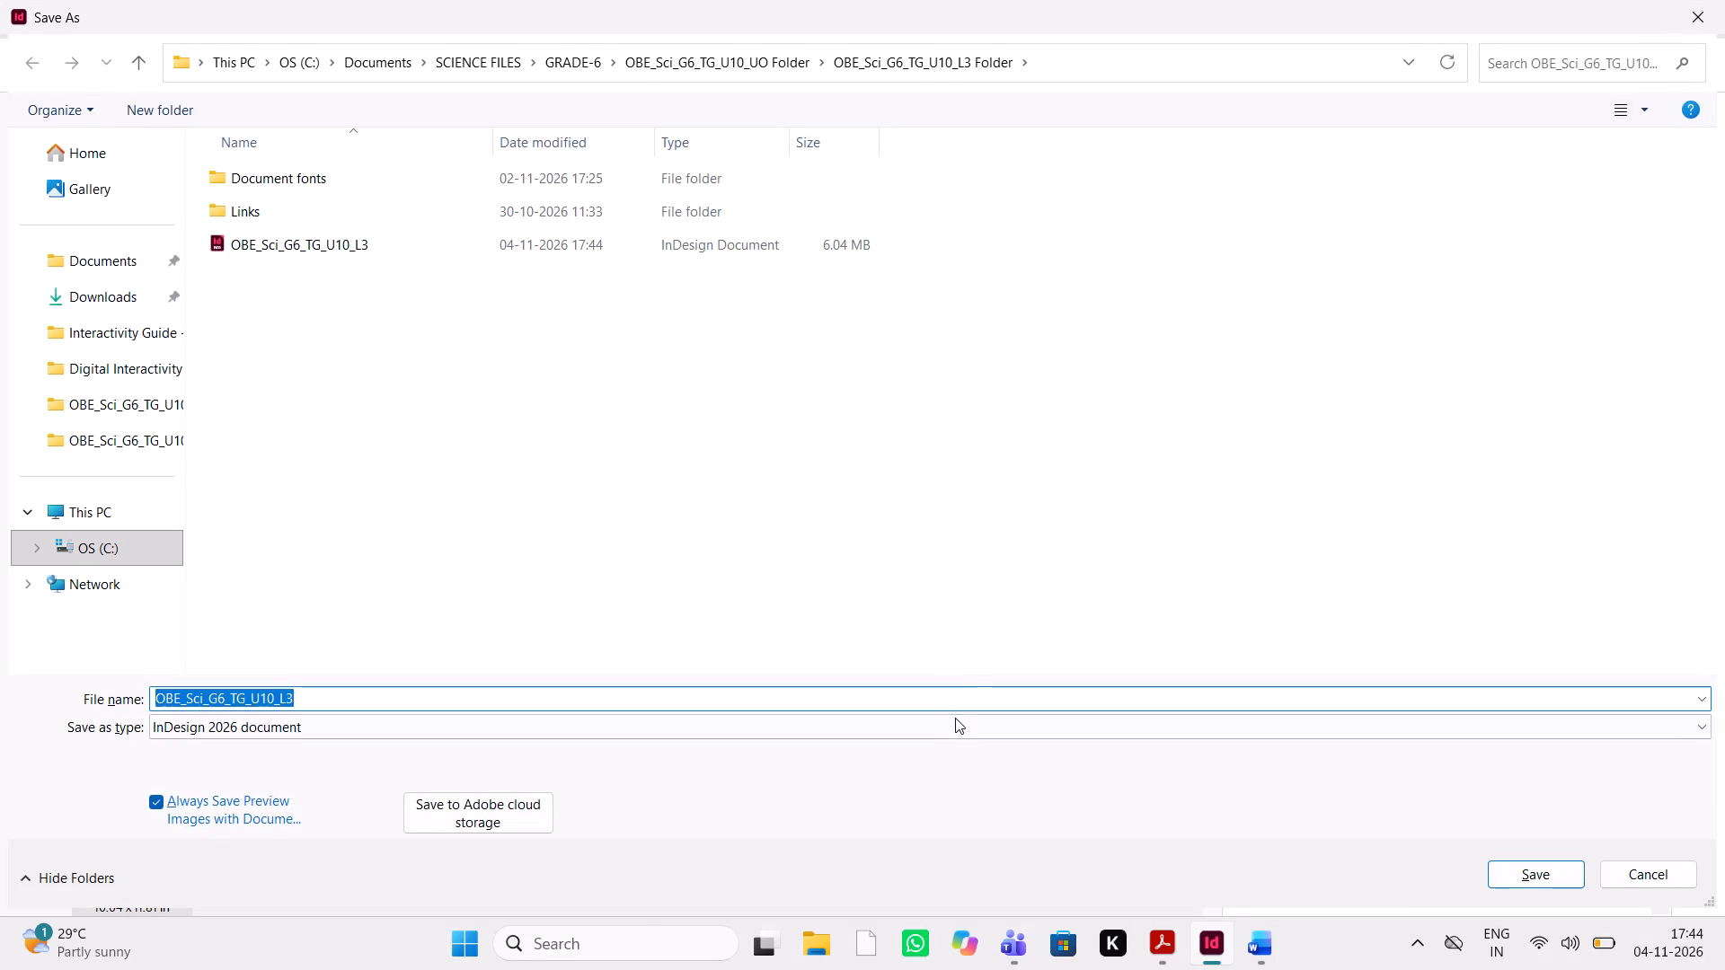
click(953, 722)
click(885, 778)
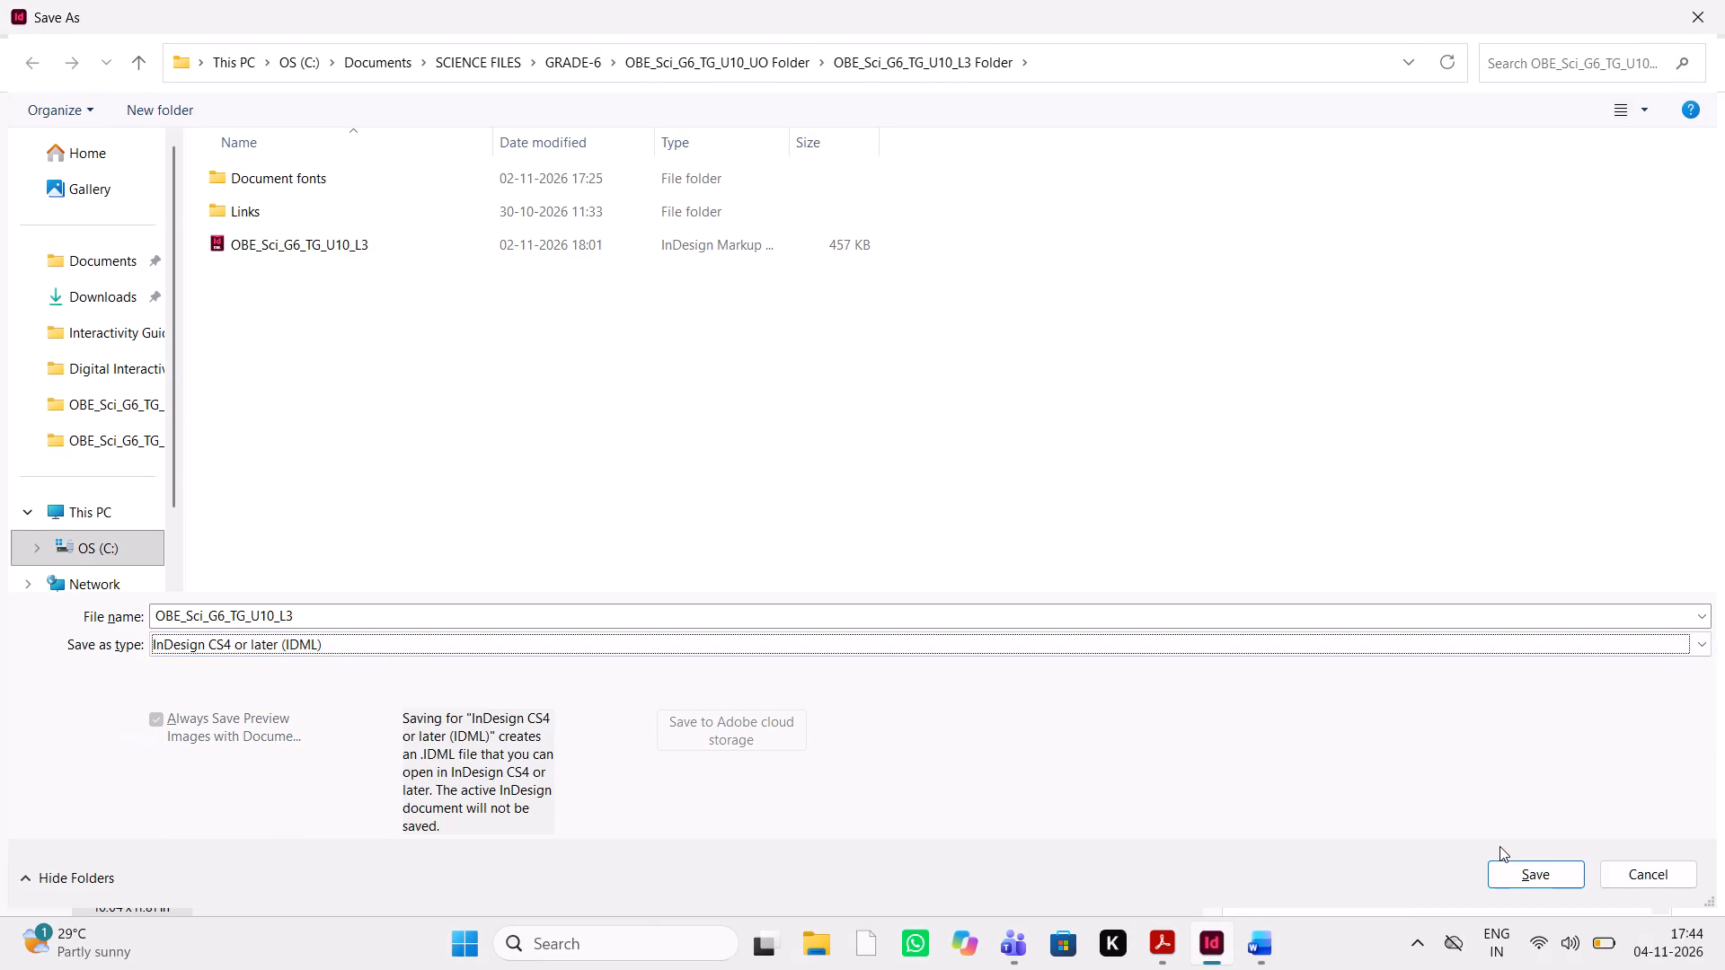
click(1509, 866)
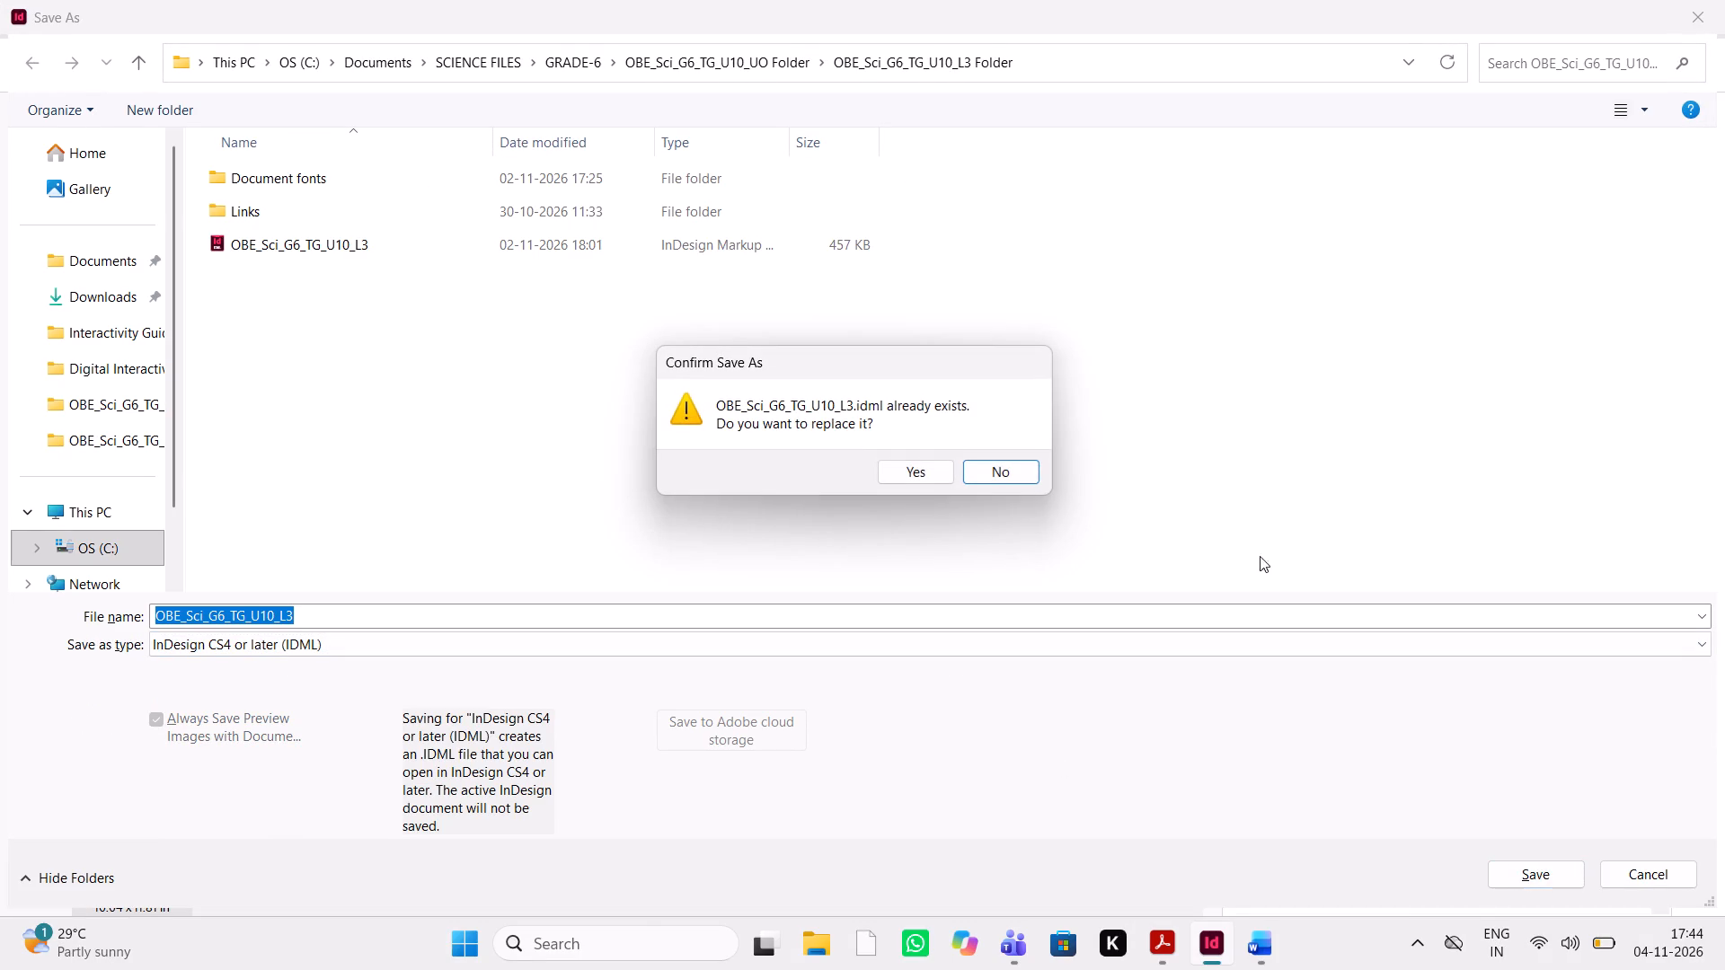
click(933, 472)
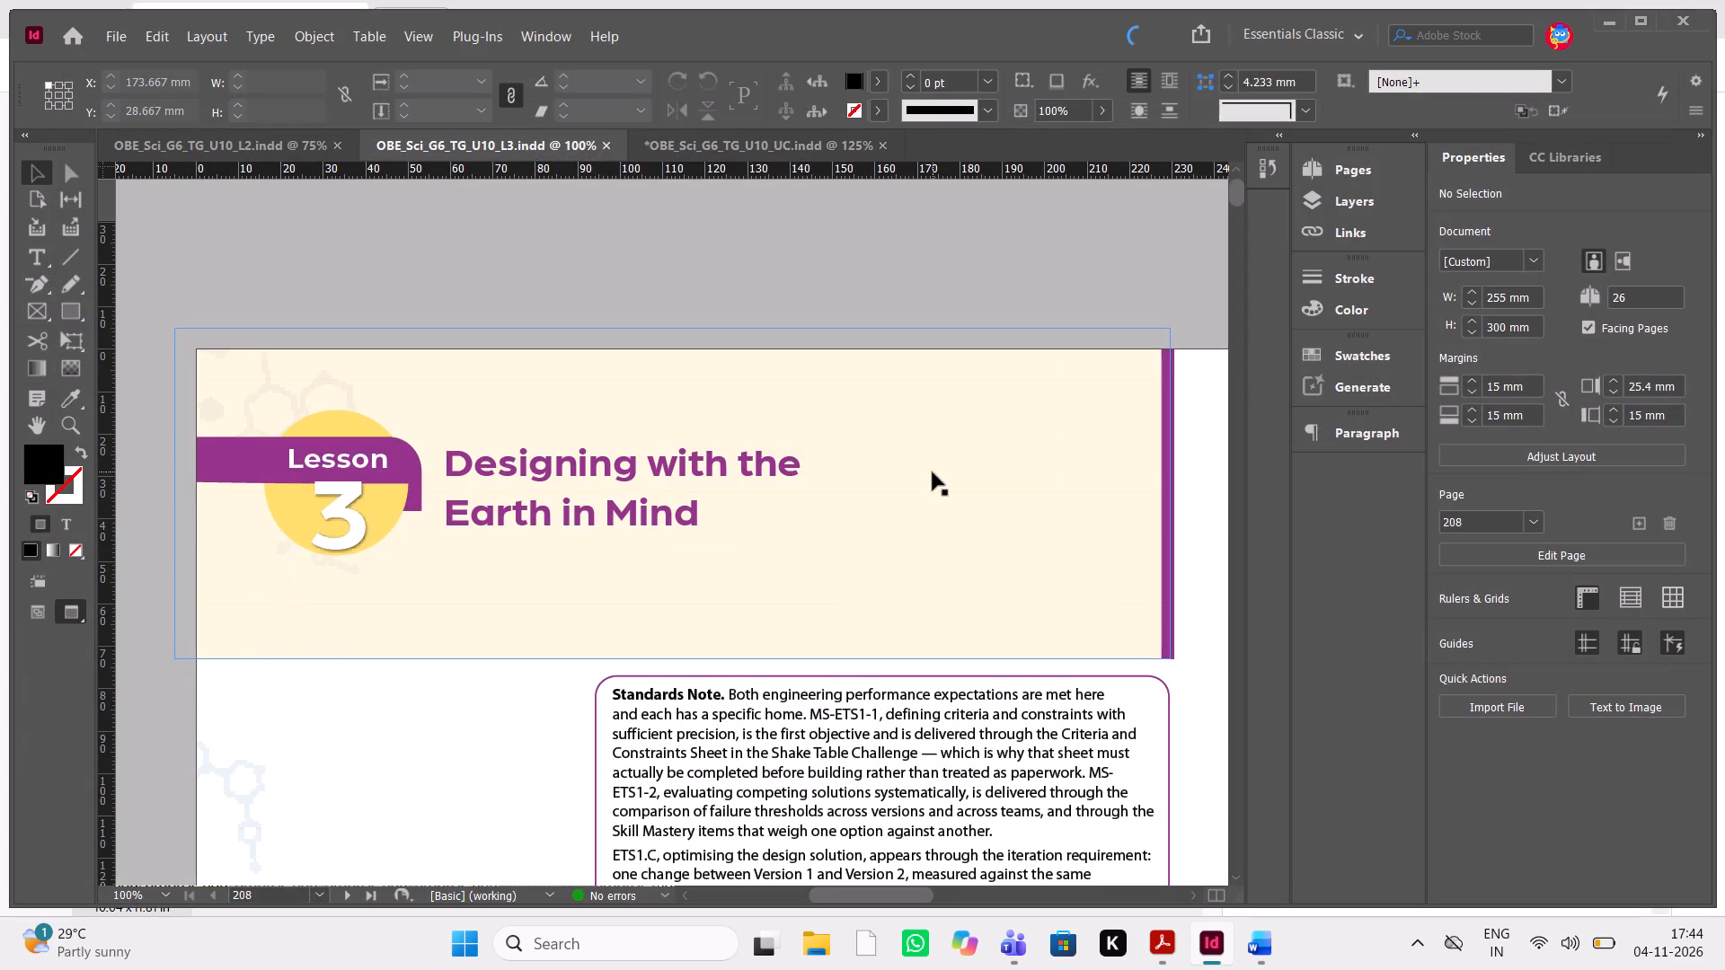
Export OBE_Sci_G6_TG_U10_L3 as Adobe PDF (Print) with the High Quality Print preset, replacing the existing PDF.
key(ctrl+e)
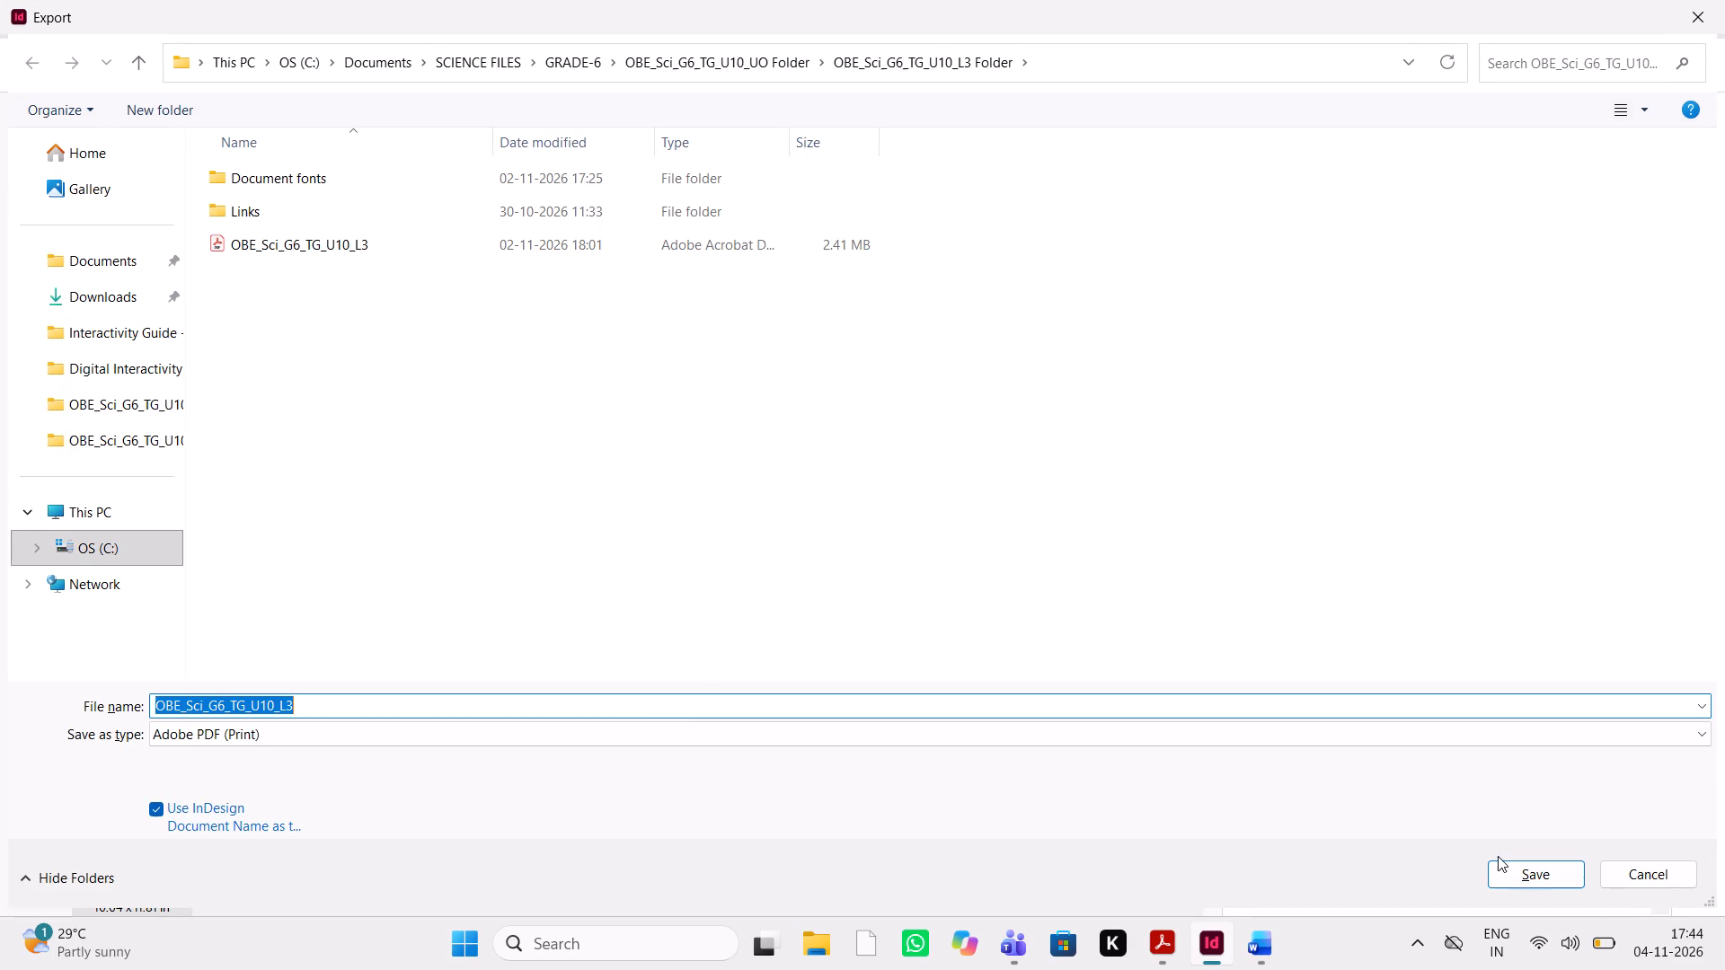
click(1520, 871)
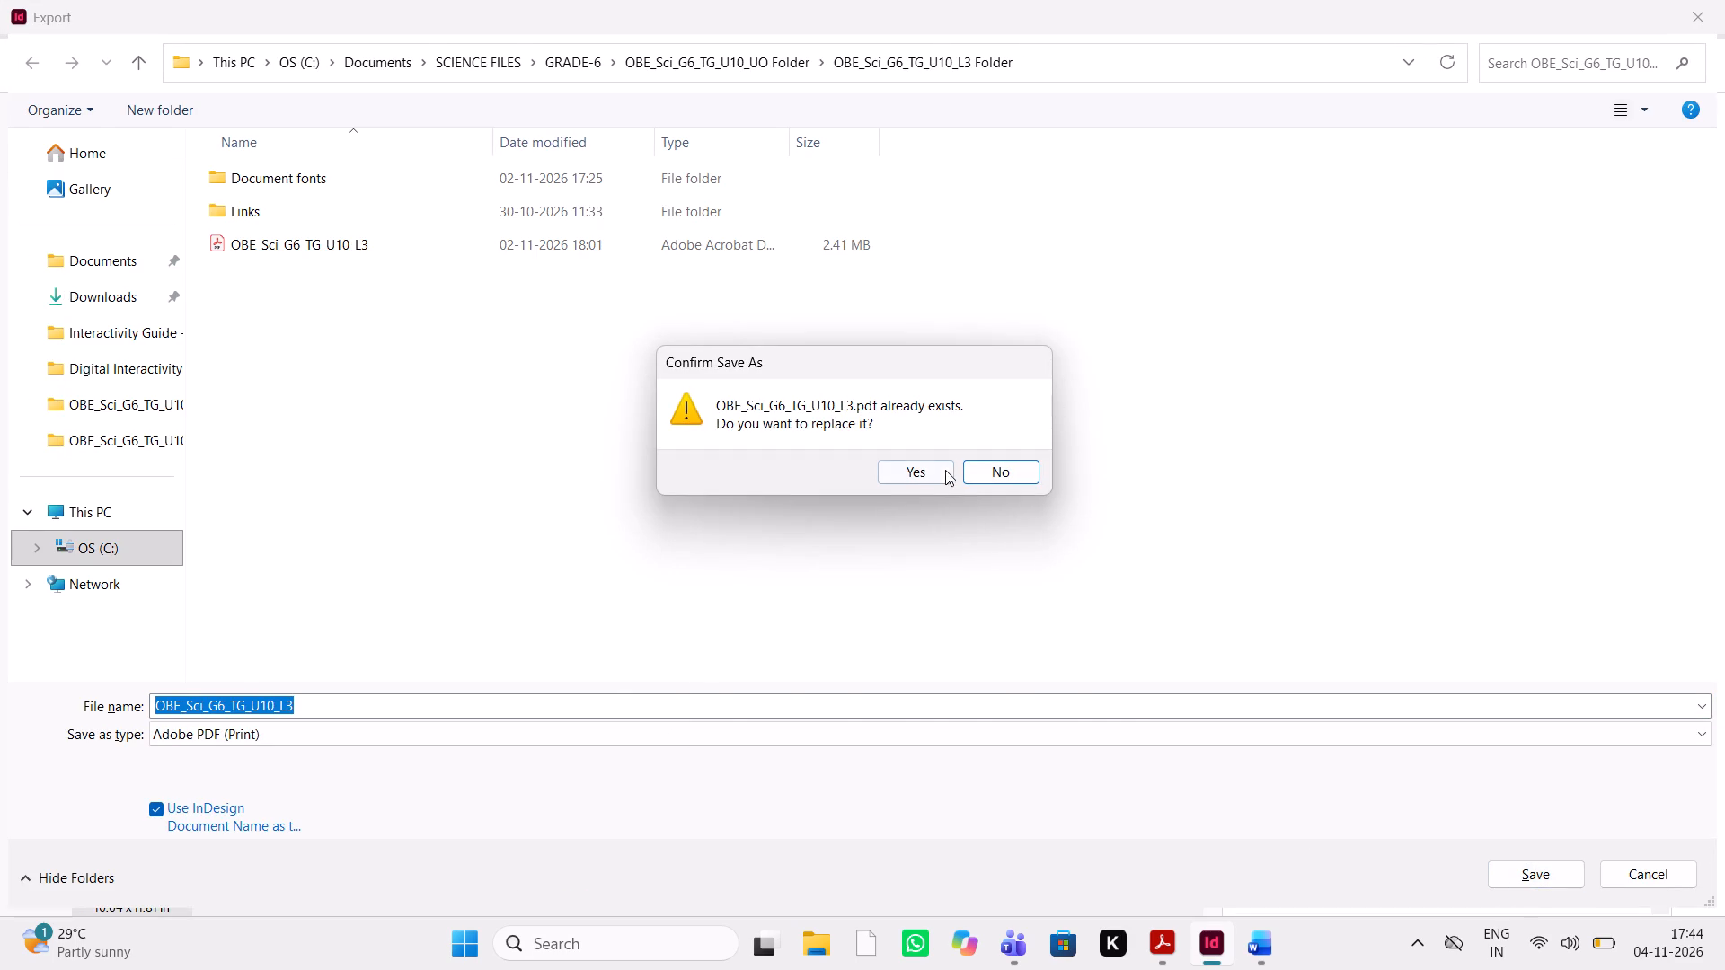
click(939, 474)
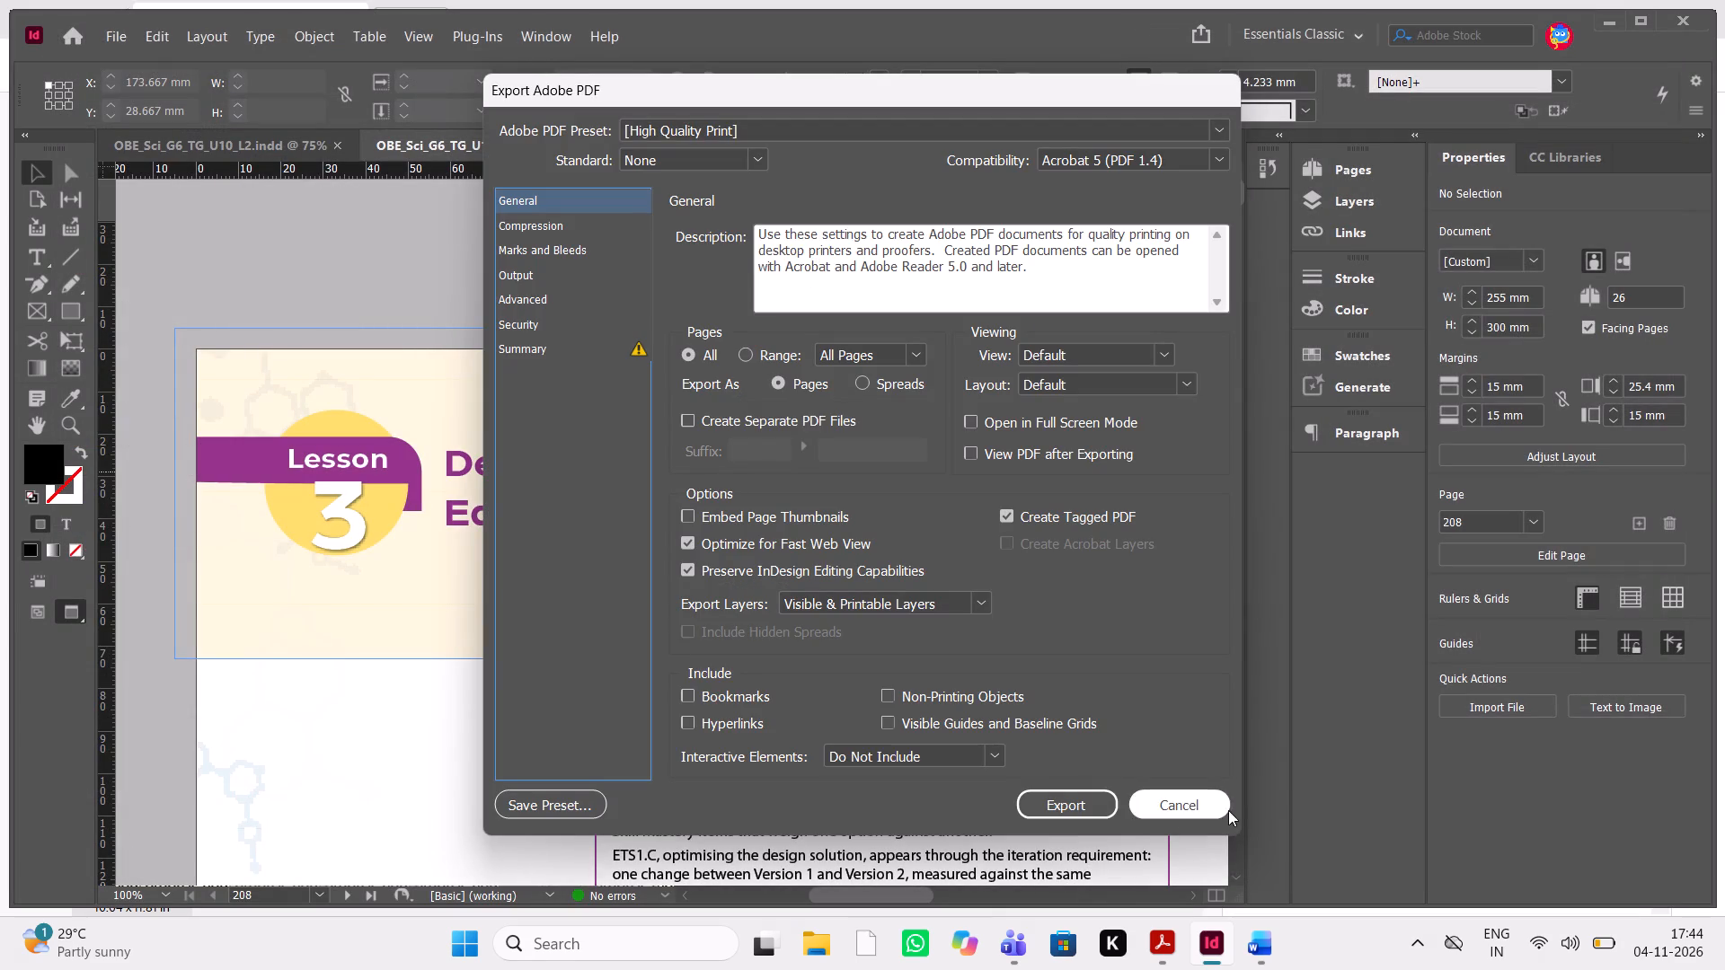
click(1072, 786)
click(1072, 795)
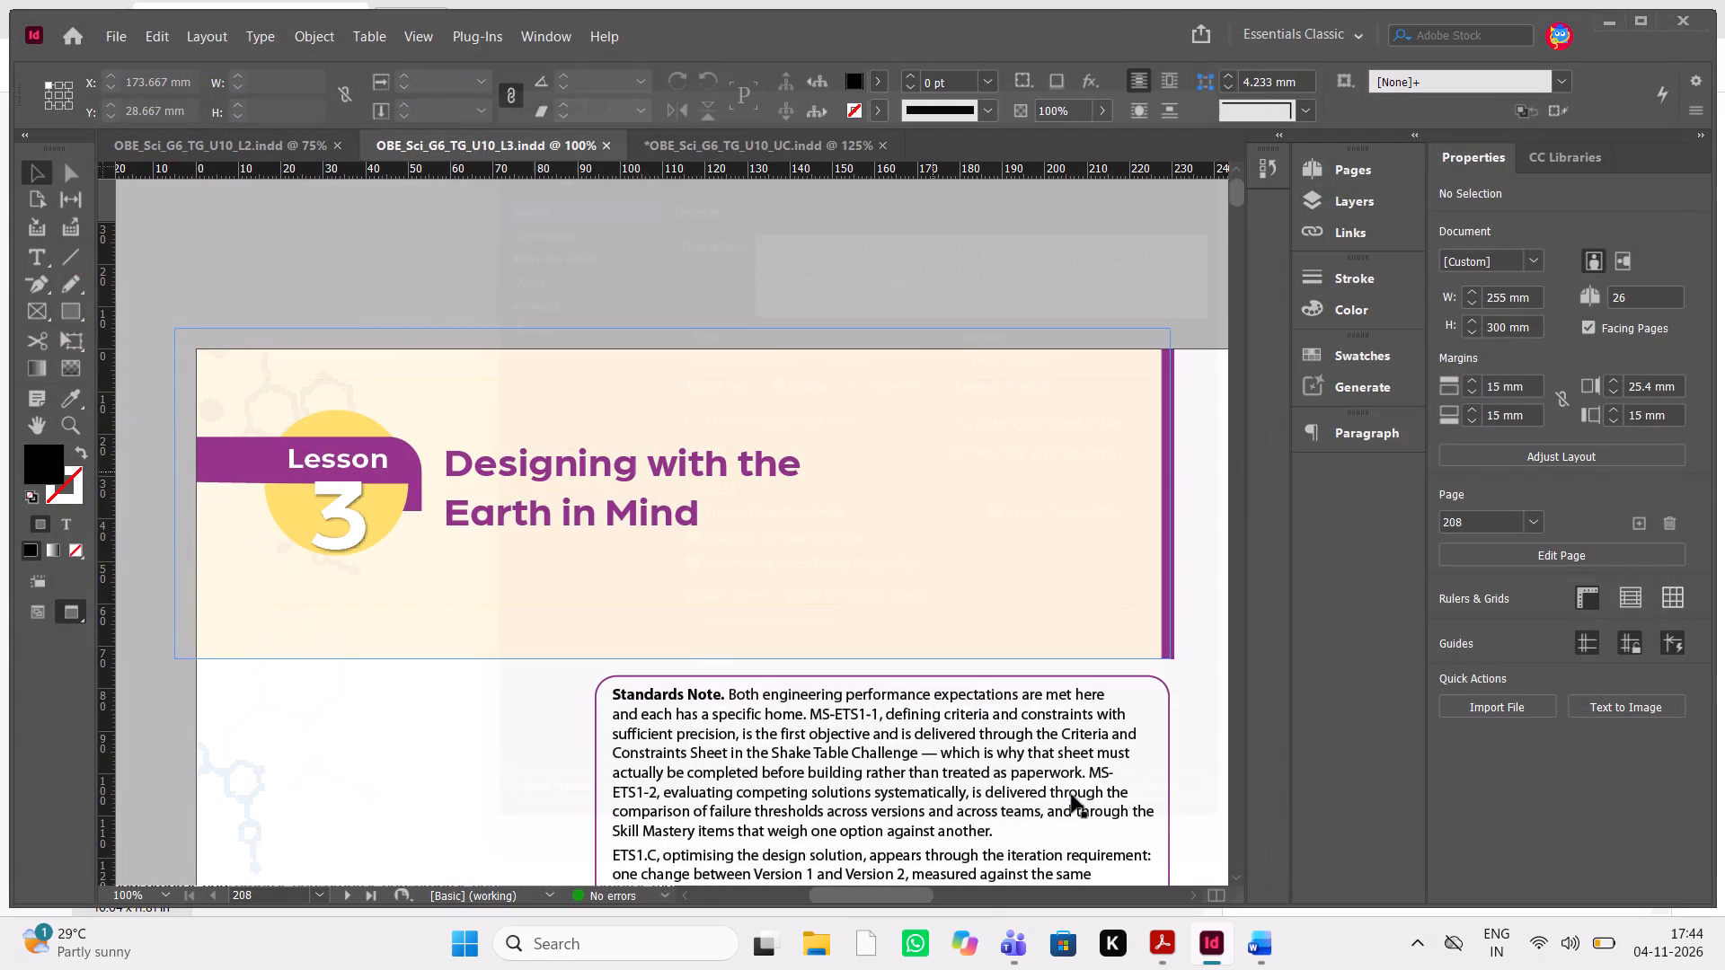
Close the Lesson 2 layout OBE_Sci_G6_TG_U10_L2 and switch to the OBE_Sci_G6_TG_U10_UC layout.
click(335, 146)
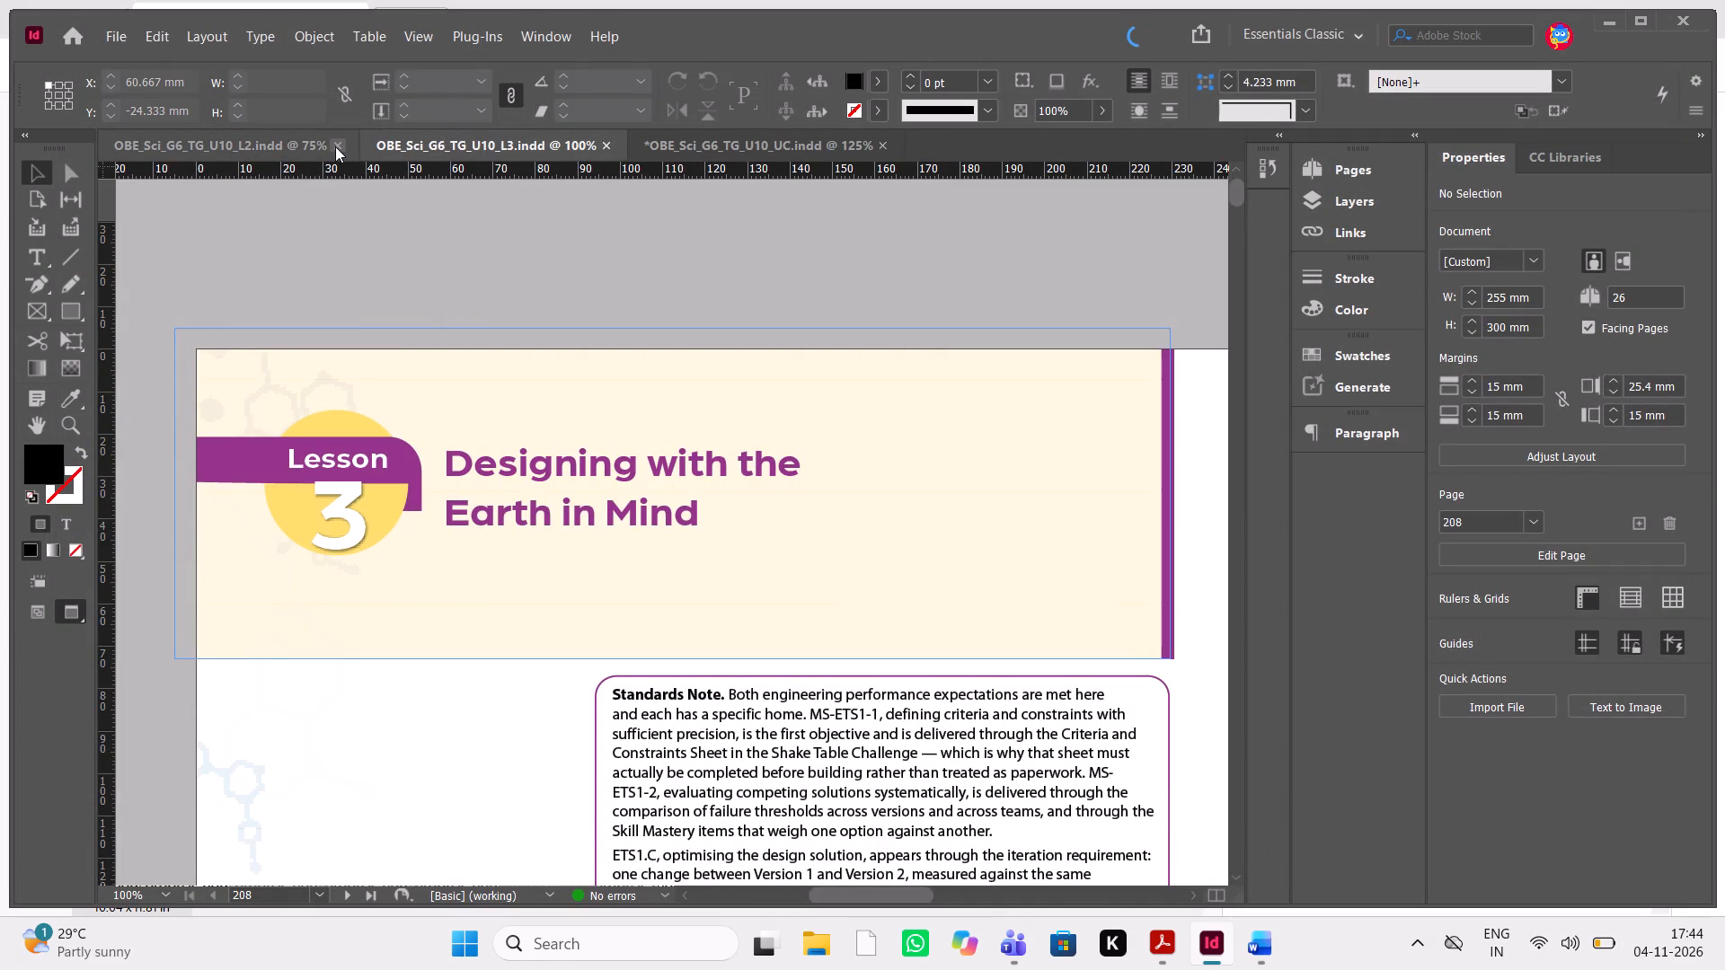
click(438, 141)
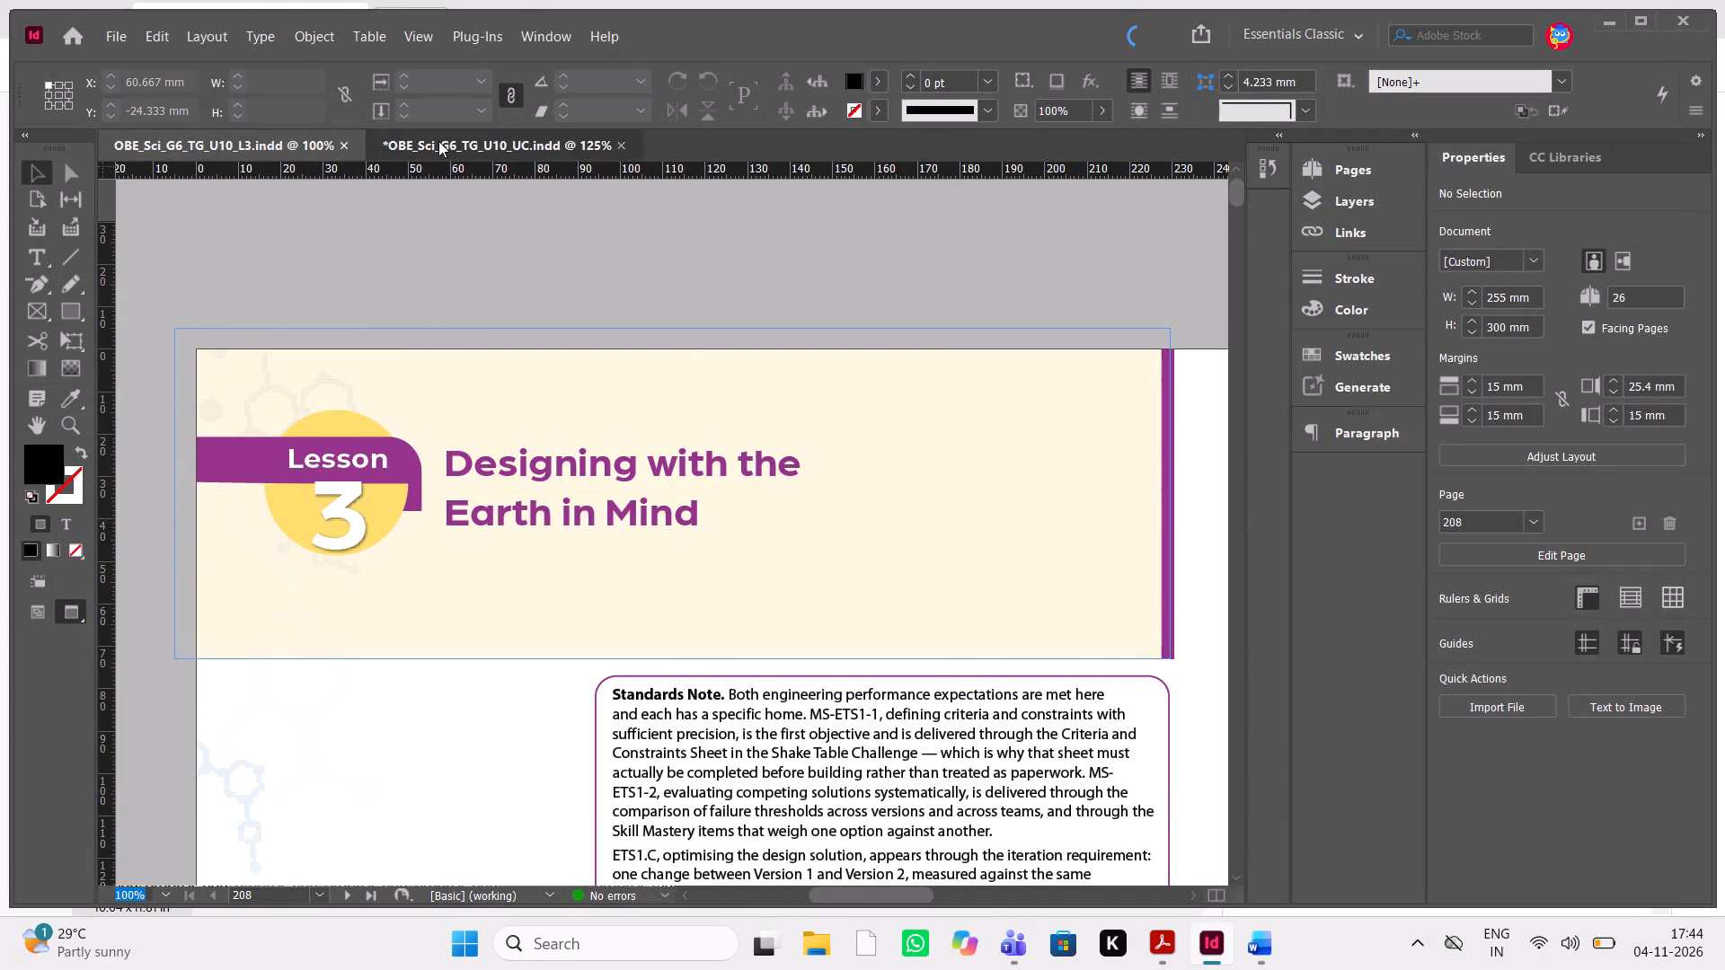
Save the Wrap-up layout OBE_Sci_G6_TG_U10_UC as an InDesign 2026 document, replacing the existing file in its folder.
key(ctrl+minus)
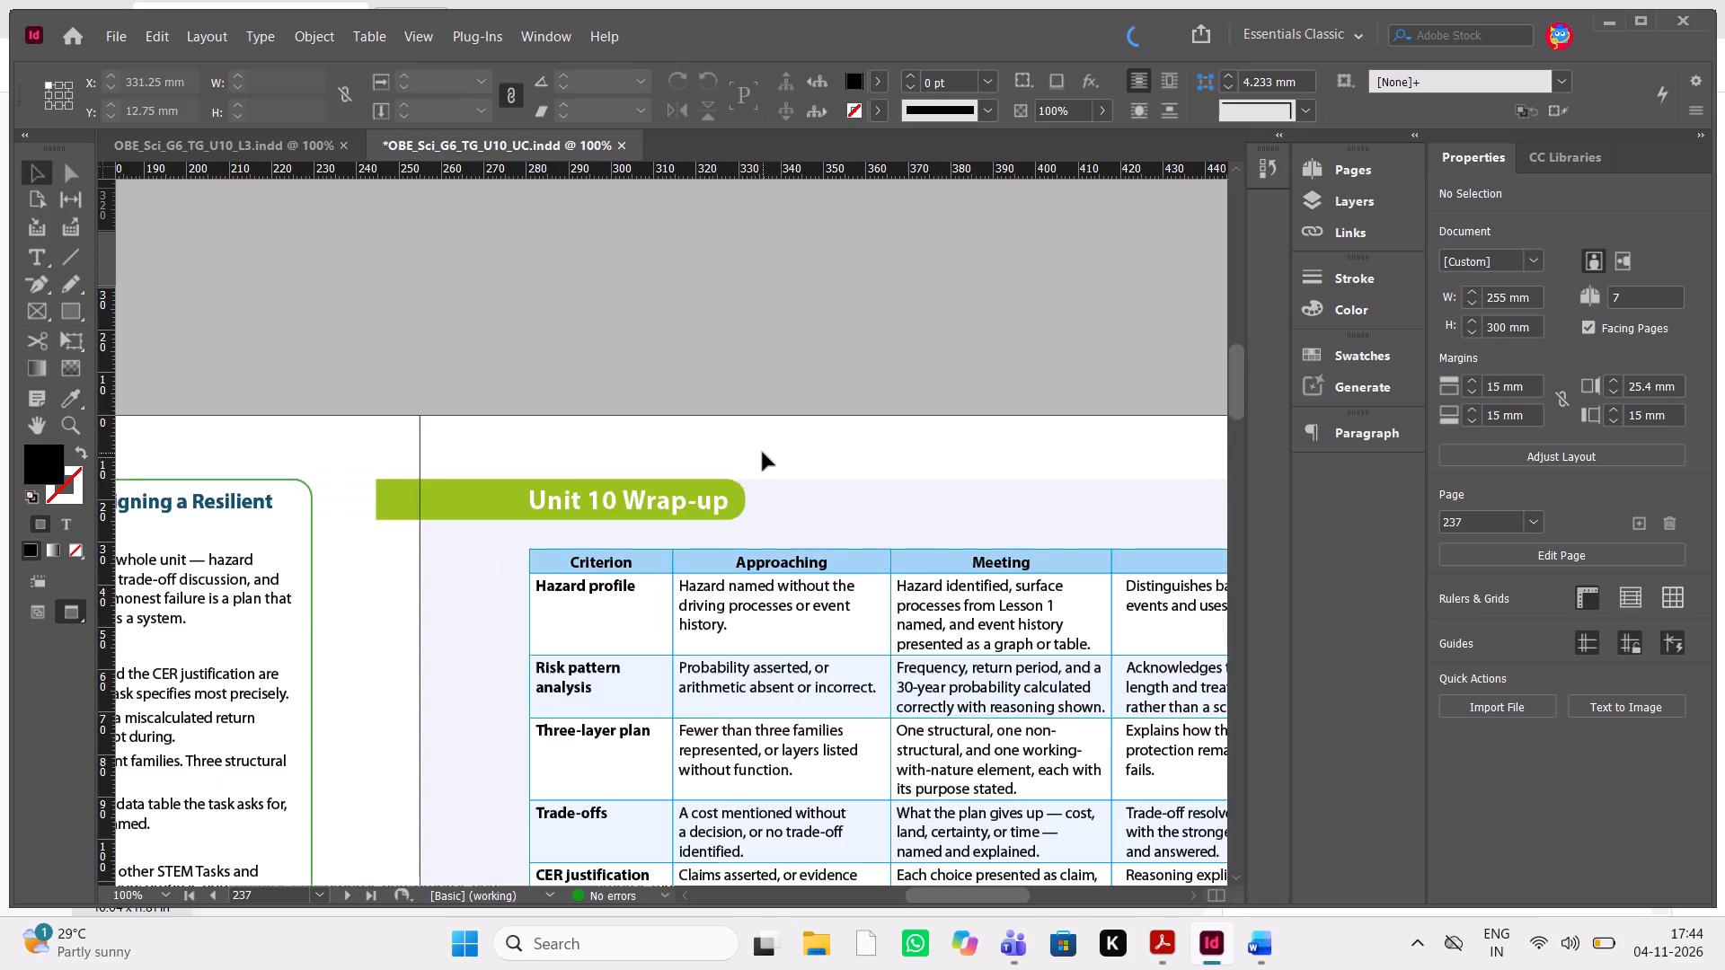
key(ctrl+minus)
key(ctrl+minus)
key(ctrl+minus)
scroll(763, 453, up, 20)
scroll(763, 453, up, 15)
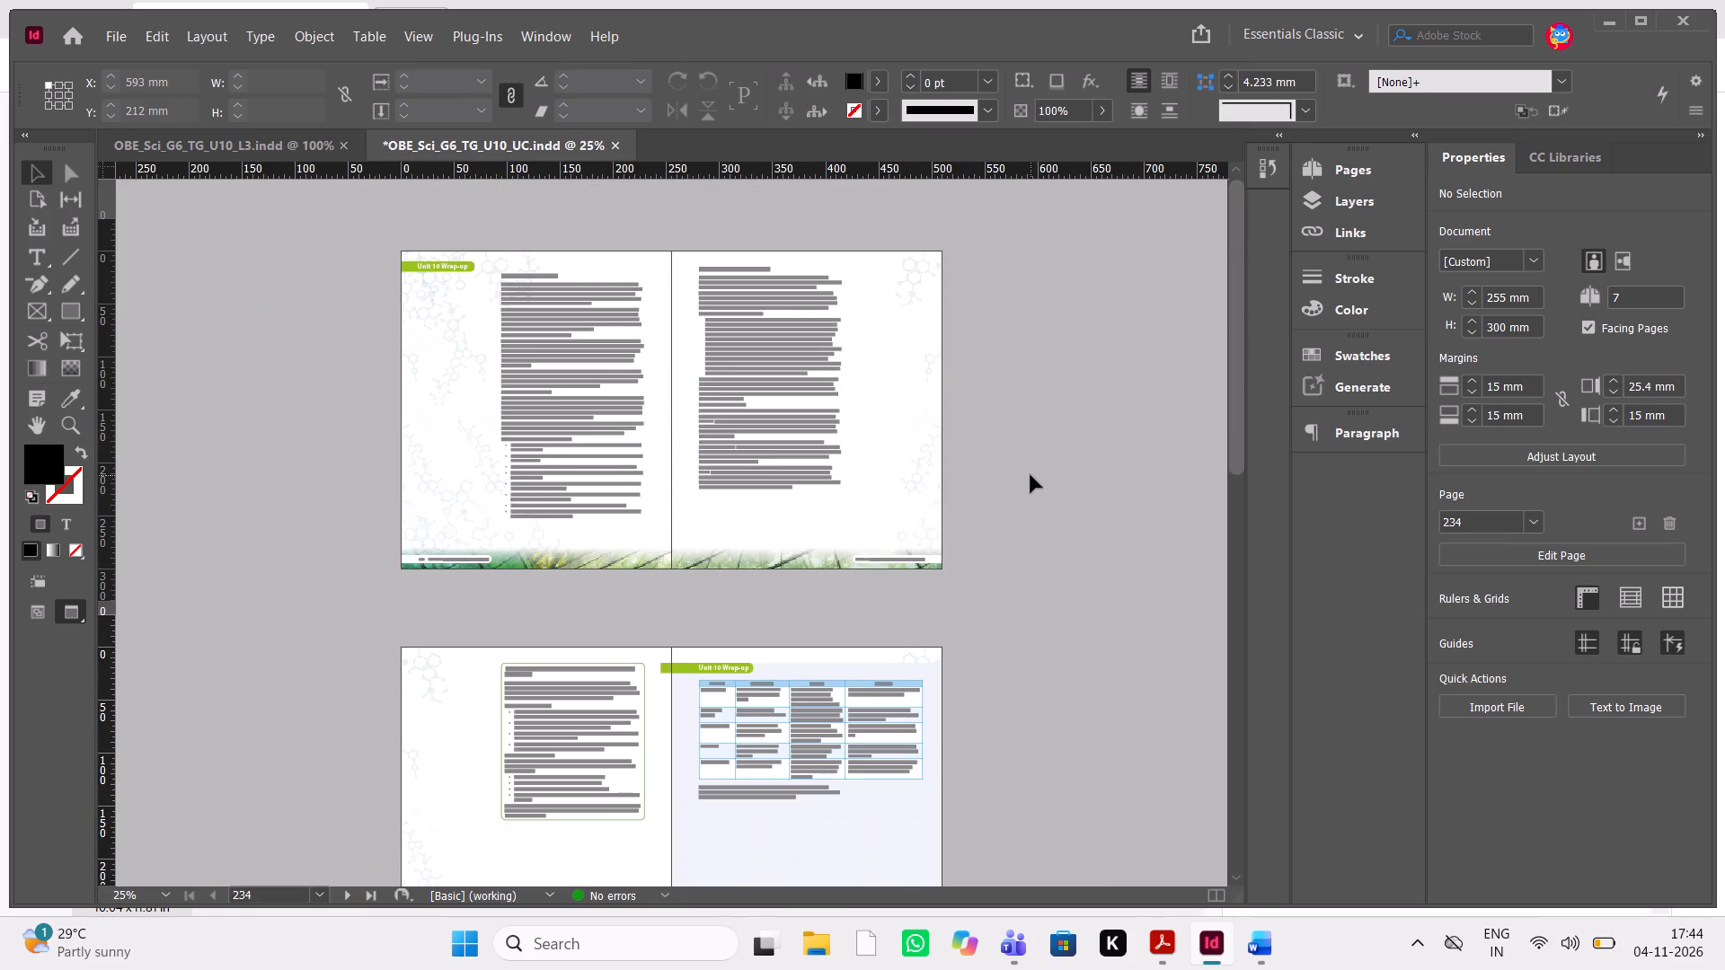
key(ctrl+equal)
scroll(1031, 475, up, 20)
scroll(1031, 475, up, 2)
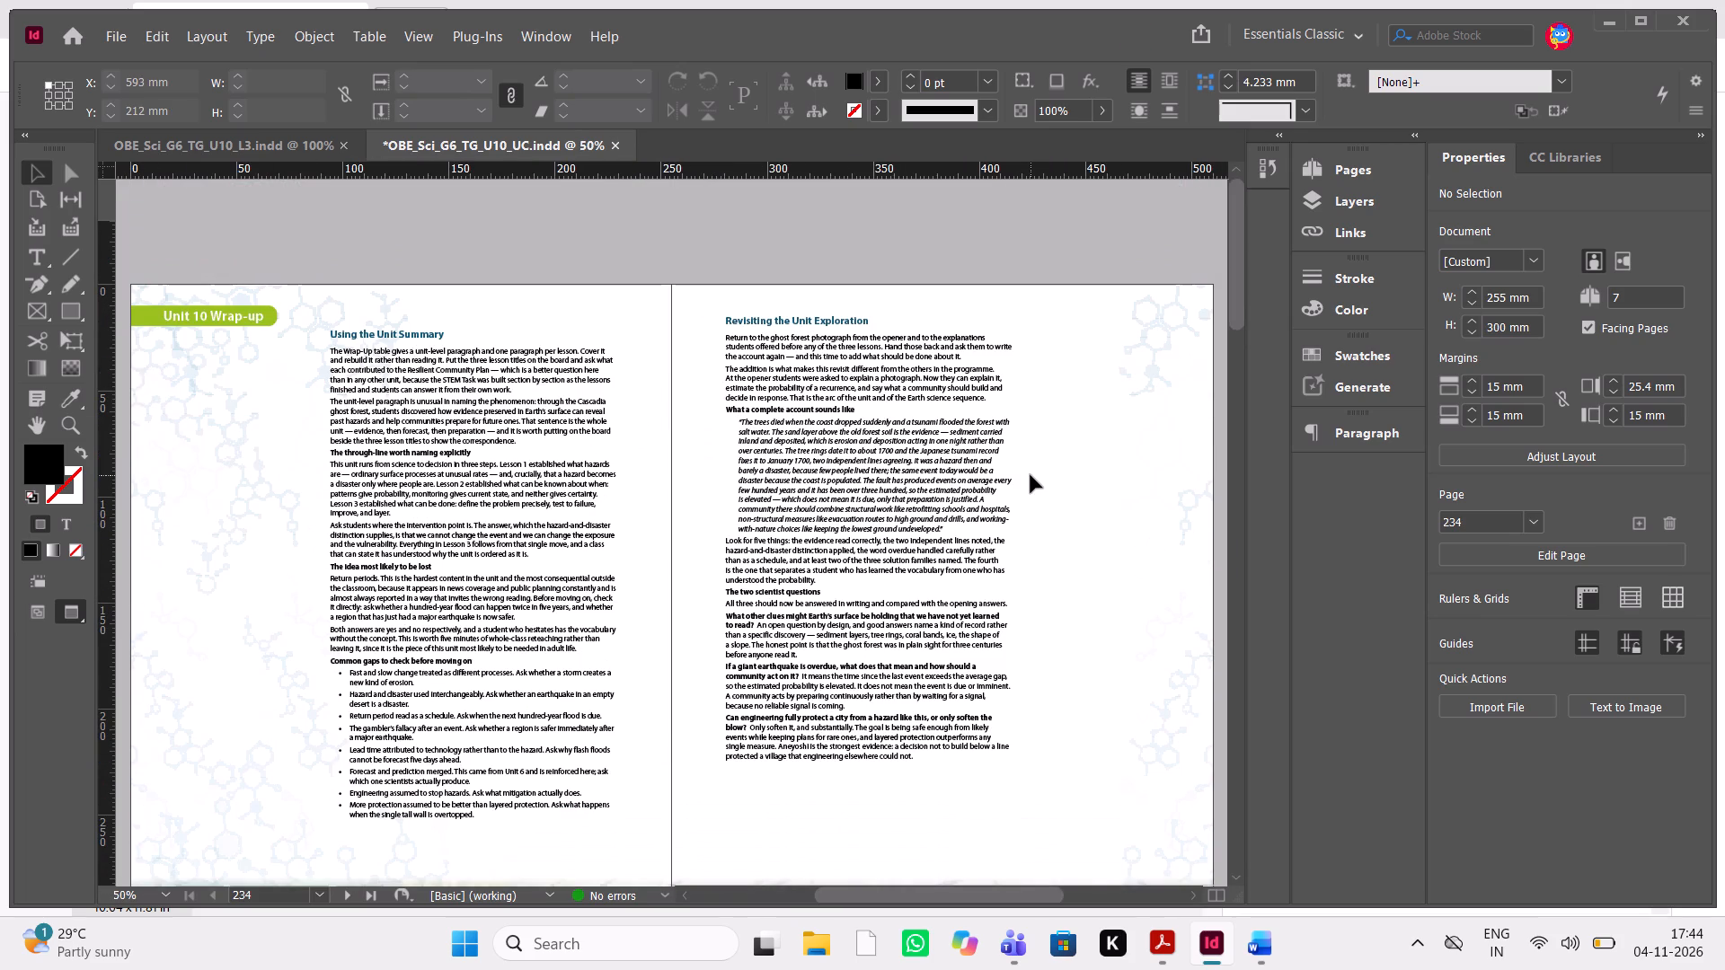
scroll(1031, 475, up, 6)
key(ctrl+shift+s)
click(1545, 863)
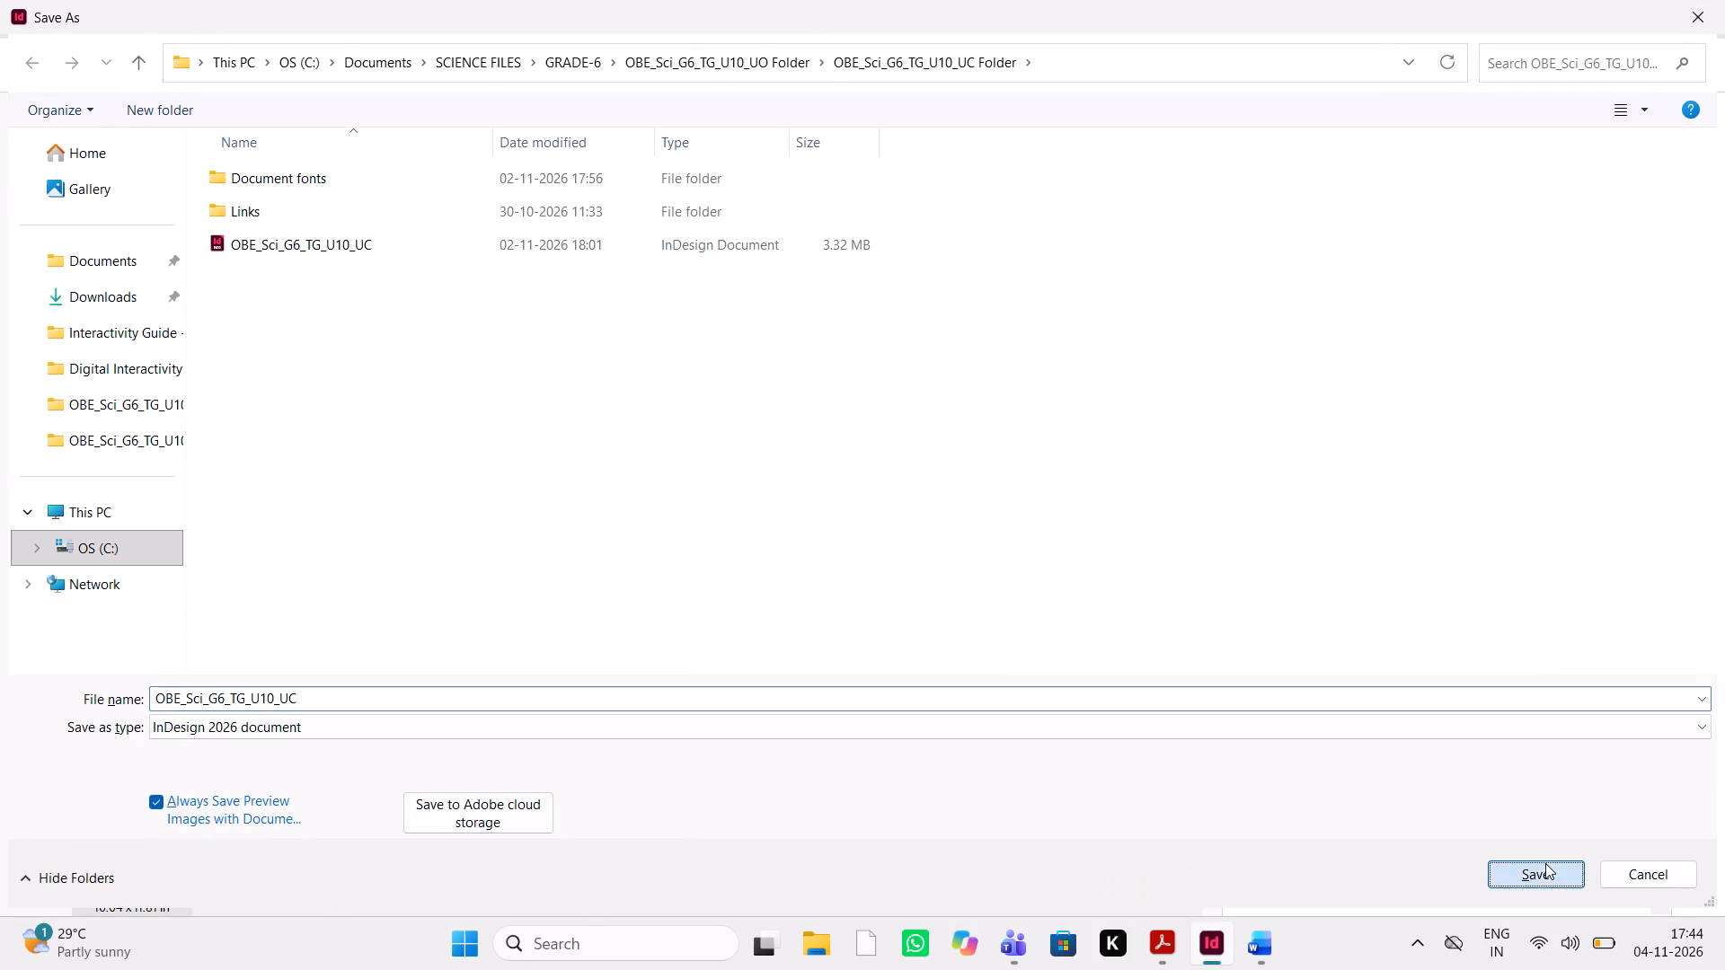
click(911, 466)
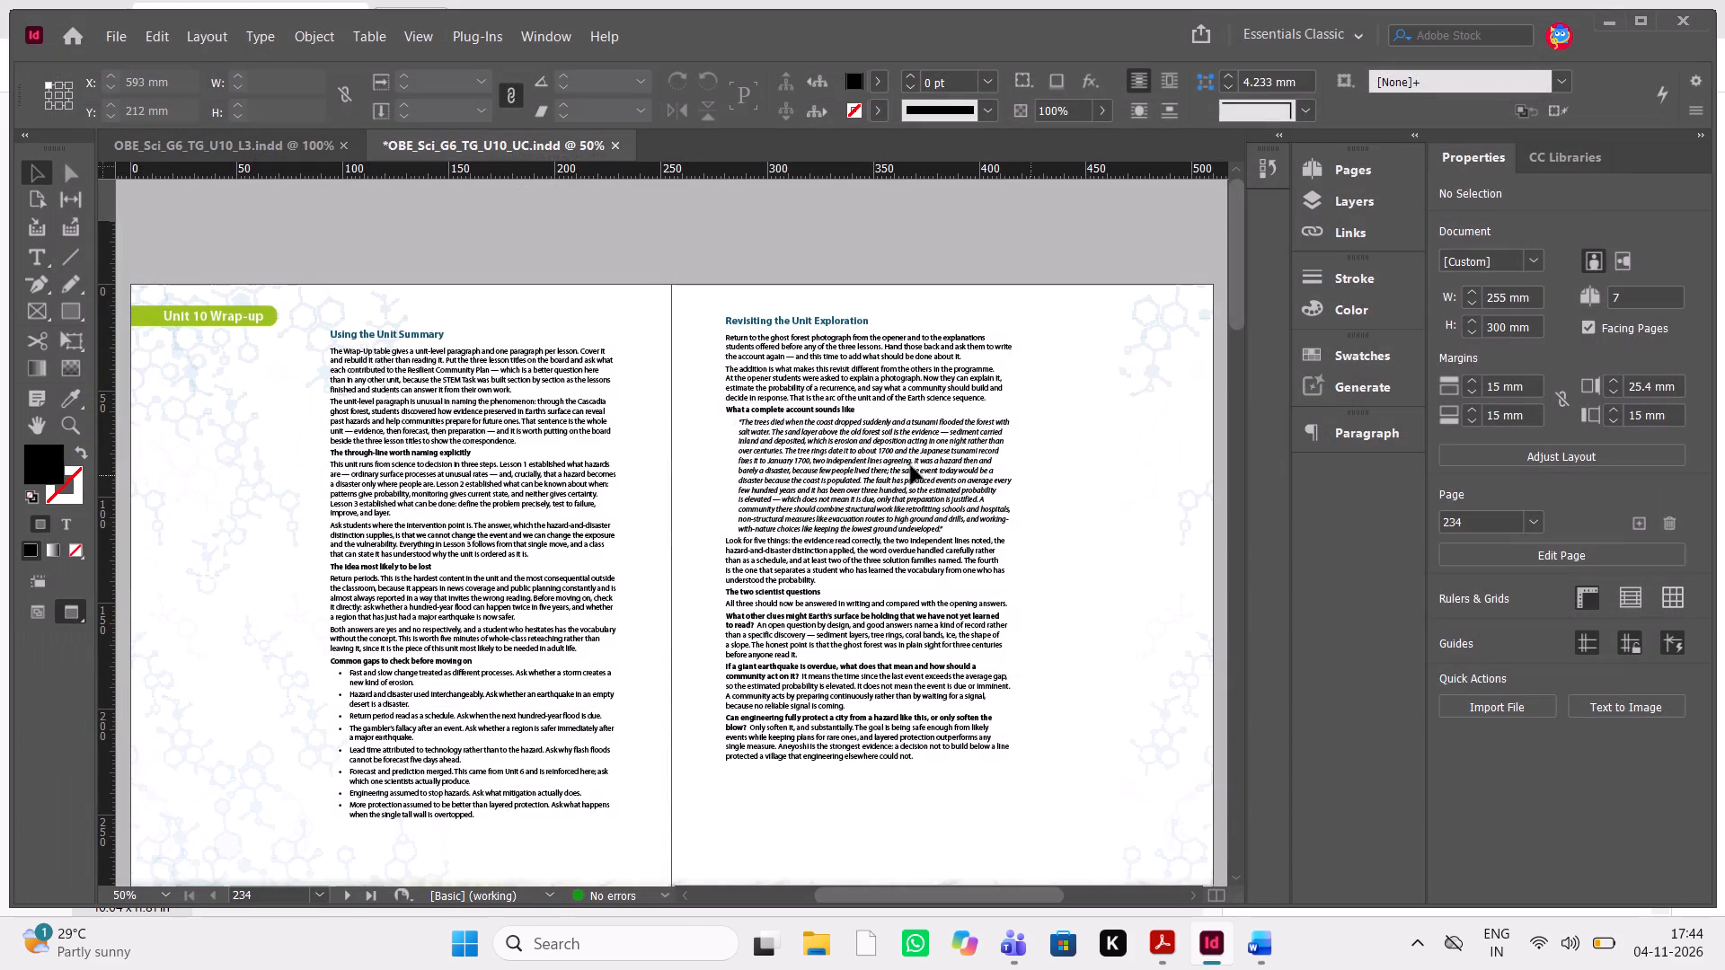
Save an InDesign CS4 or later (IDML) copy of OBE_Sci_G6_TG_U10_UC in its folder, replacing the existing IDML file.
key(ctrl+shift+s)
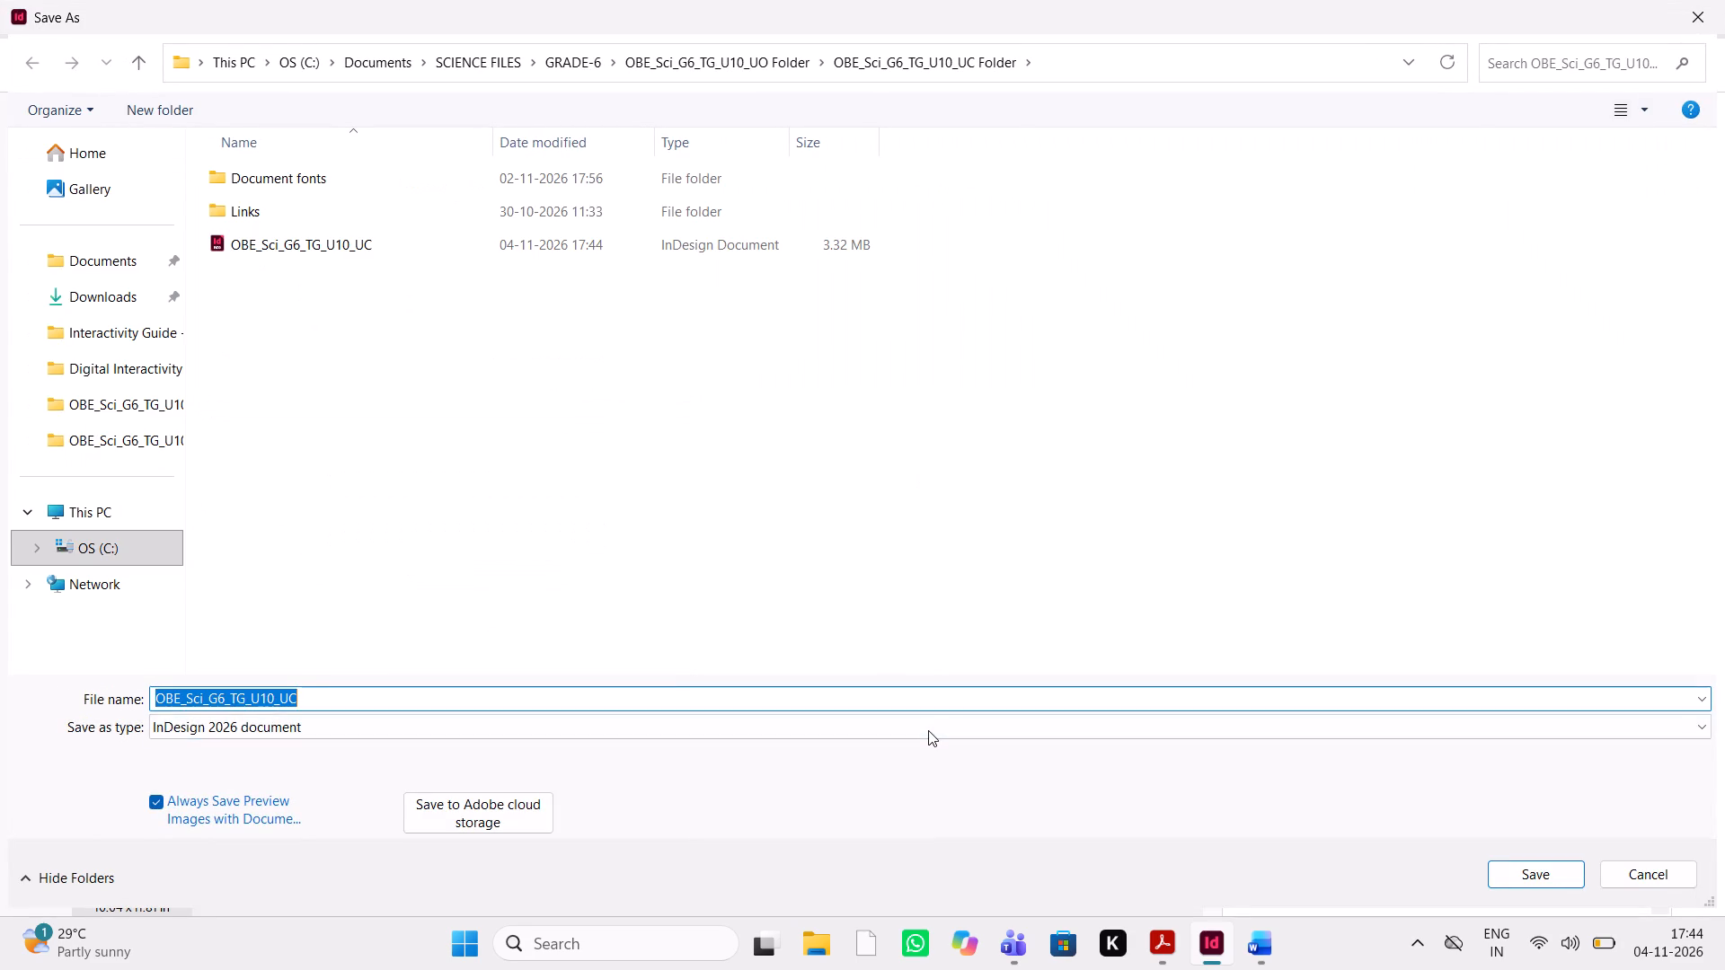
click(928, 730)
click(906, 788)
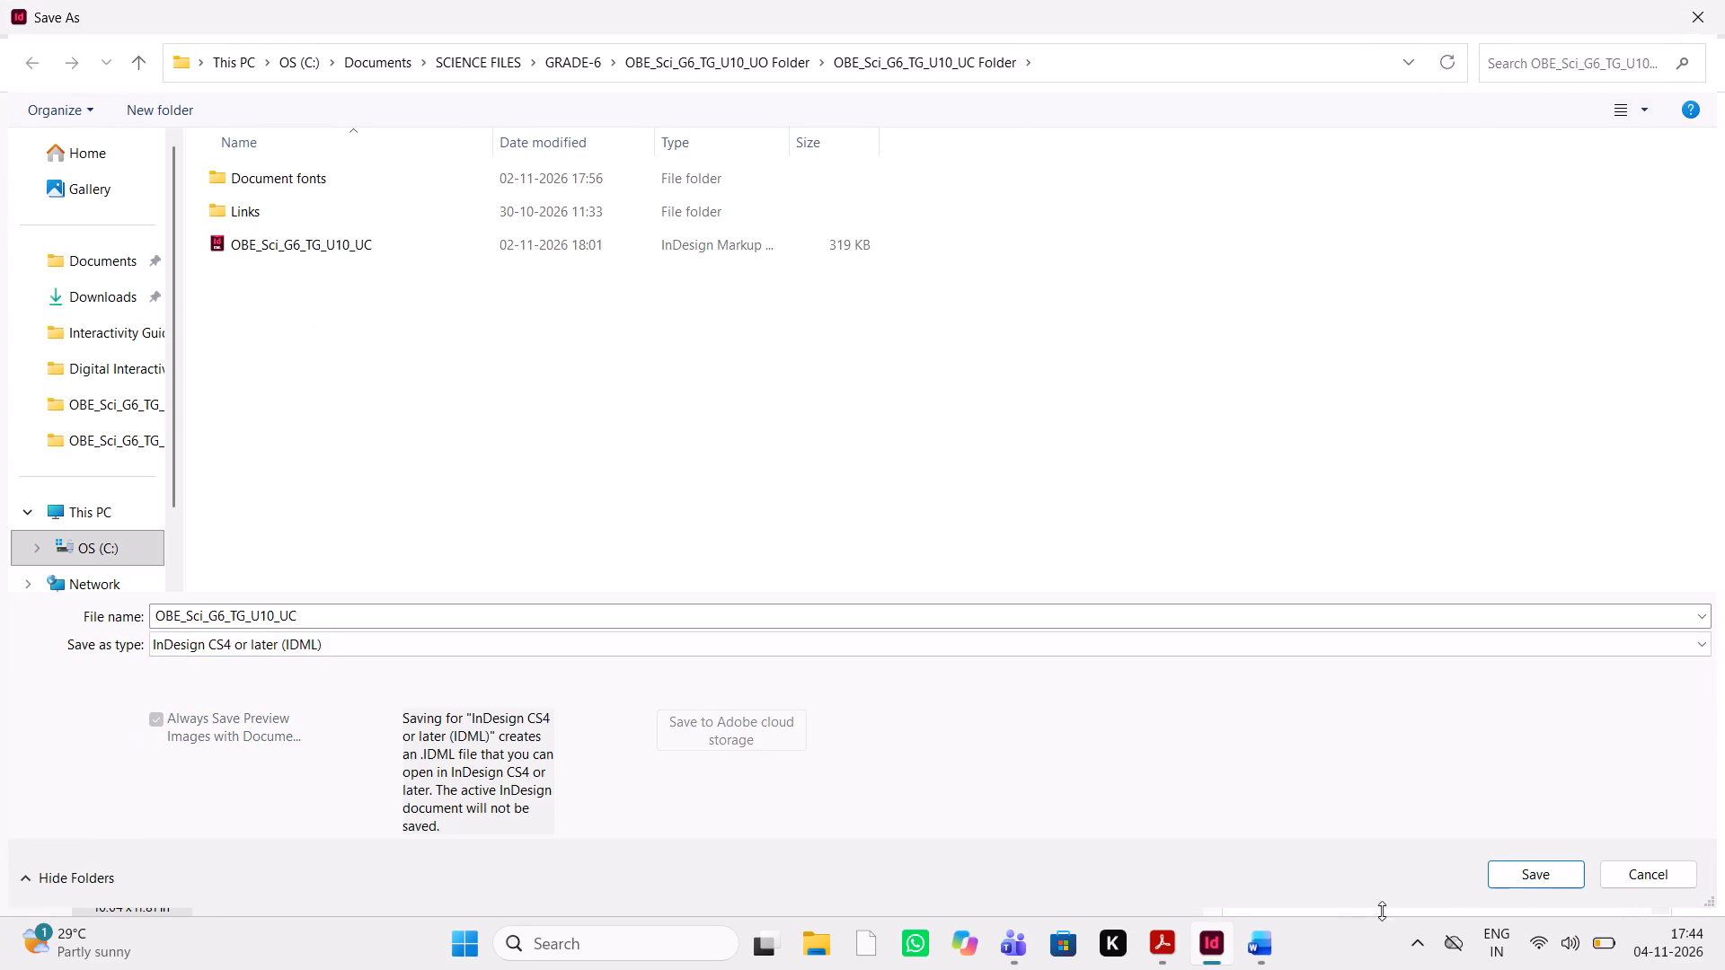
click(1502, 876)
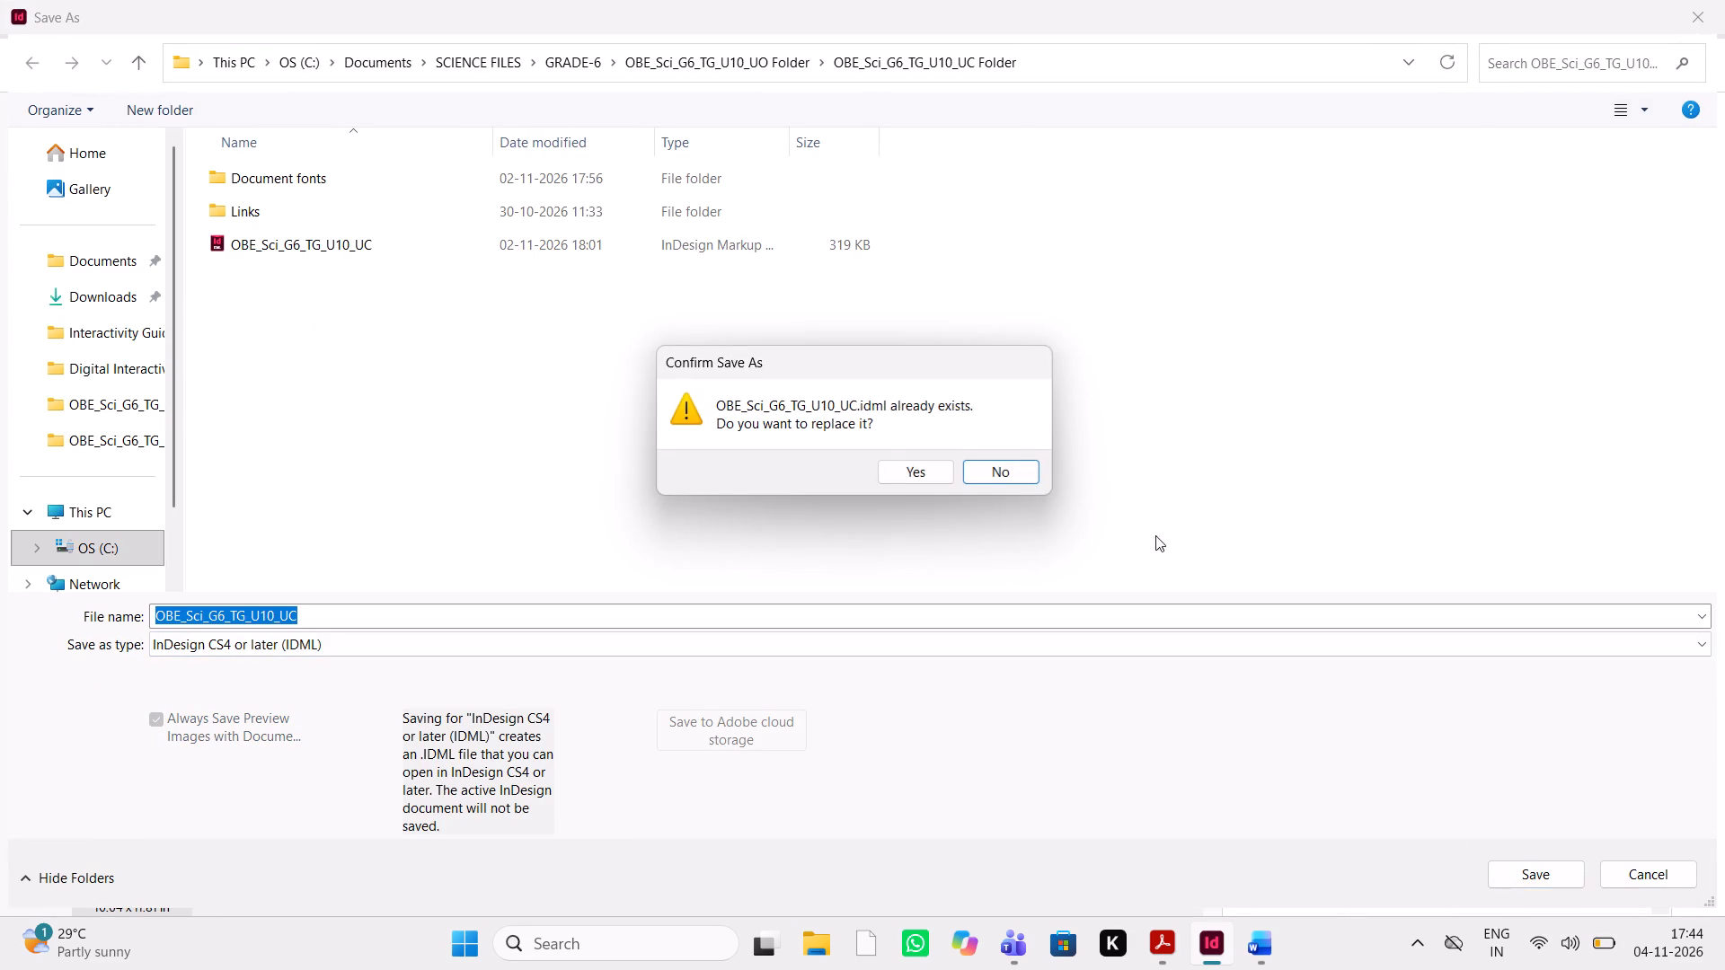
click(935, 463)
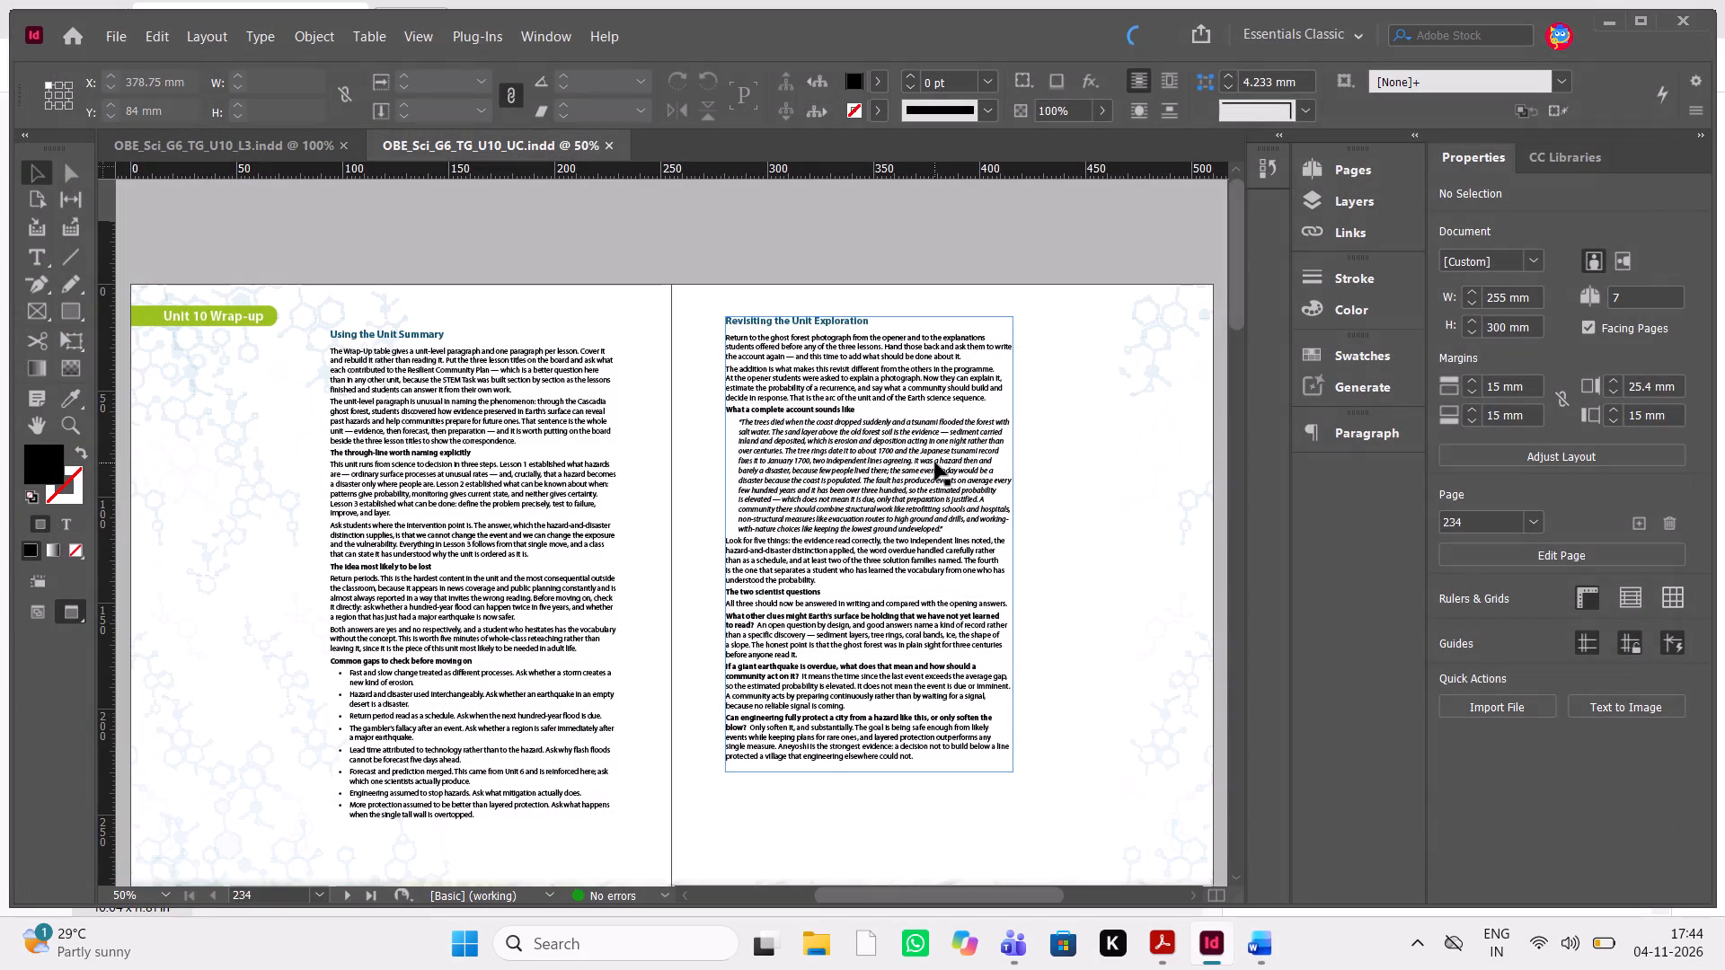
Export OBE_Sci_G6_TG_U10_UC as Adobe PDF (Print) with the High Quality Print preset, replacing the existing PDF.
key(ctrl+e)
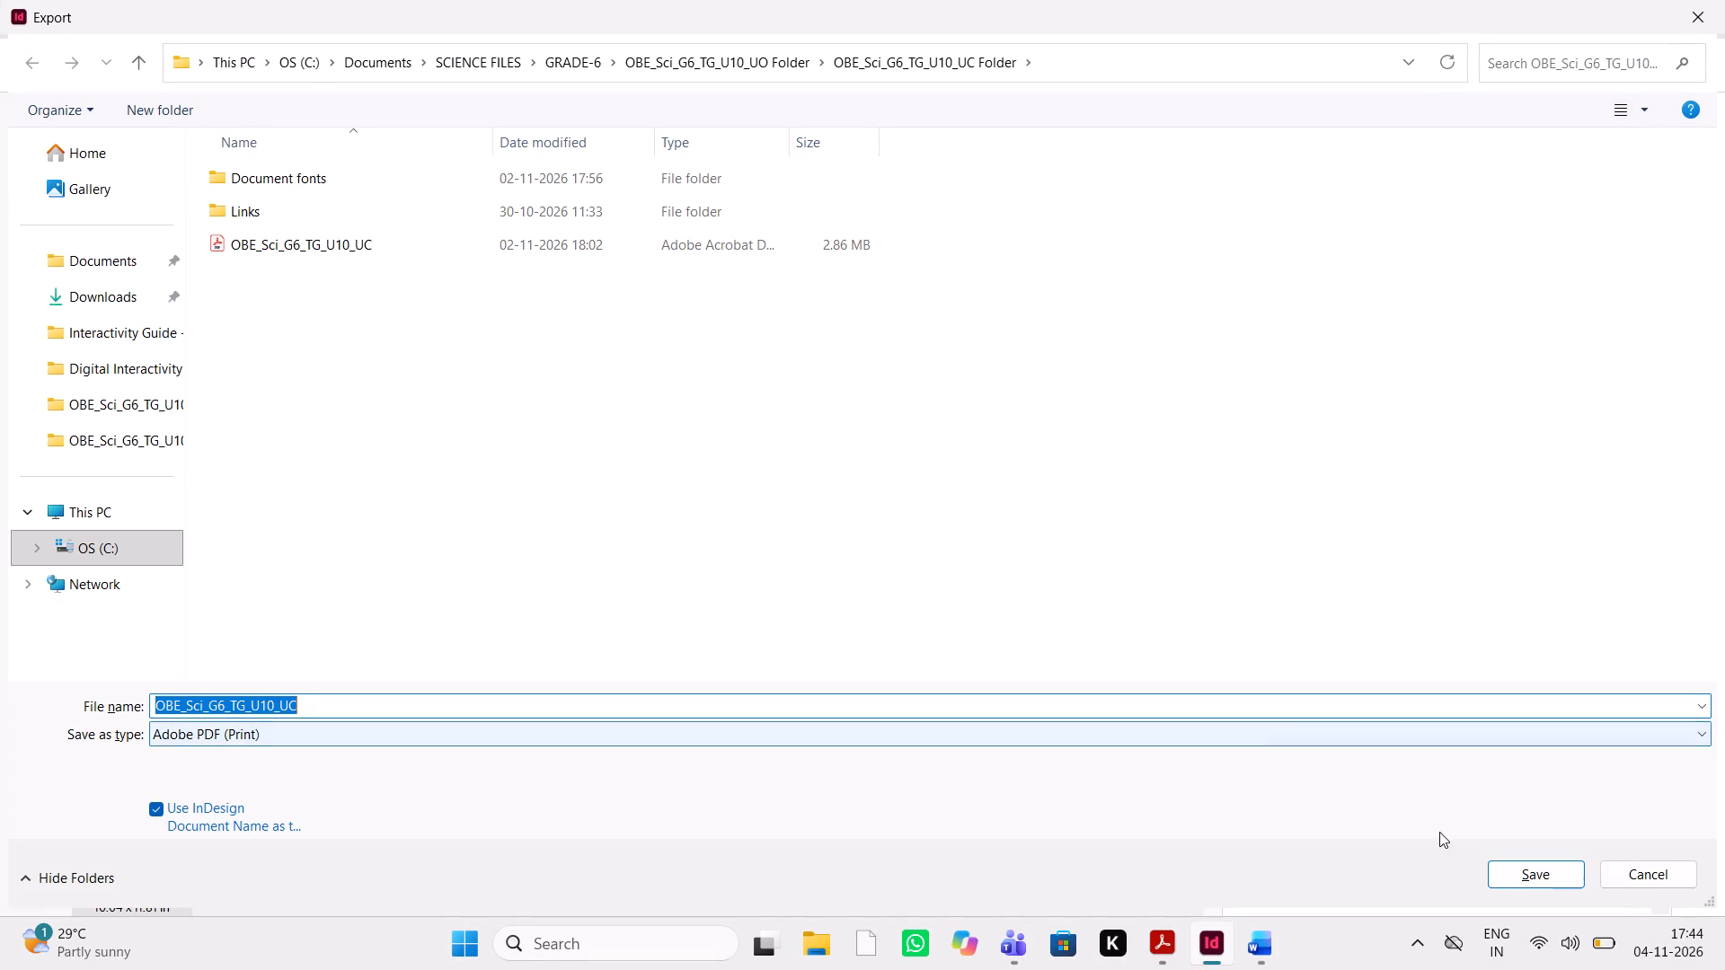
click(1528, 879)
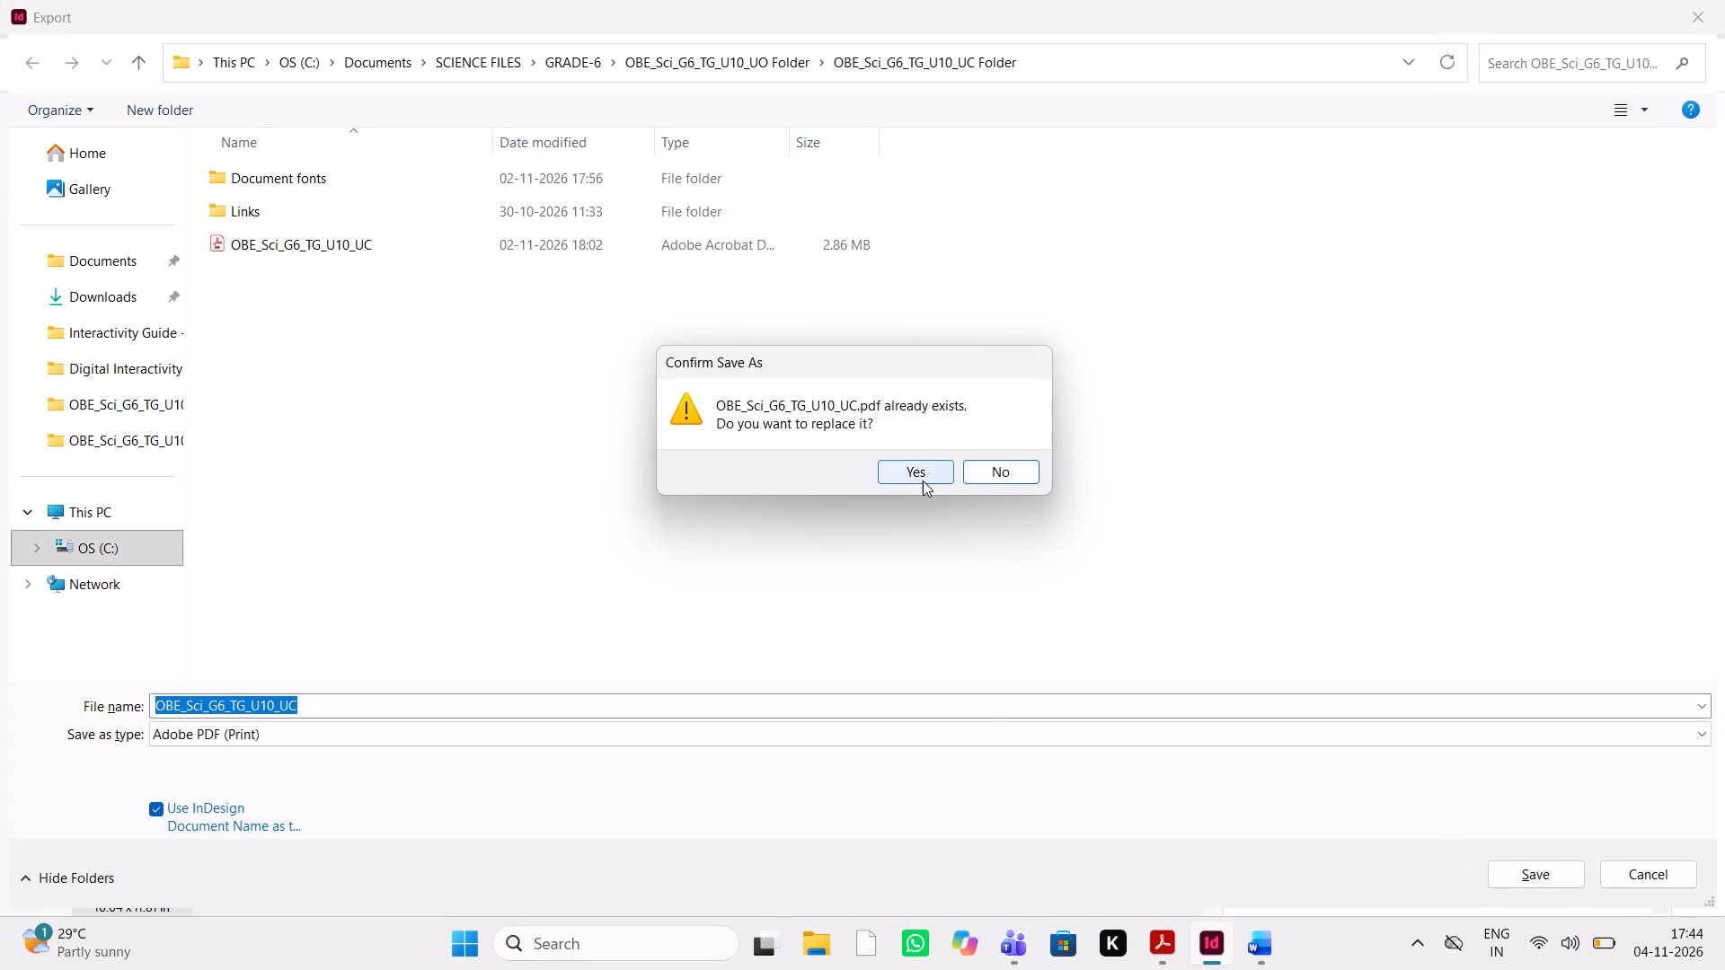
click(923, 481)
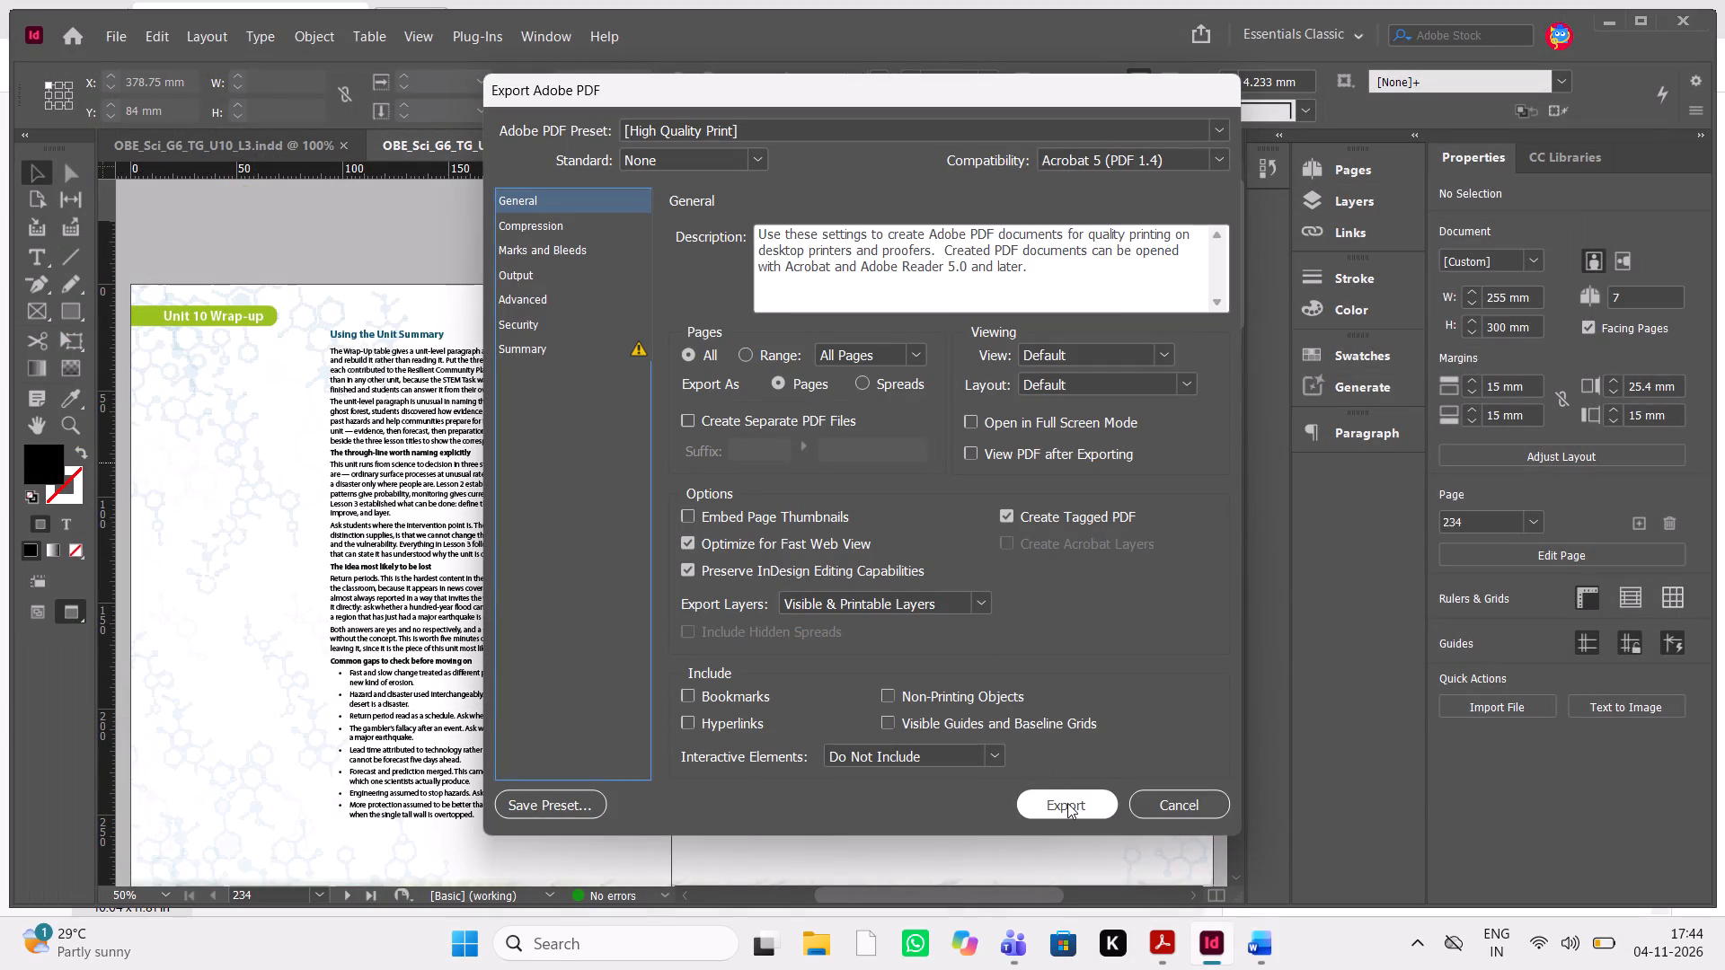
click(1067, 804)
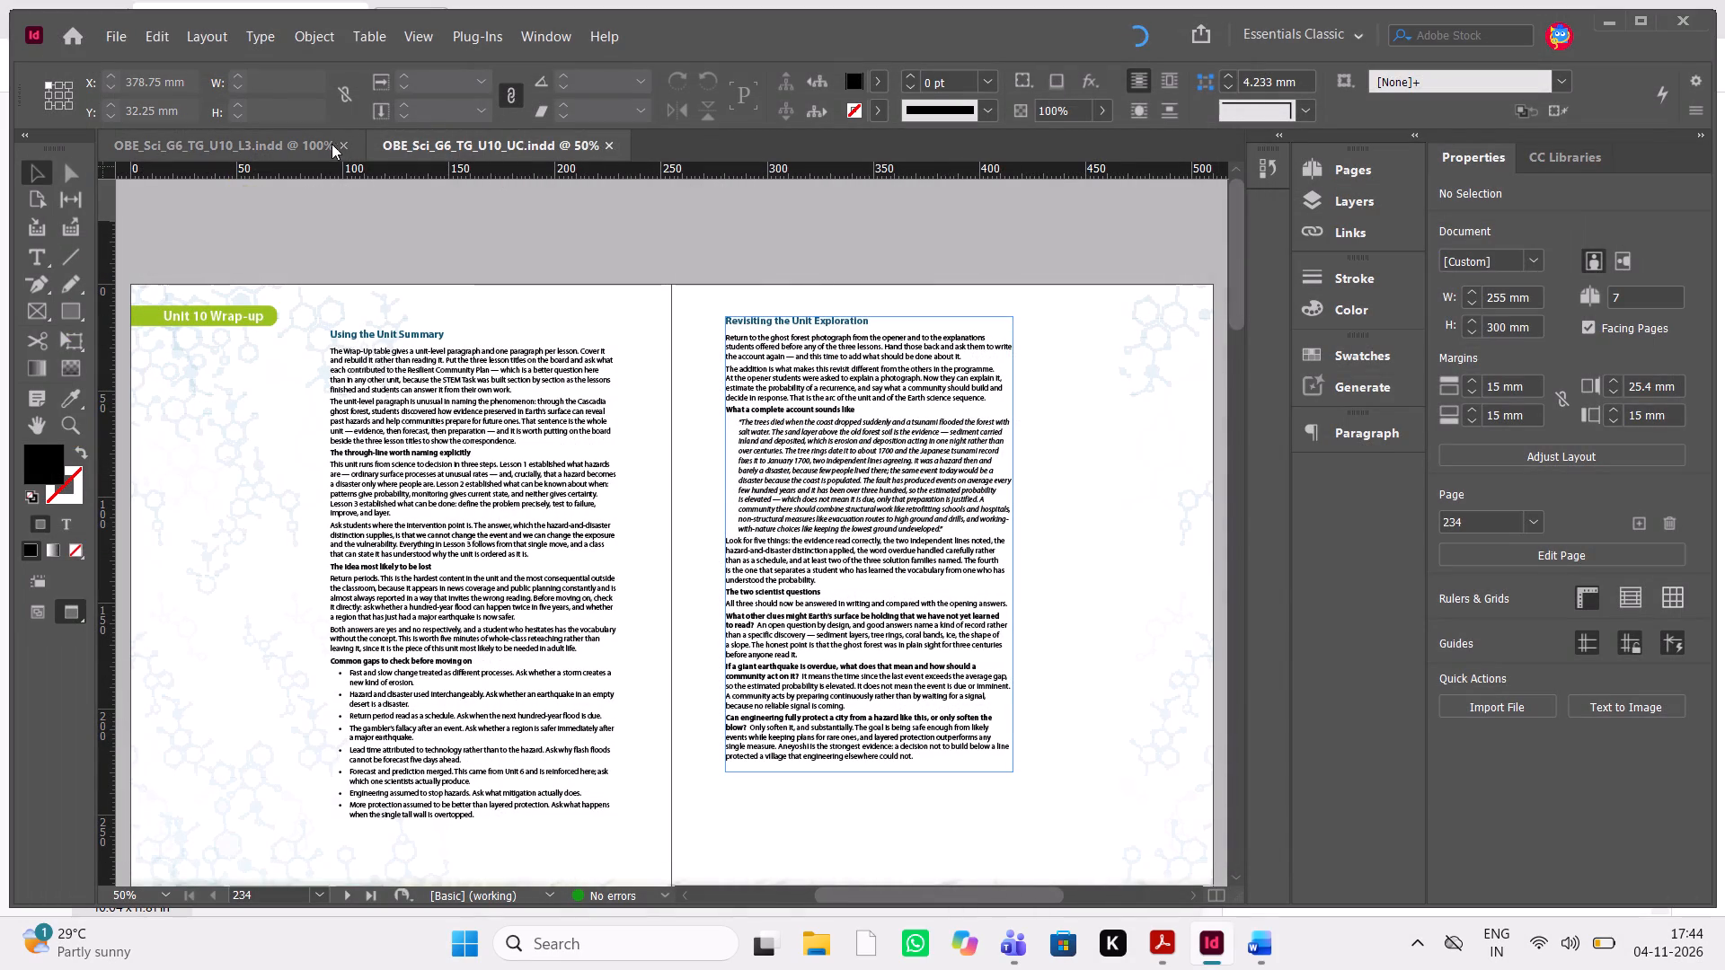
Close the Lesson 3 layout OBE_Sci_G6_TG_U10_L3.
click(341, 144)
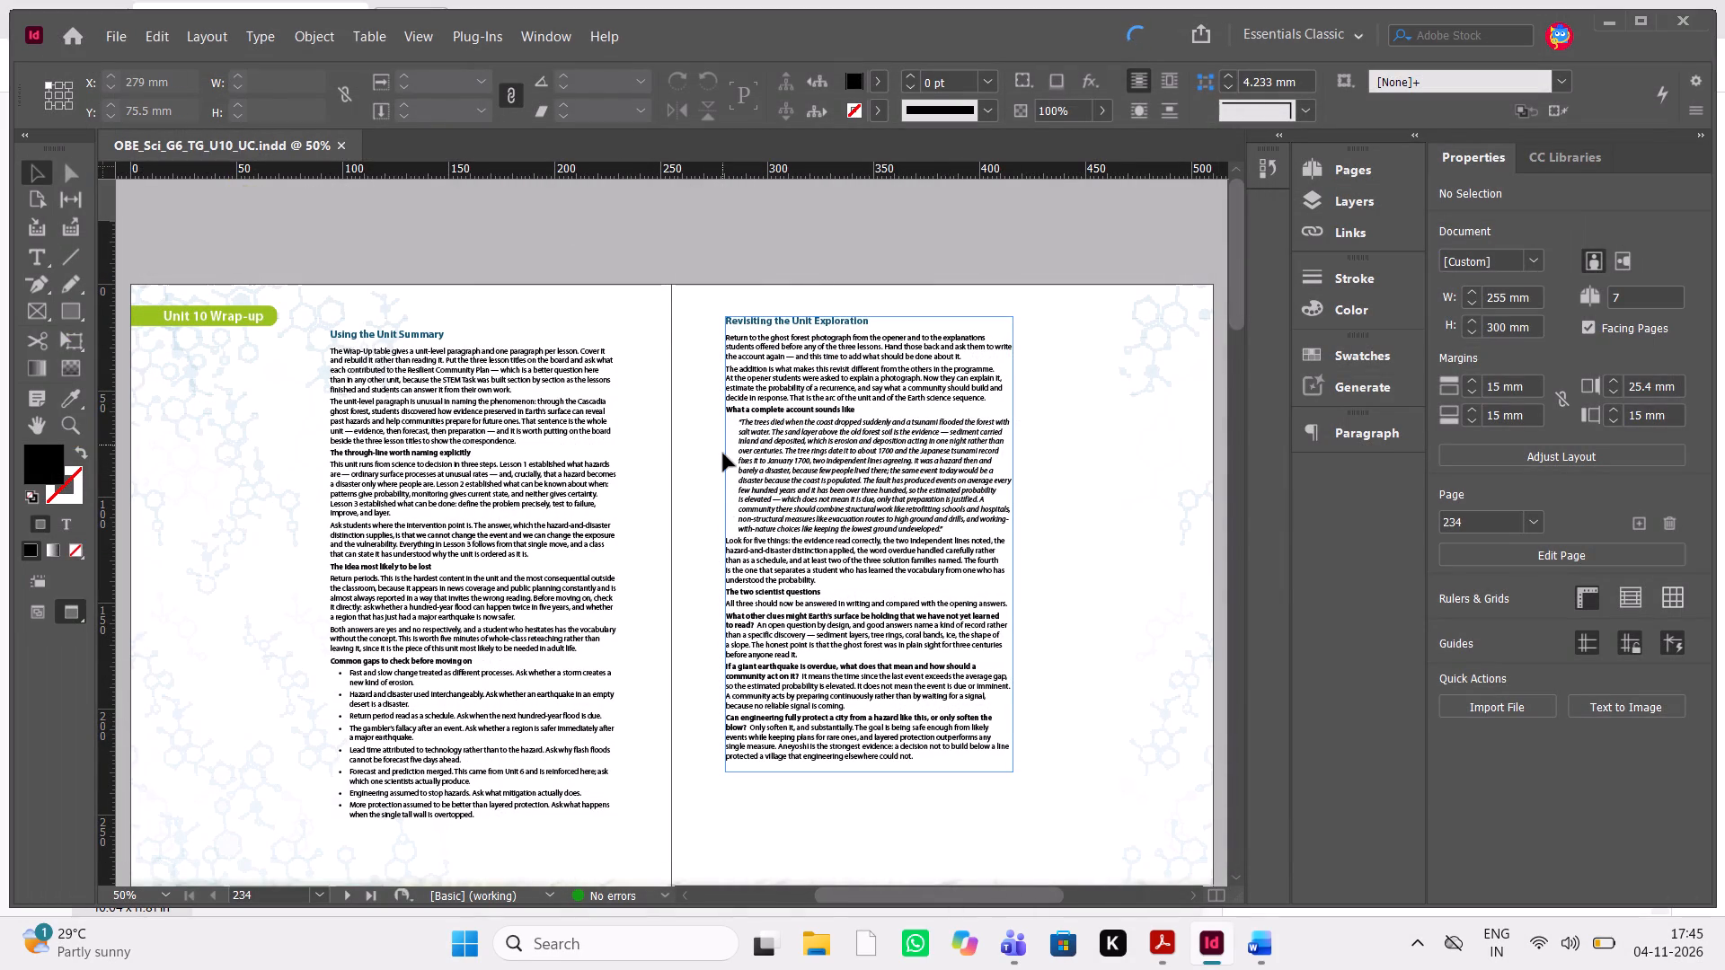
In File Explorer, delete the compressed archives OBE_Sci_G6_TG_U10_UO Folder and OBE_Sci_KSA_G6_TG_U9_ from Documents > SCIENCE FILES > GRADE-6.
click(816, 938)
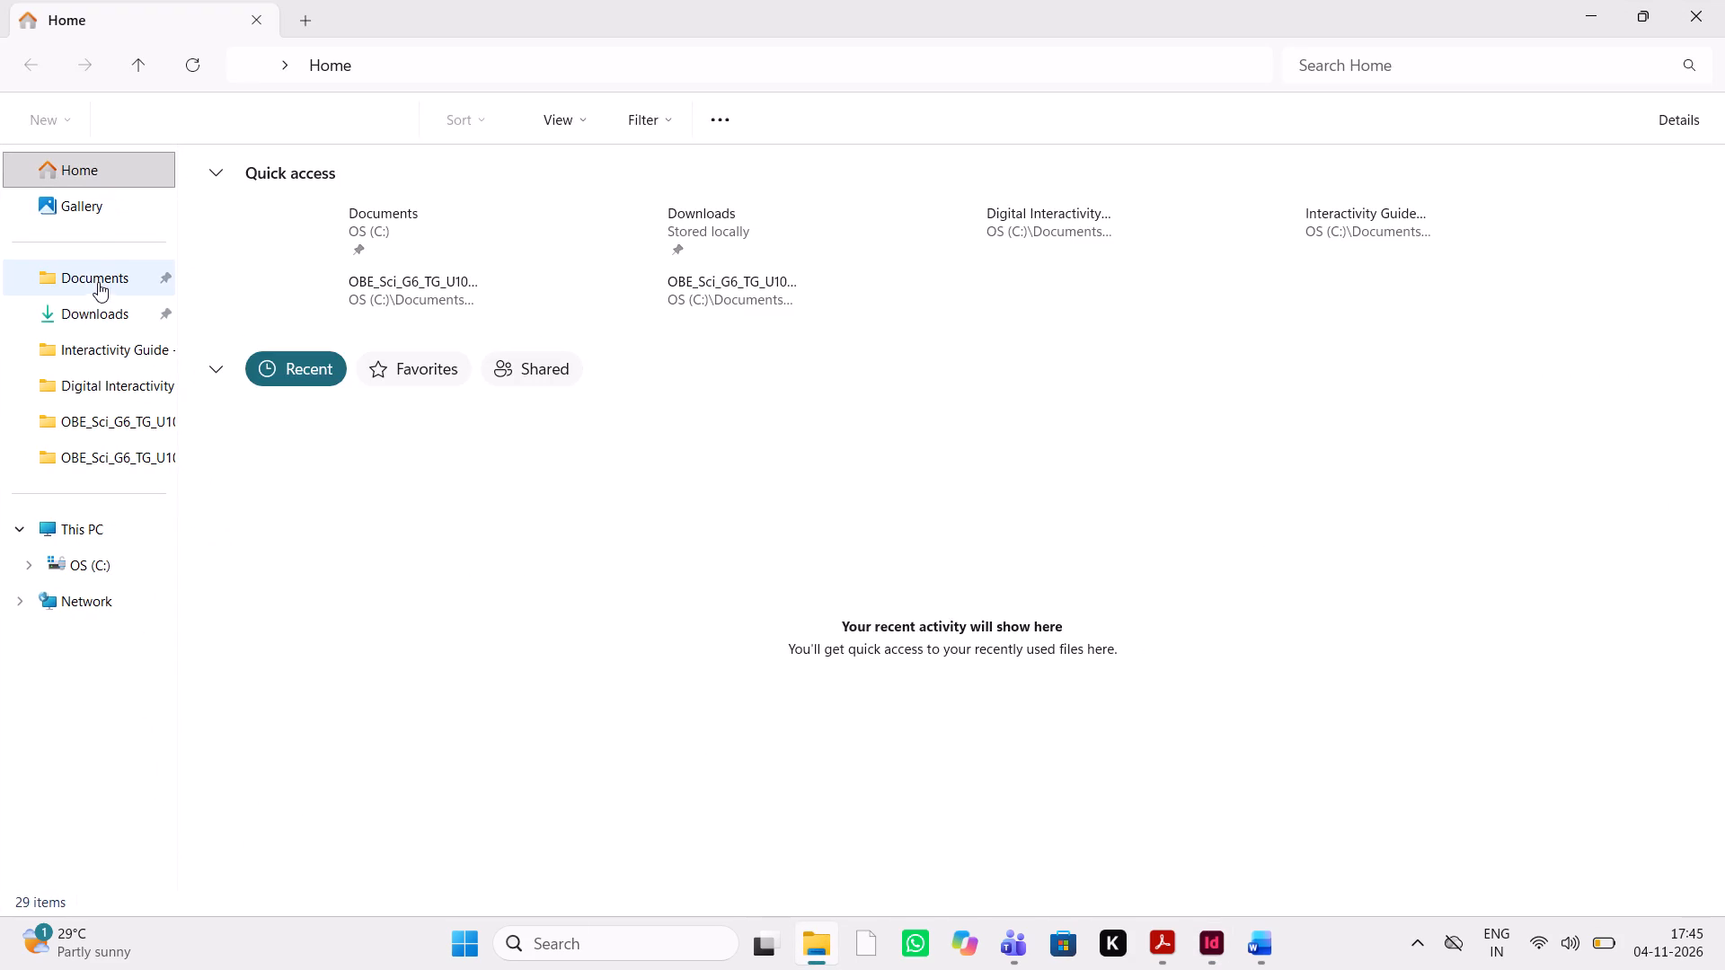
click(100, 285)
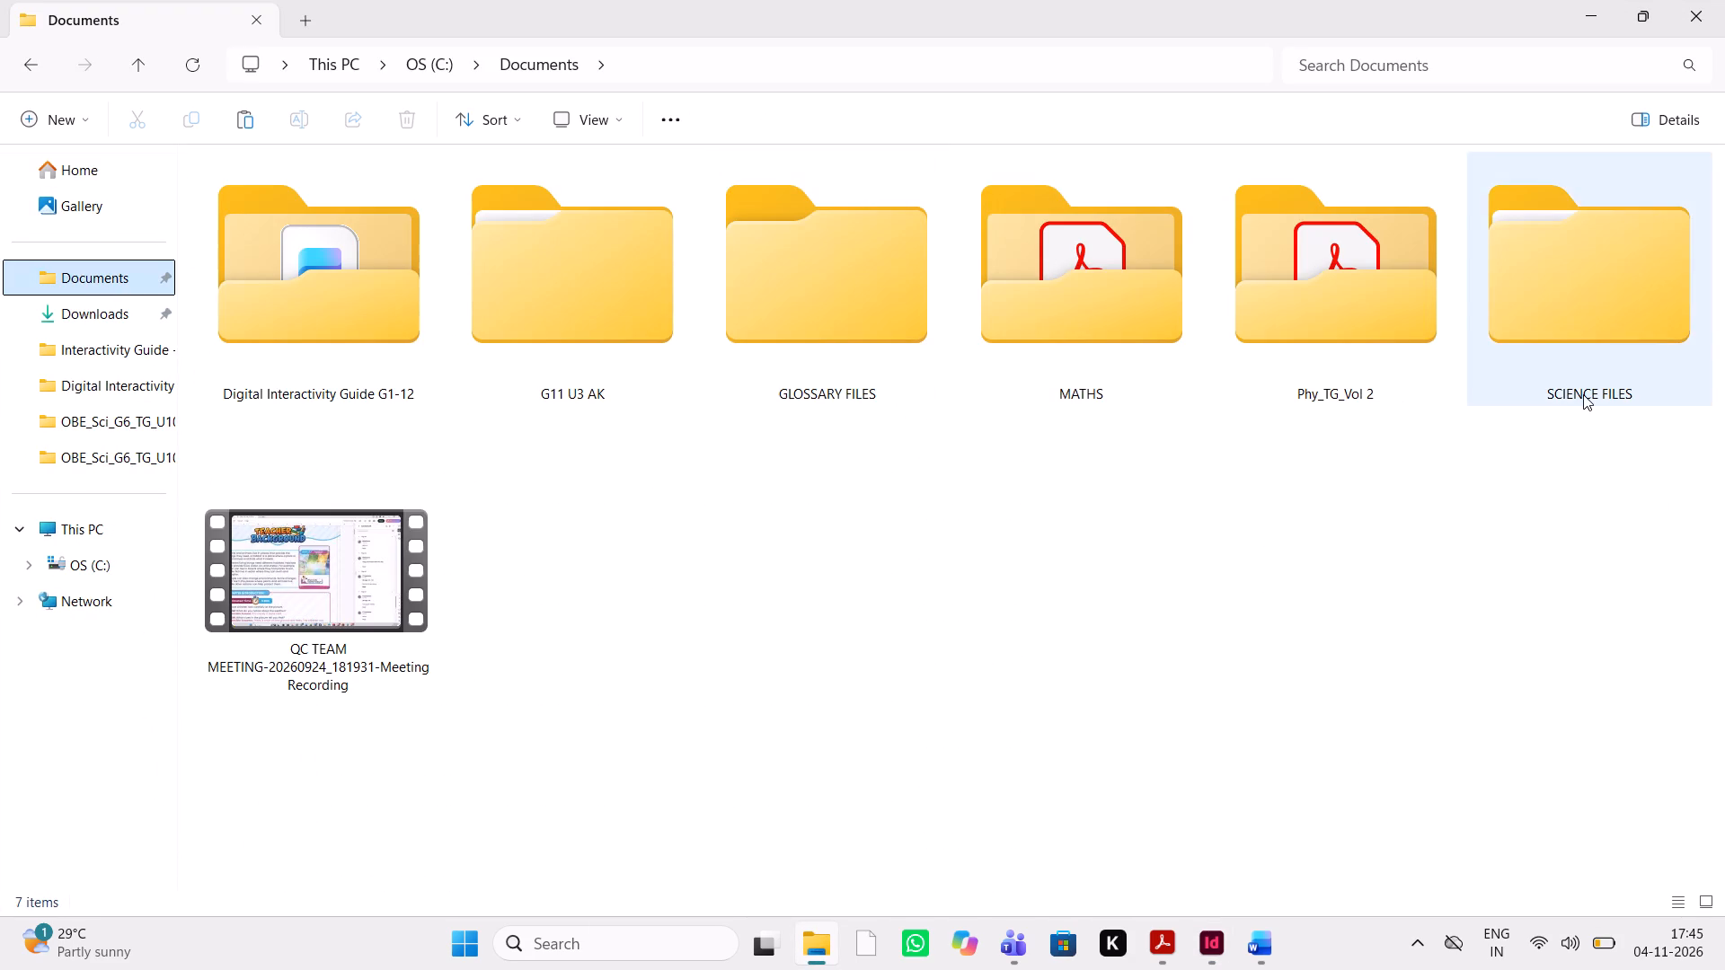
double_click(1583, 394)
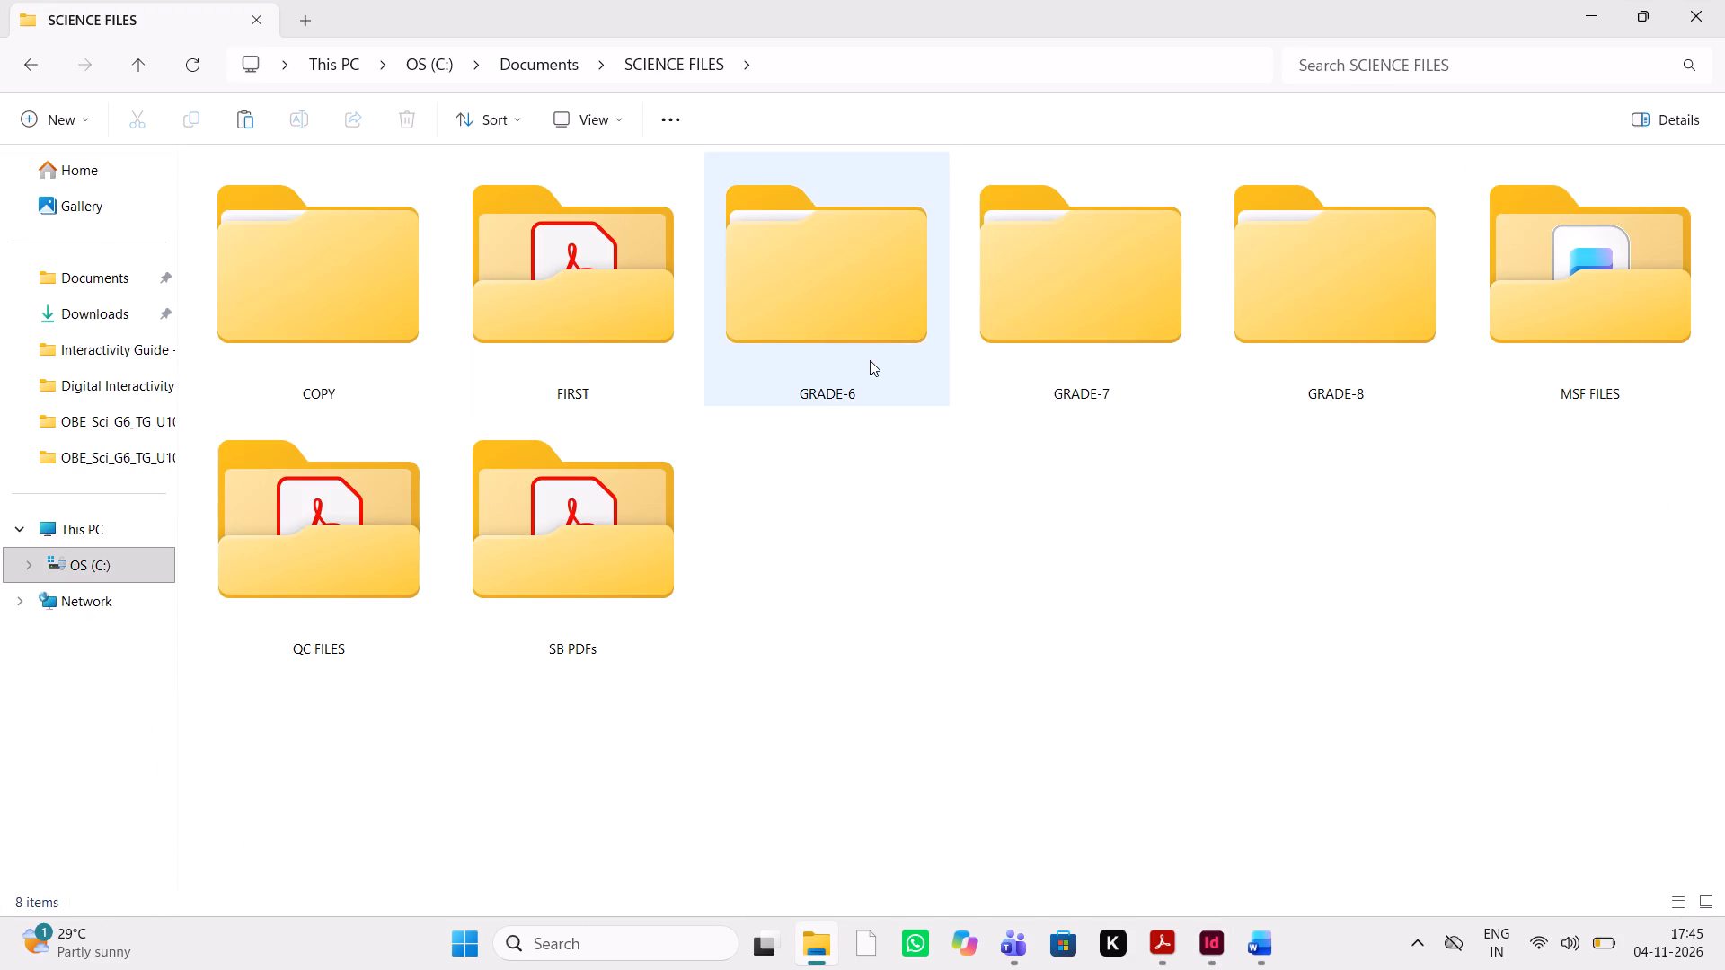
double_click(870, 360)
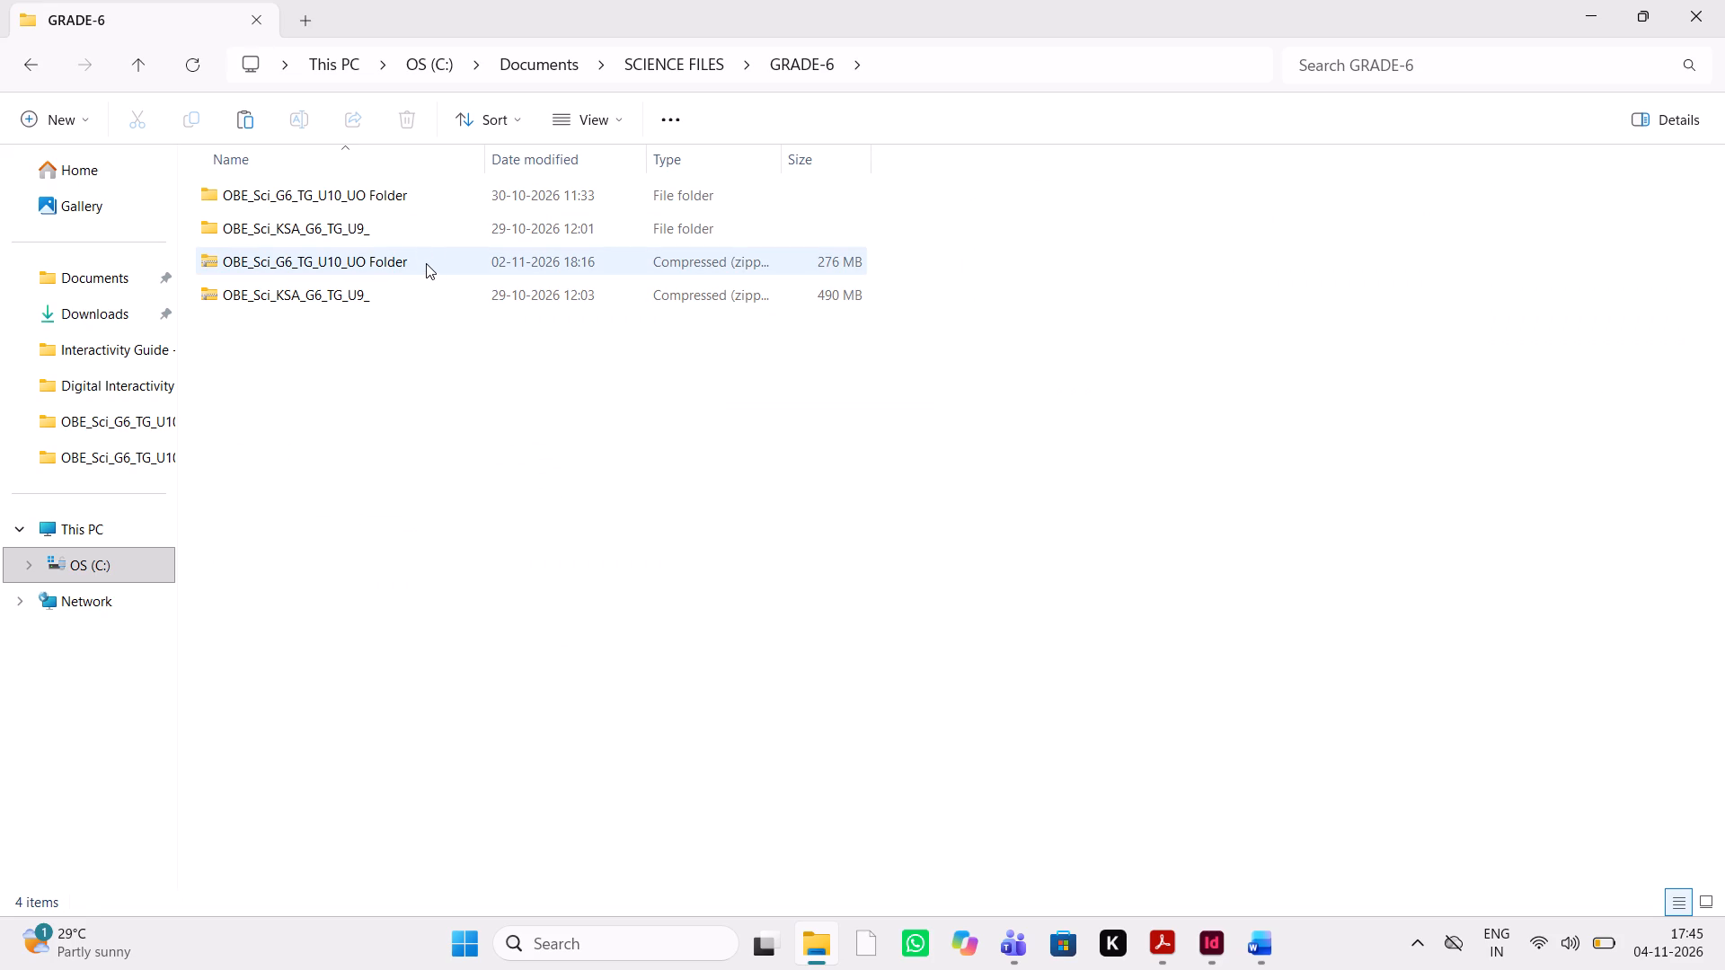
click(426, 263)
key(Delete)
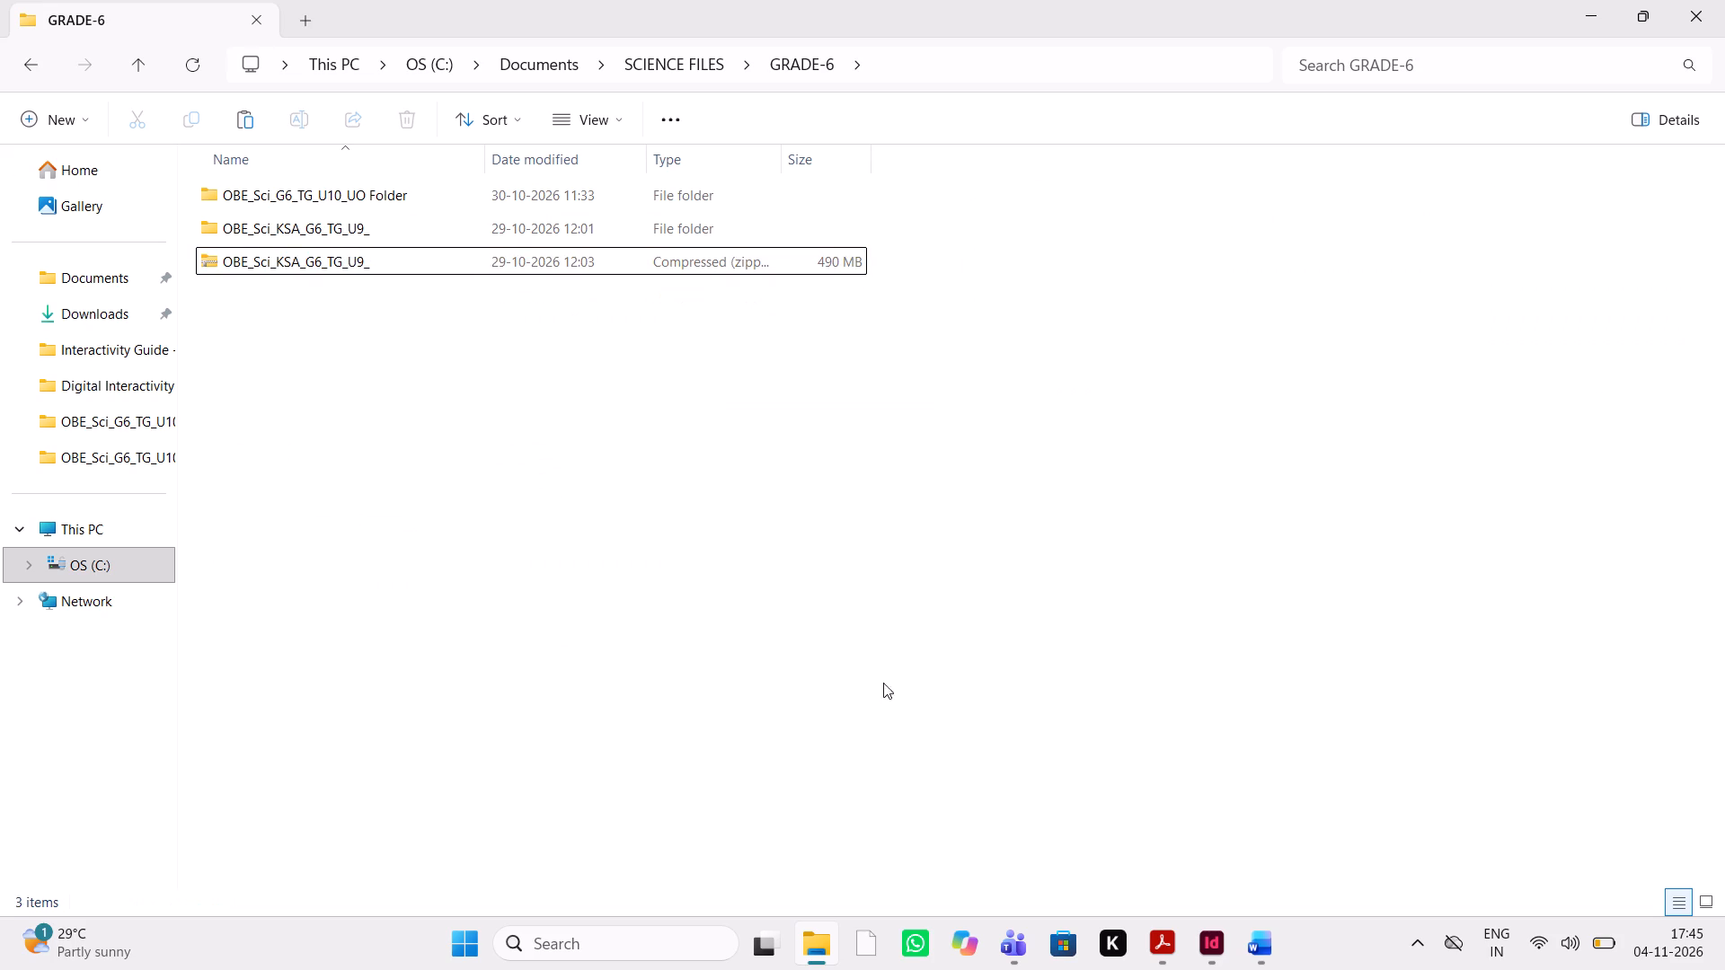
click(792, 693)
click(502, 244)
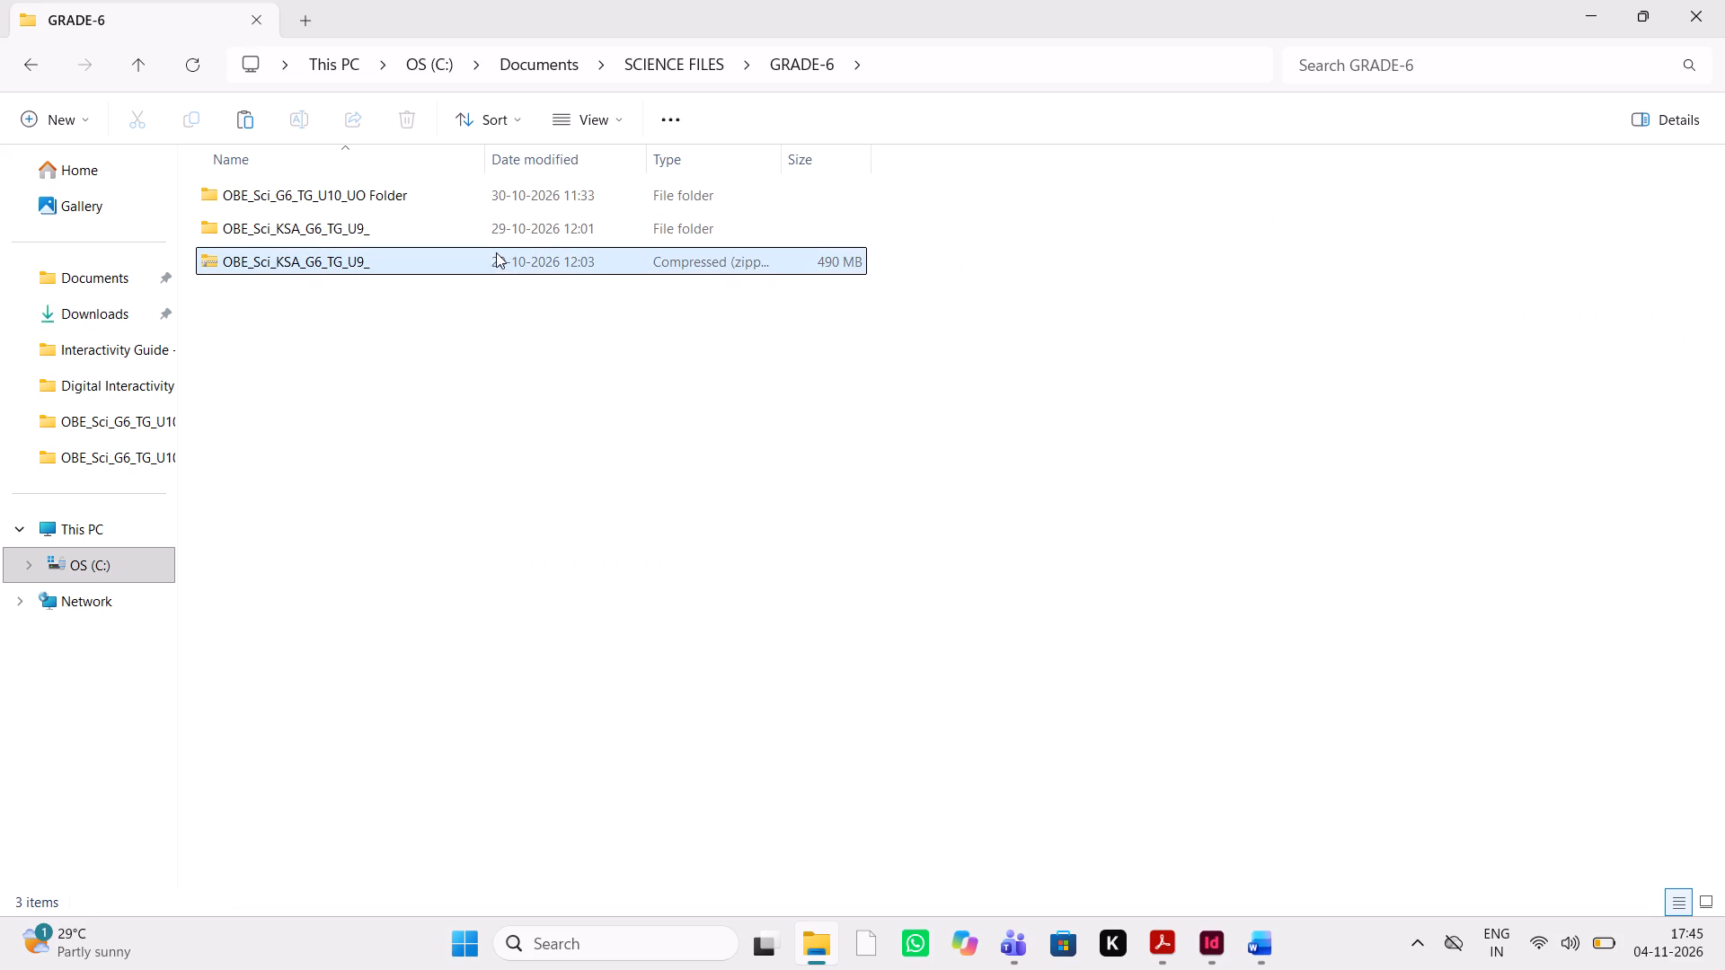
click(494, 256)
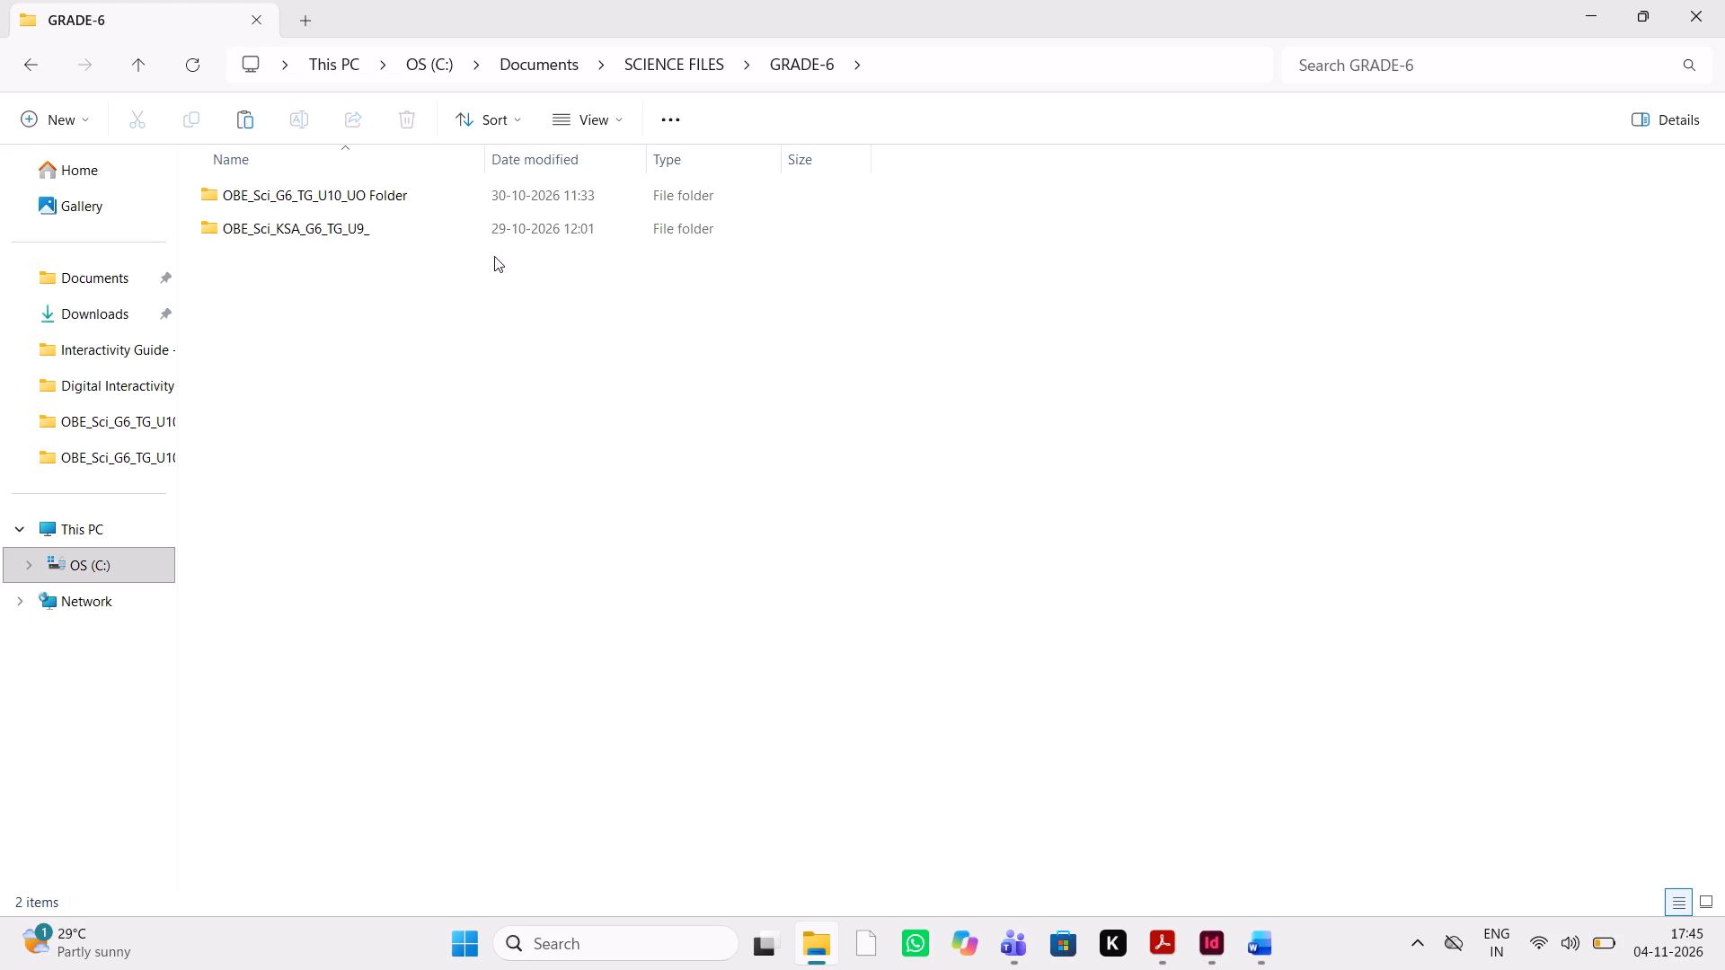
Return to InDesign, close the OBE_Sci_G6_TG_U10_UC layout and quit the program.
click(1227, 944)
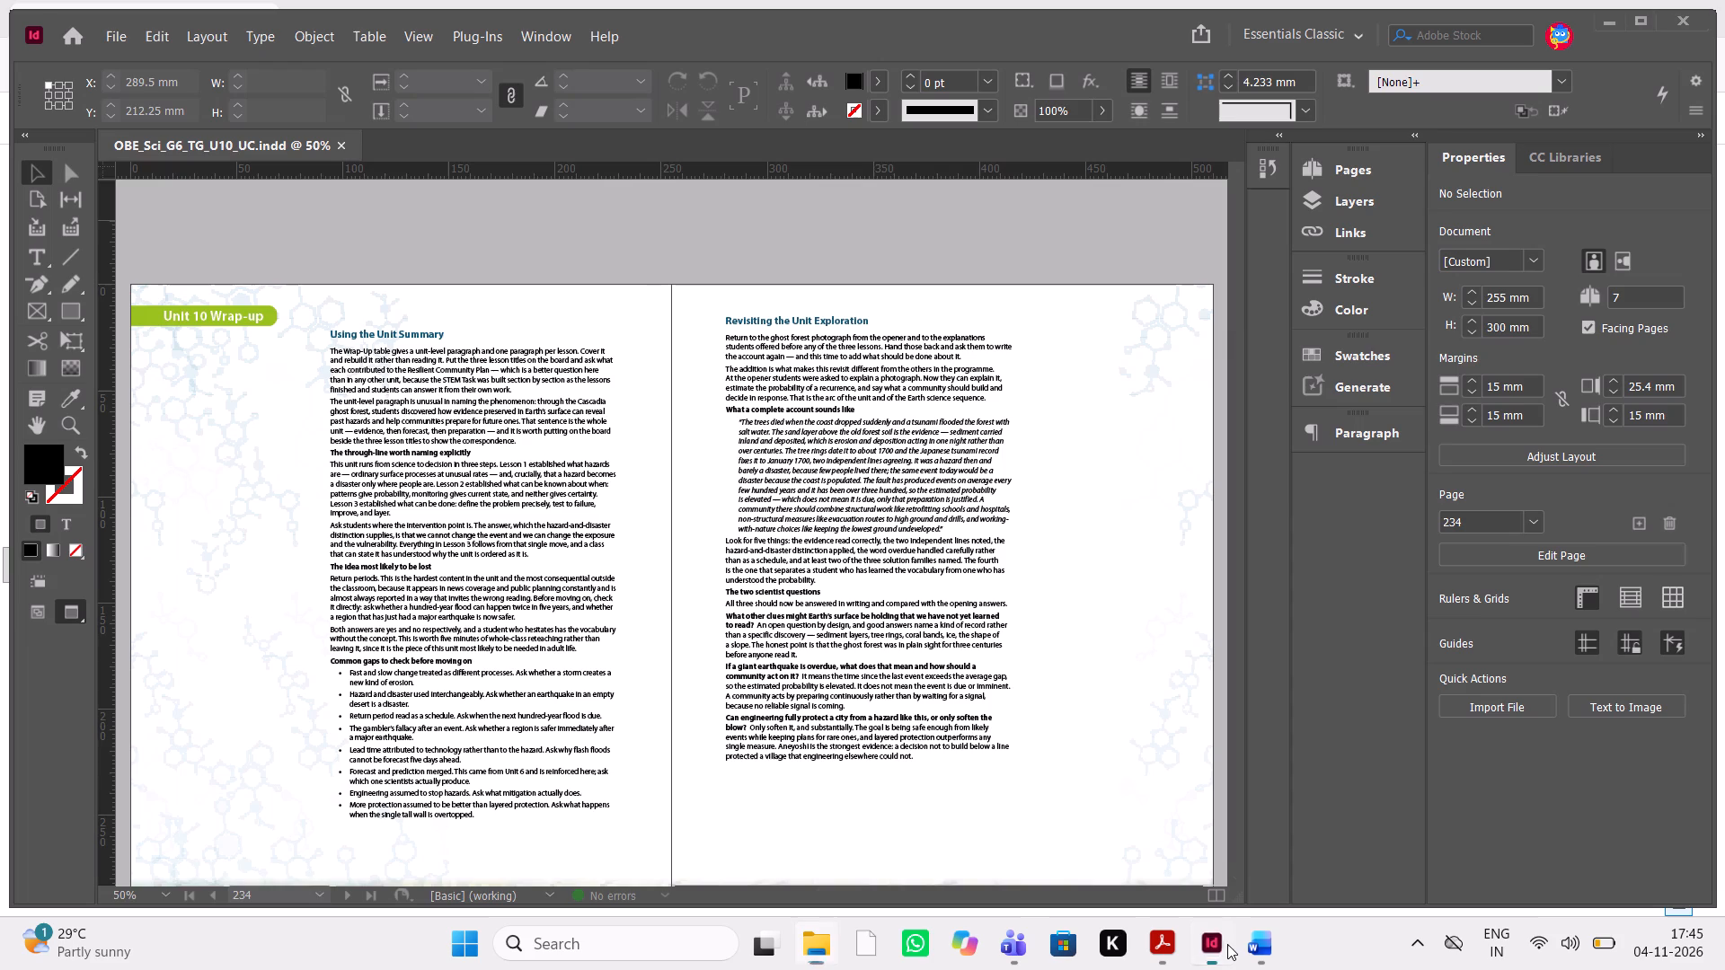
click(341, 146)
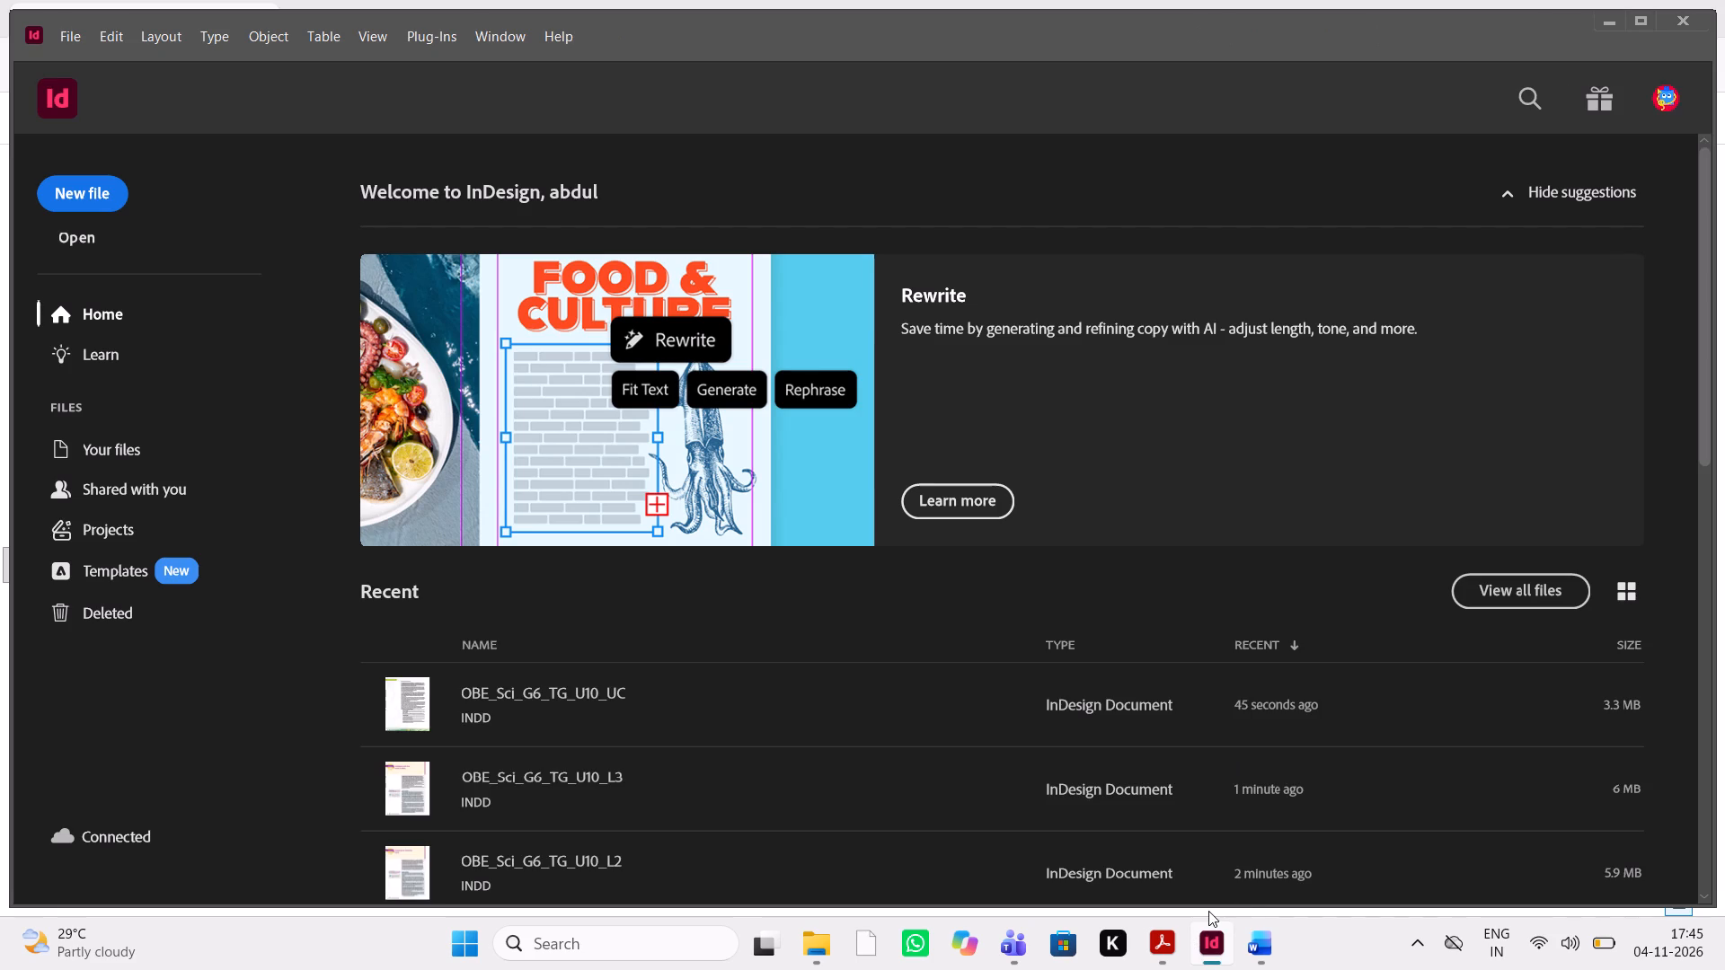
key(alt+F4)
click(1693, 22)
triple_click(1693, 22)
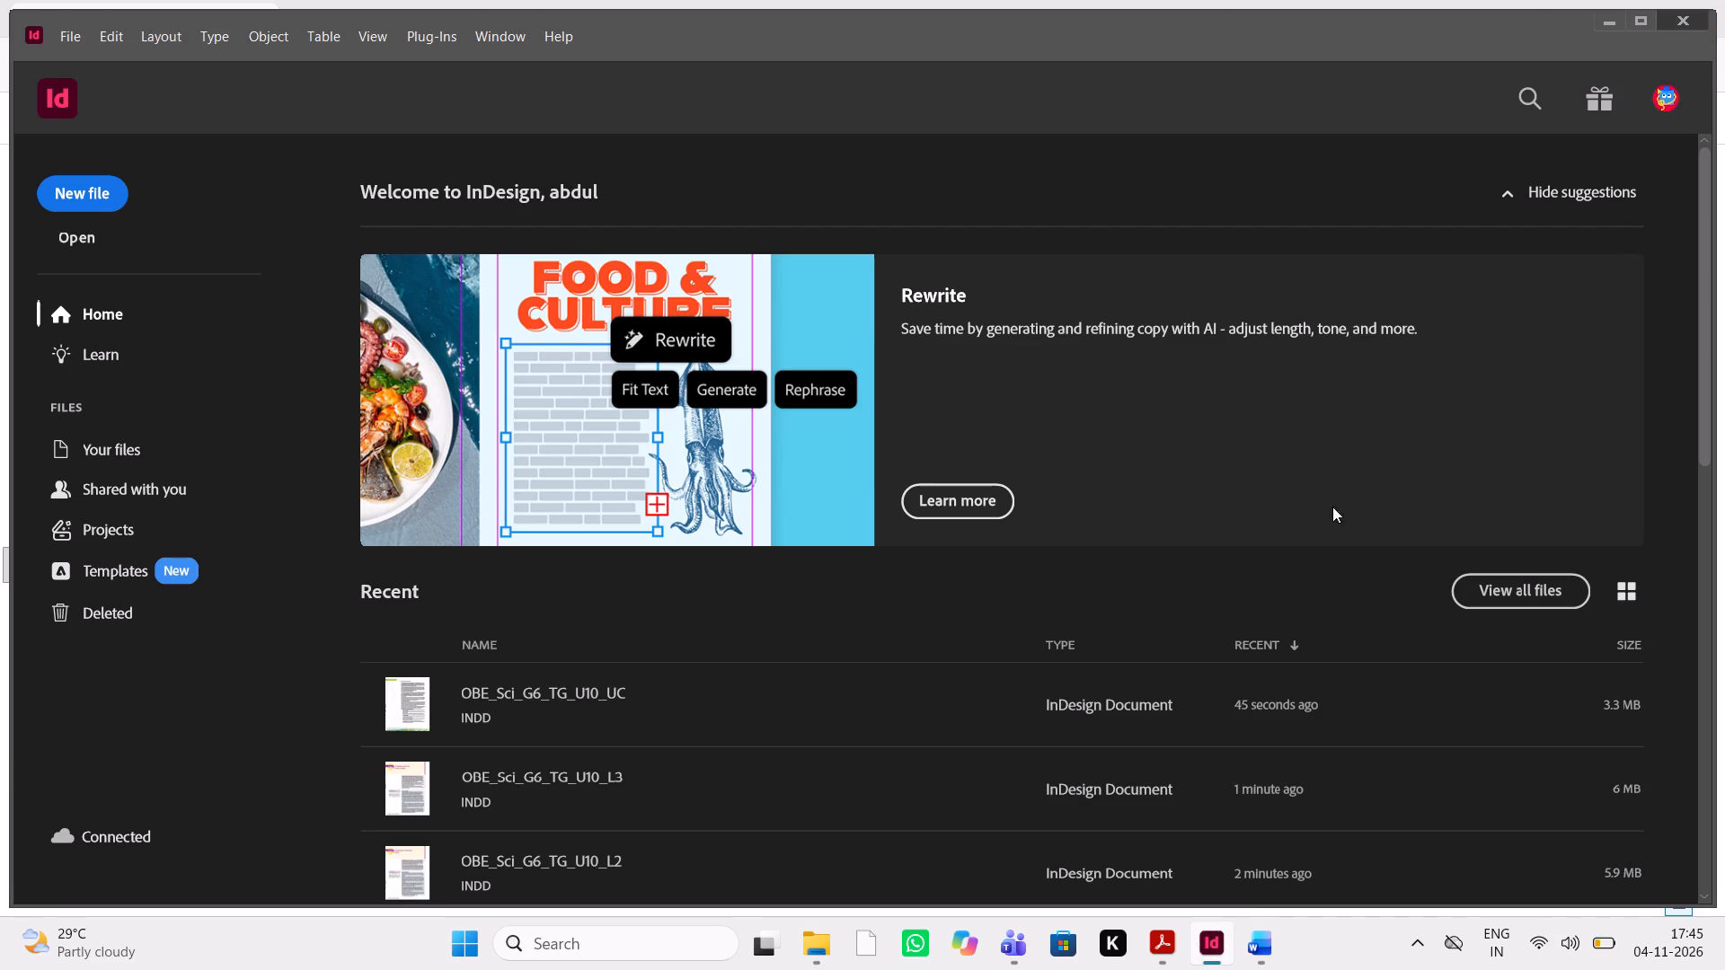
Switch to Acrobat and close the reviewer's commented OBE_Sci_G6_TG_U10 PDF without saving its changes.
click(1182, 946)
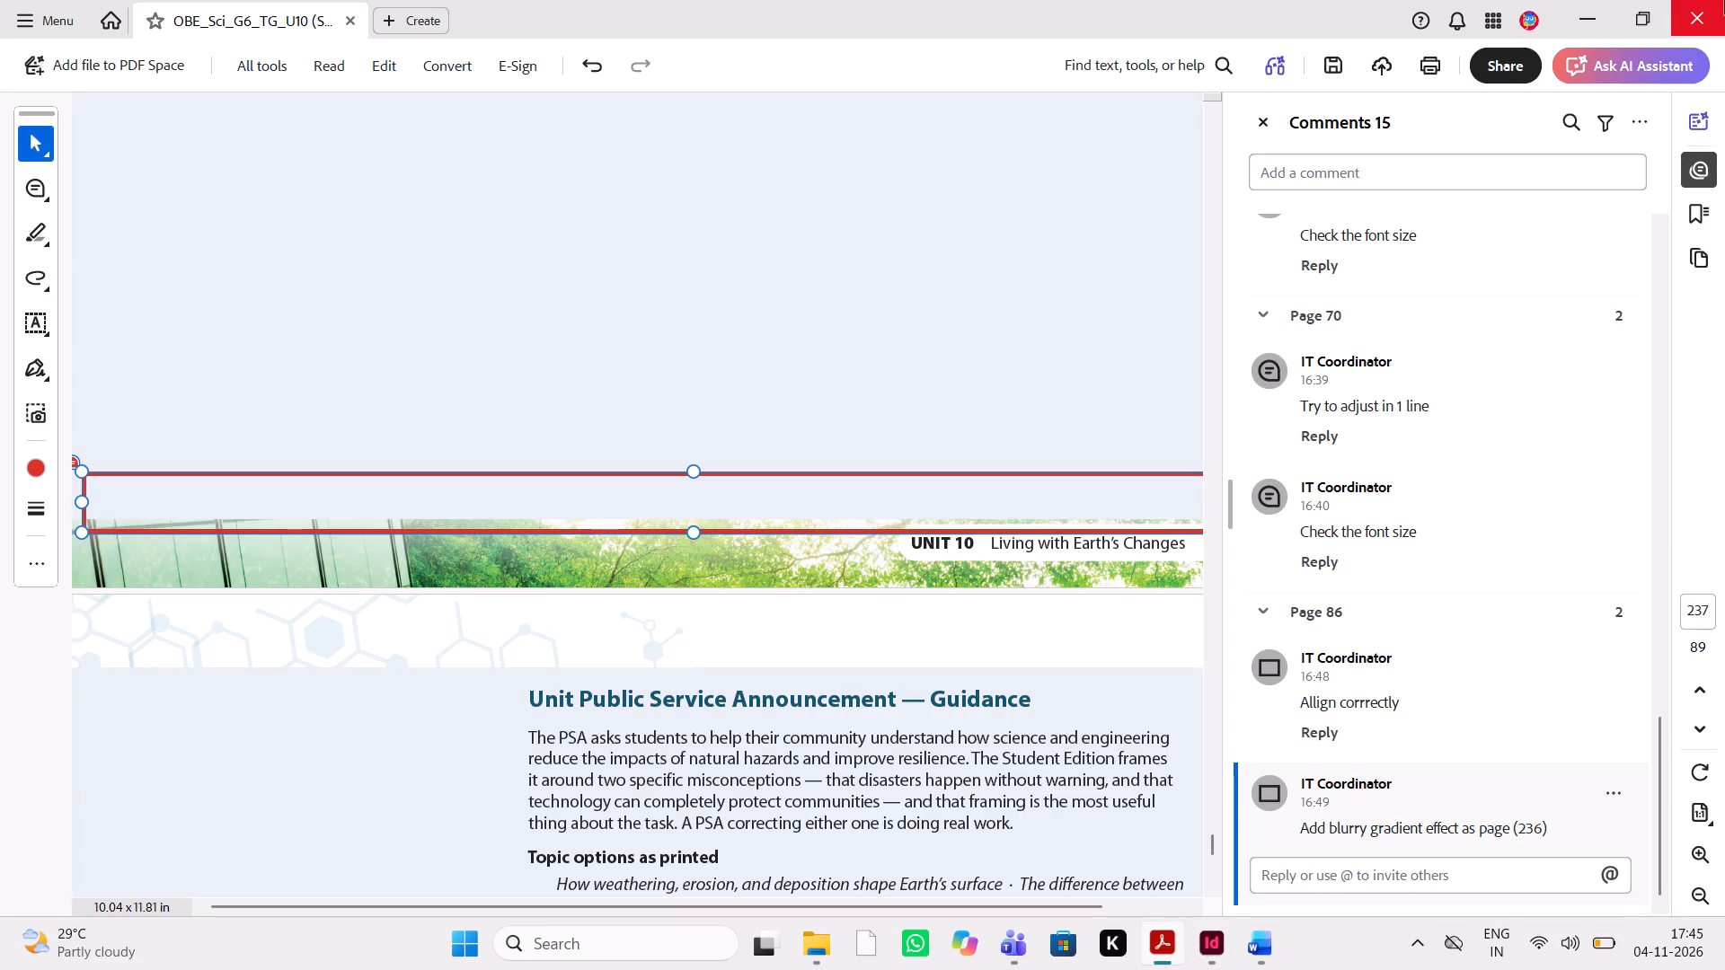
click(1720, 5)
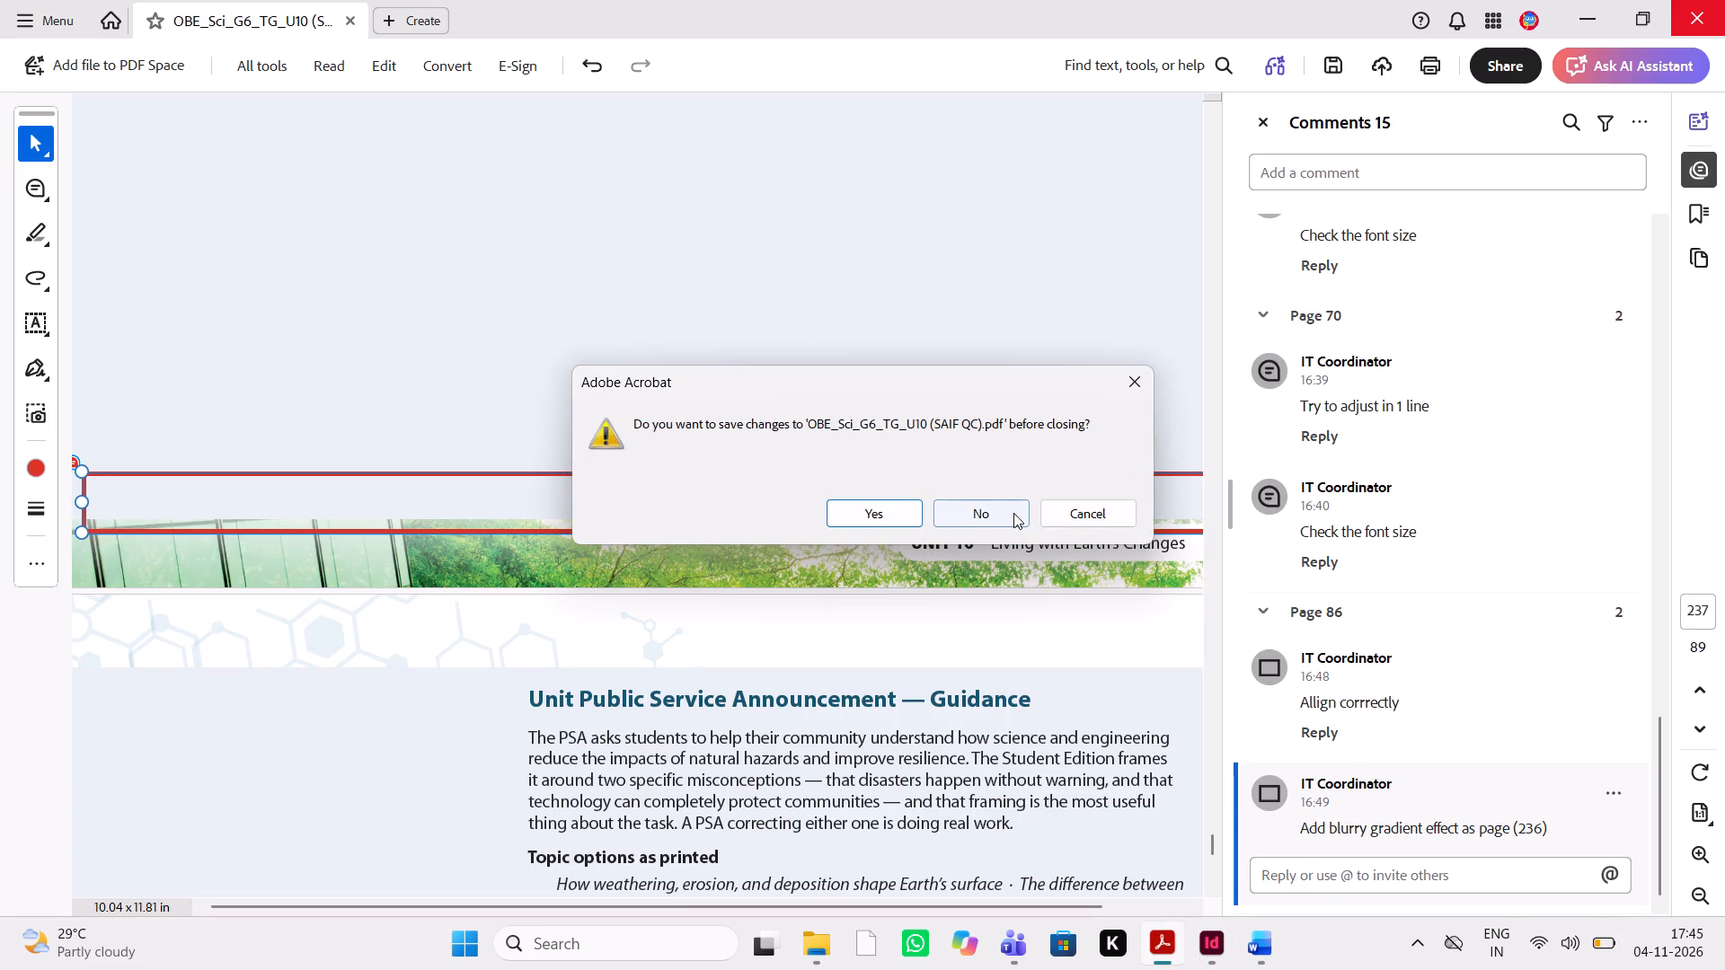
click(1013, 513)
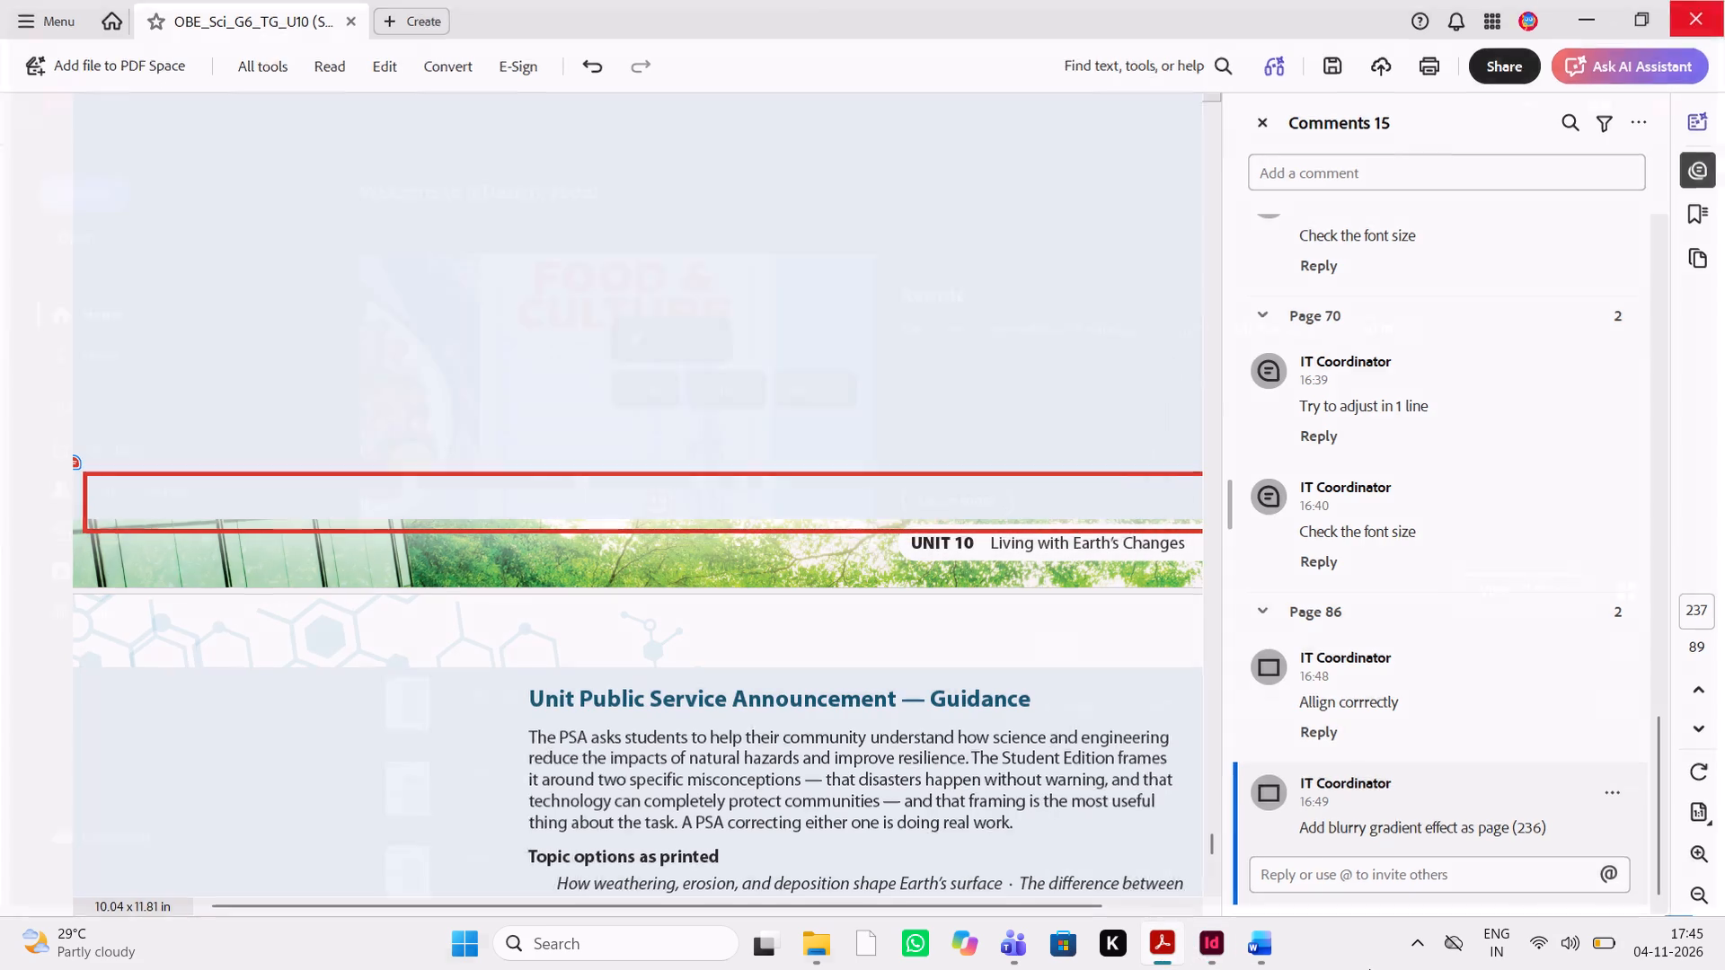
Close the Word manuscript open in Protected View and finish quitting InDesign.
click(1675, 18)
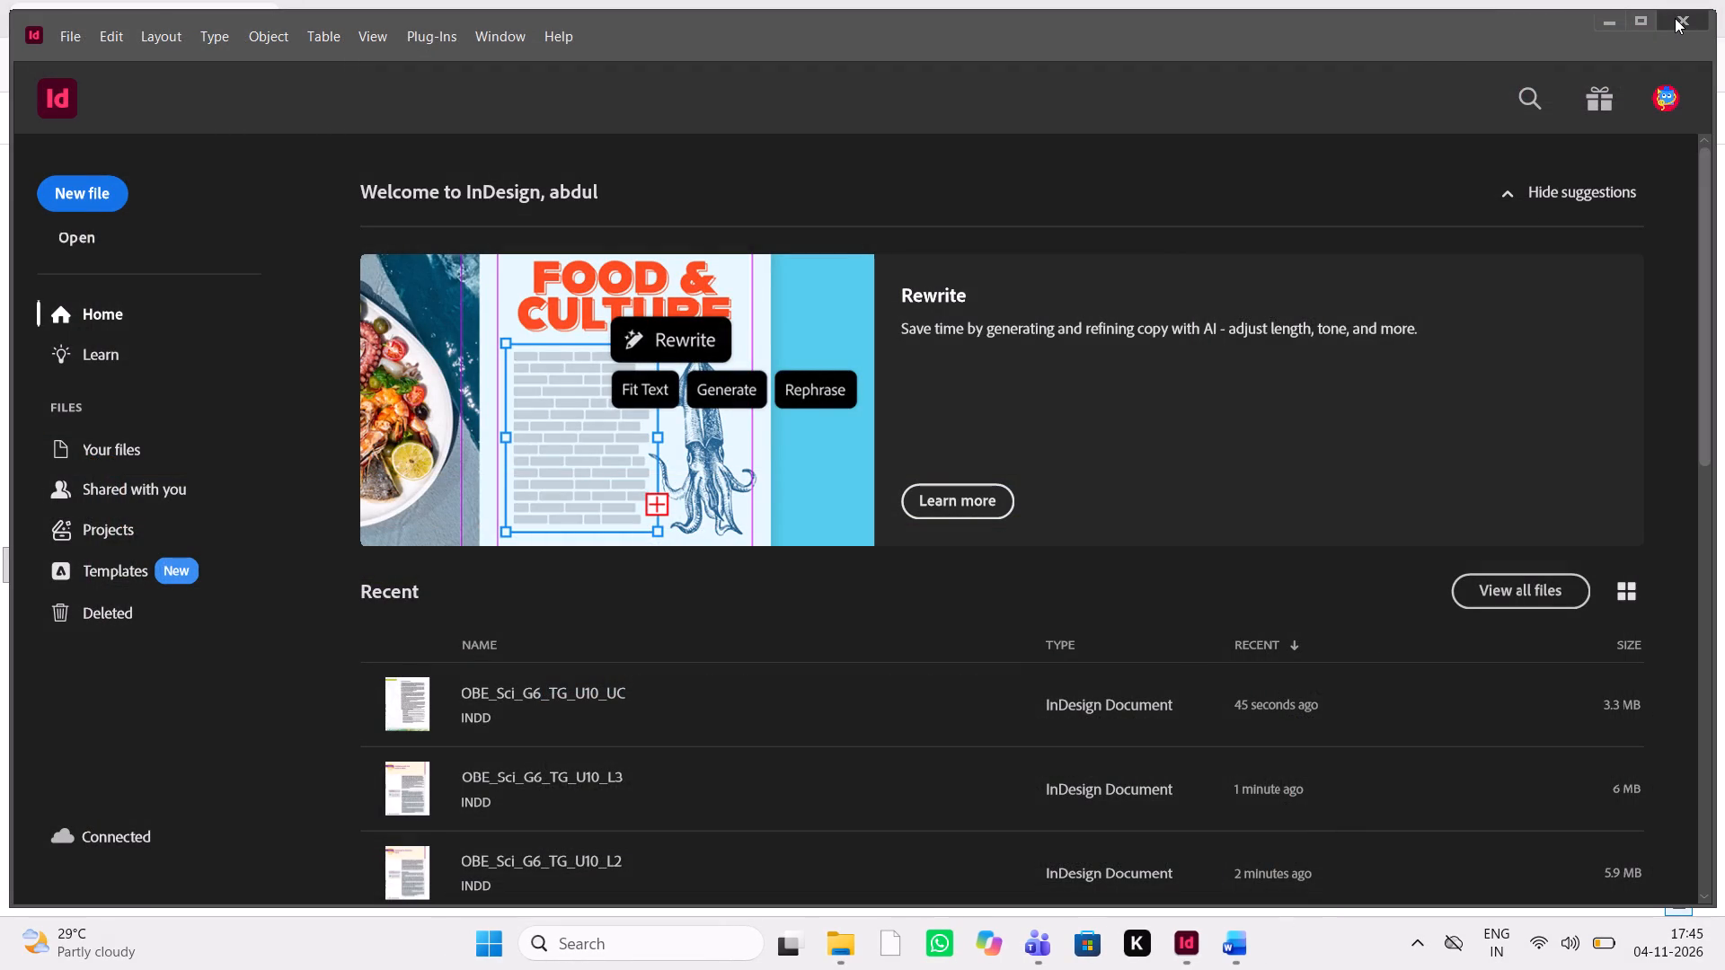
click(1225, 964)
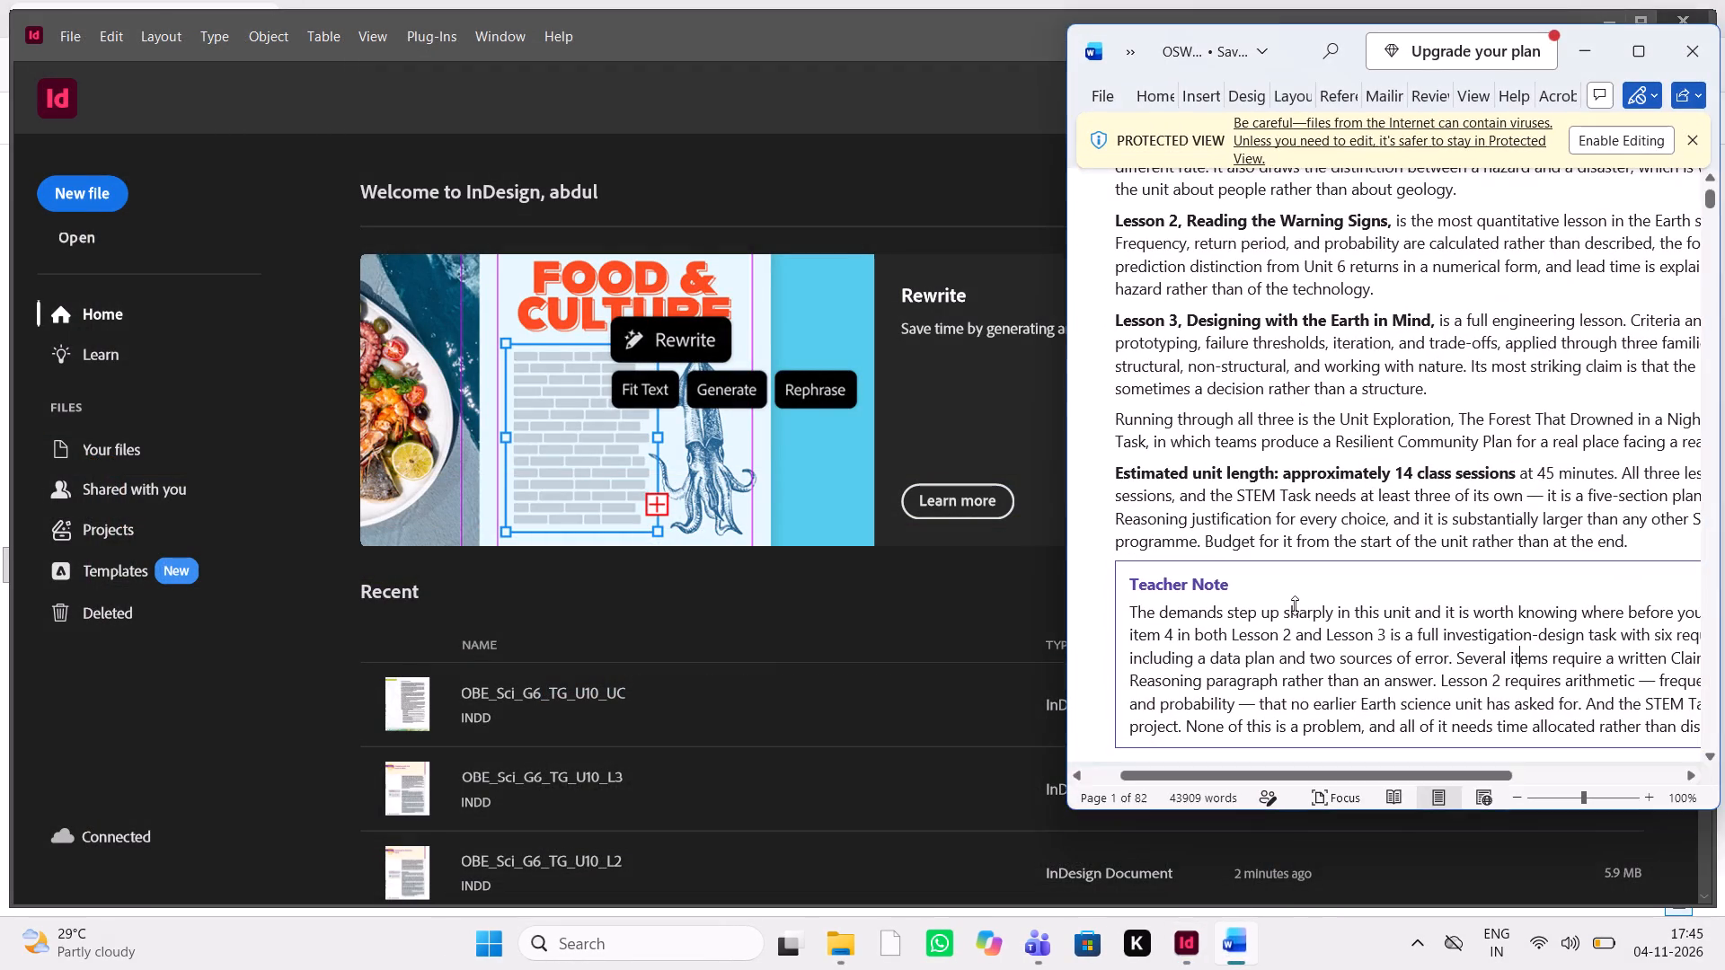
click(1687, 40)
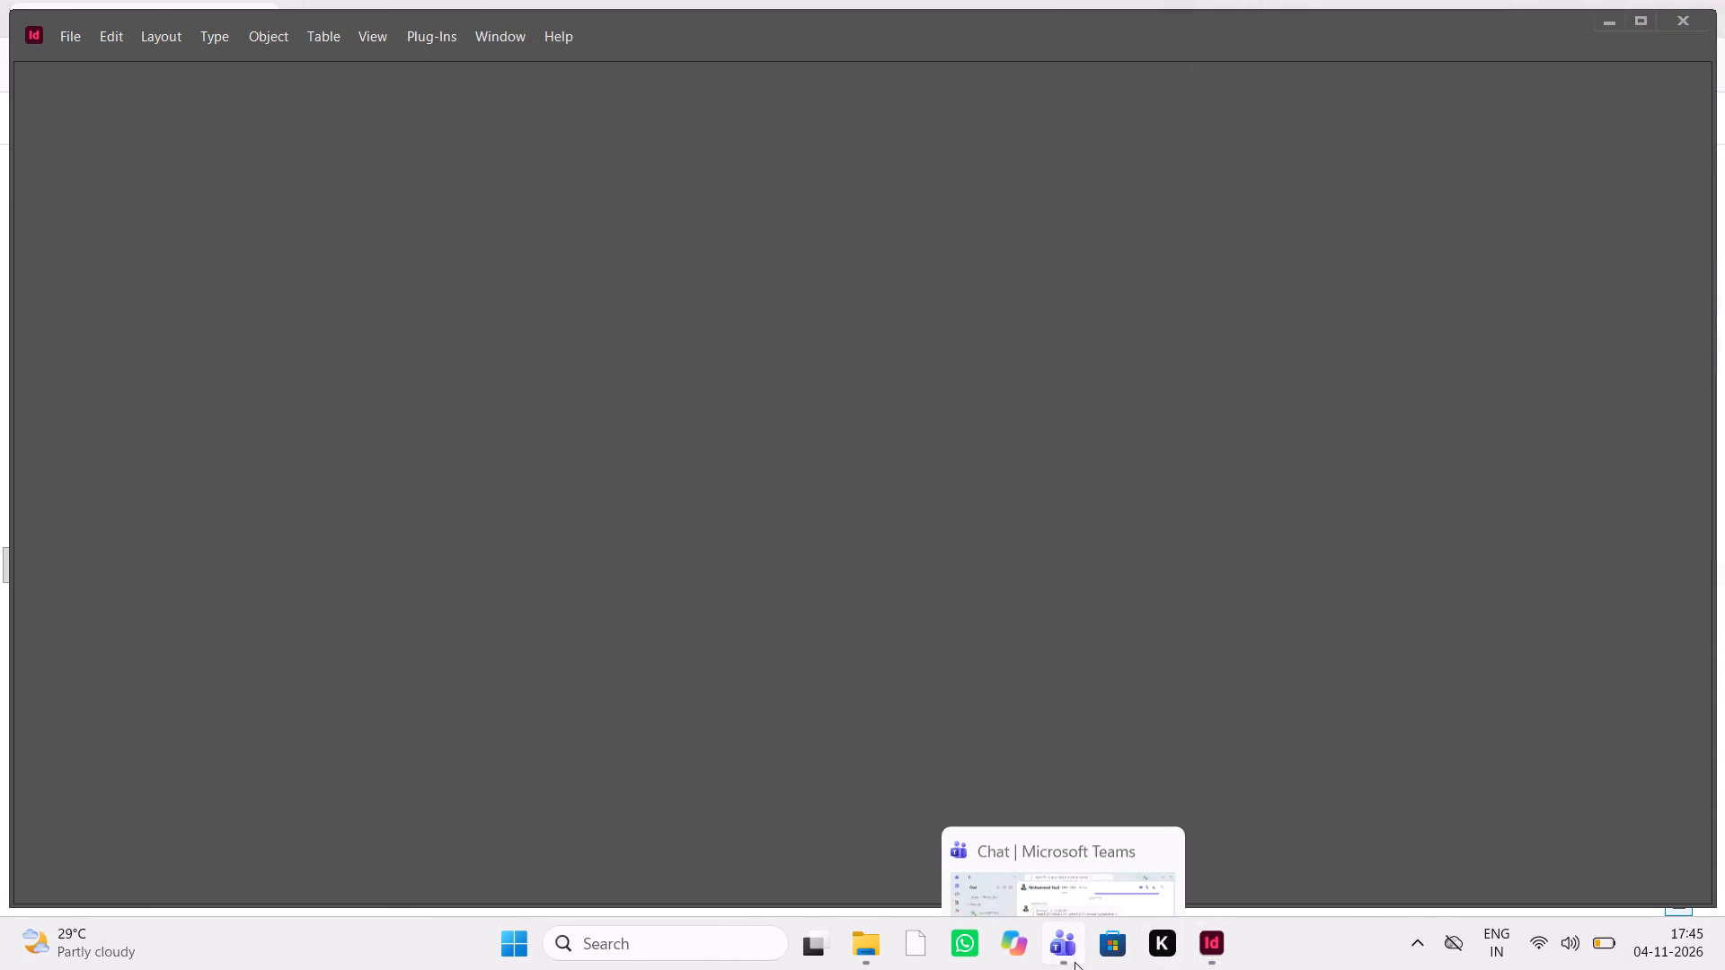
click(1214, 953)
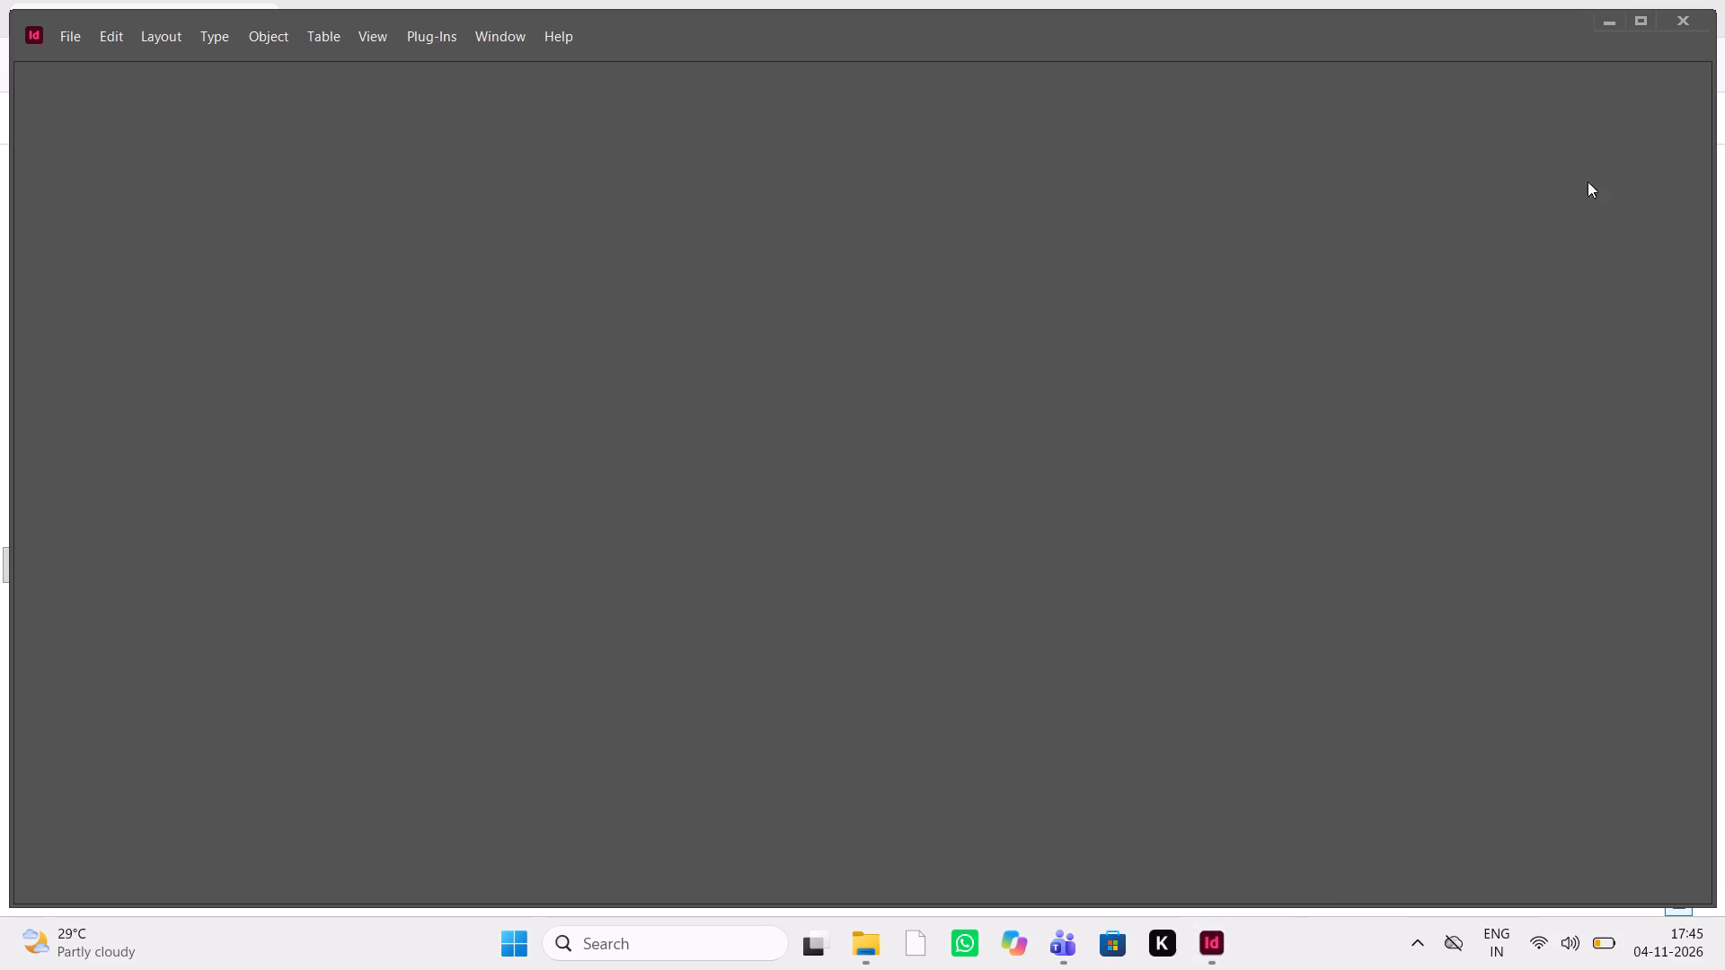
double_click(1692, 24)
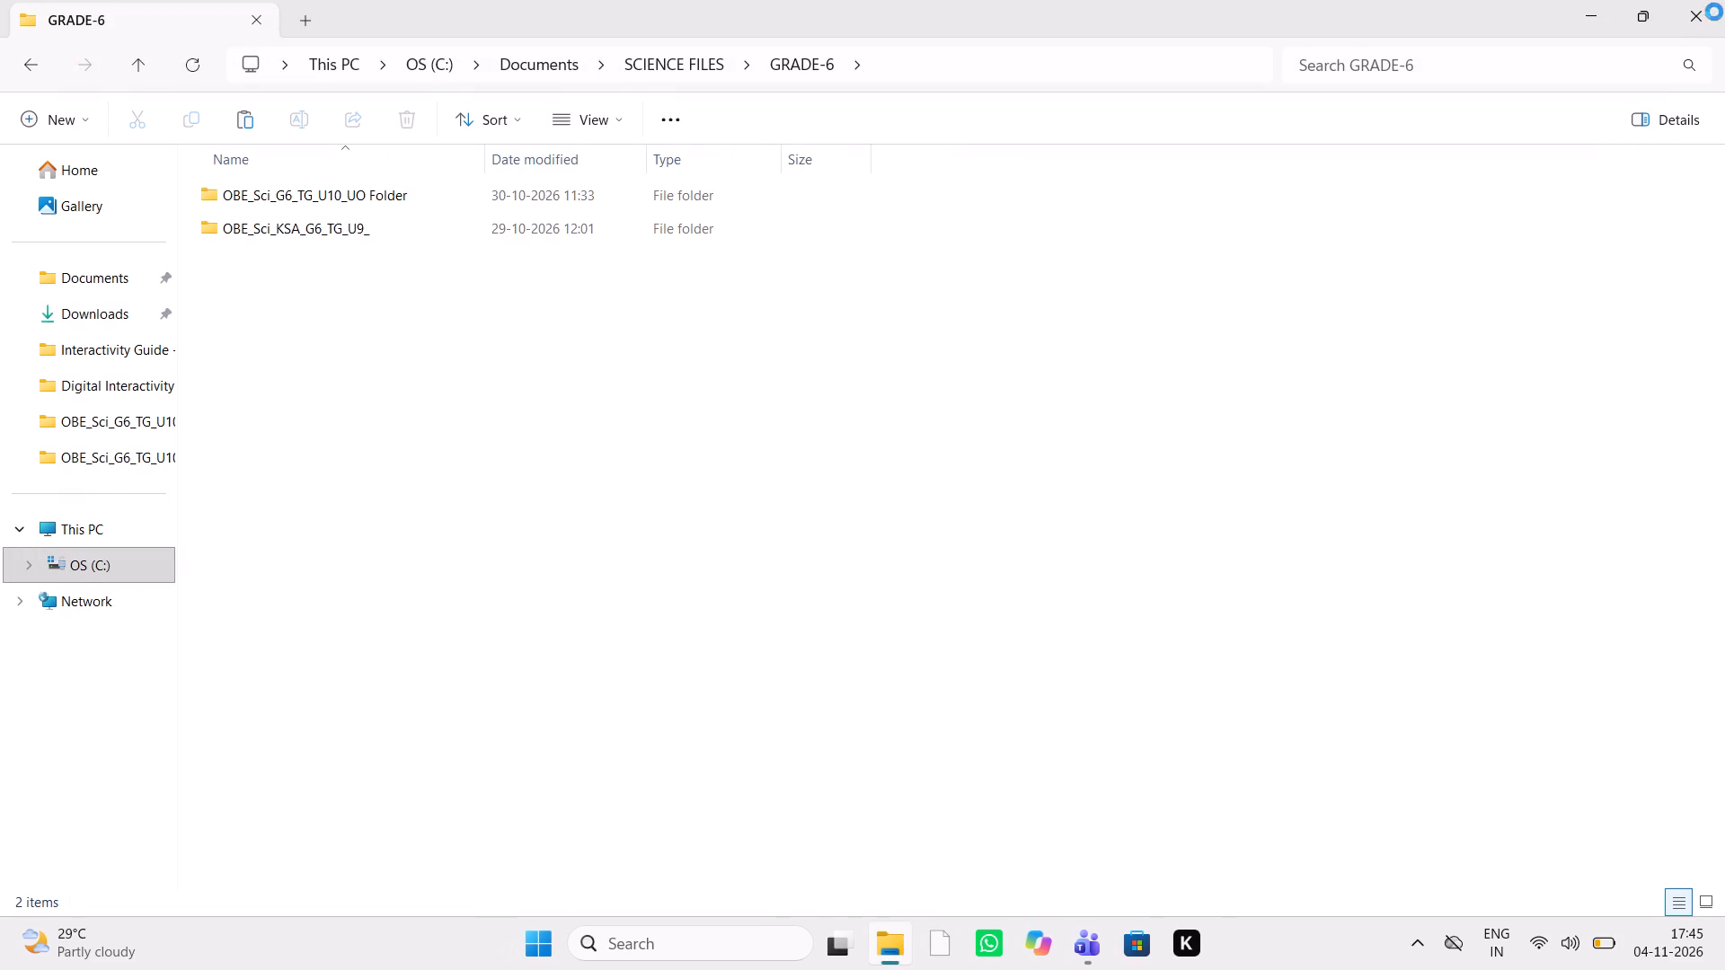
Close the GRADE-6 folder window.
double_click(1705, 18)
key(Escape)
key(Escape)
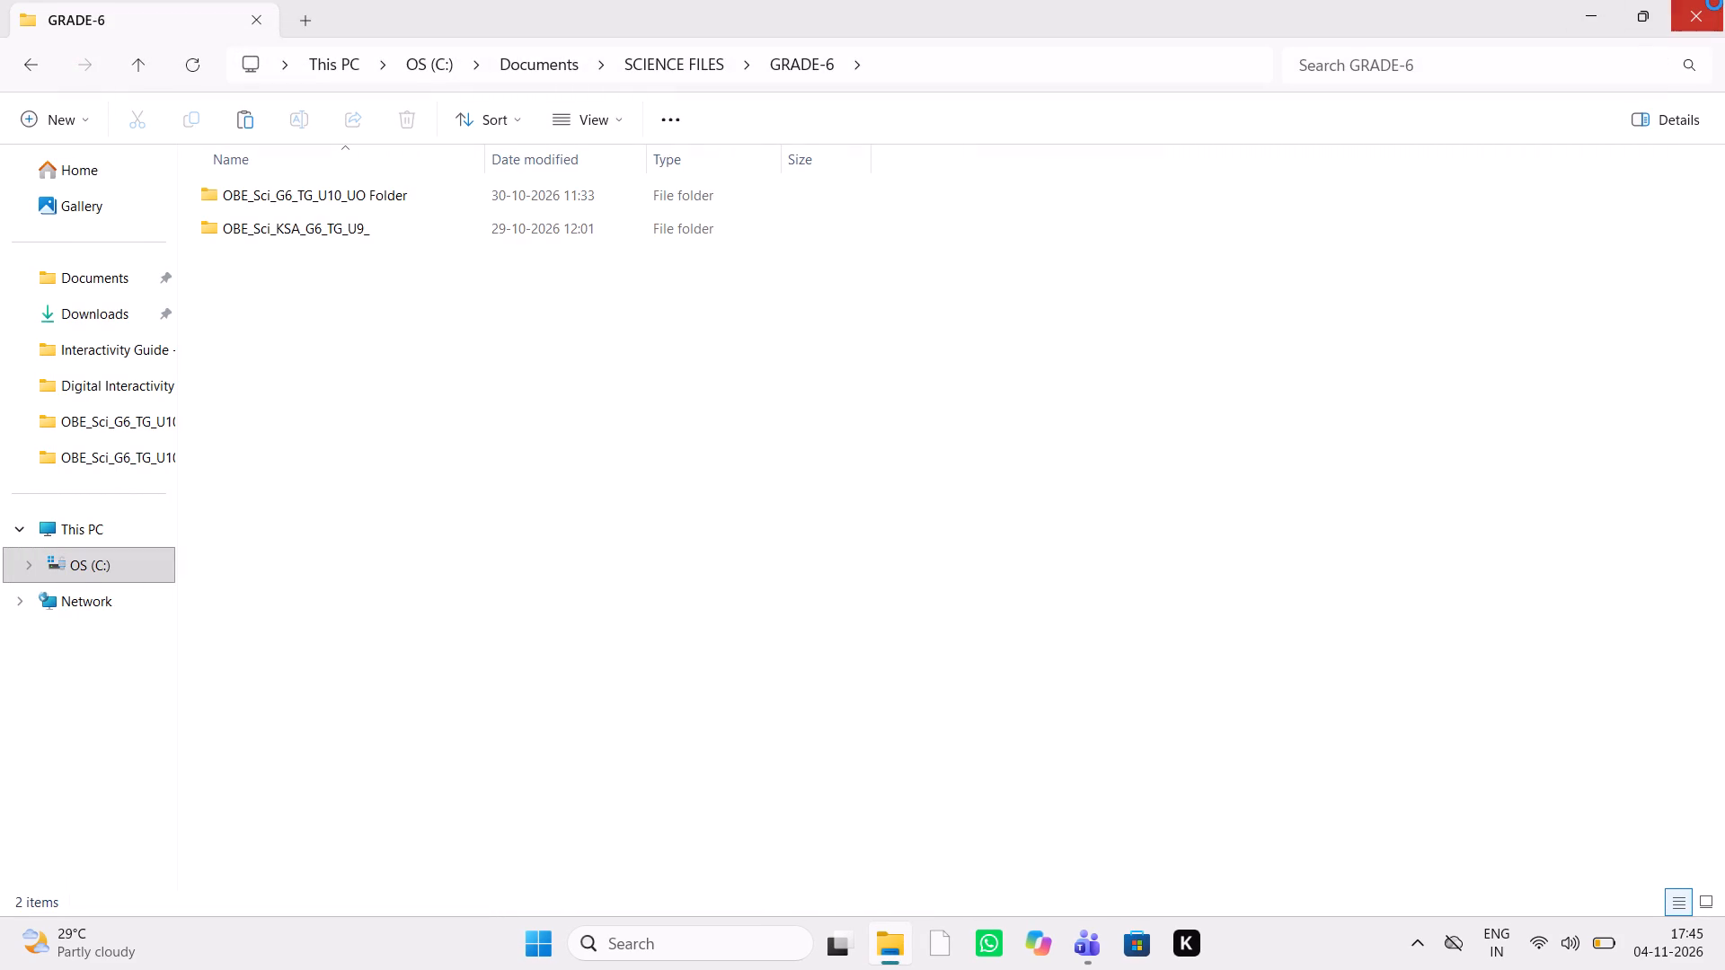
Close the remaining File Explorer windows, including the Home window, to clear the desktop.
click(1714, 2)
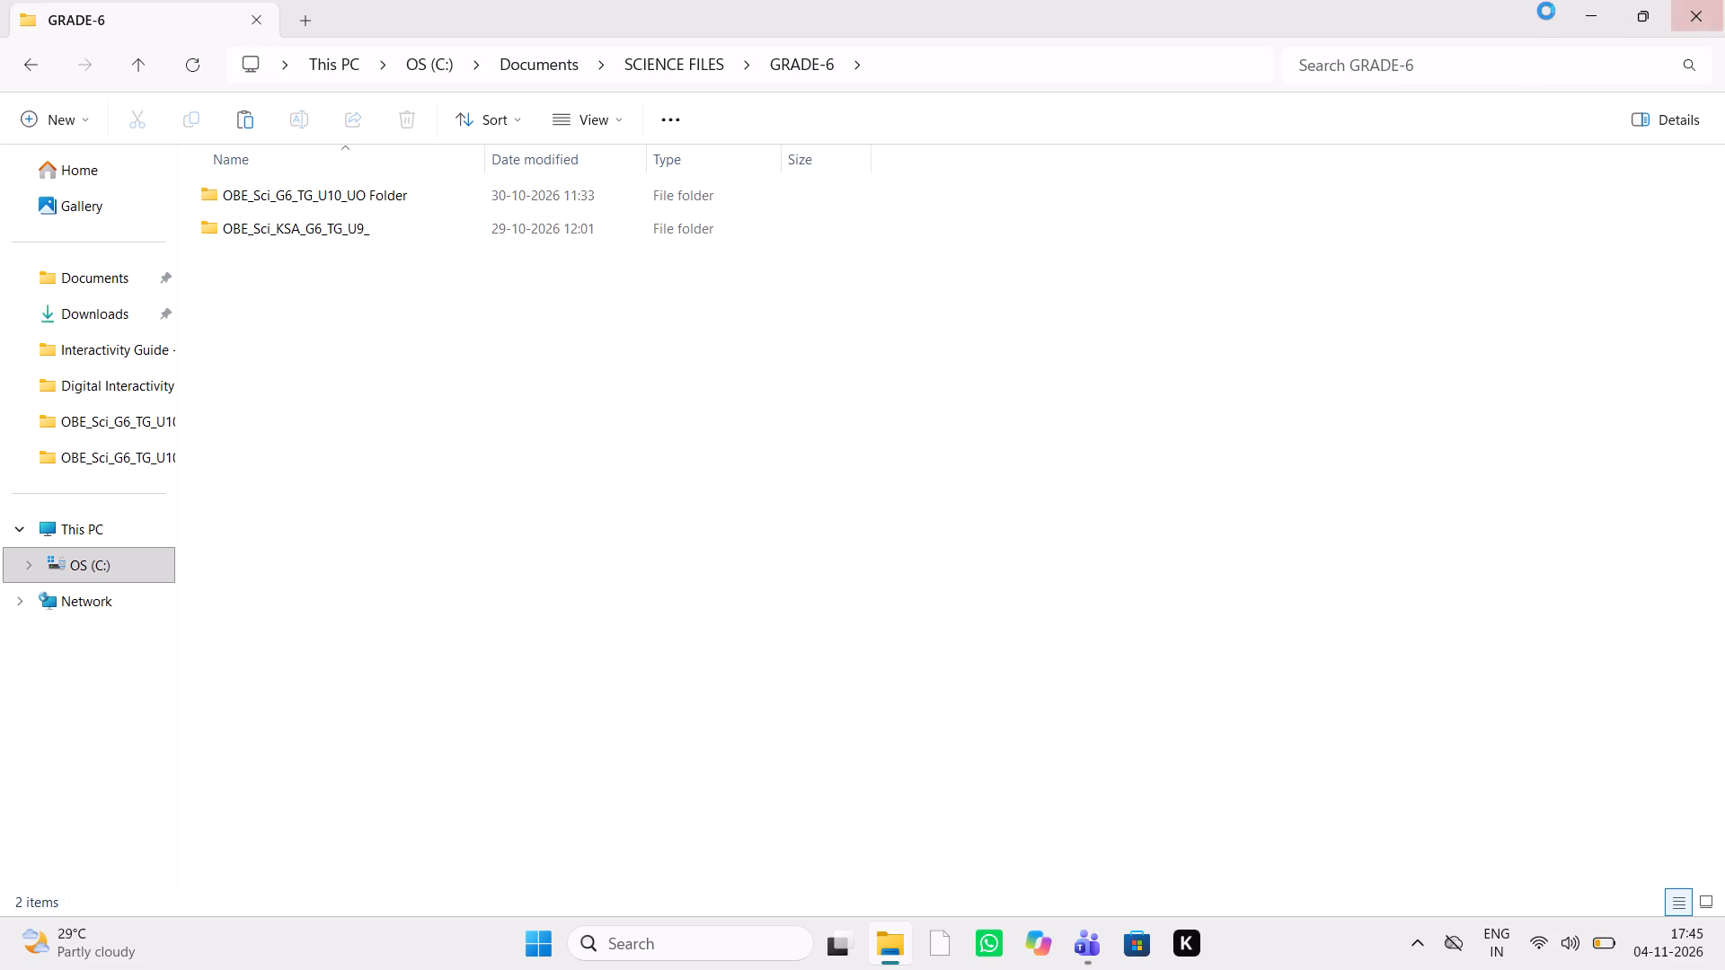
key(Escape)
key(Escape)
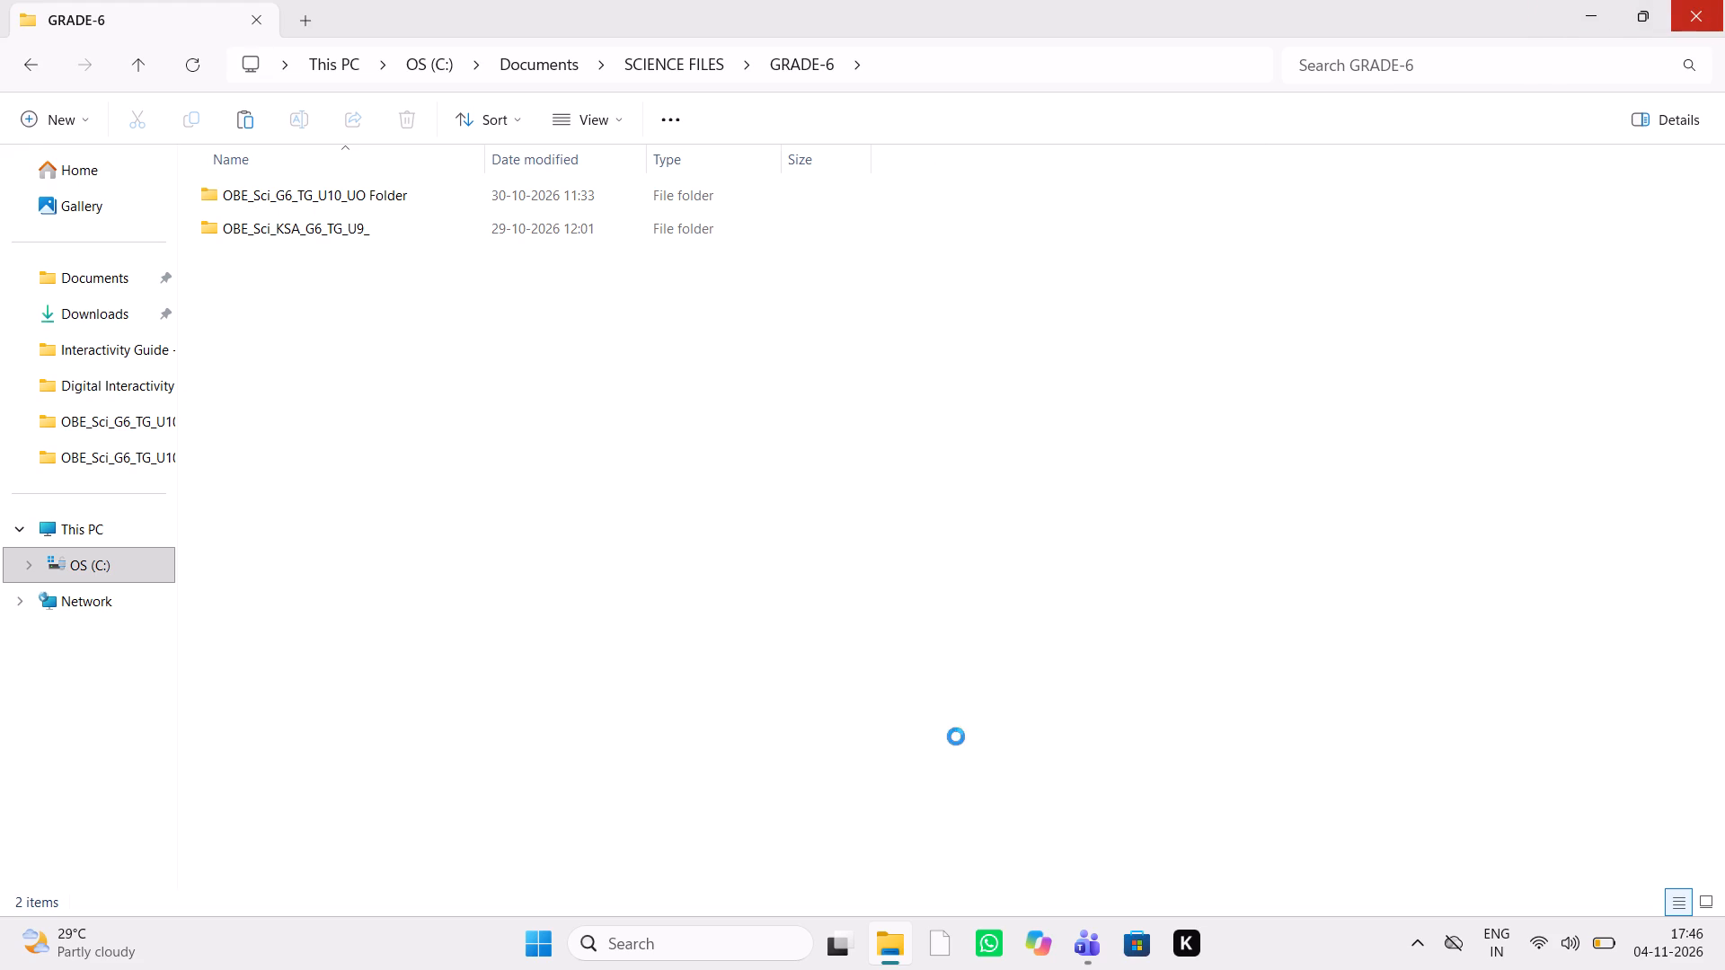
click(888, 968)
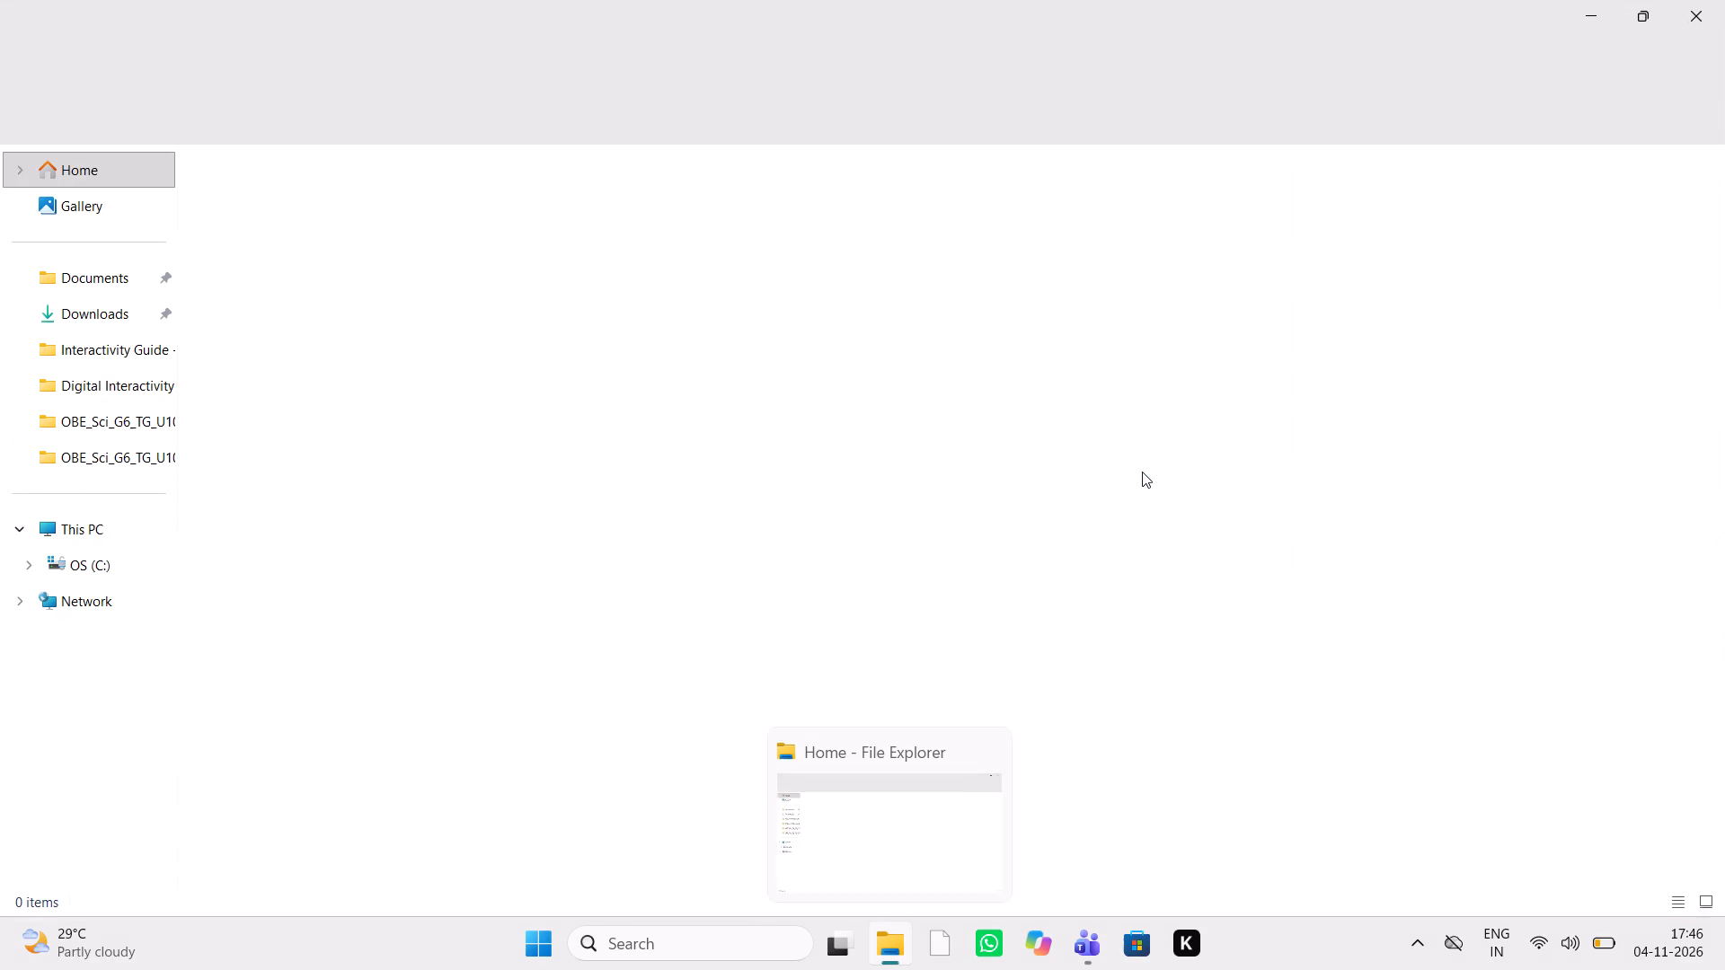
drag(1654, 20, 1660, 2)
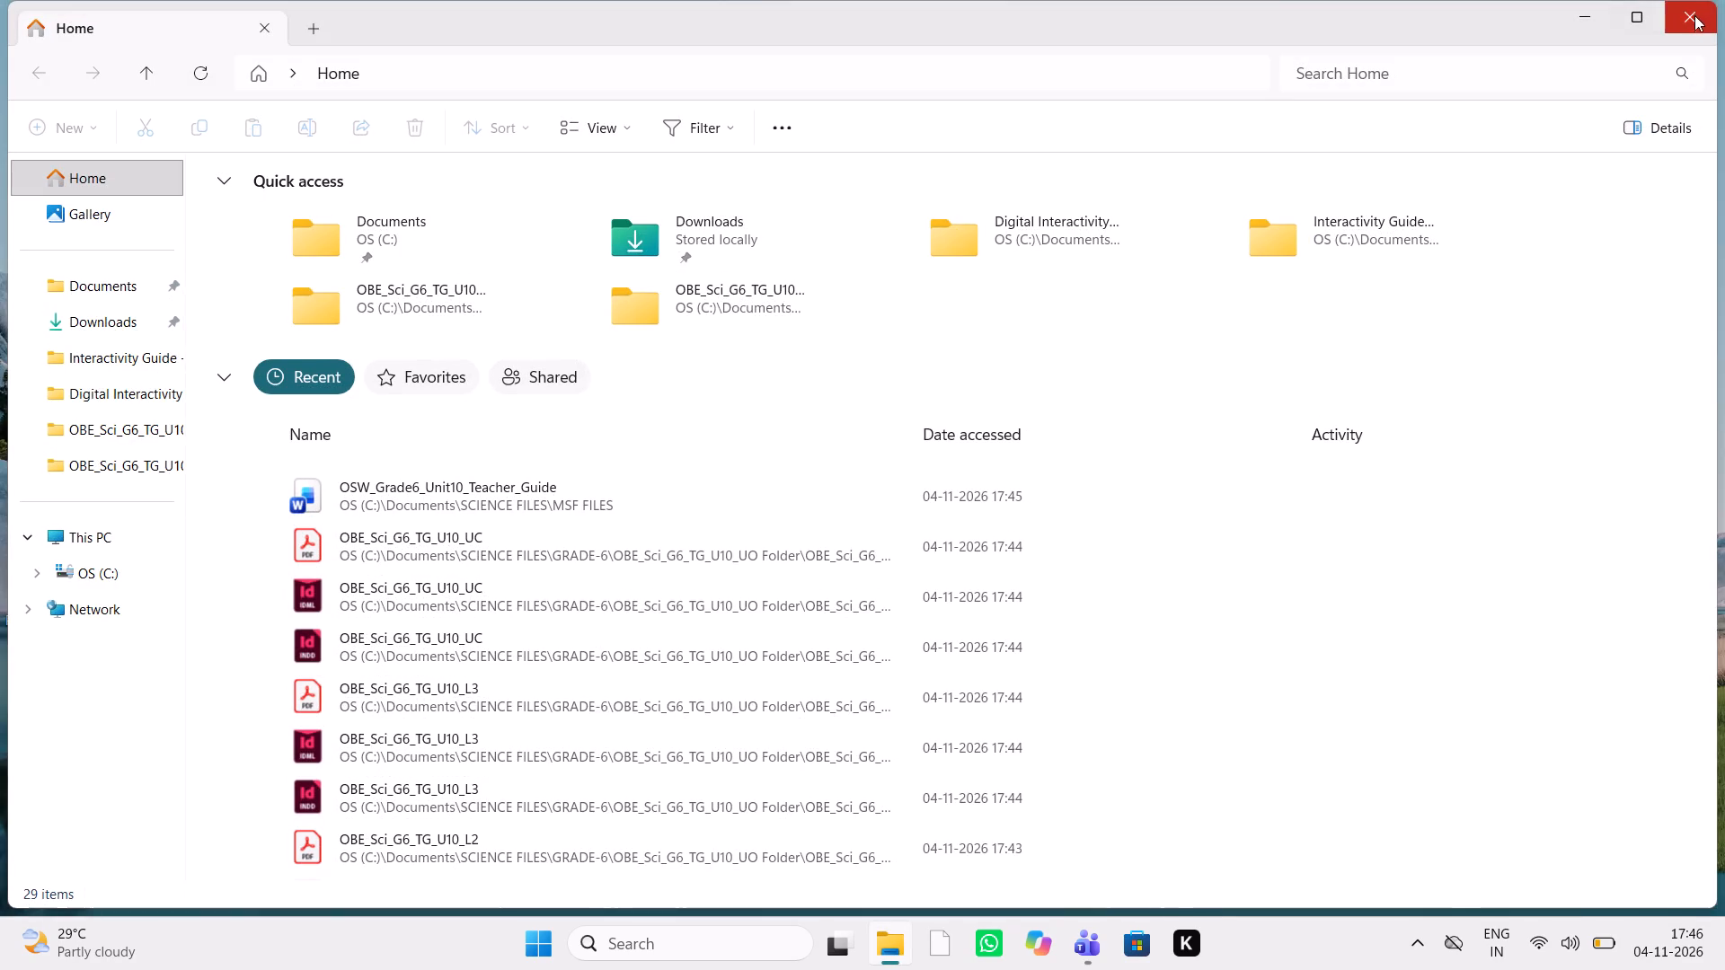
click(1694, 20)
Refresh the desktop twice.
right_click(969, 304)
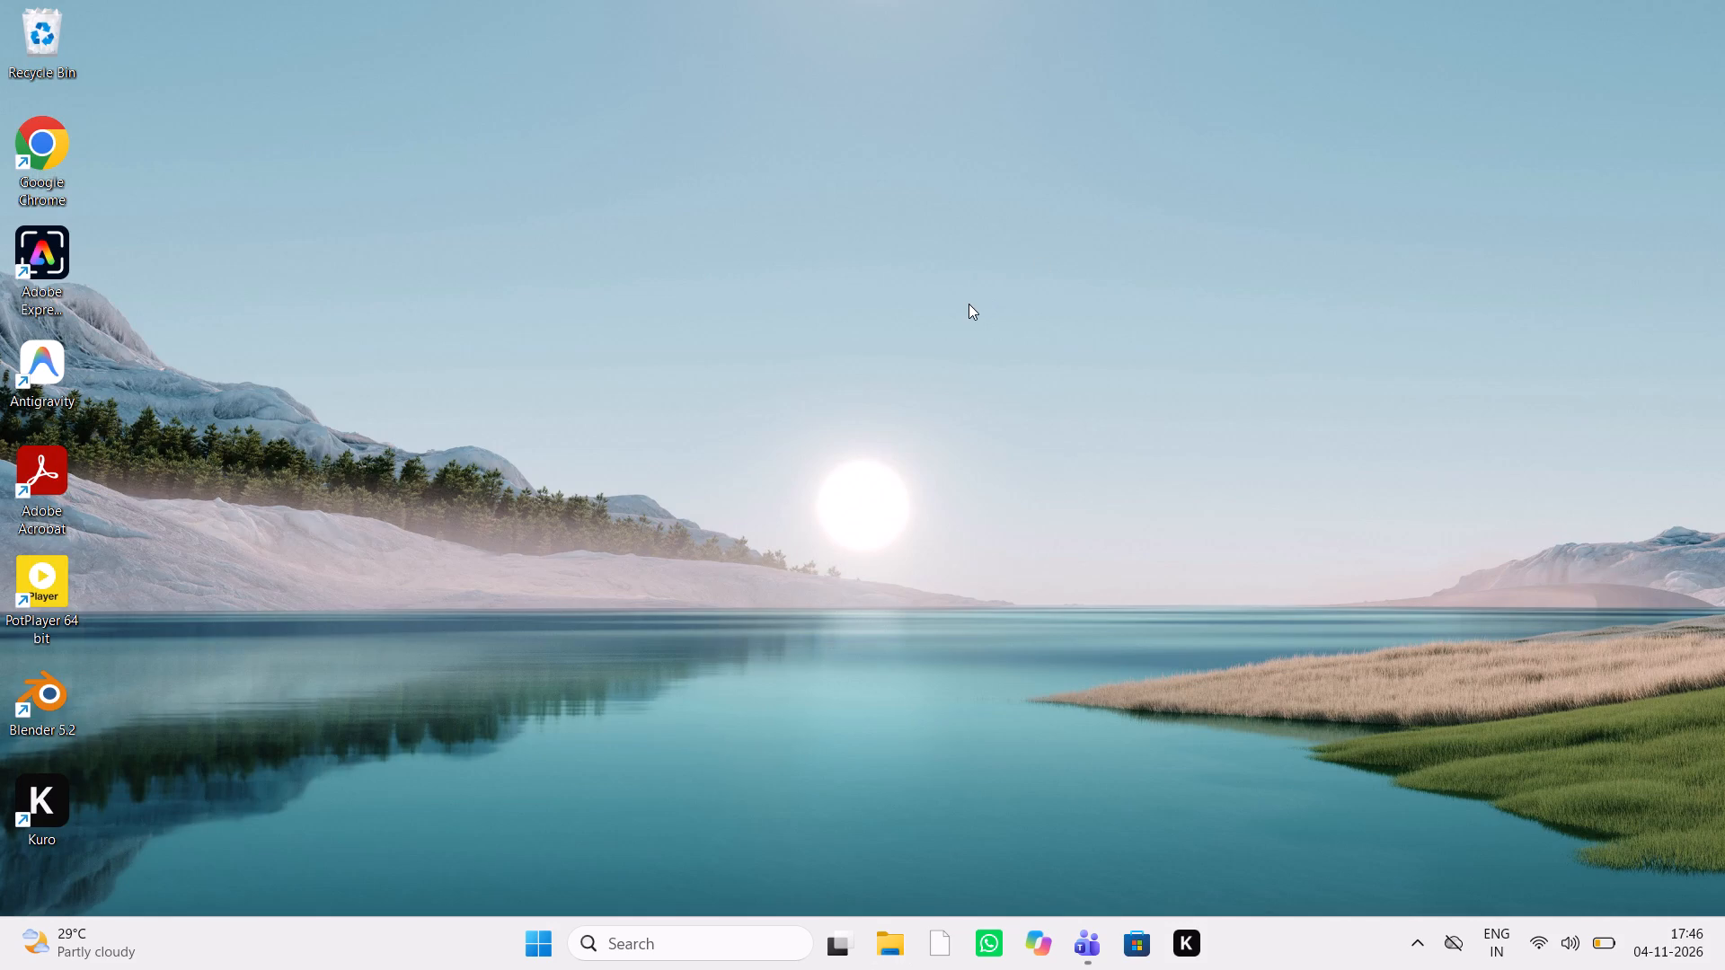
right_click(969, 304)
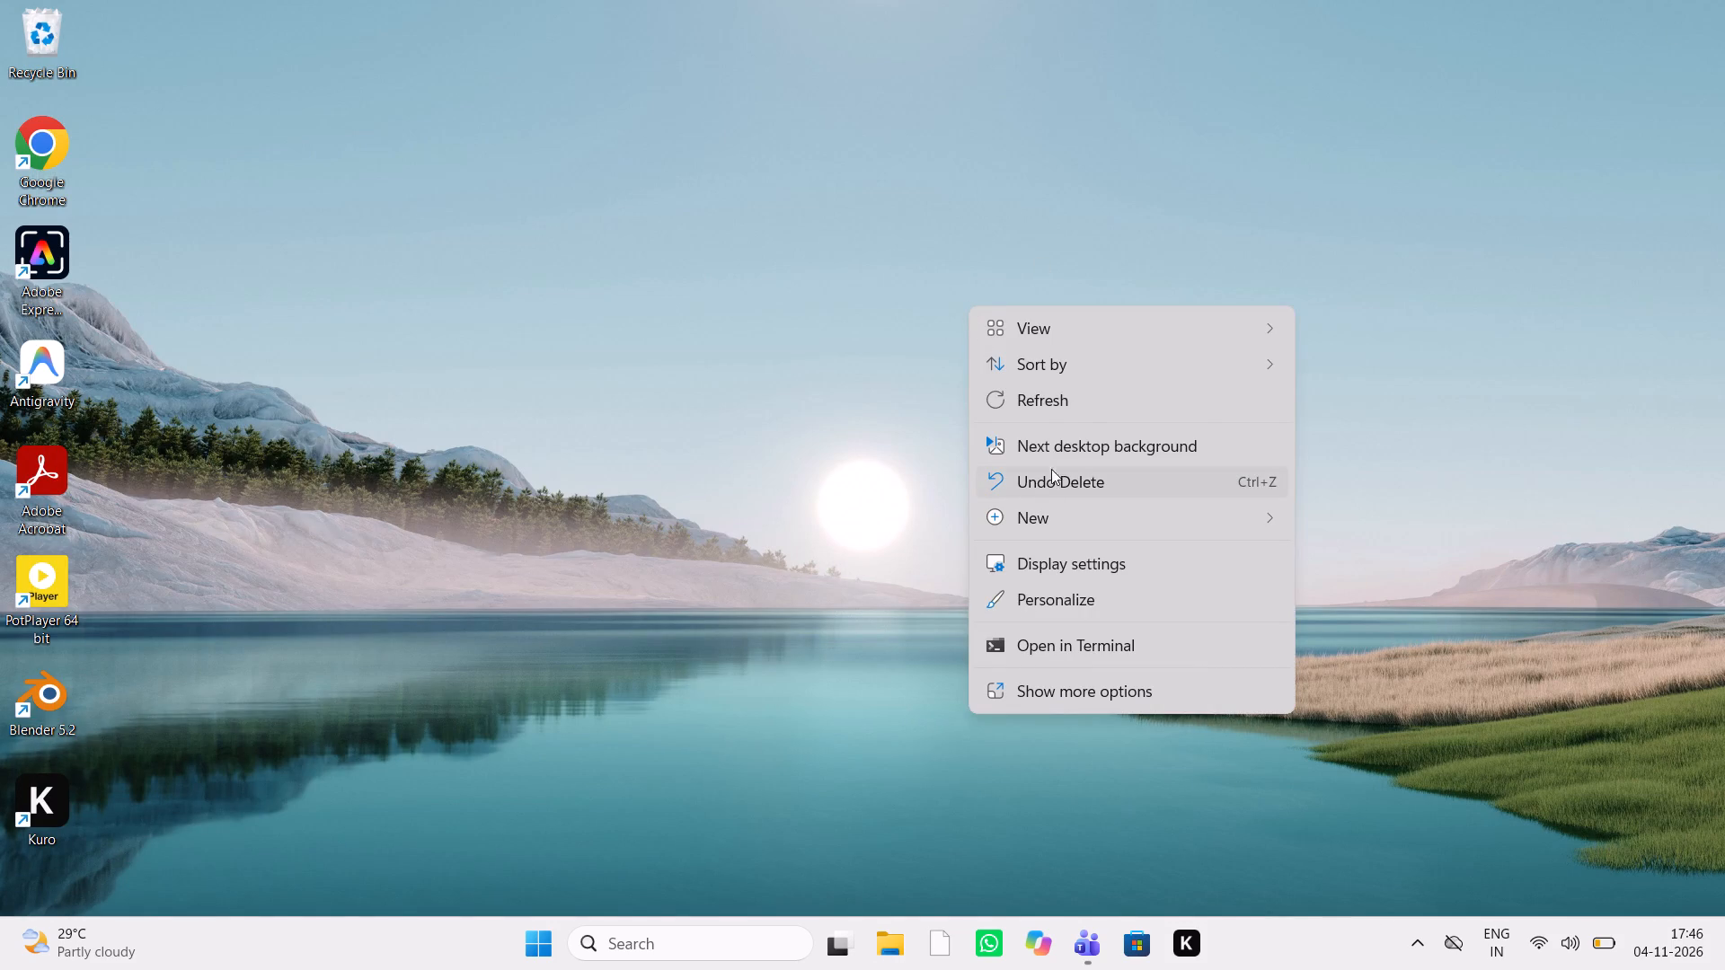
click(1074, 411)
right_click(1074, 411)
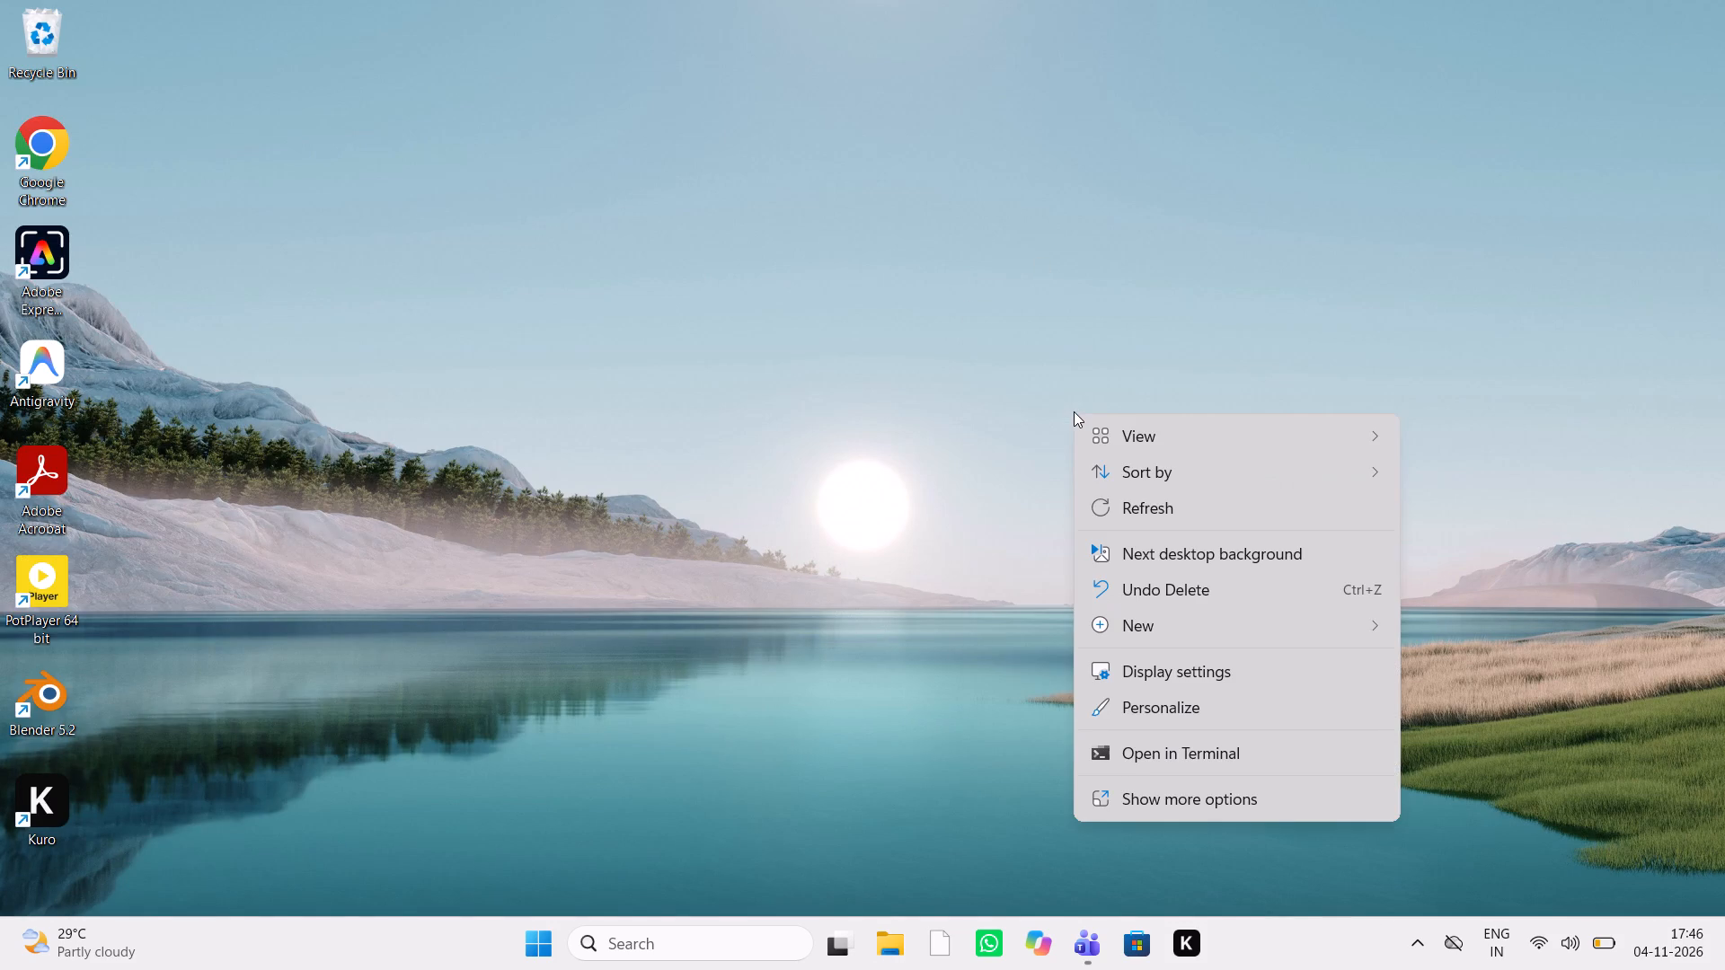
click(1132, 504)
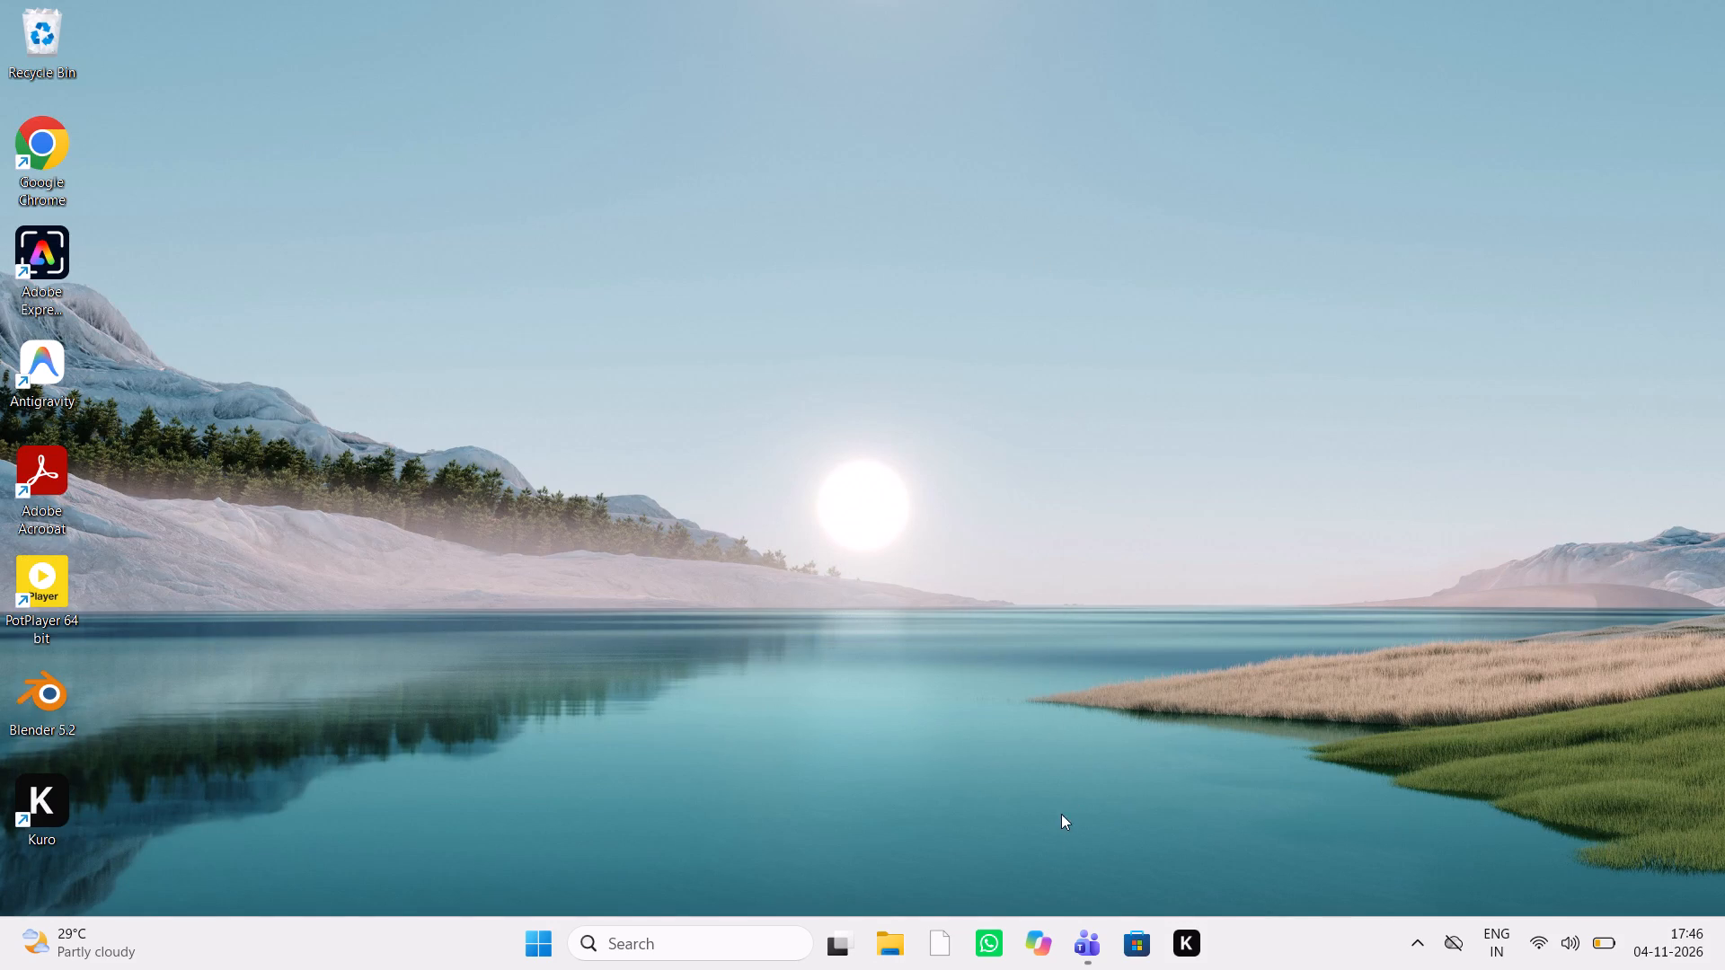
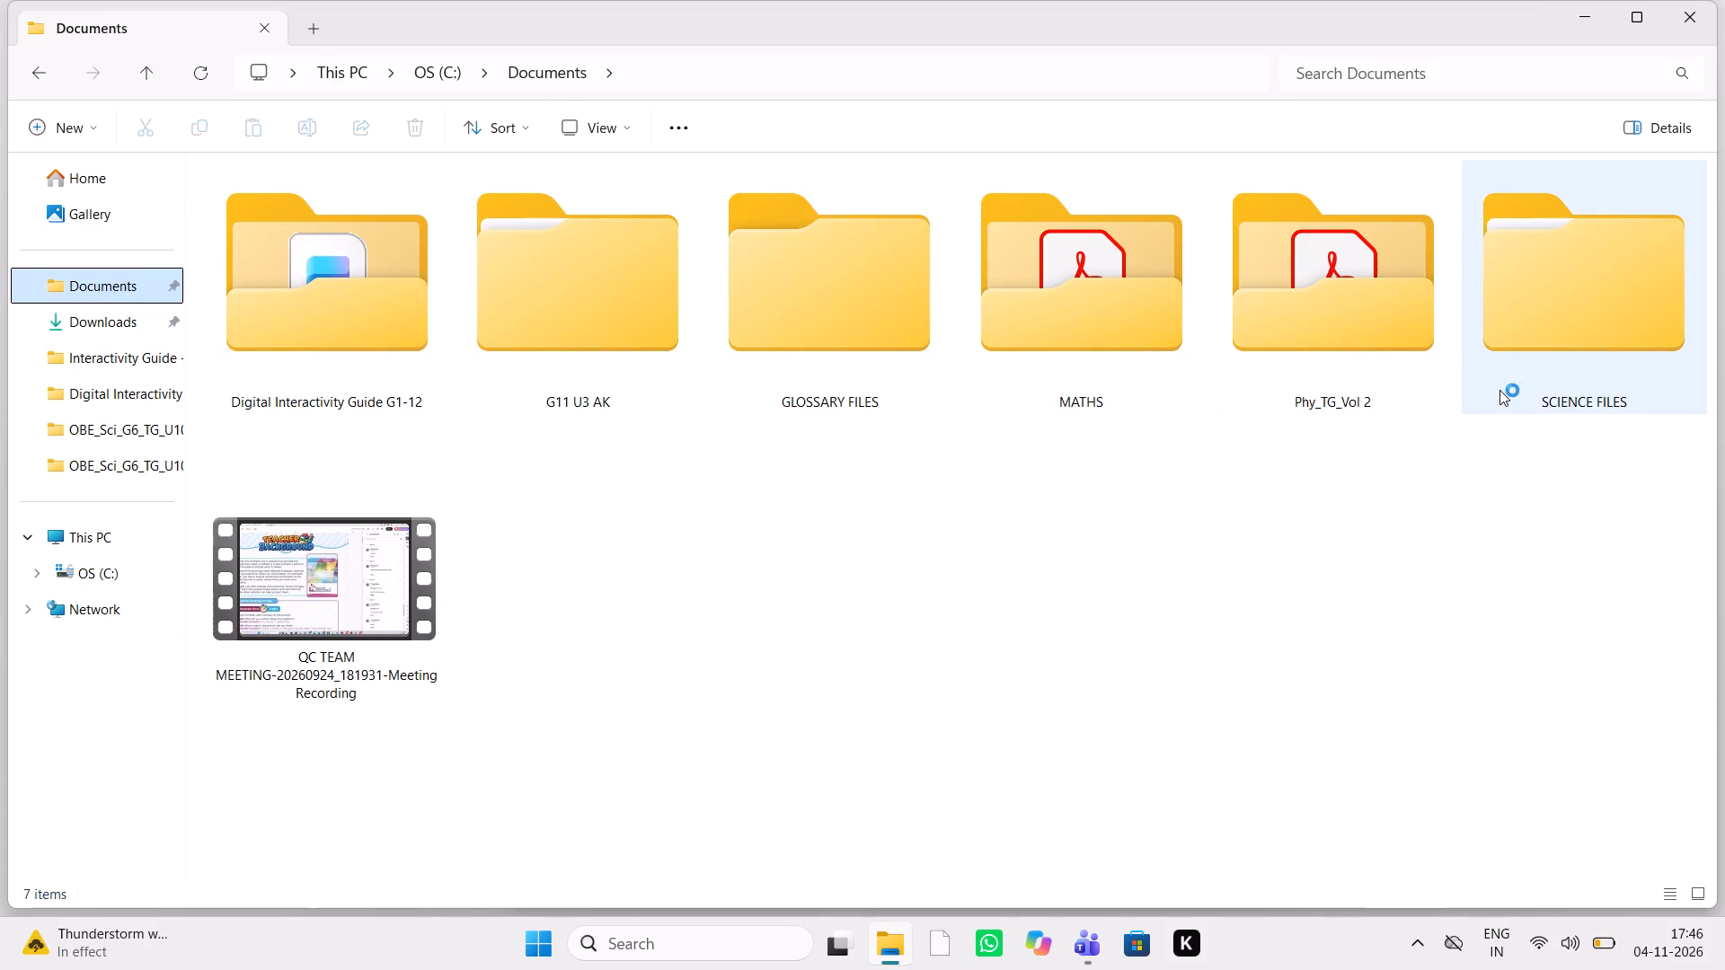
Compress the OBE_Sci_G6_TG_U10_UO Folder, inside the GRADE-6 folder of SCIENCE FILES, to a ZIP file.
double_click(1506, 390)
double_click(809, 294)
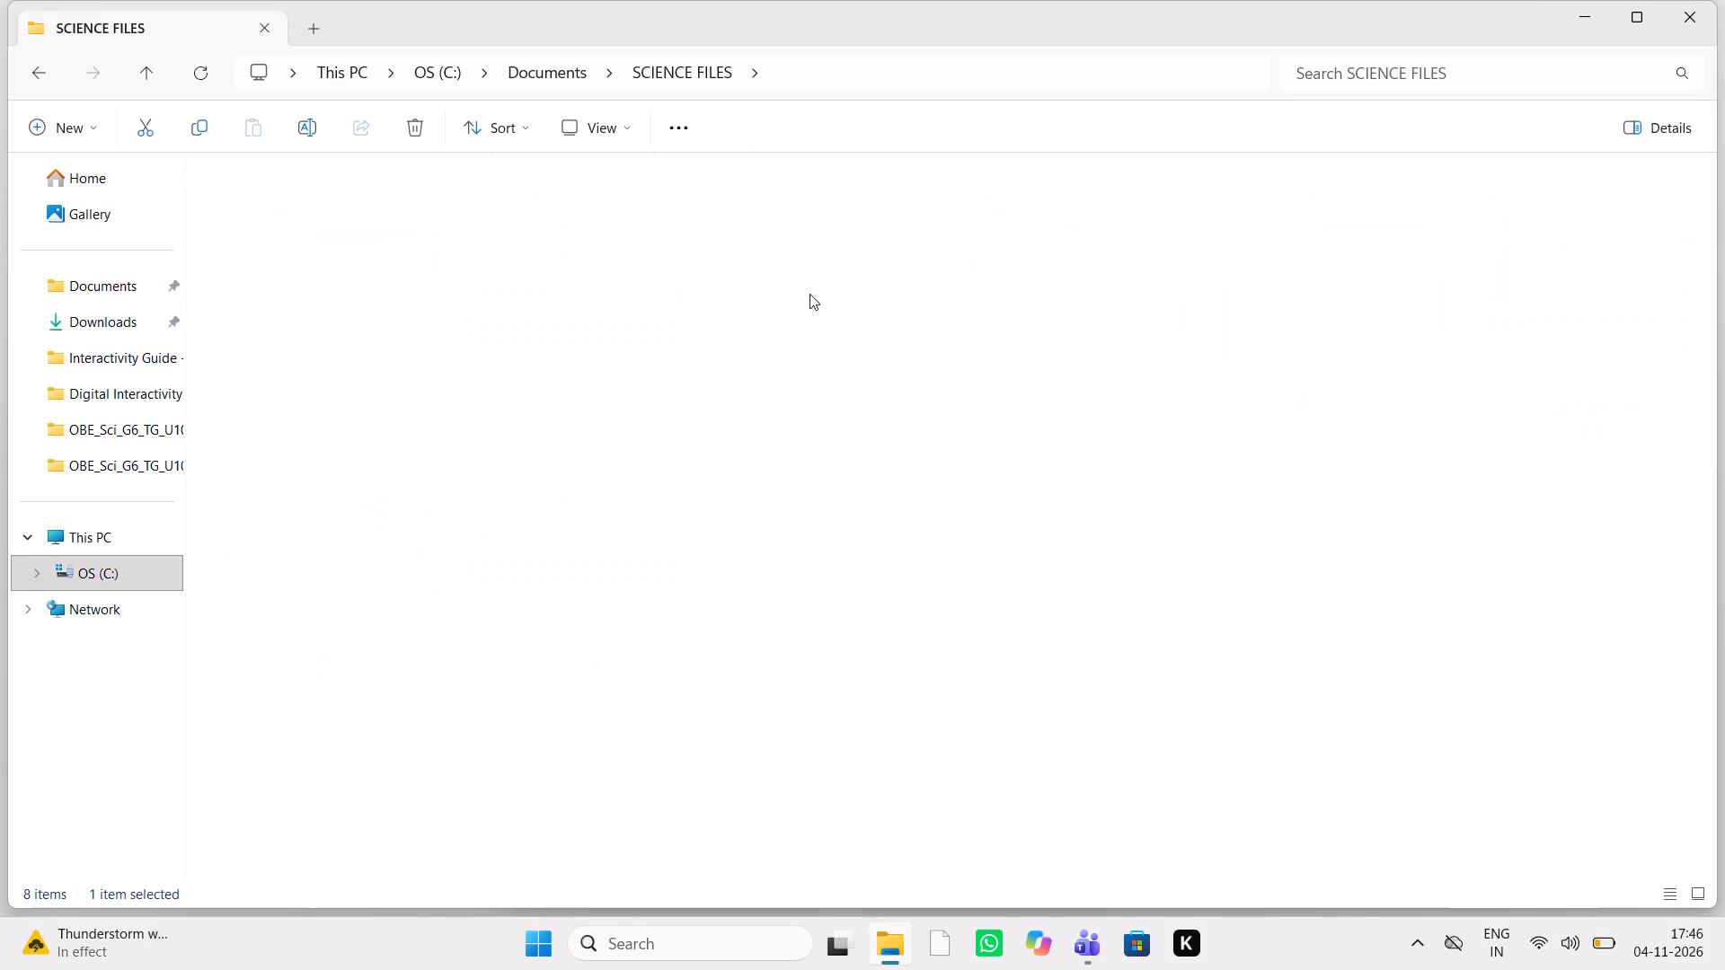
click(463, 201)
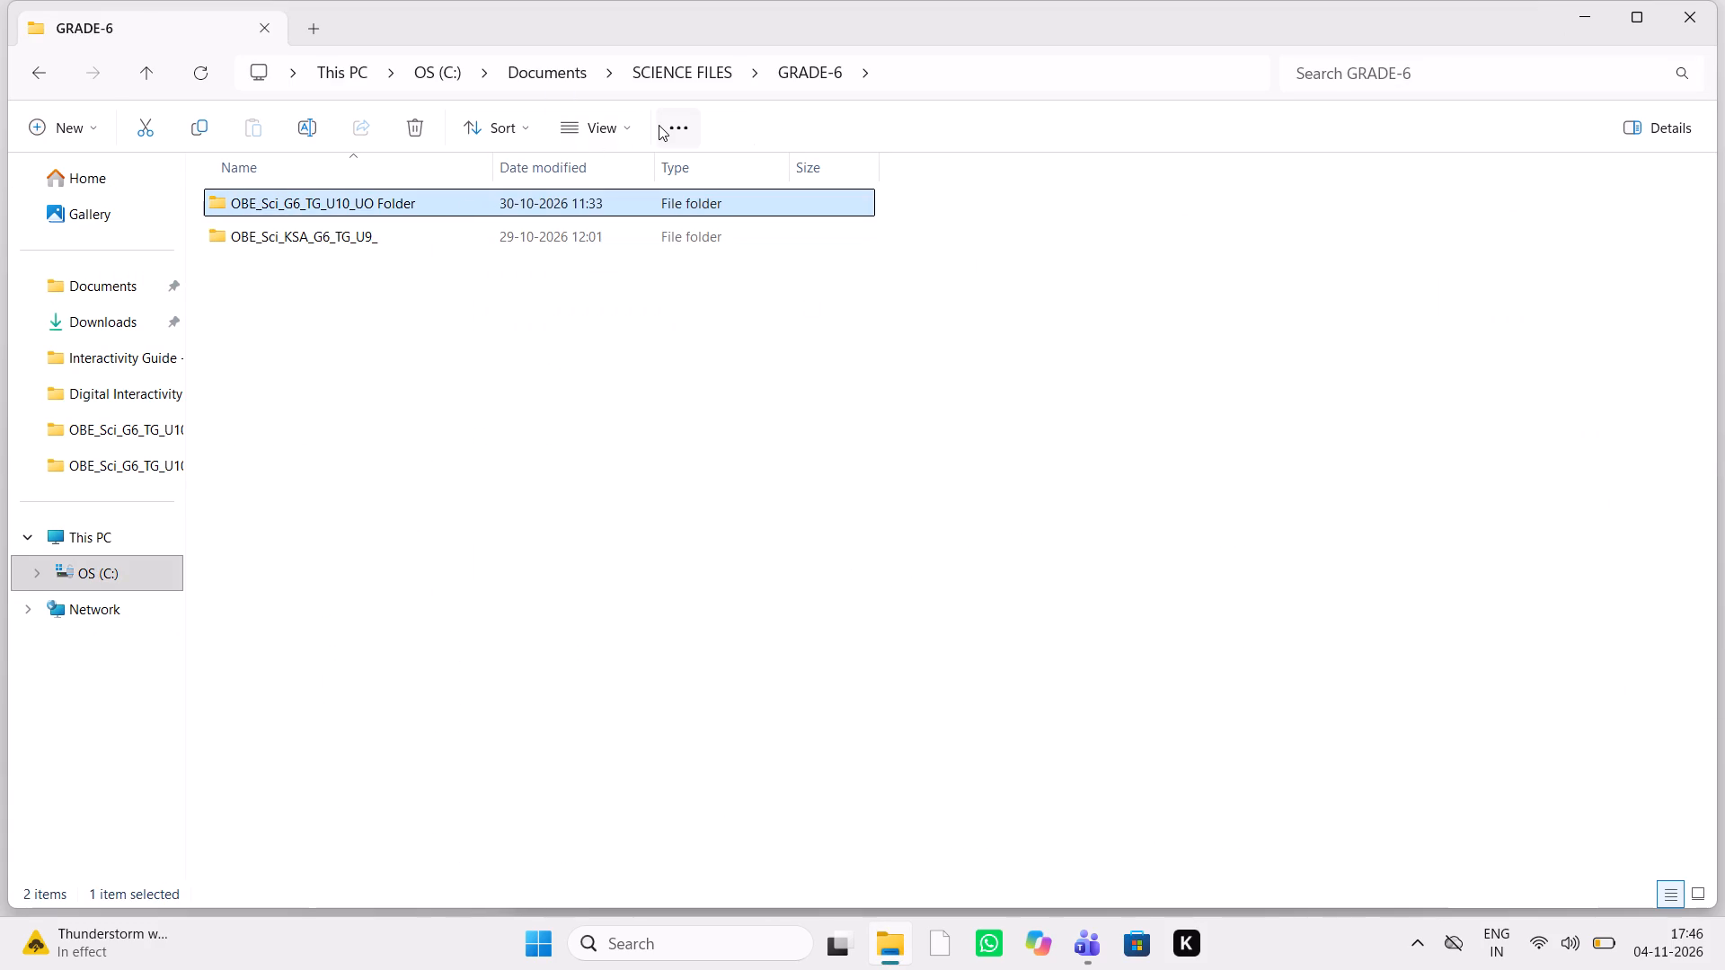
click(660, 127)
click(653, 225)
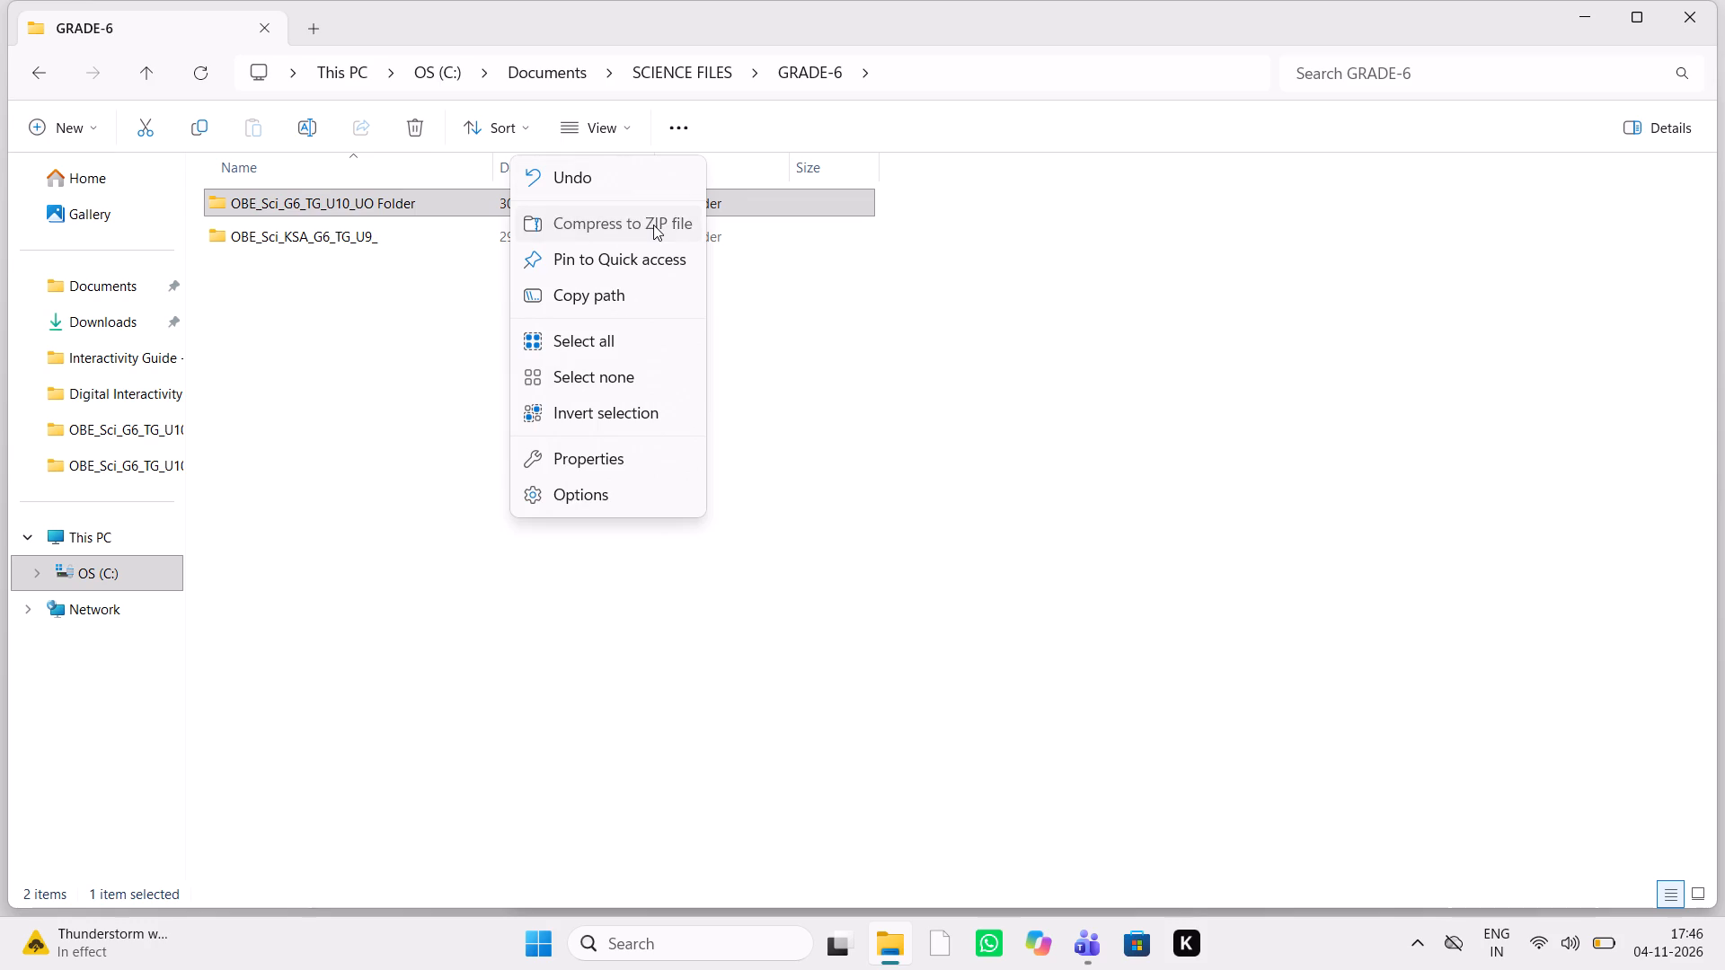
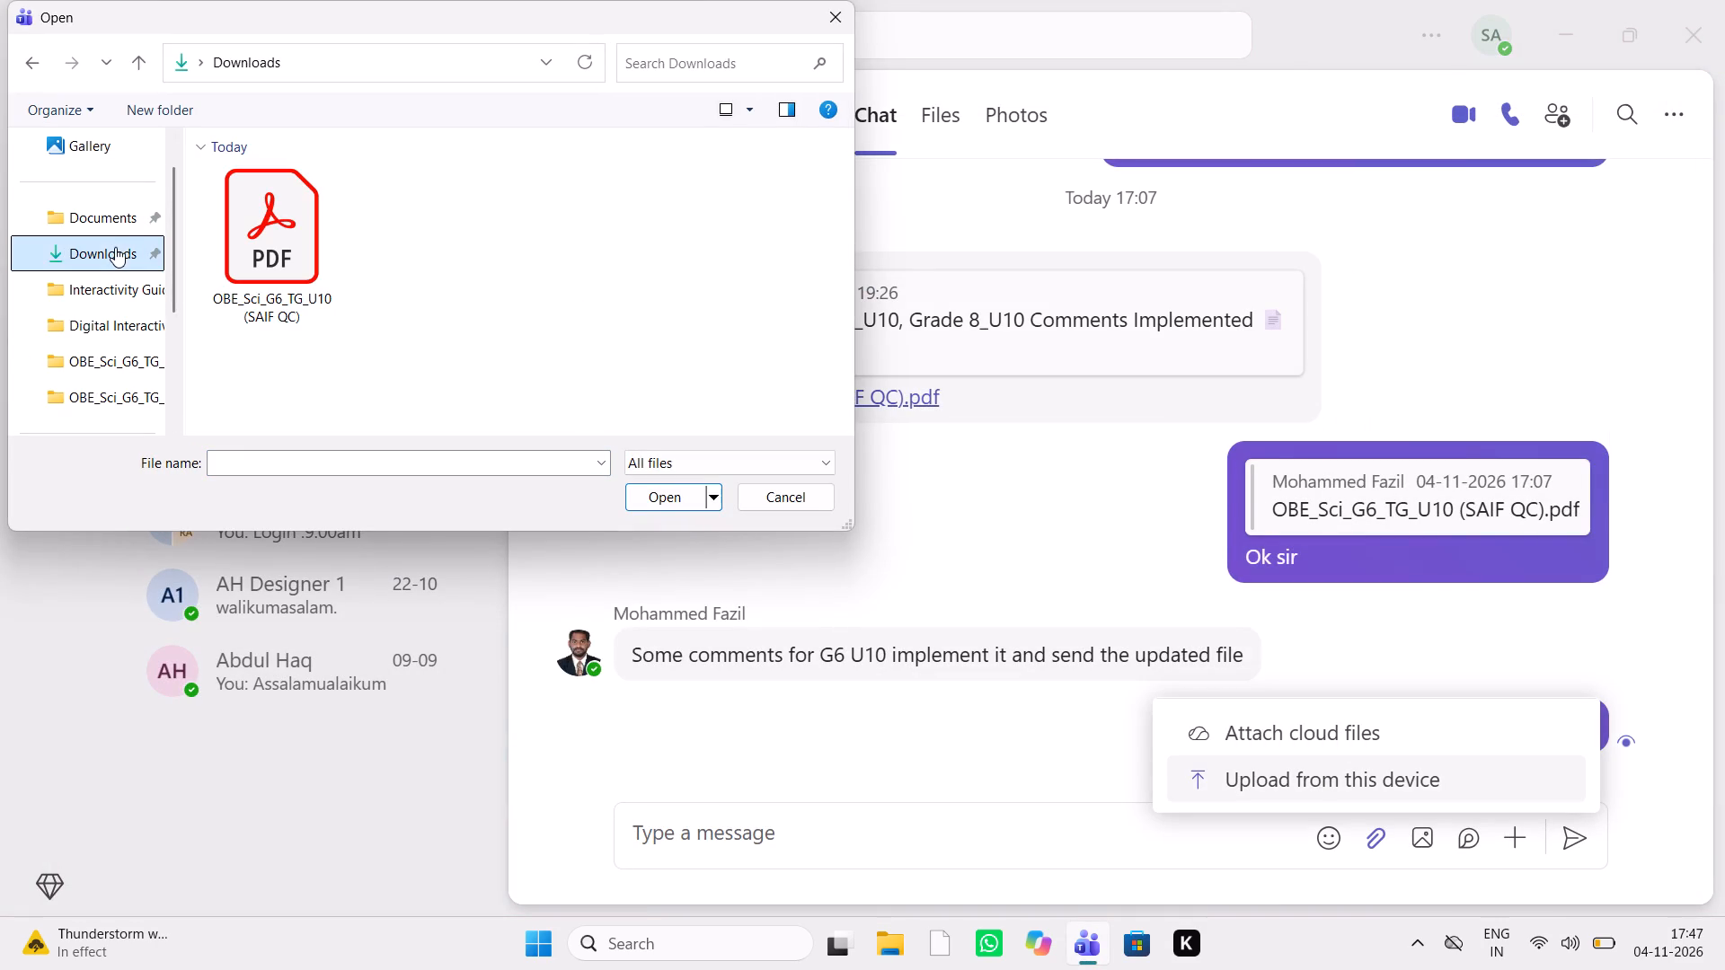
Open the GRADE-6 folder inside SCIENCE FILES in Documents as the source for the chat upload.
click(123, 224)
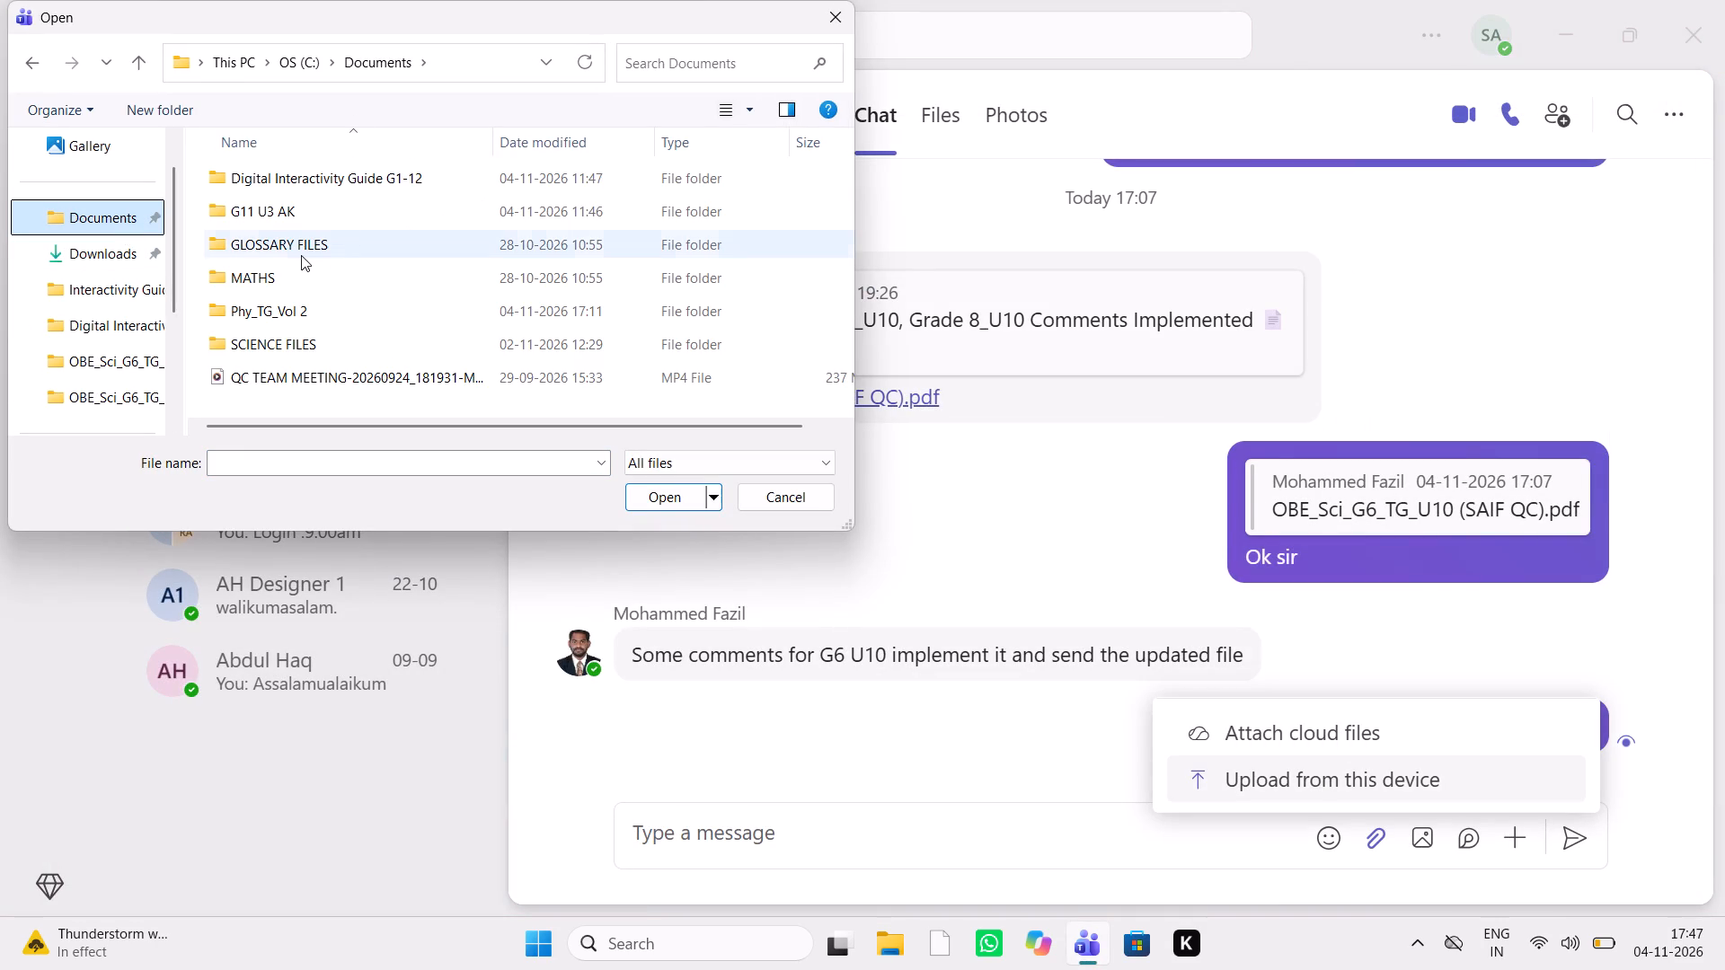
double_click(325, 335)
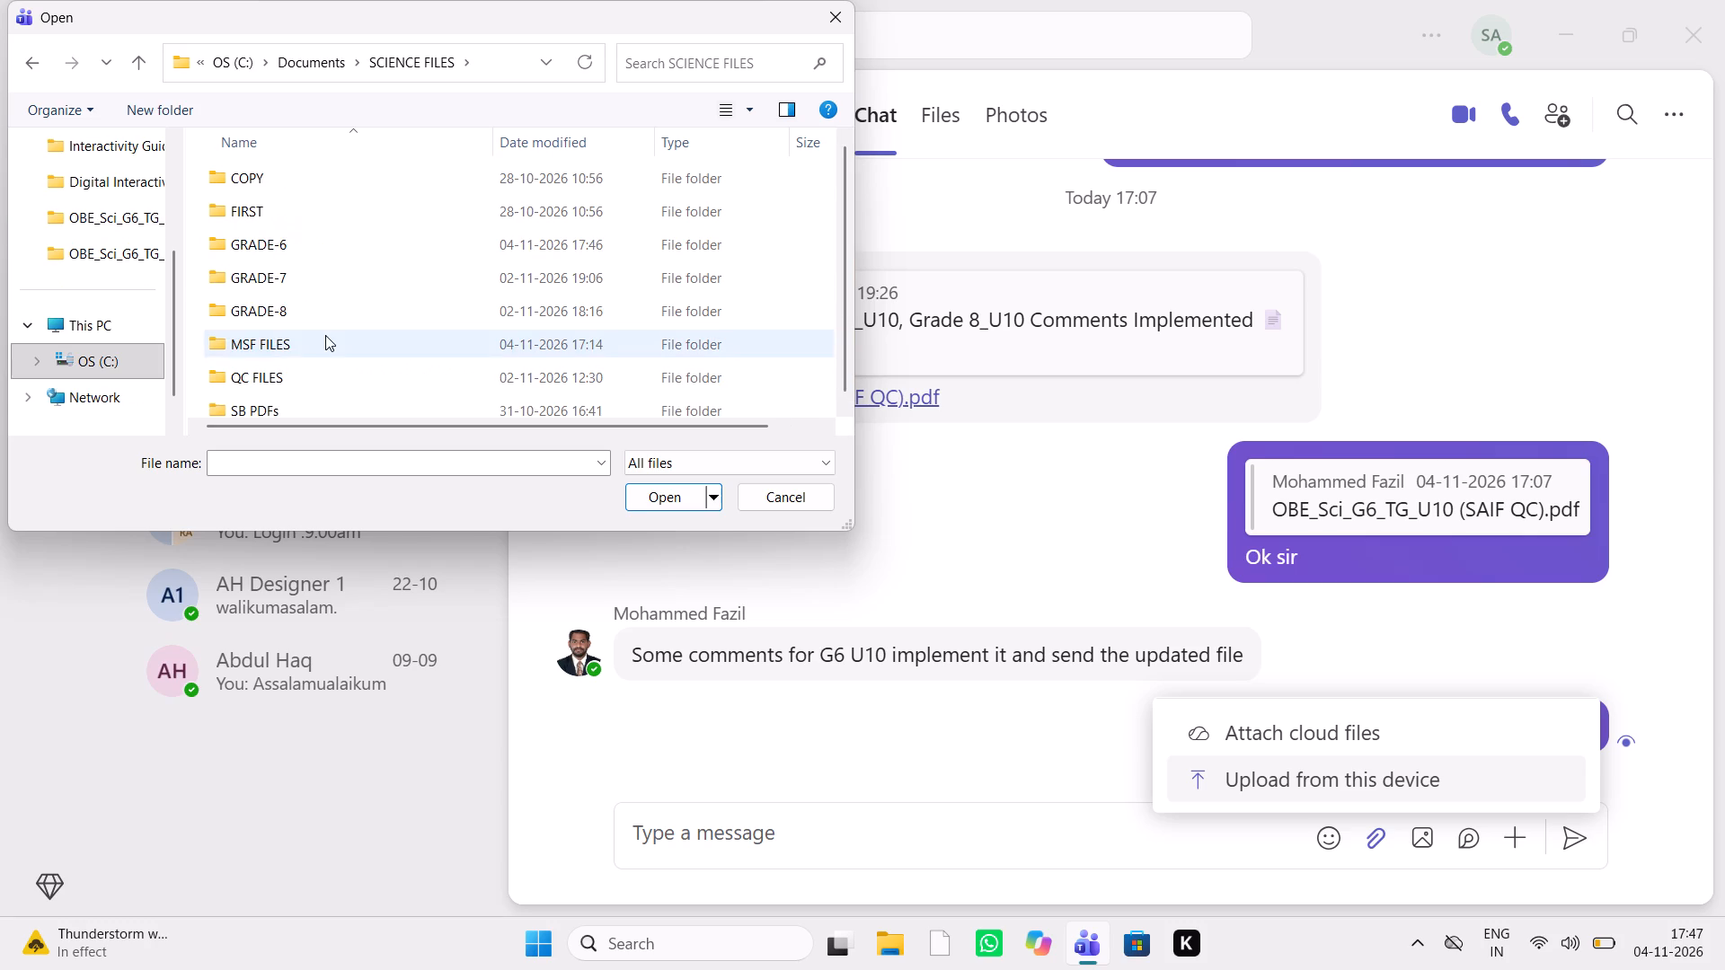
double_click(294, 246)
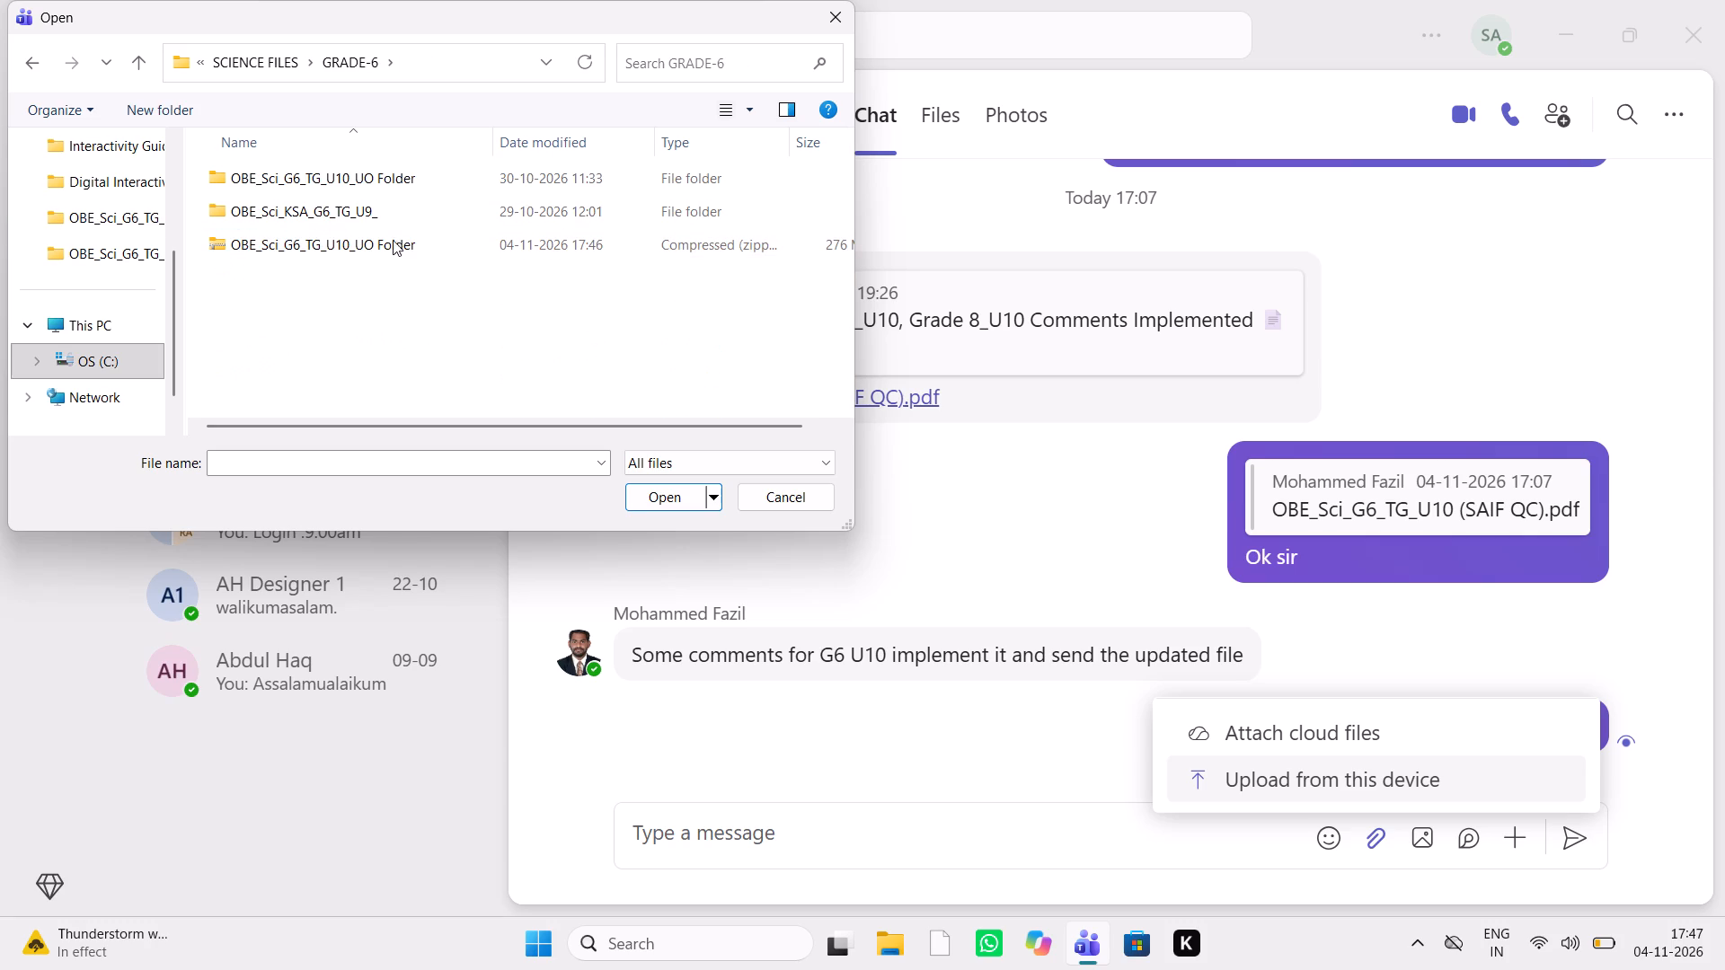
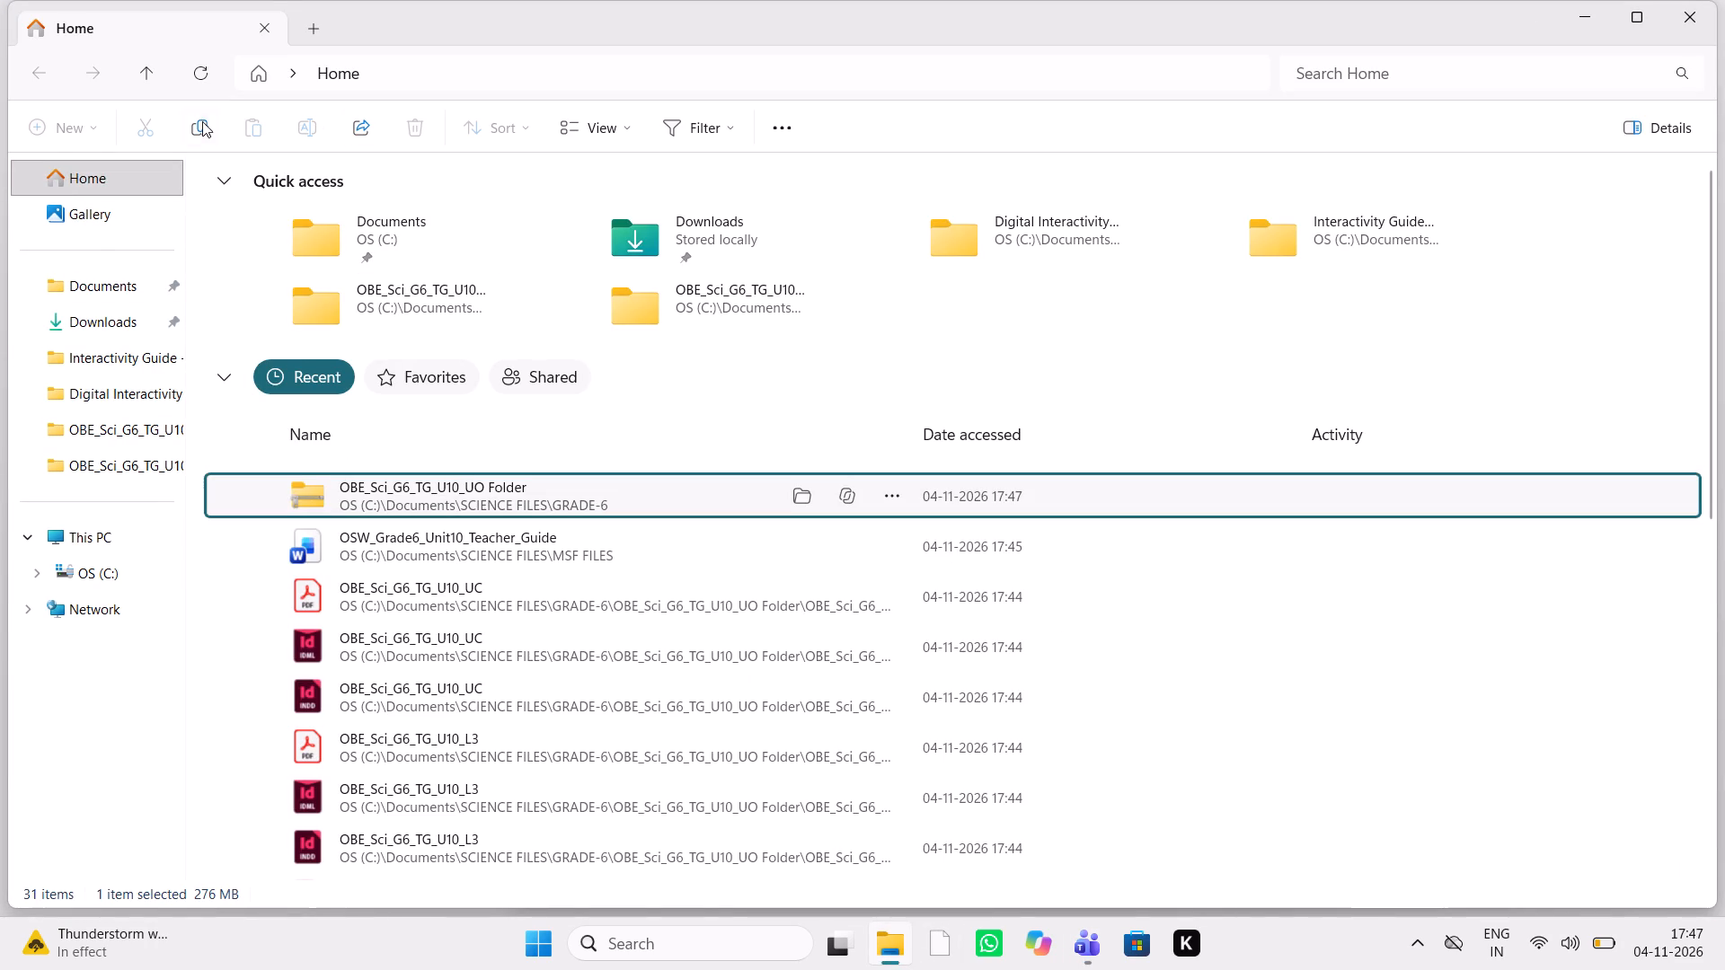
Go to the GRADE-6 location of the zipped OBE_Sci_G6_TG_U10_UO Folder and copy the archive's file name.
click(799, 500)
click(309, 118)
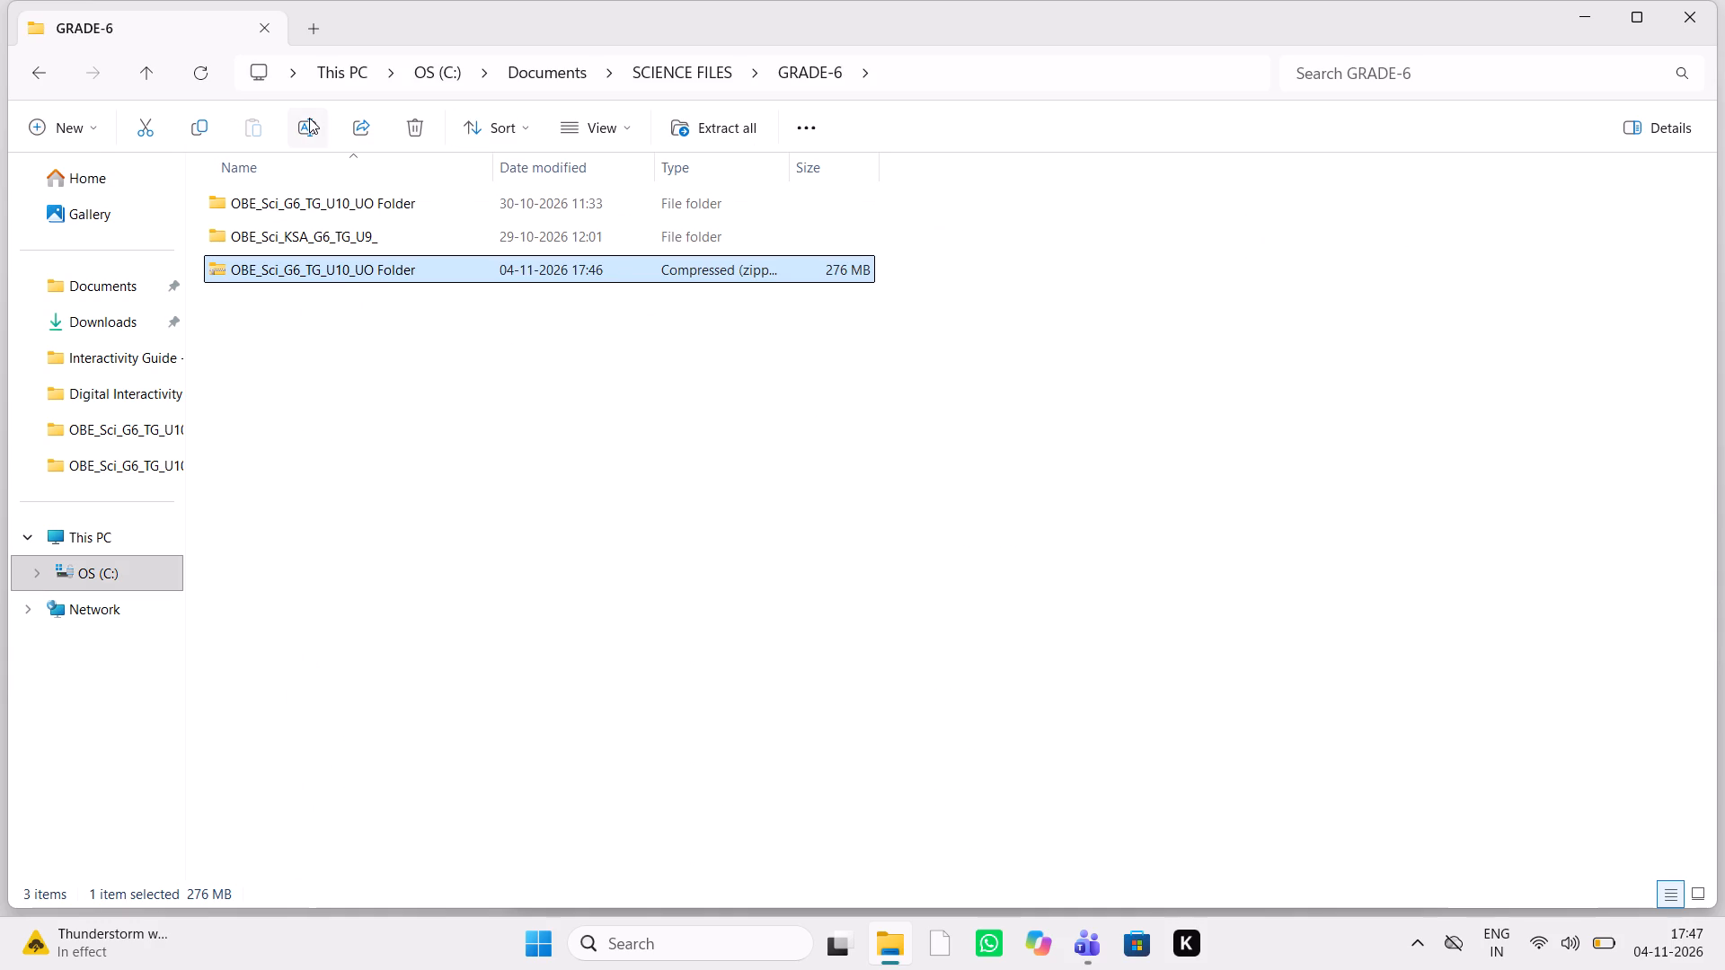
key(ctrl+c)
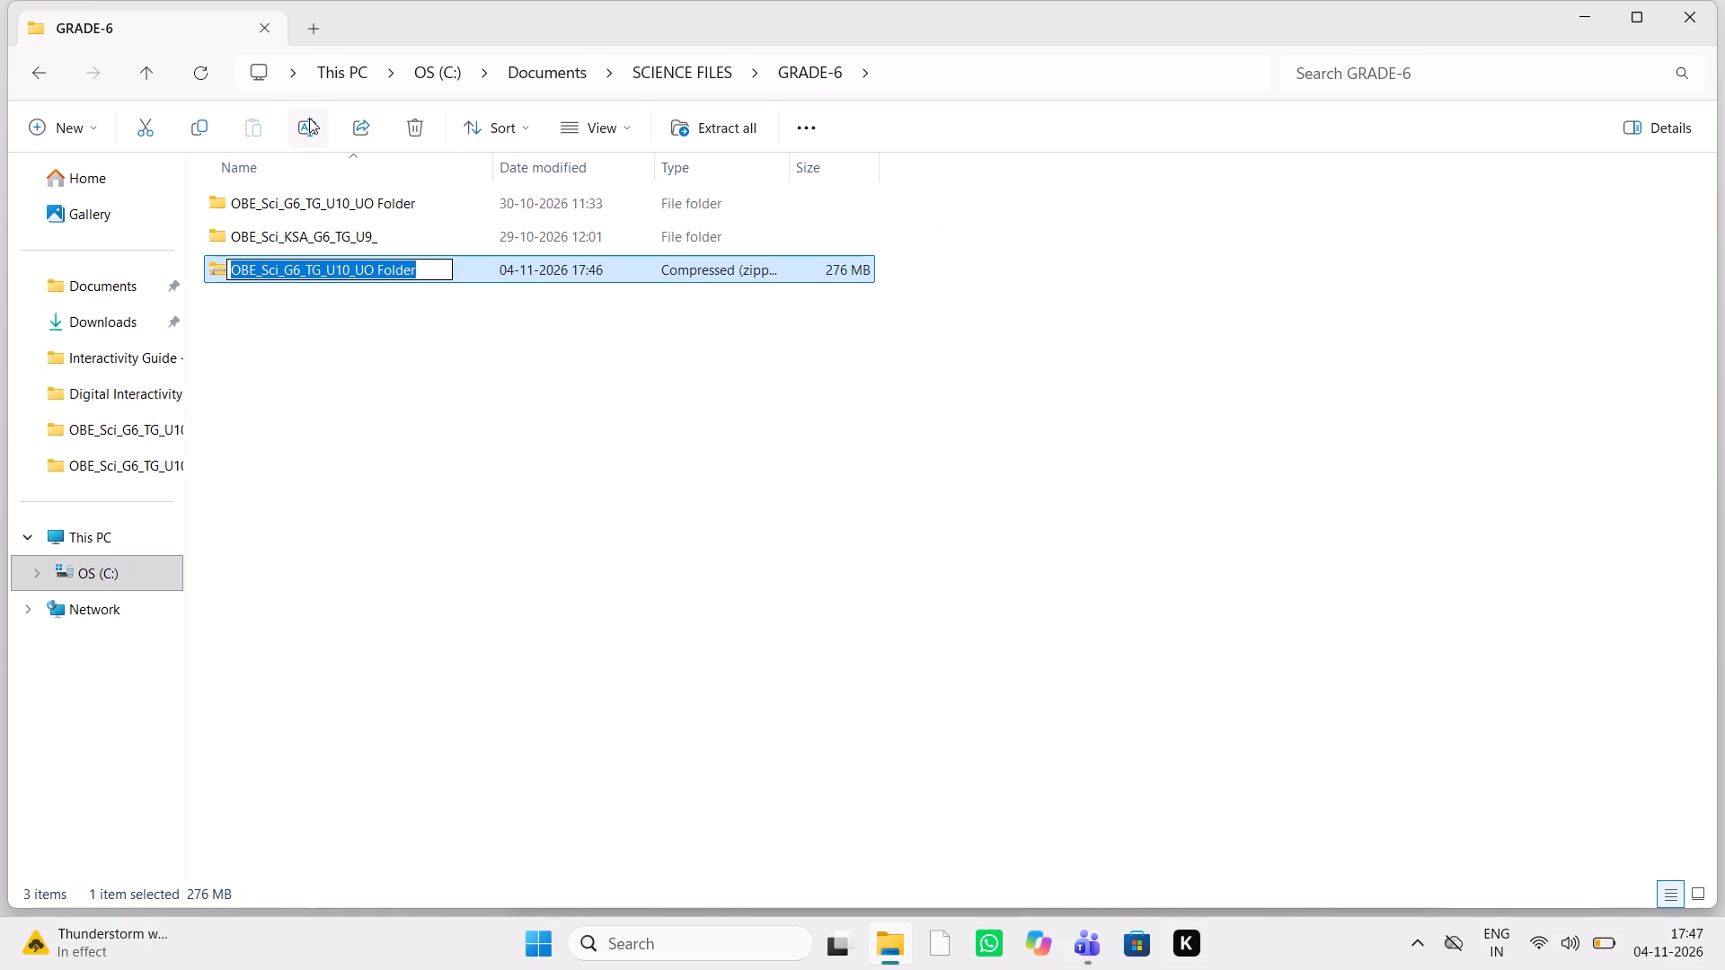
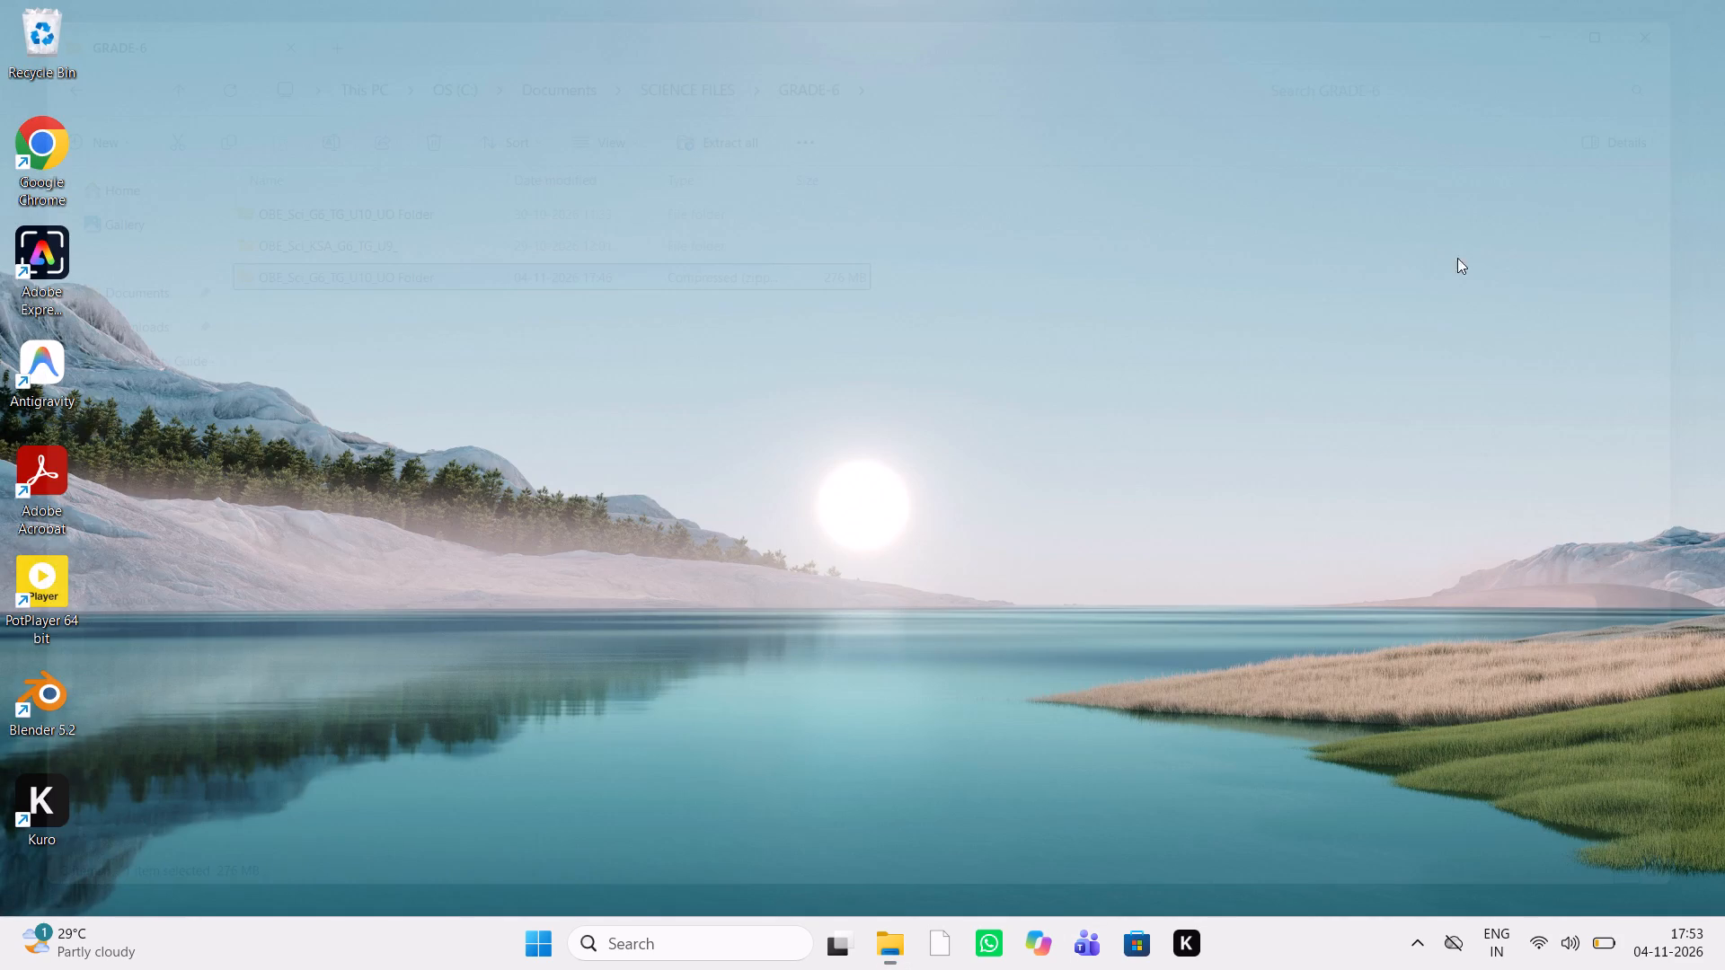
Shut down the computer from the Windows desktop.
key(alt+F4)
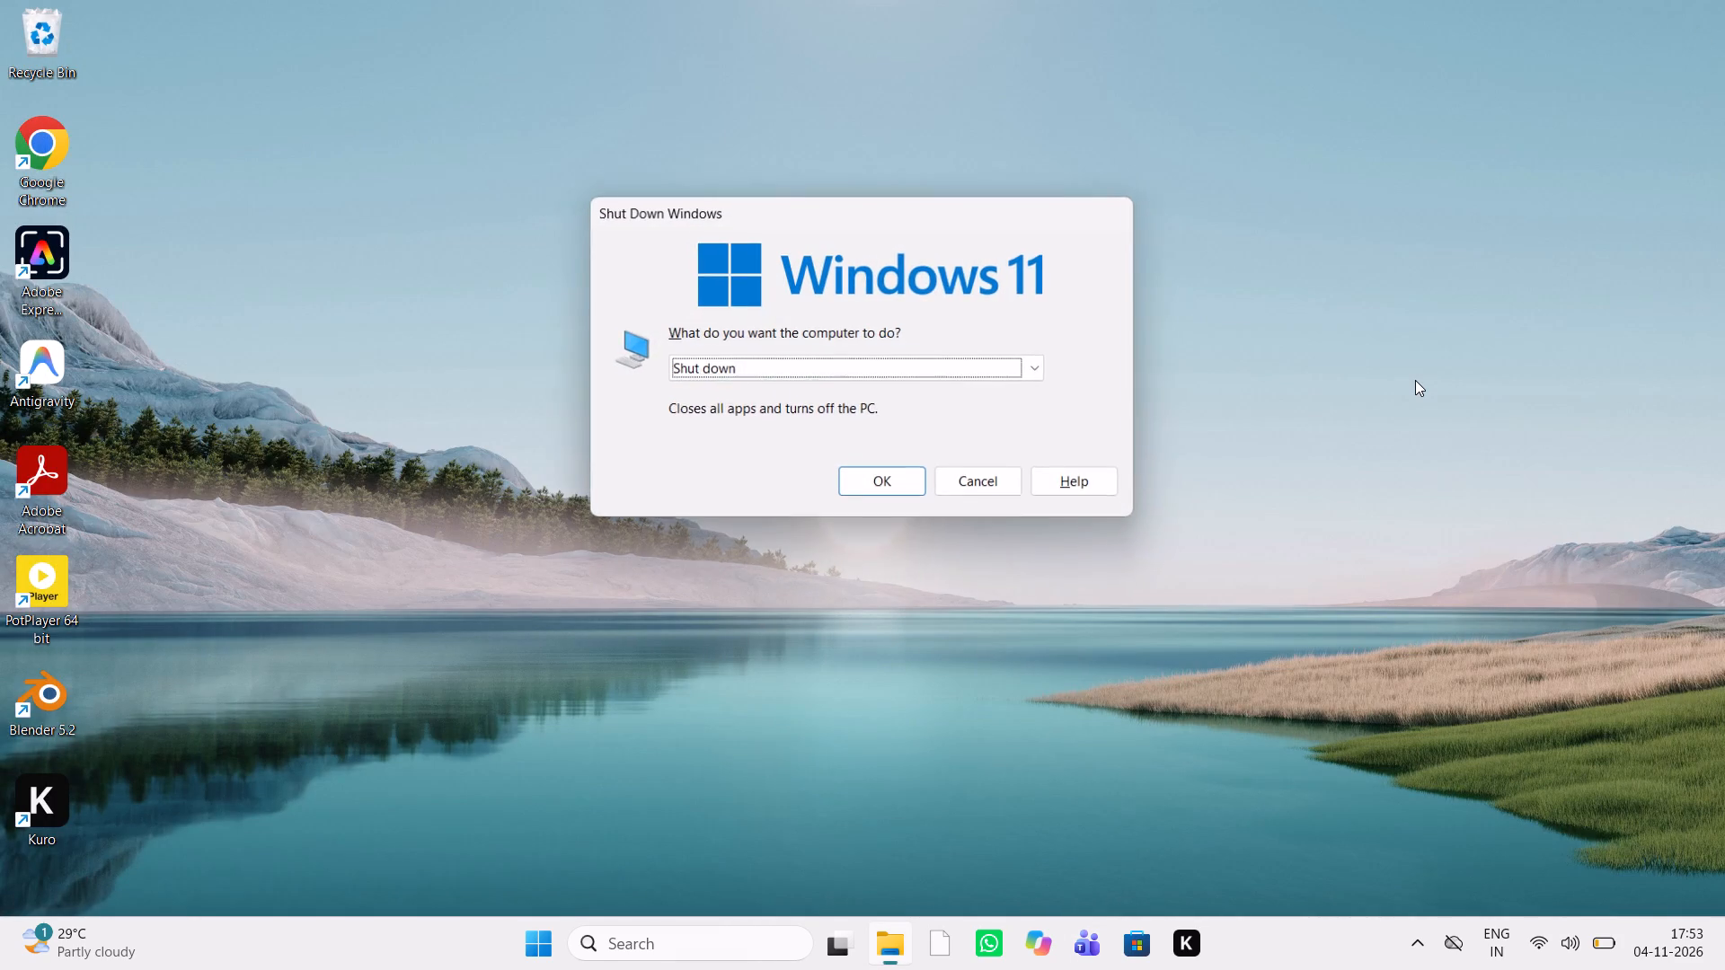
key(Return)
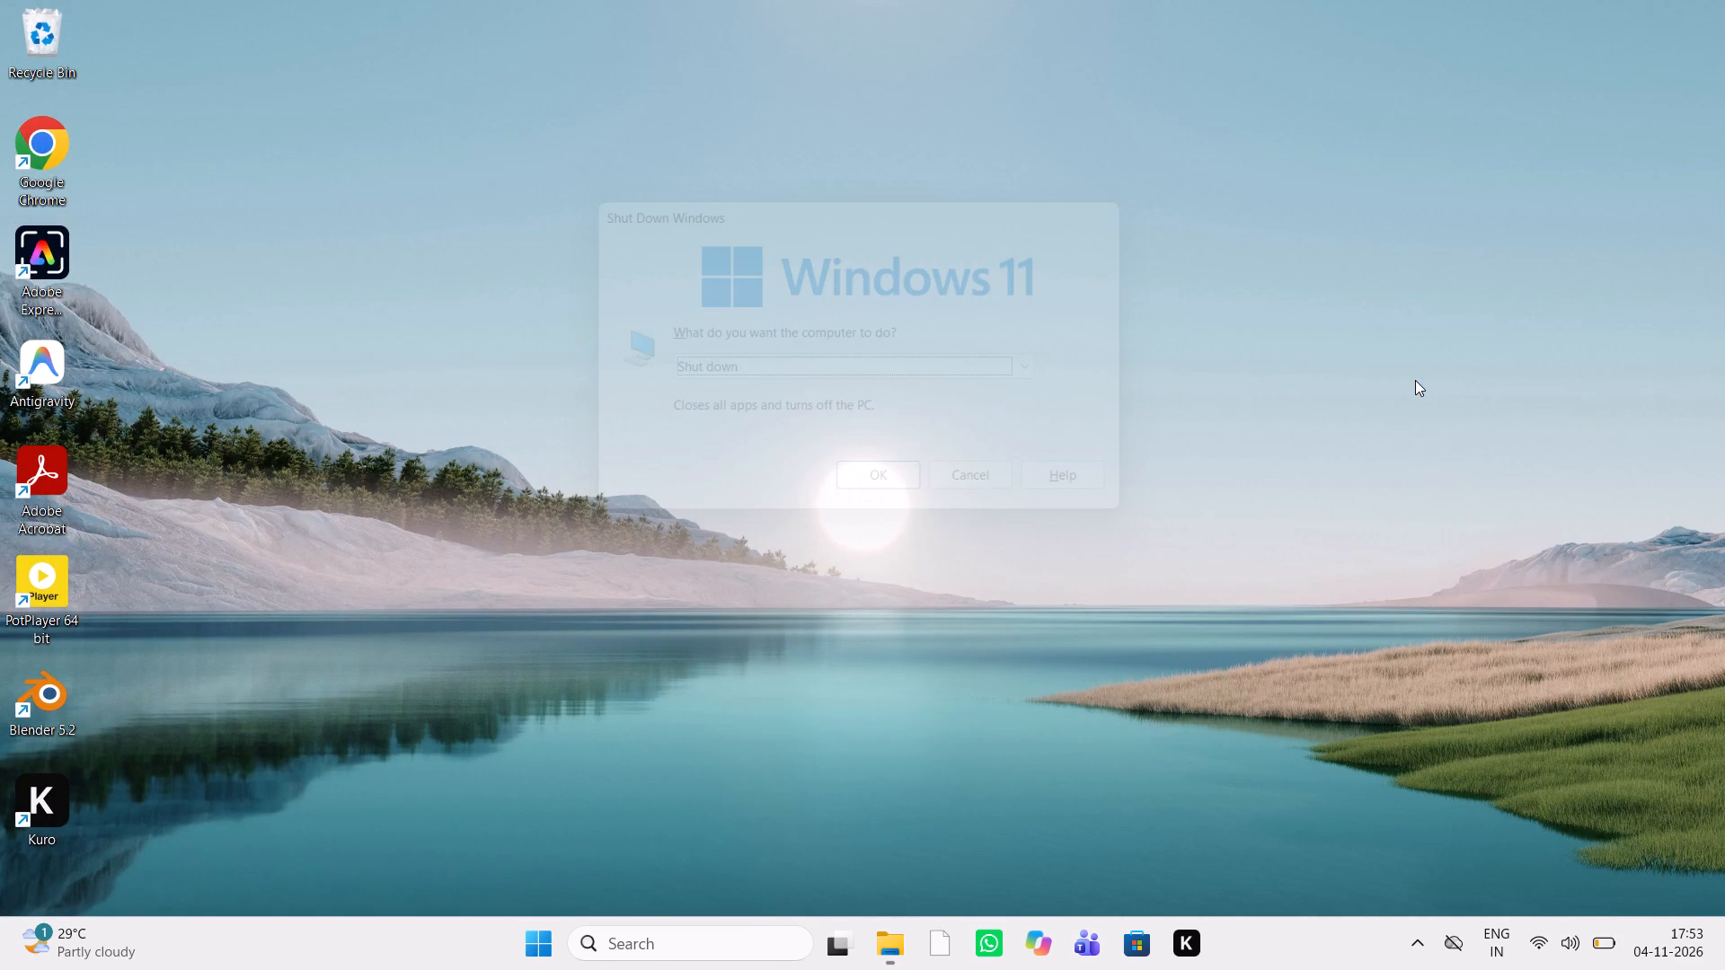